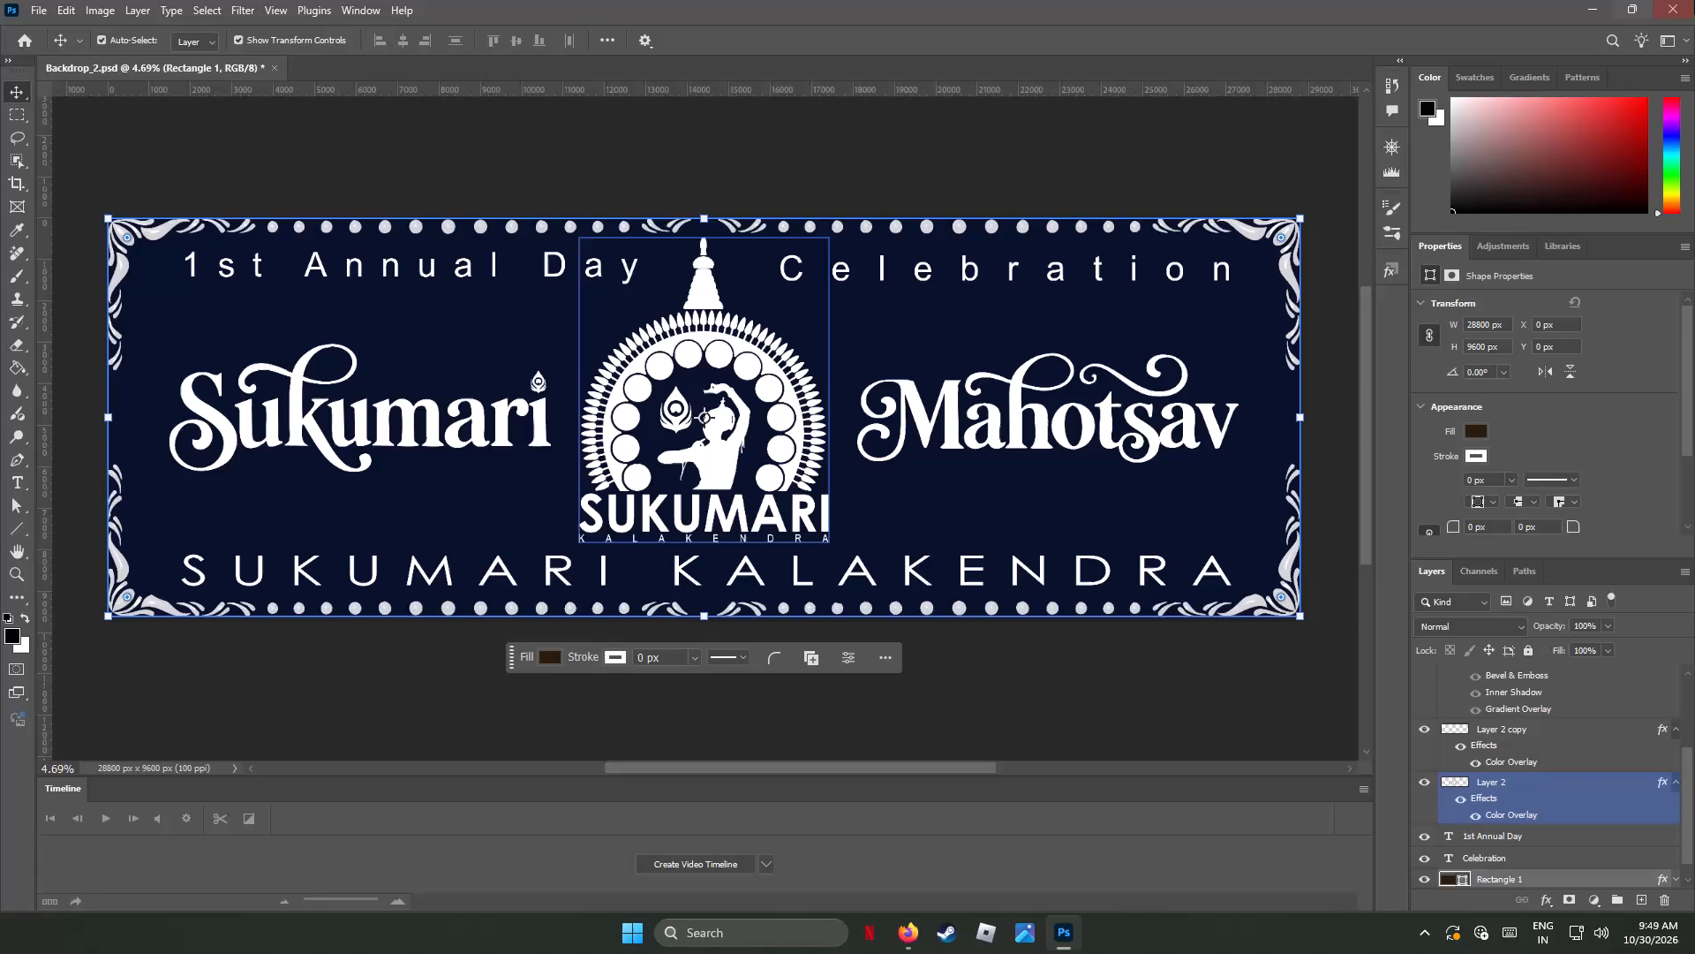
Switch to Firefox, go to Canva in a new tab, and open the recent Gold Beige Elegant Achievement Certificate design.
{"action": "left_click", "coordinate": [1597, 6]}
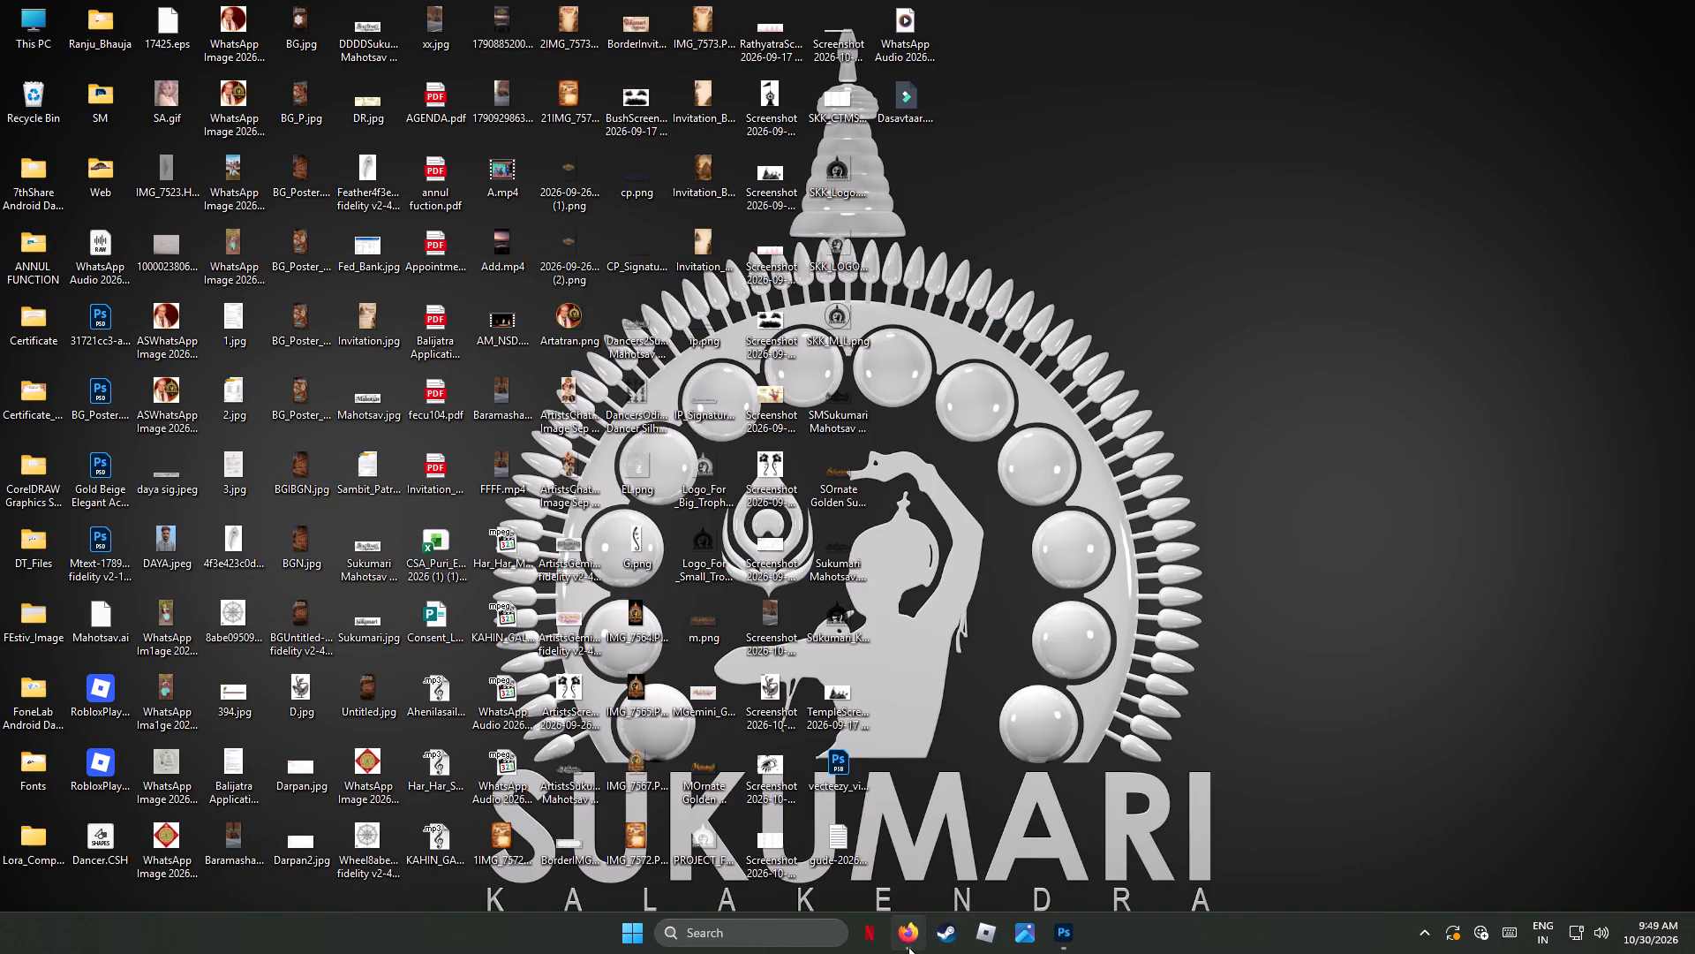
{"action": "left_click", "coordinate": [904, 937]}
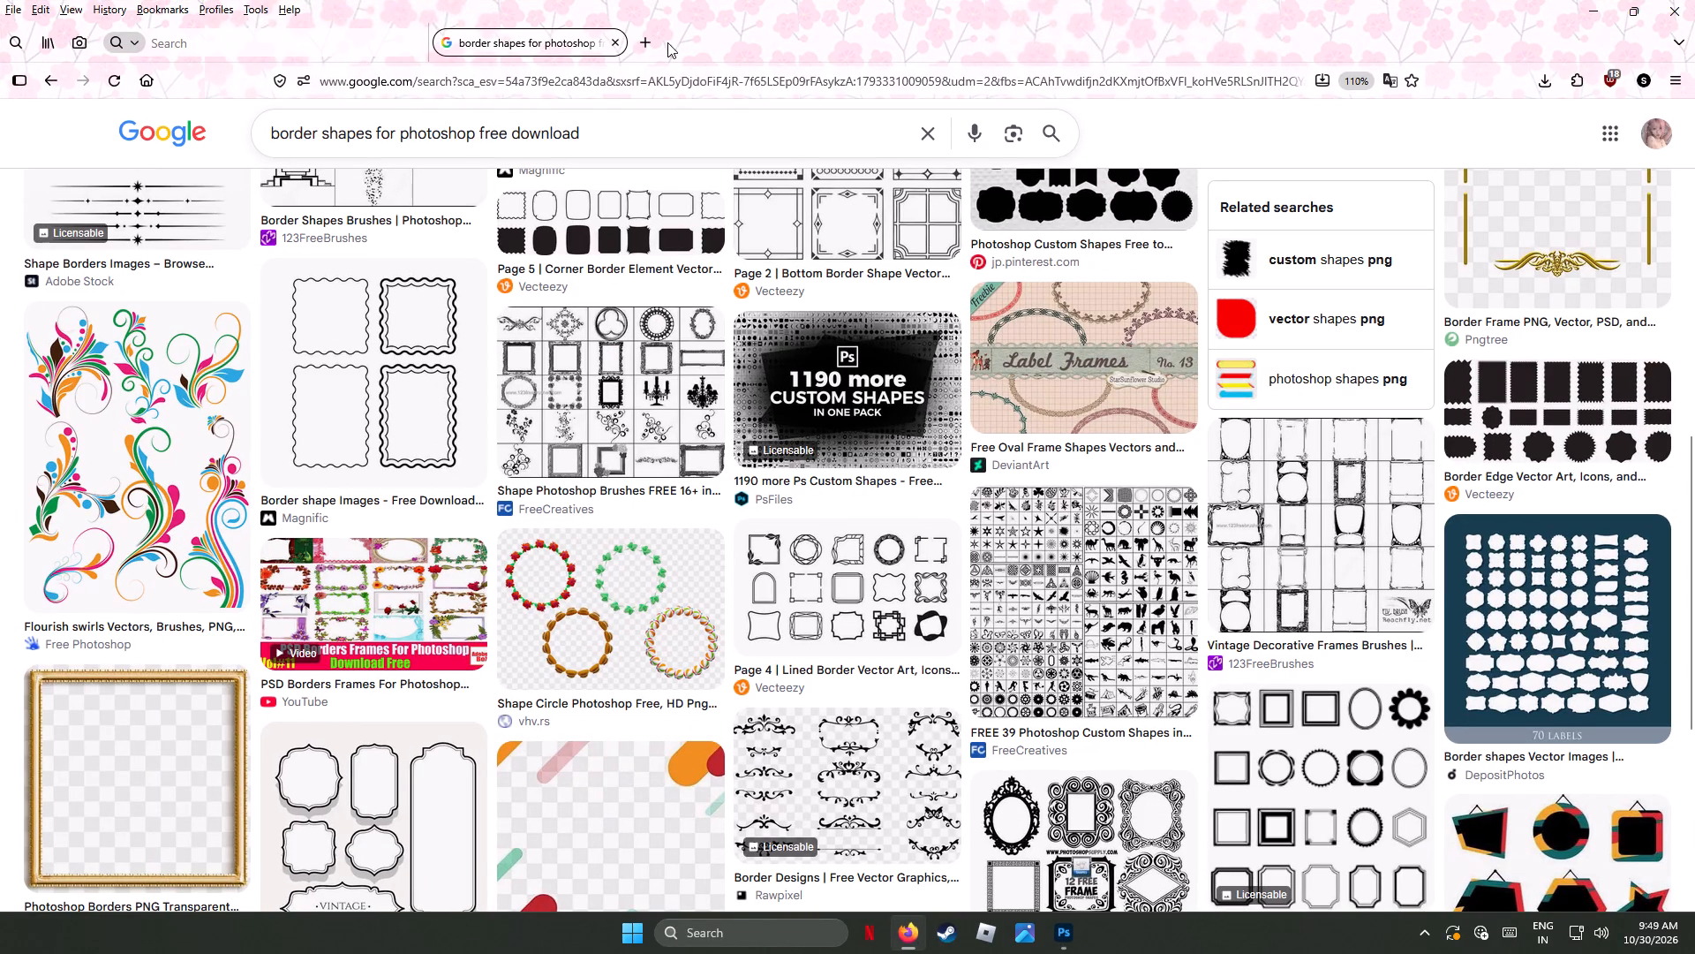
{"action": "left_click", "coordinate": [653, 39]}
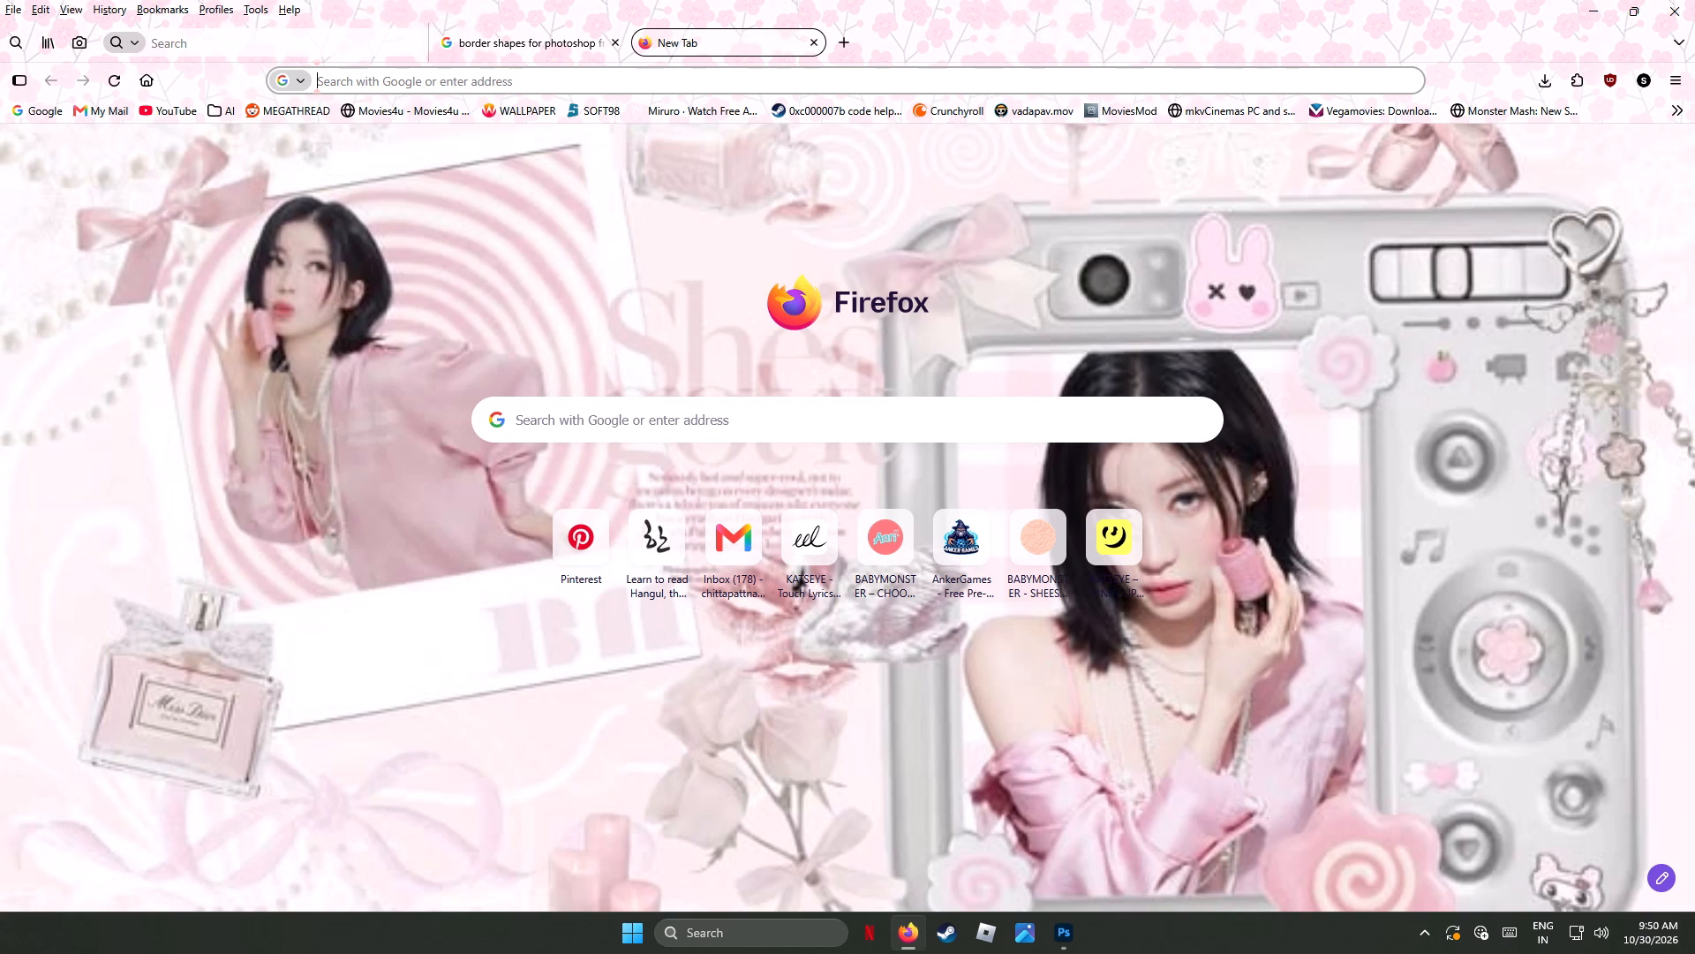
{"action": "left_click", "coordinate": [565, 422]}
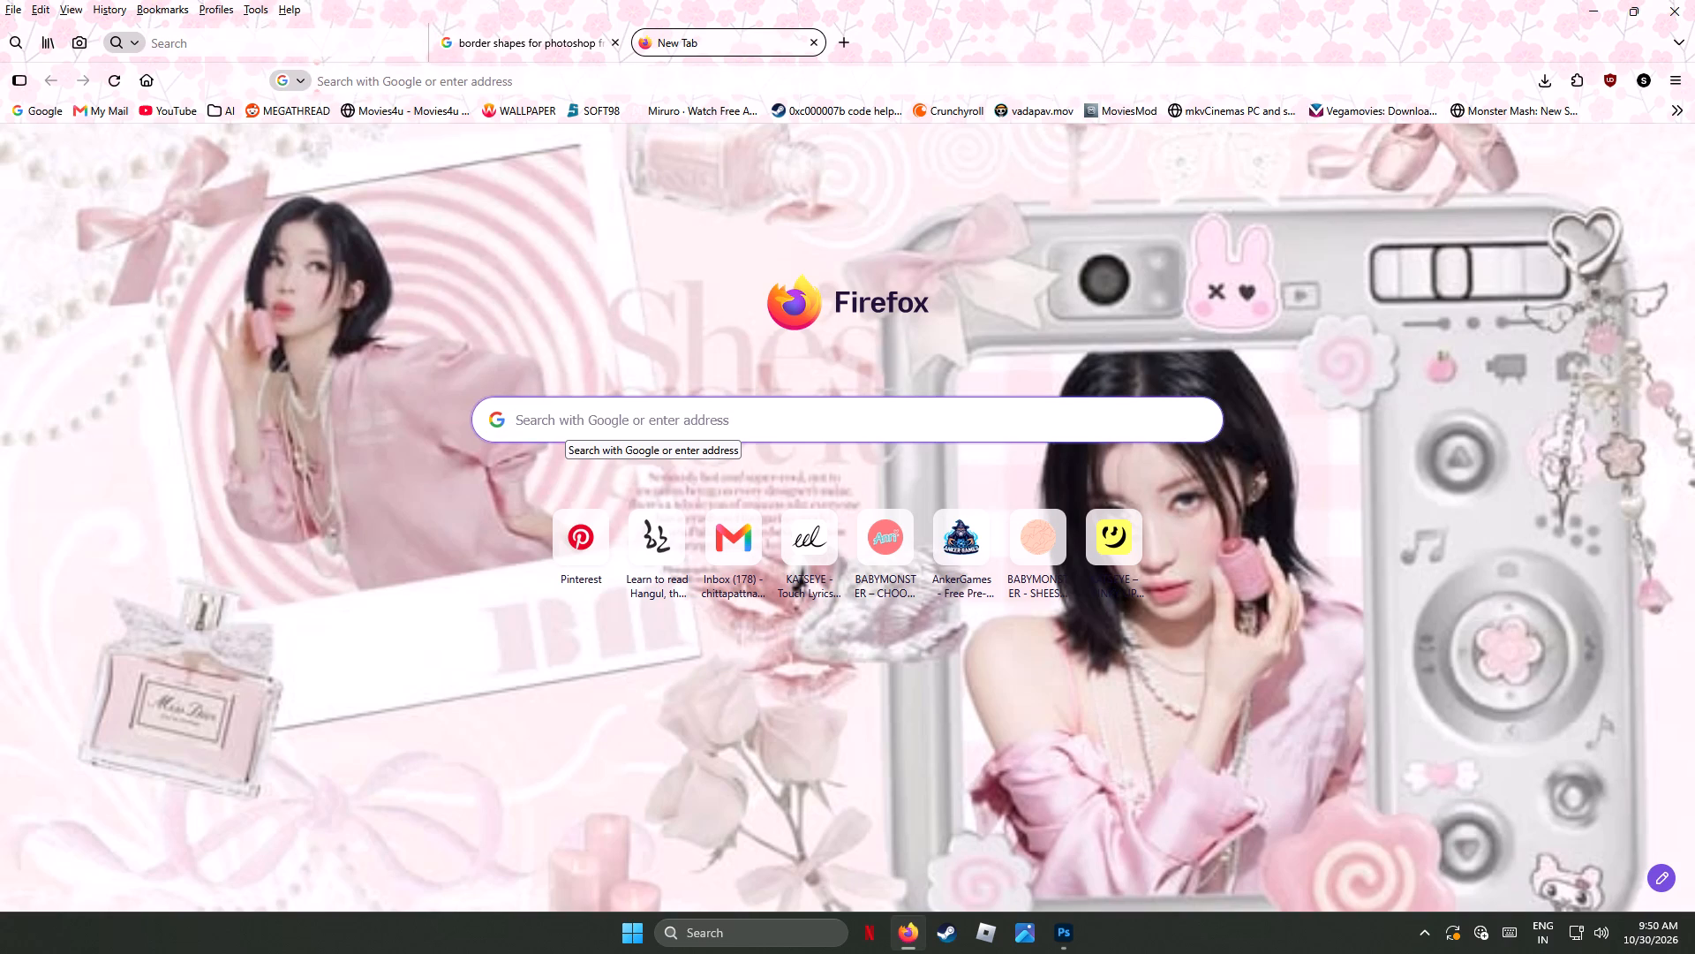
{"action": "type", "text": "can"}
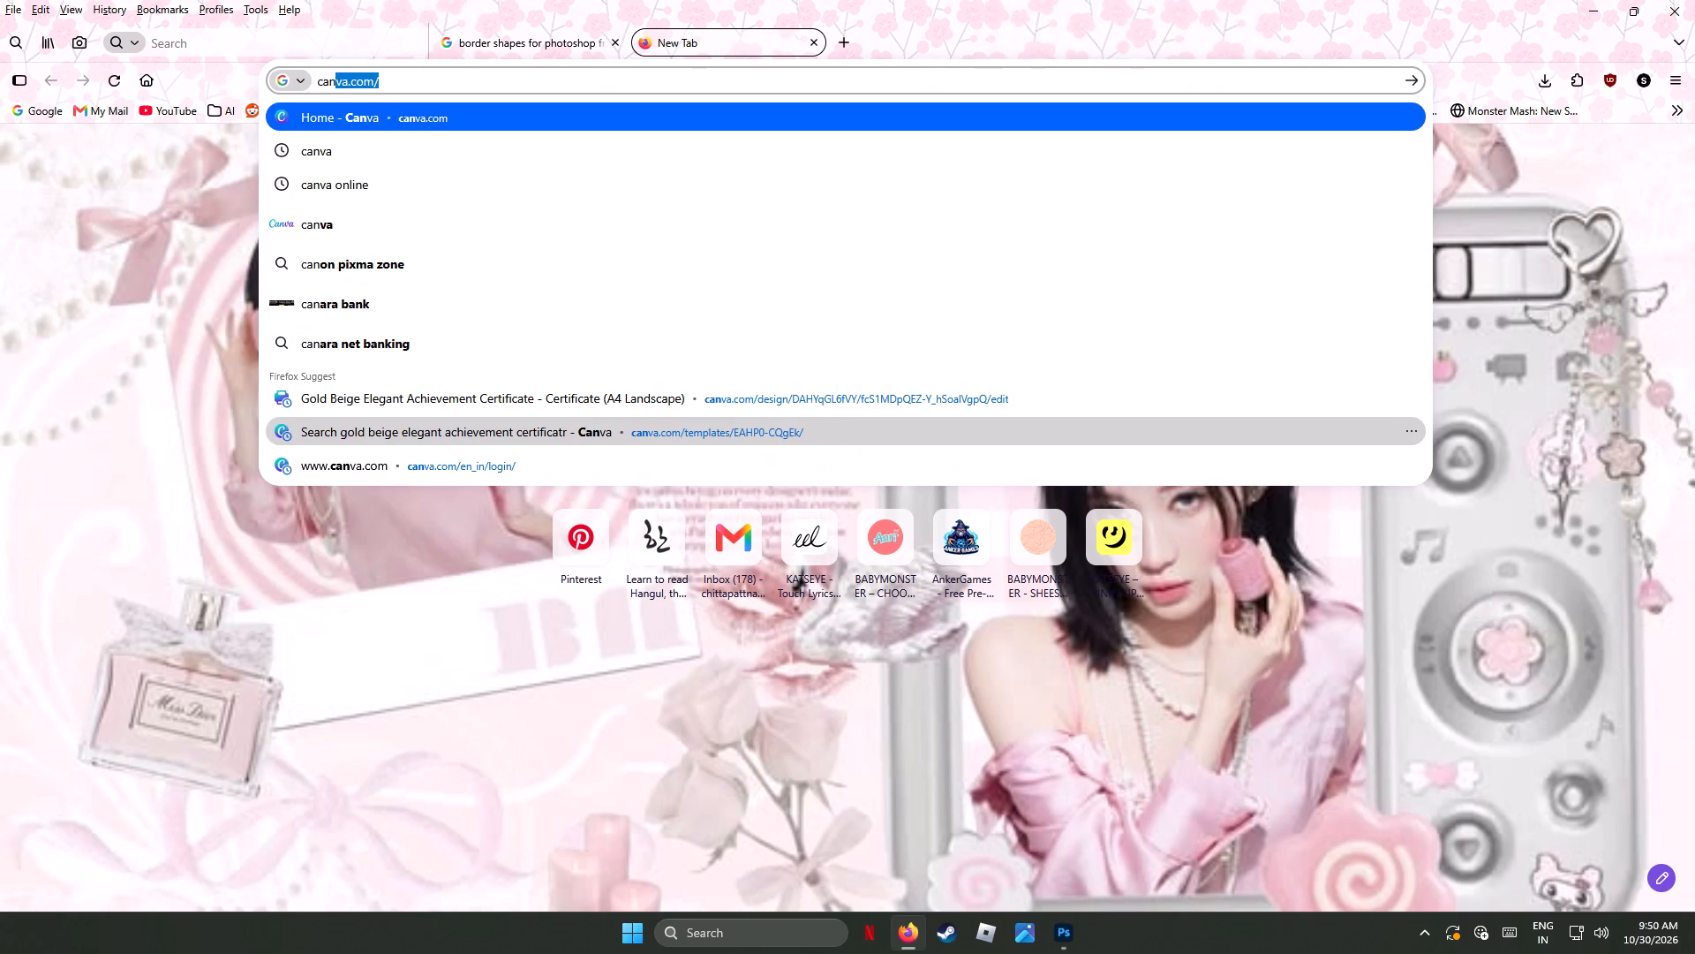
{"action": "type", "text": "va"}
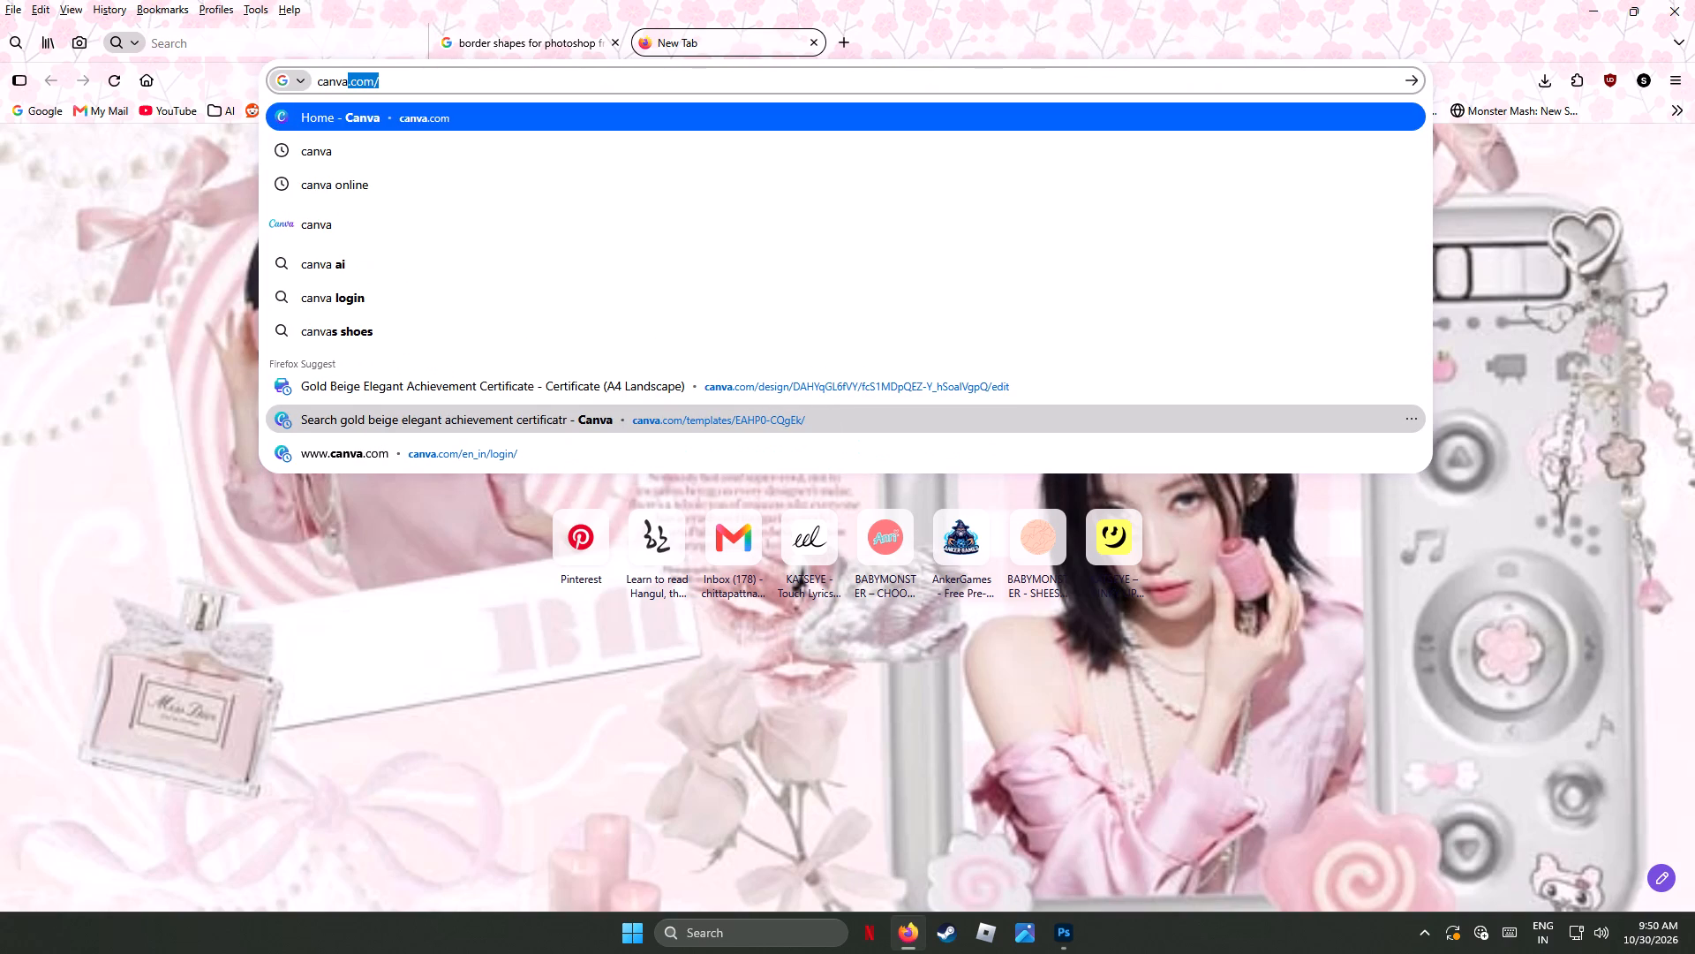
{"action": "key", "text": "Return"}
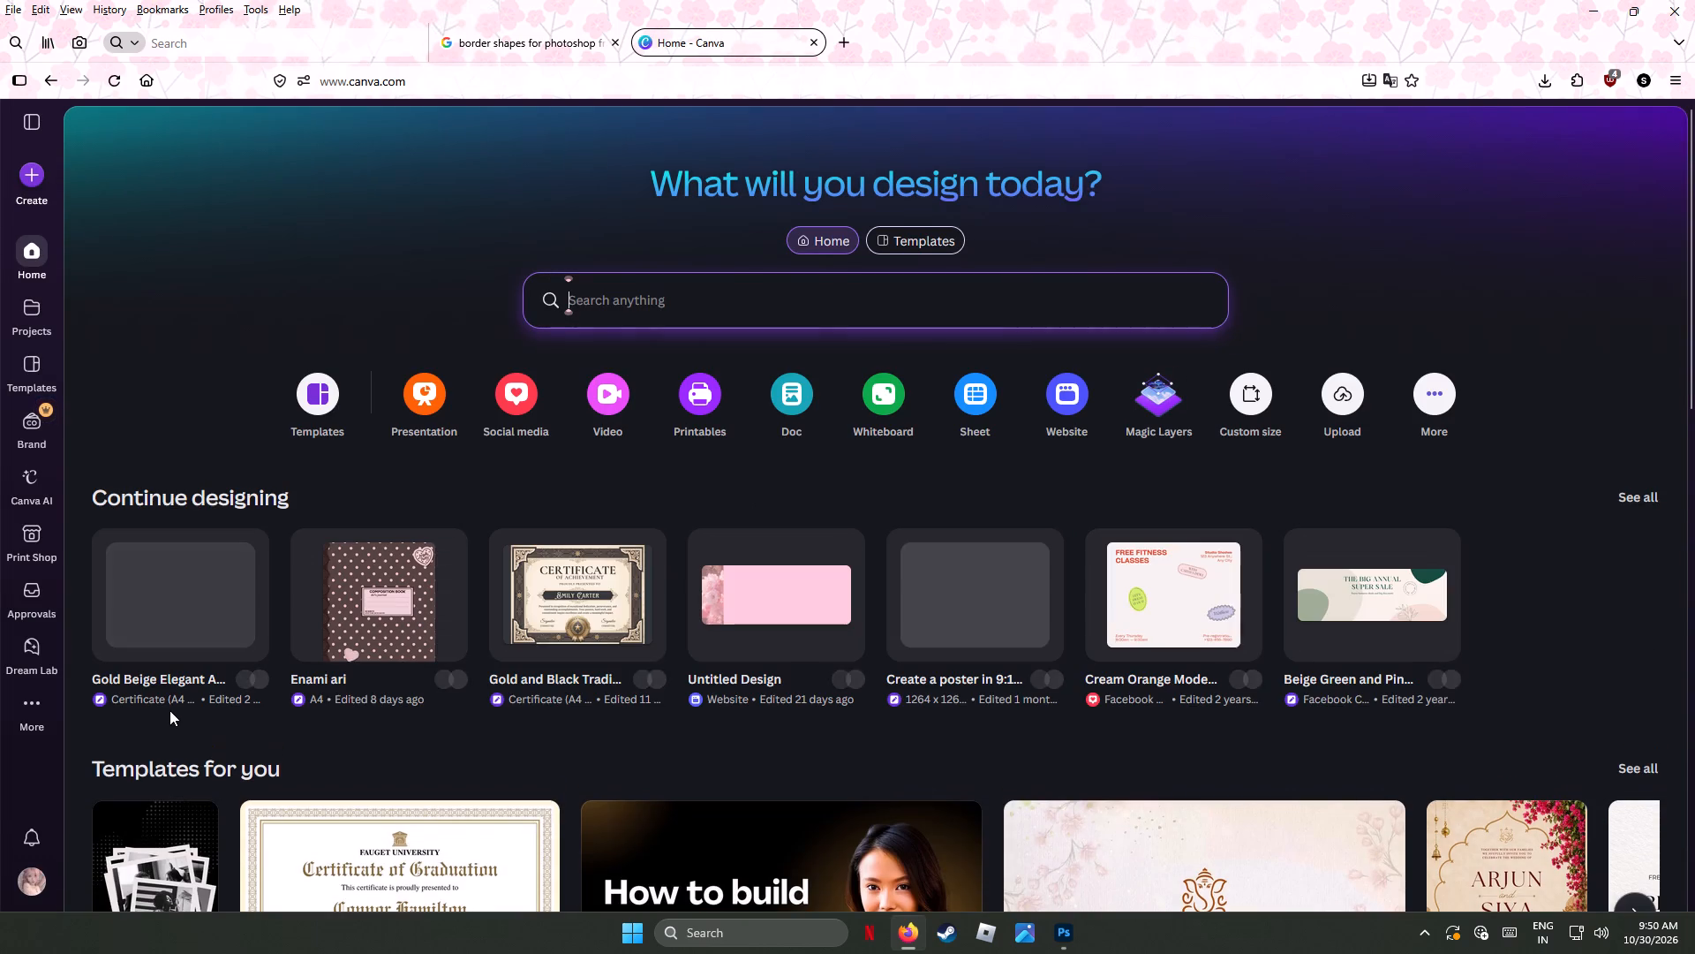
{"action": "left_click", "coordinate": [192, 580]}
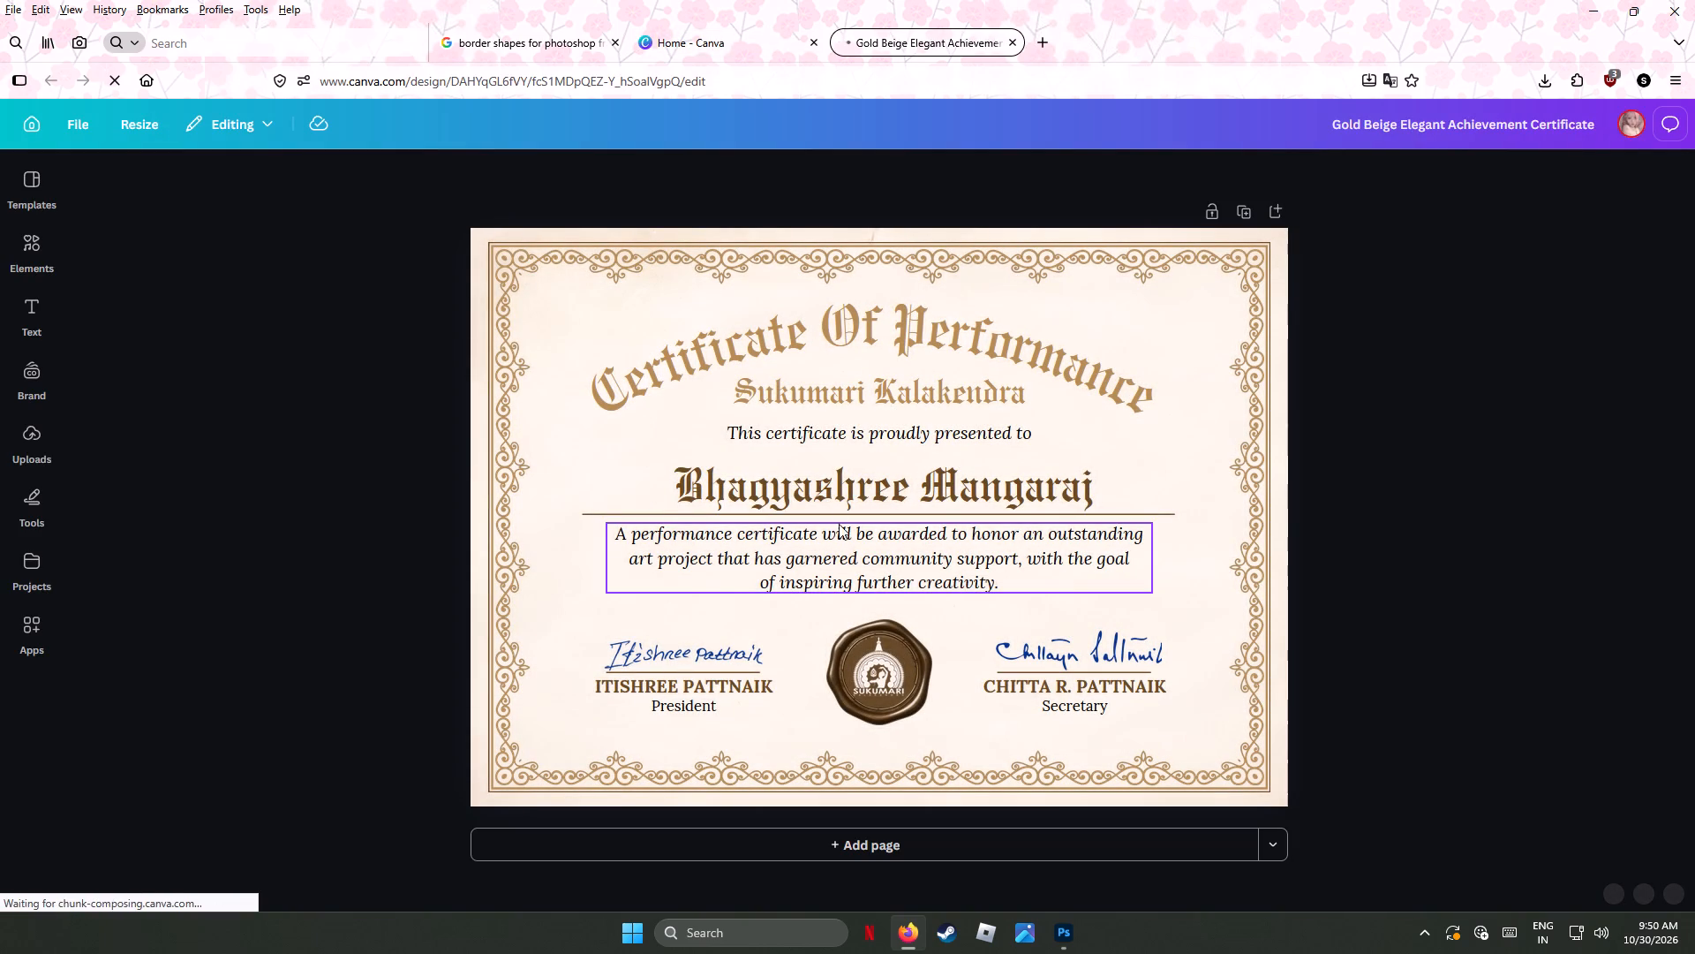
Replace the recipient's name on the certificate with the new recipient's first name and surname.
{"action": "left_click", "coordinate": [834, 488]}
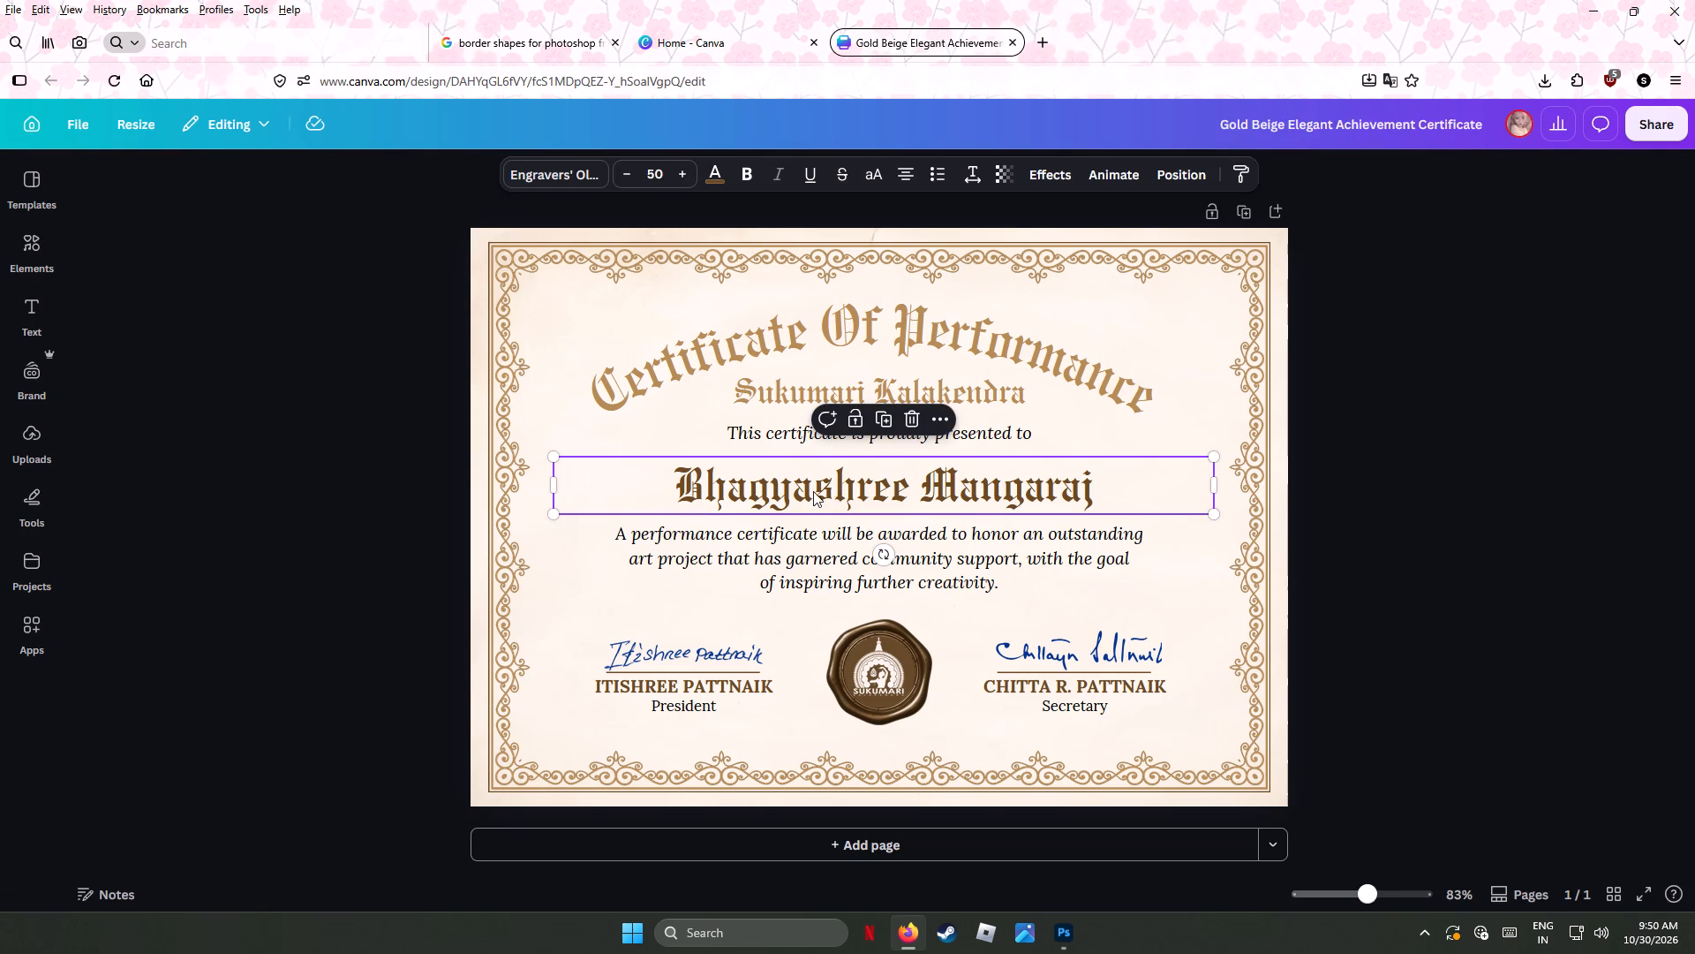
{"action": "double_click", "coordinate": [818, 488]}
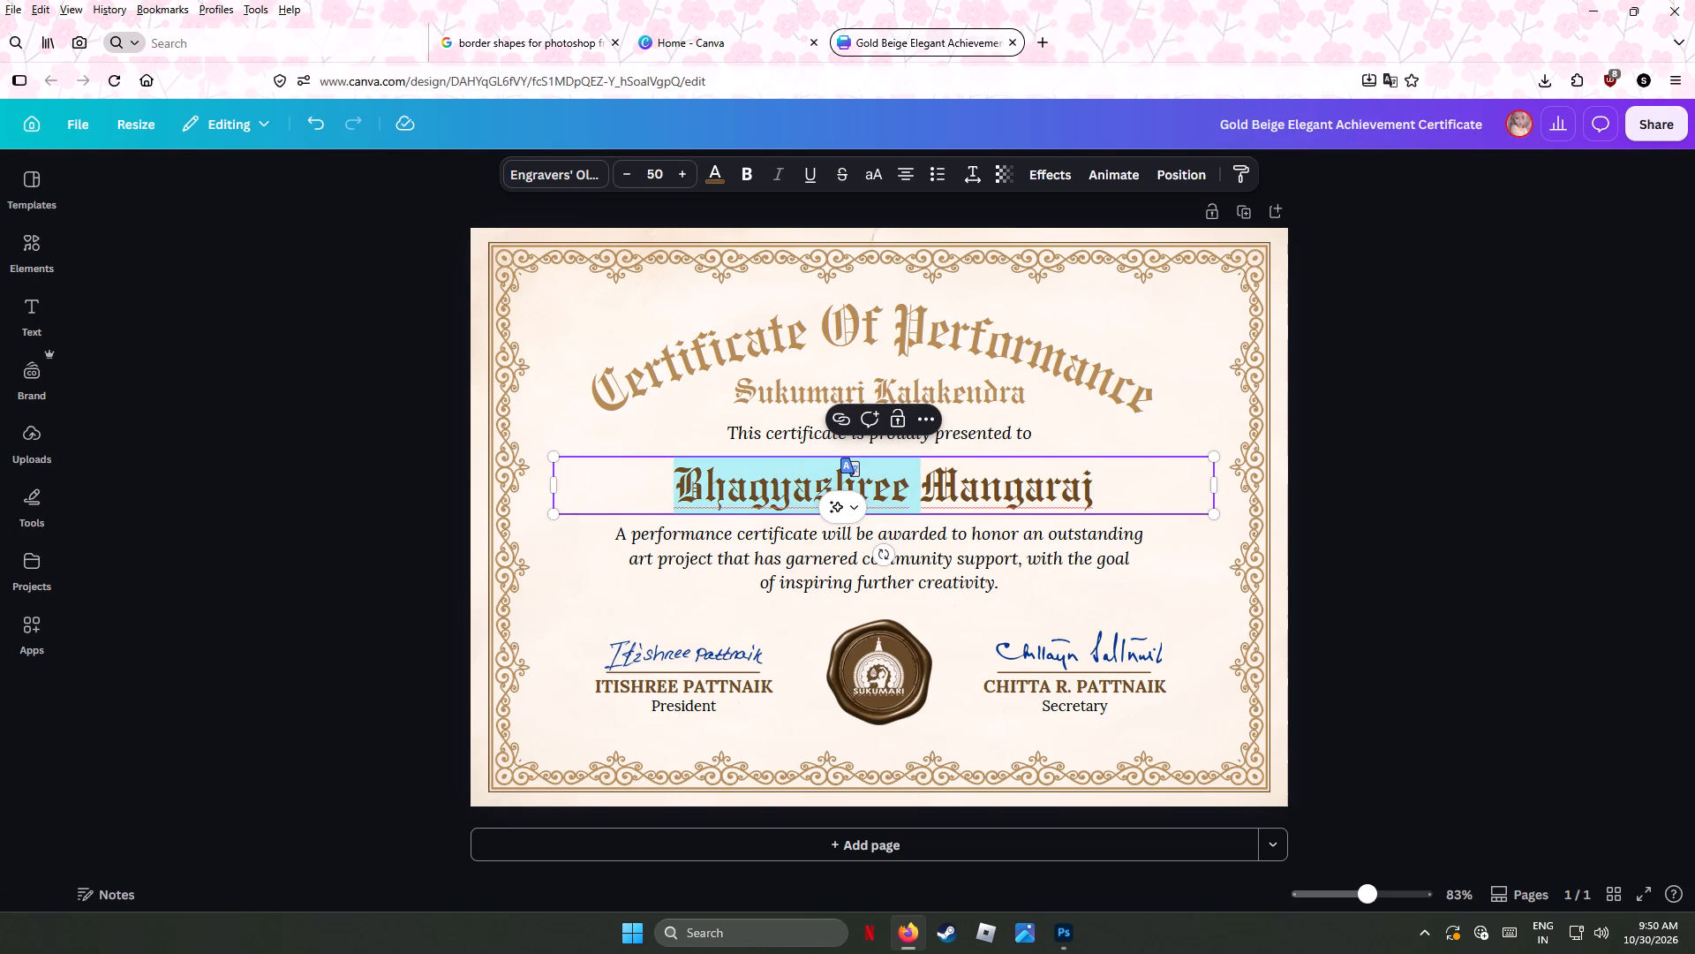
{"action": "left_click_drag", "start_coordinate": [1095, 492], "coordinate": [622, 485]}
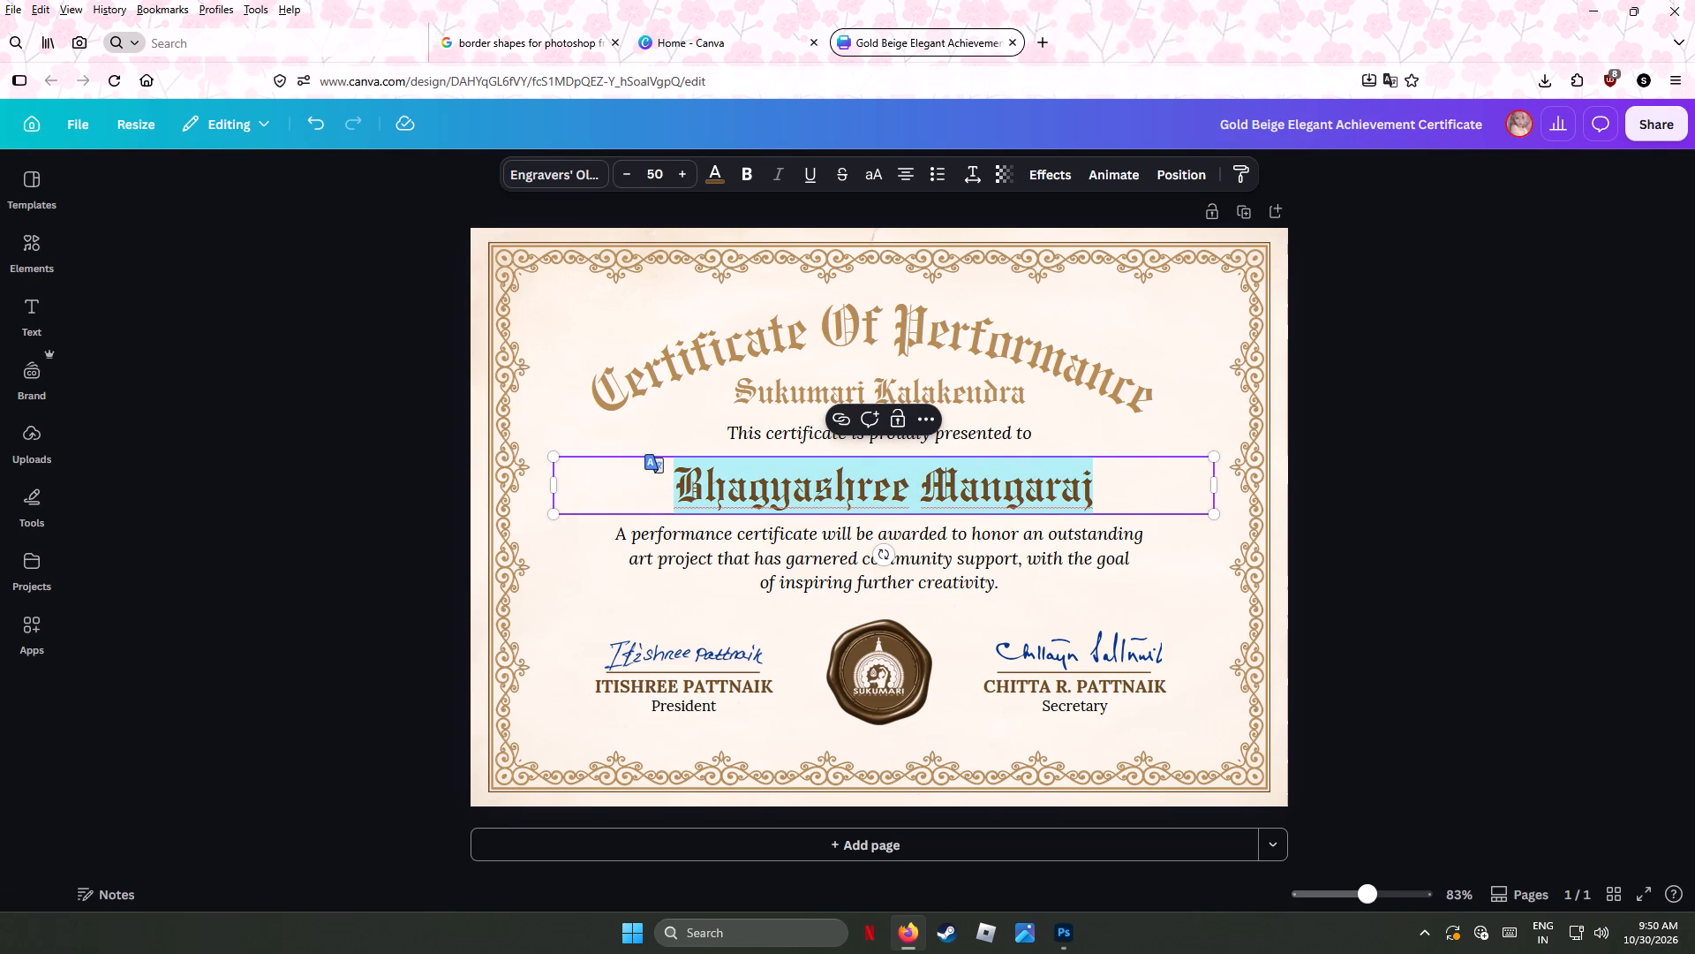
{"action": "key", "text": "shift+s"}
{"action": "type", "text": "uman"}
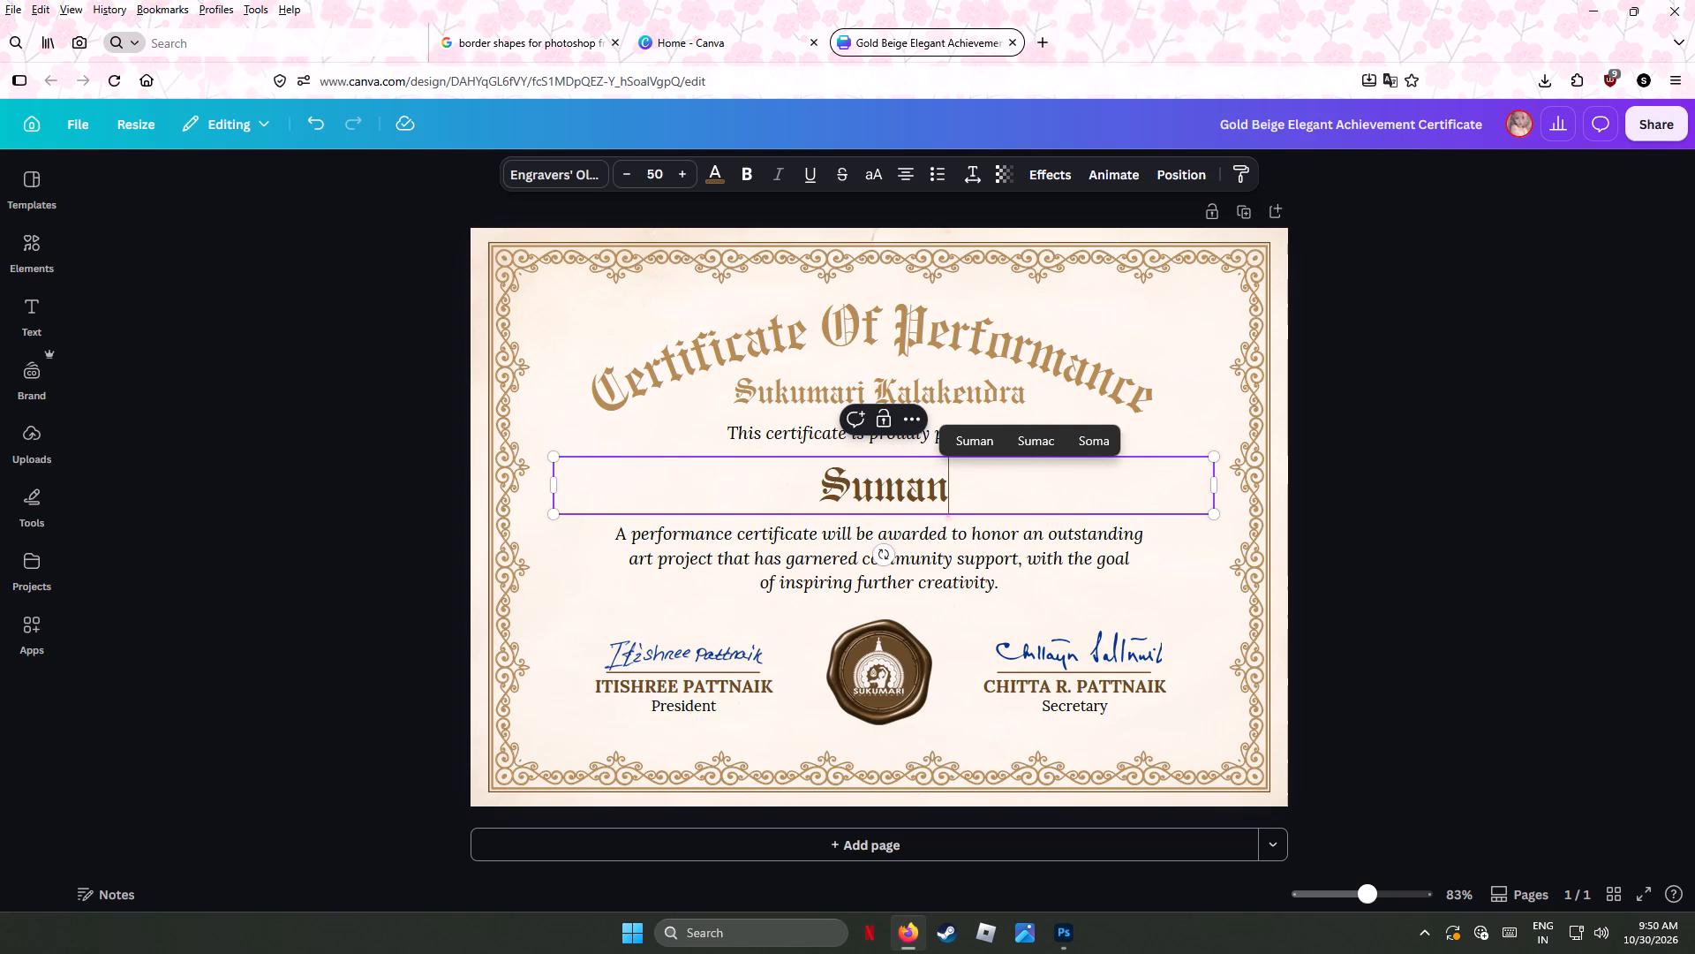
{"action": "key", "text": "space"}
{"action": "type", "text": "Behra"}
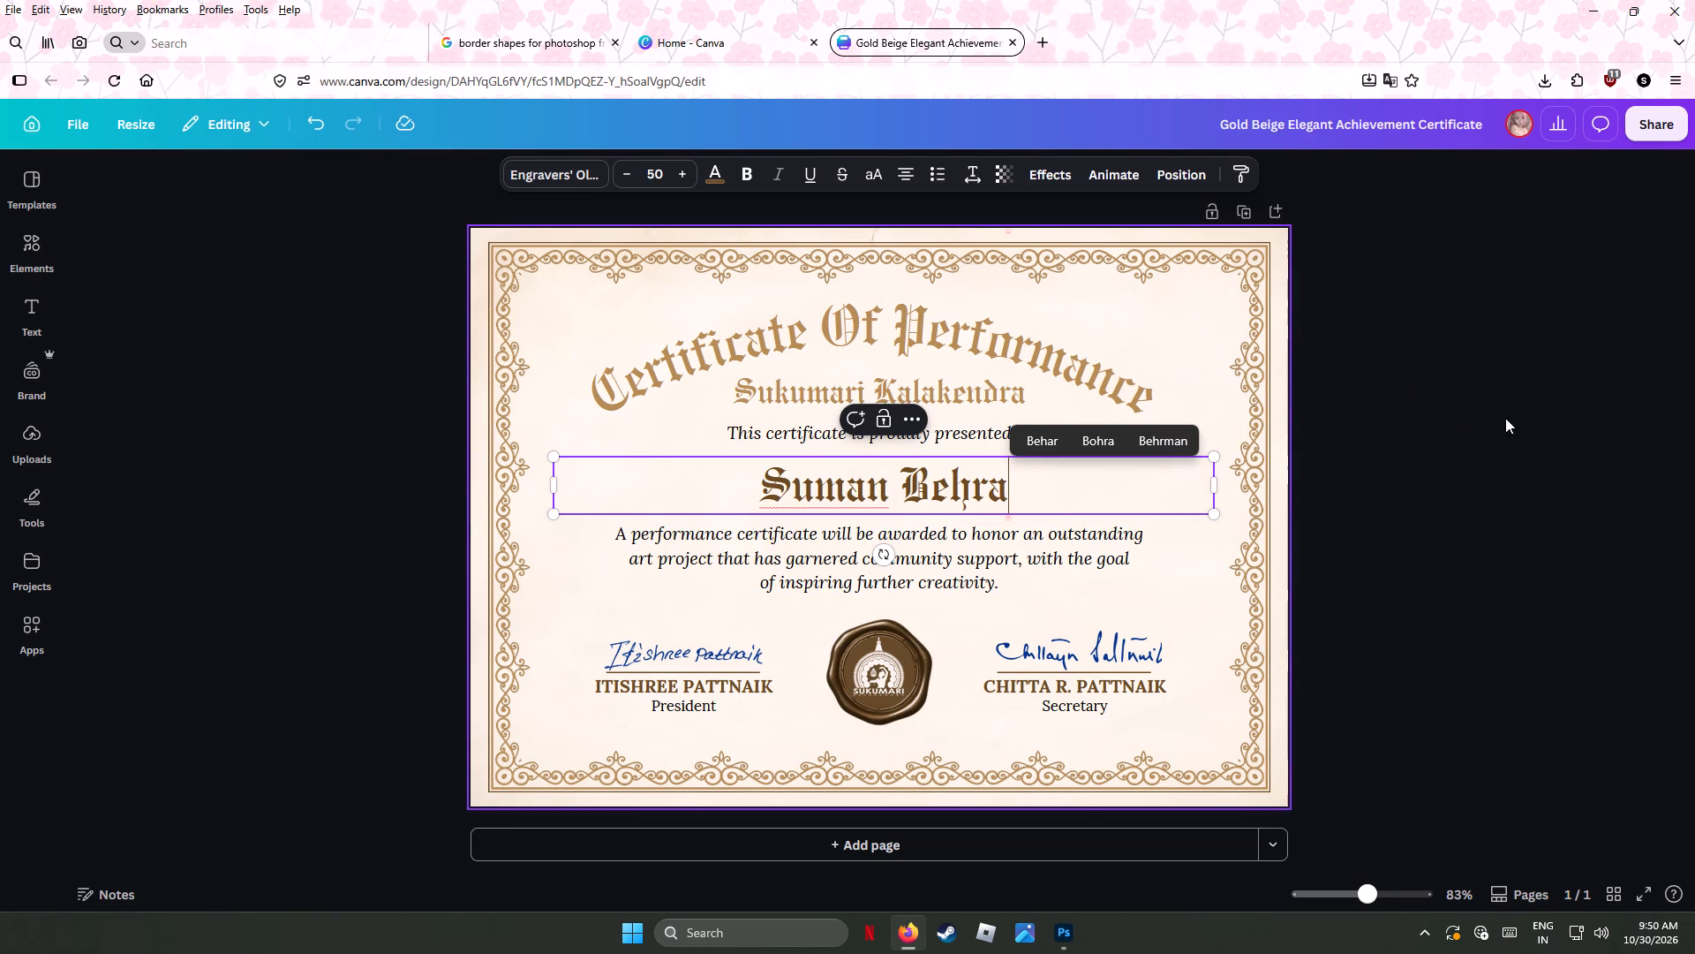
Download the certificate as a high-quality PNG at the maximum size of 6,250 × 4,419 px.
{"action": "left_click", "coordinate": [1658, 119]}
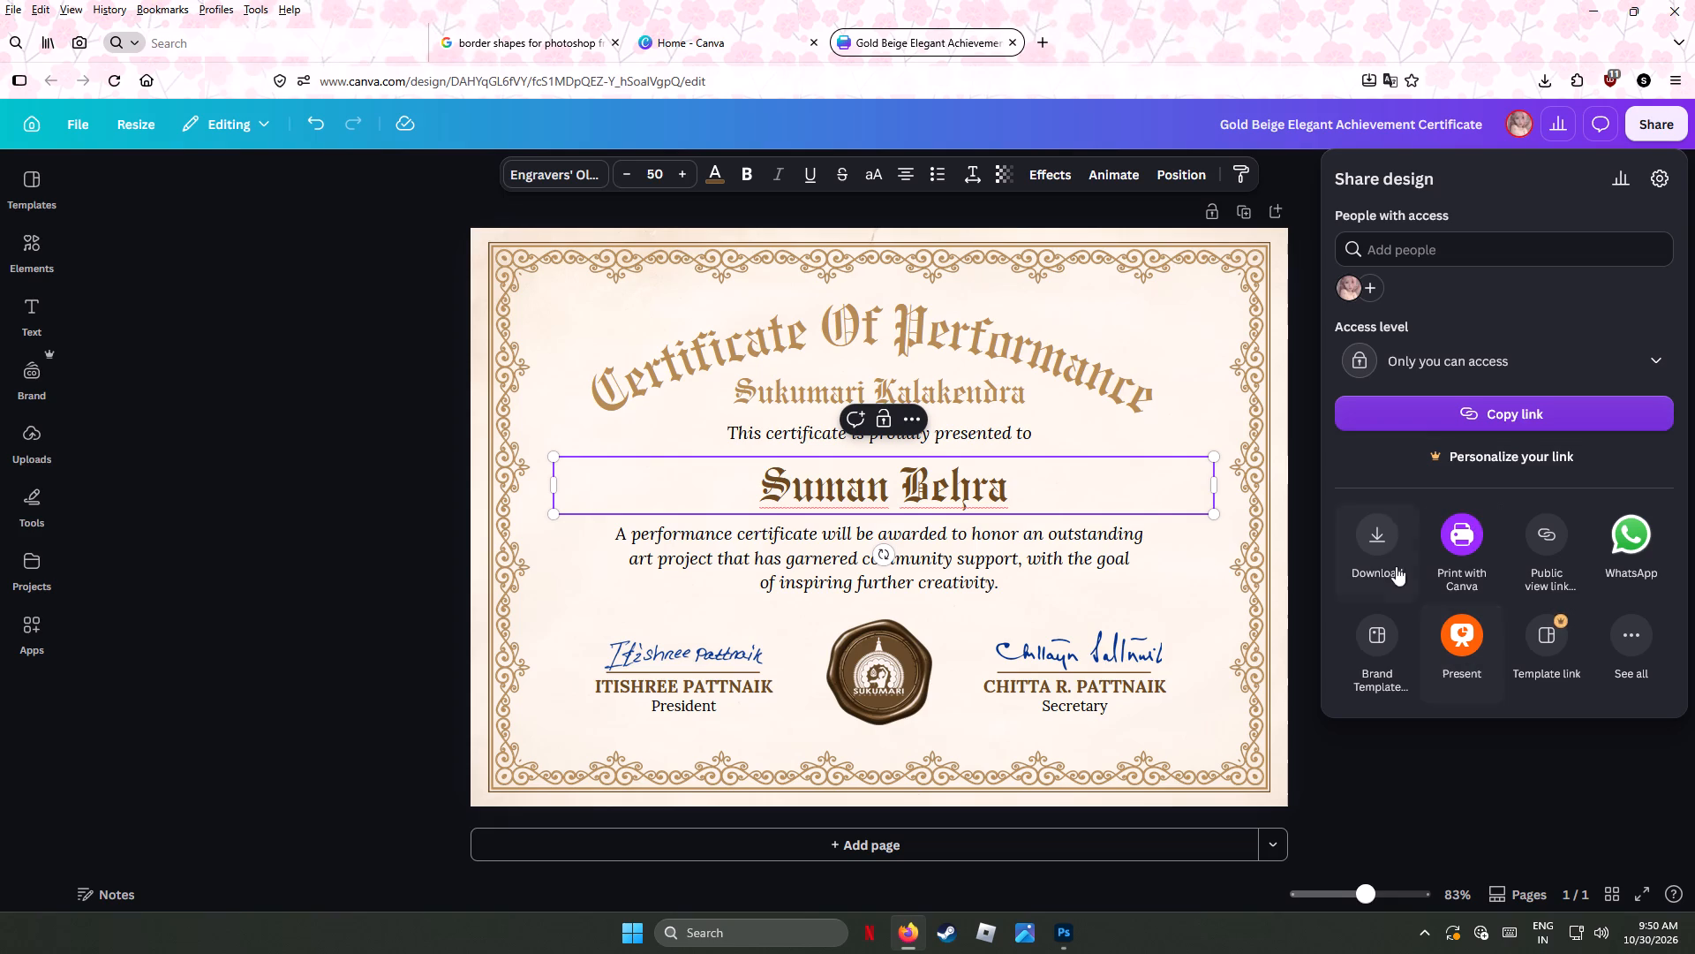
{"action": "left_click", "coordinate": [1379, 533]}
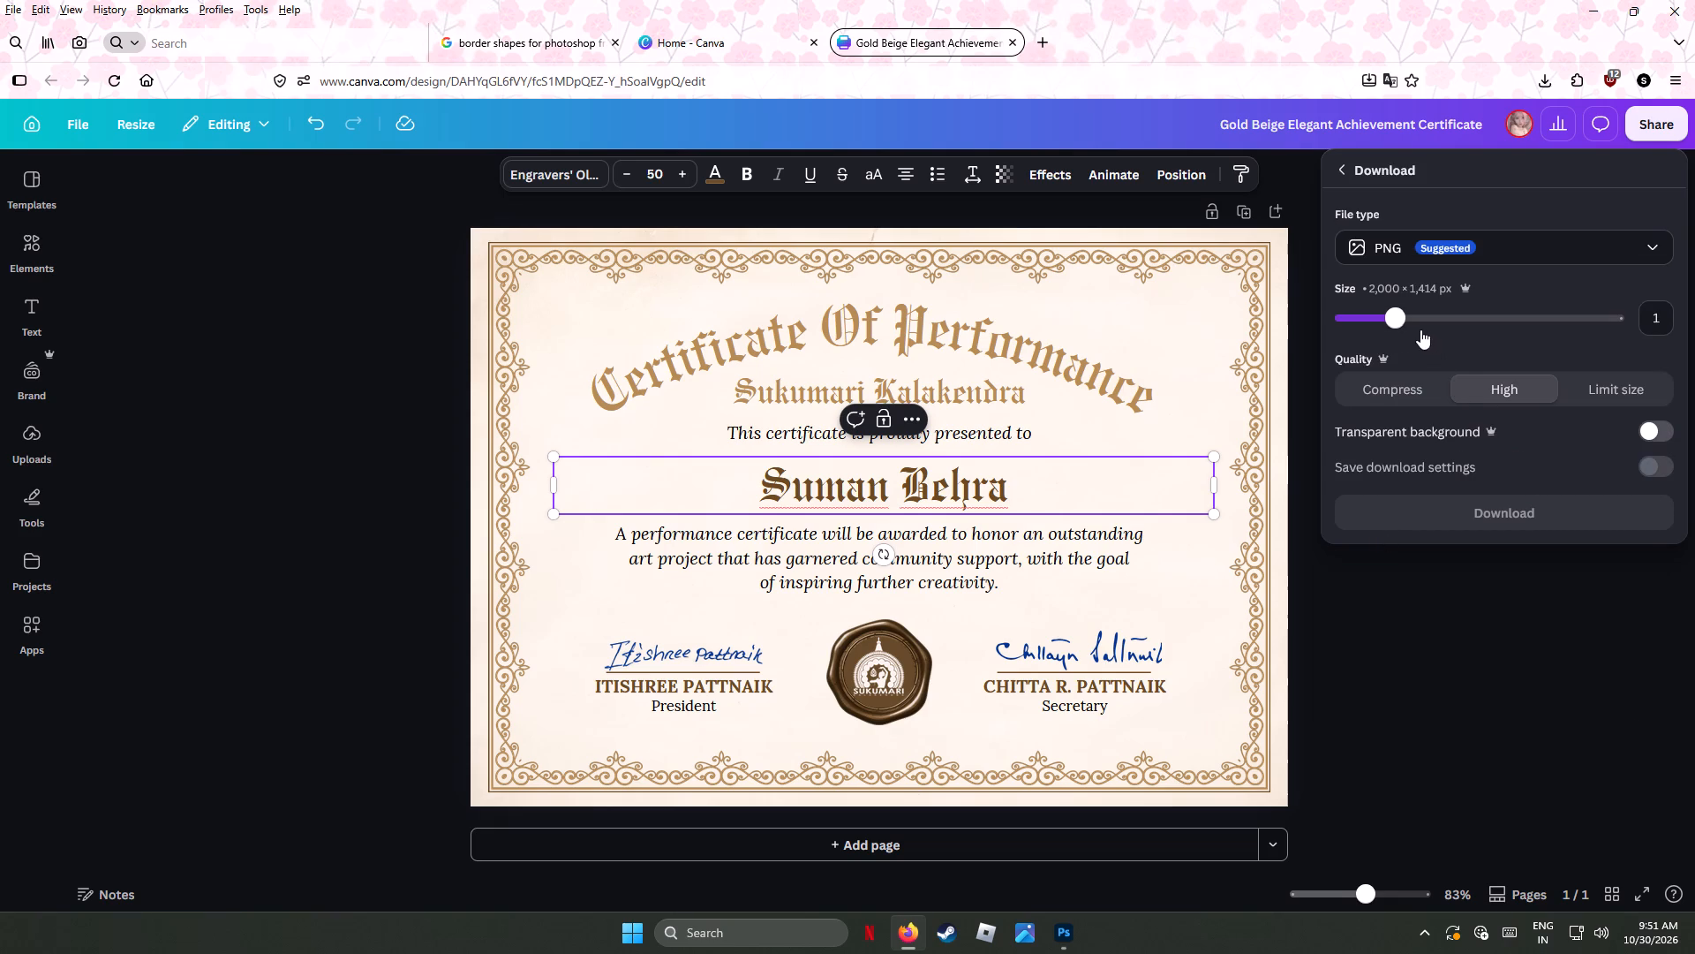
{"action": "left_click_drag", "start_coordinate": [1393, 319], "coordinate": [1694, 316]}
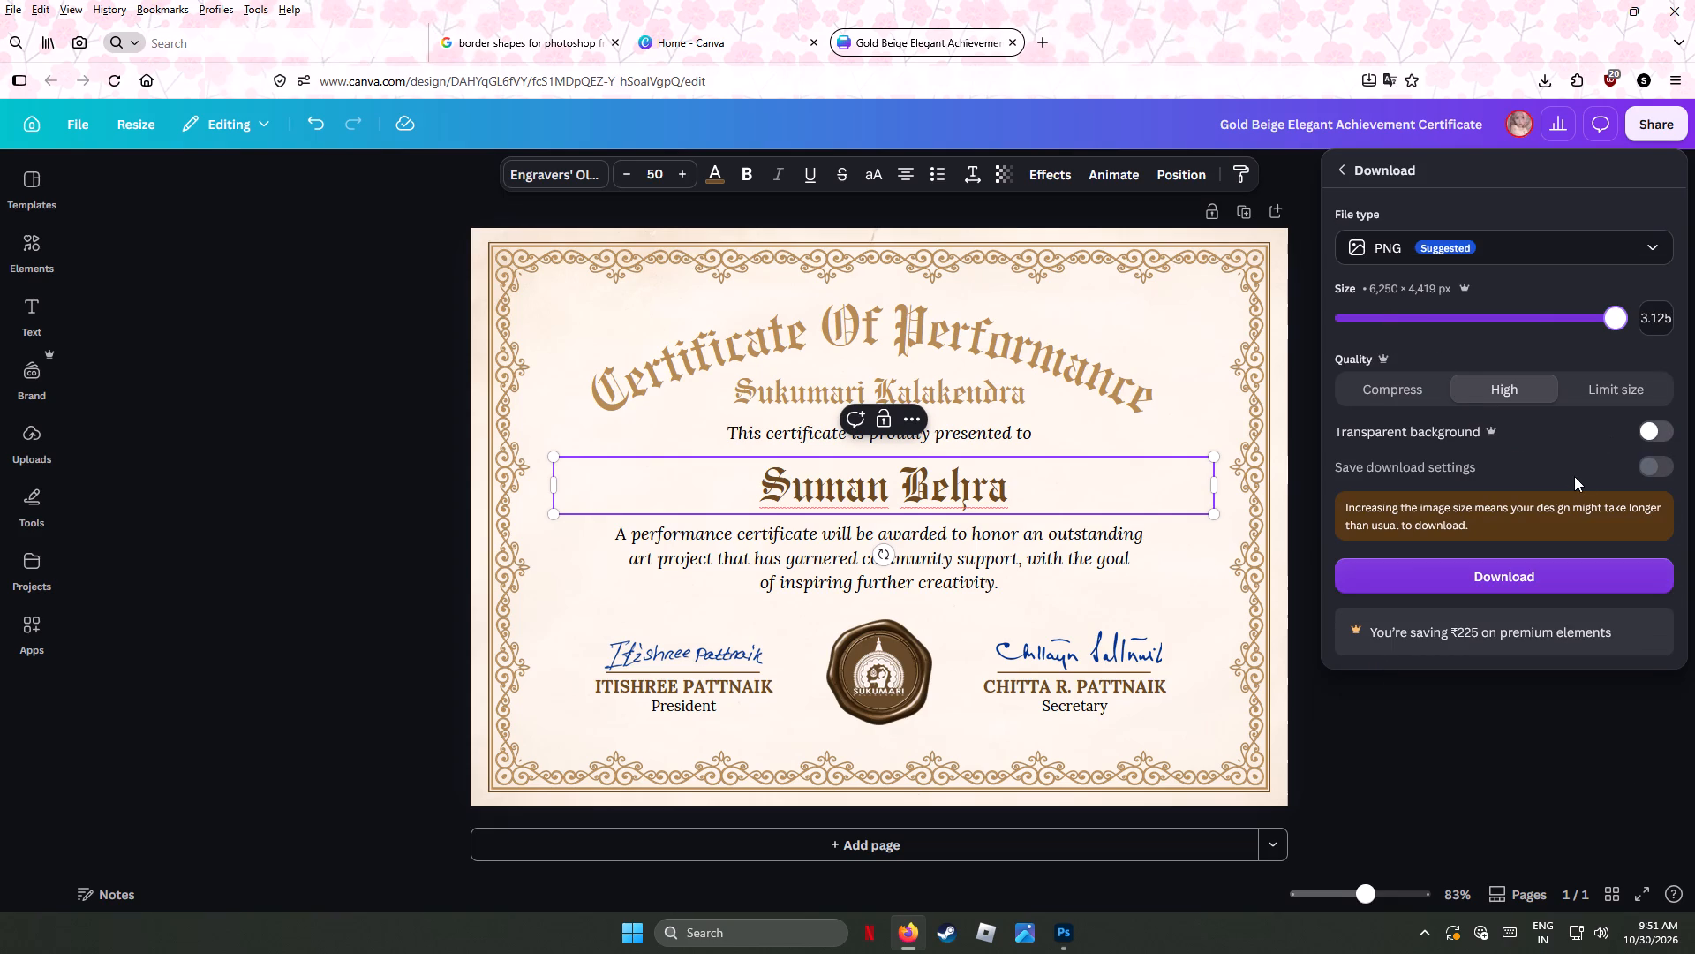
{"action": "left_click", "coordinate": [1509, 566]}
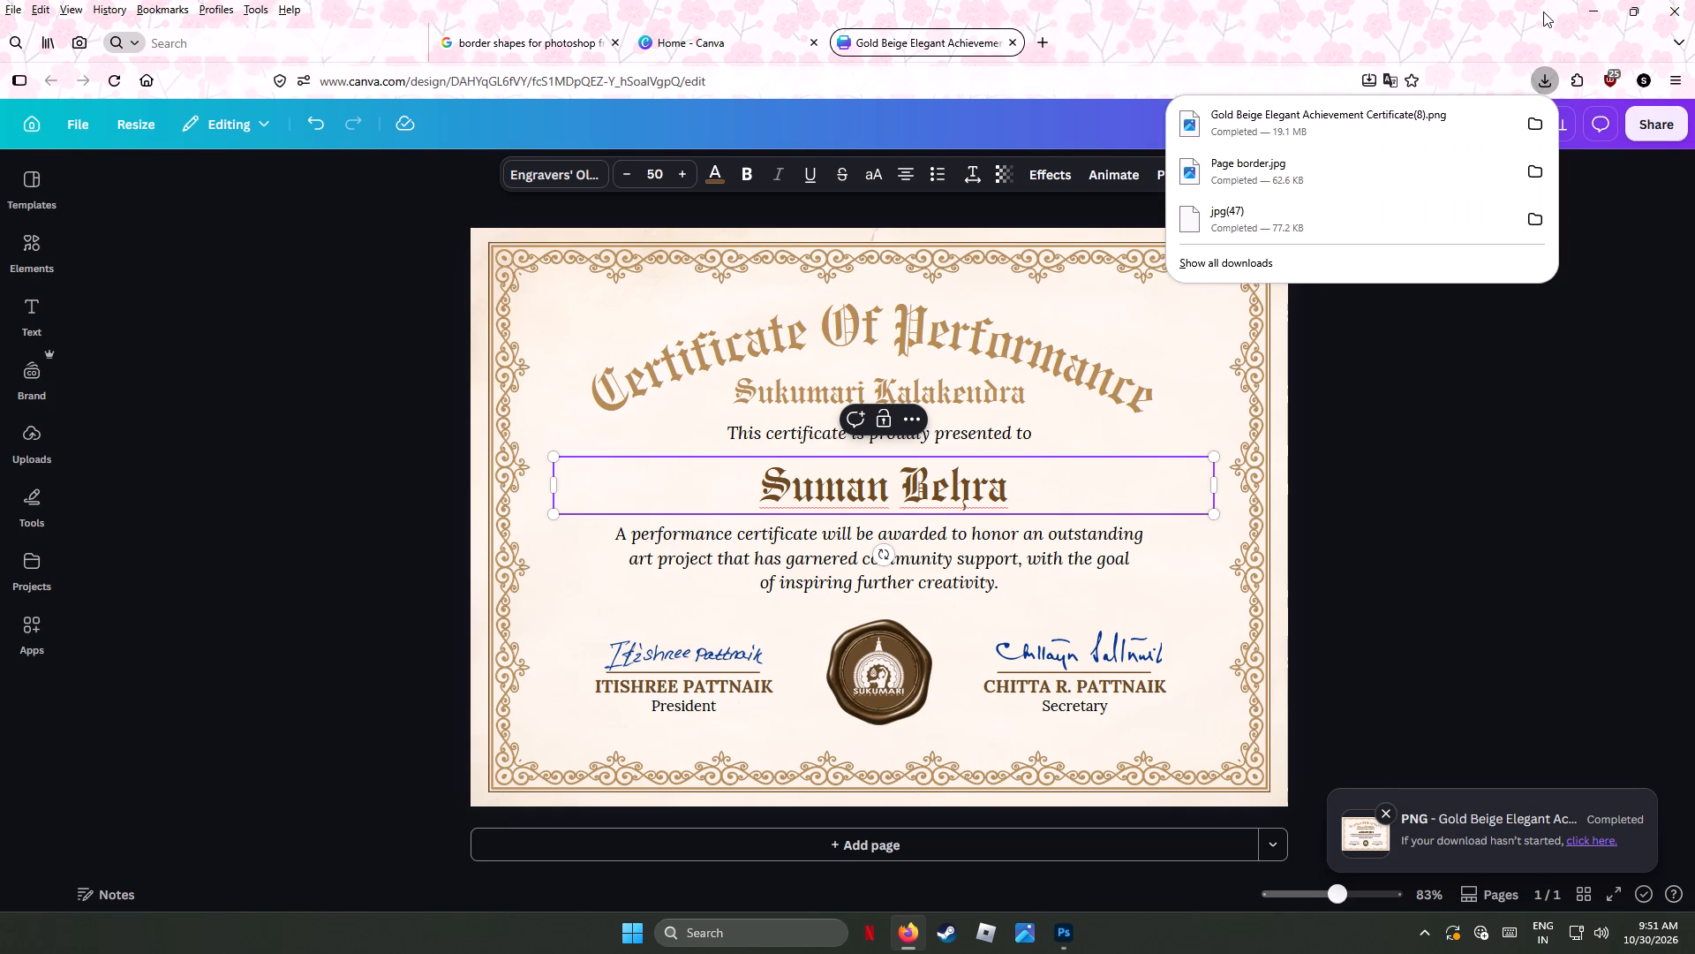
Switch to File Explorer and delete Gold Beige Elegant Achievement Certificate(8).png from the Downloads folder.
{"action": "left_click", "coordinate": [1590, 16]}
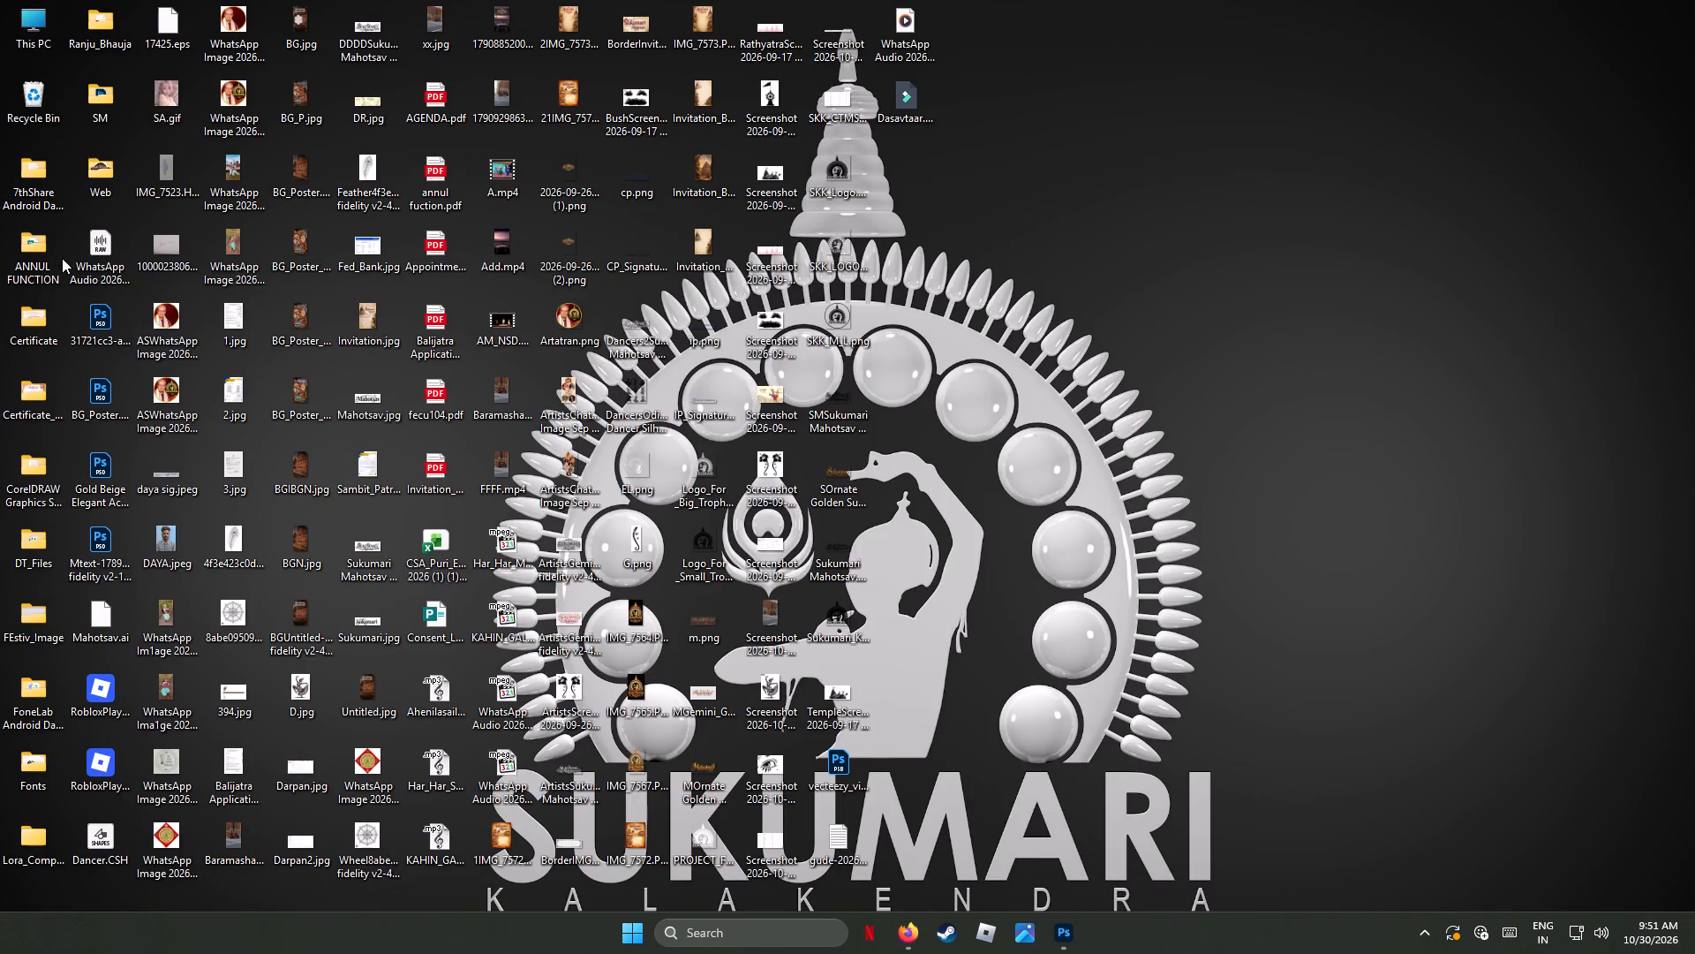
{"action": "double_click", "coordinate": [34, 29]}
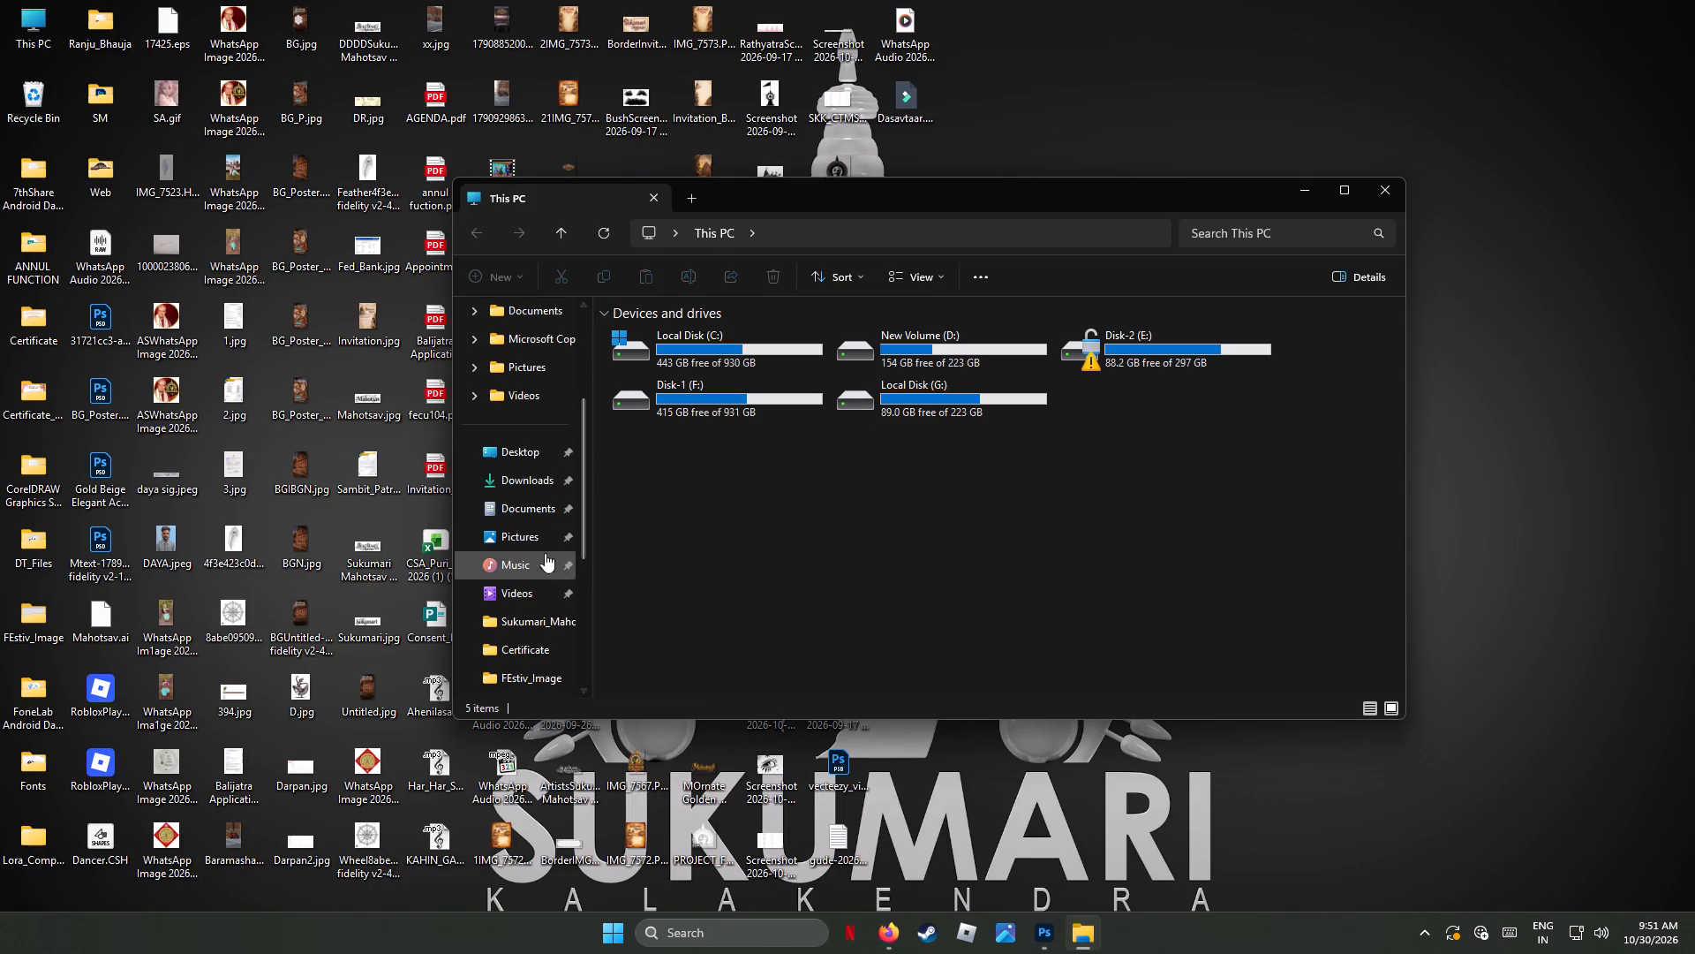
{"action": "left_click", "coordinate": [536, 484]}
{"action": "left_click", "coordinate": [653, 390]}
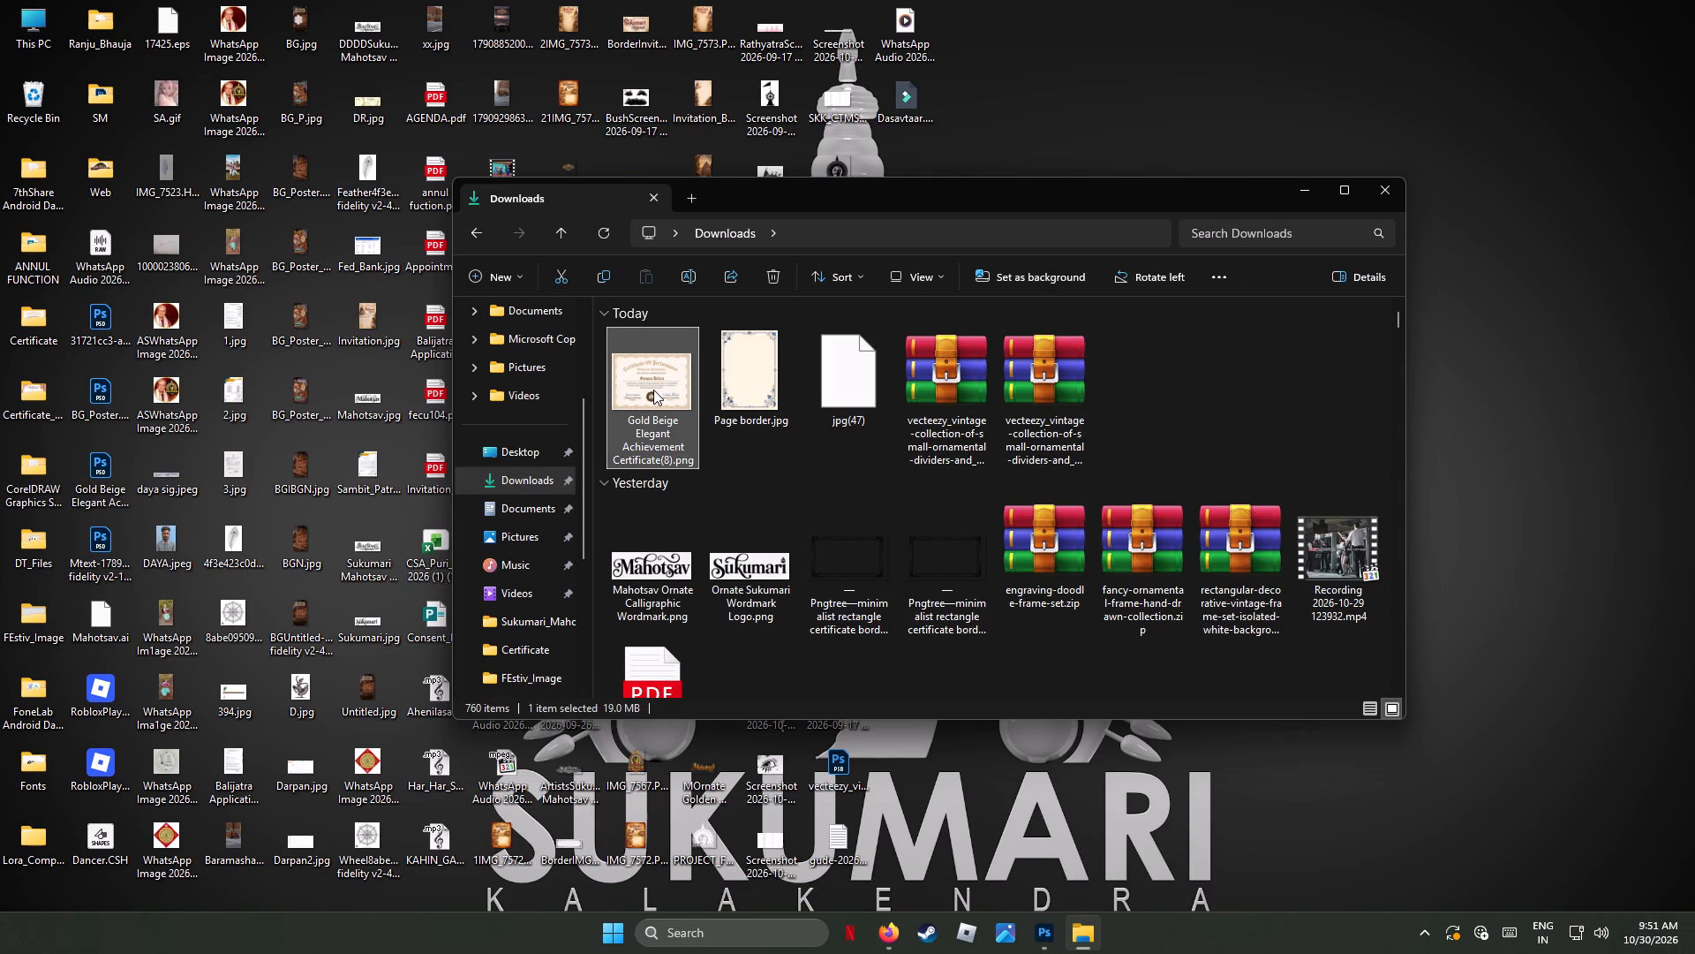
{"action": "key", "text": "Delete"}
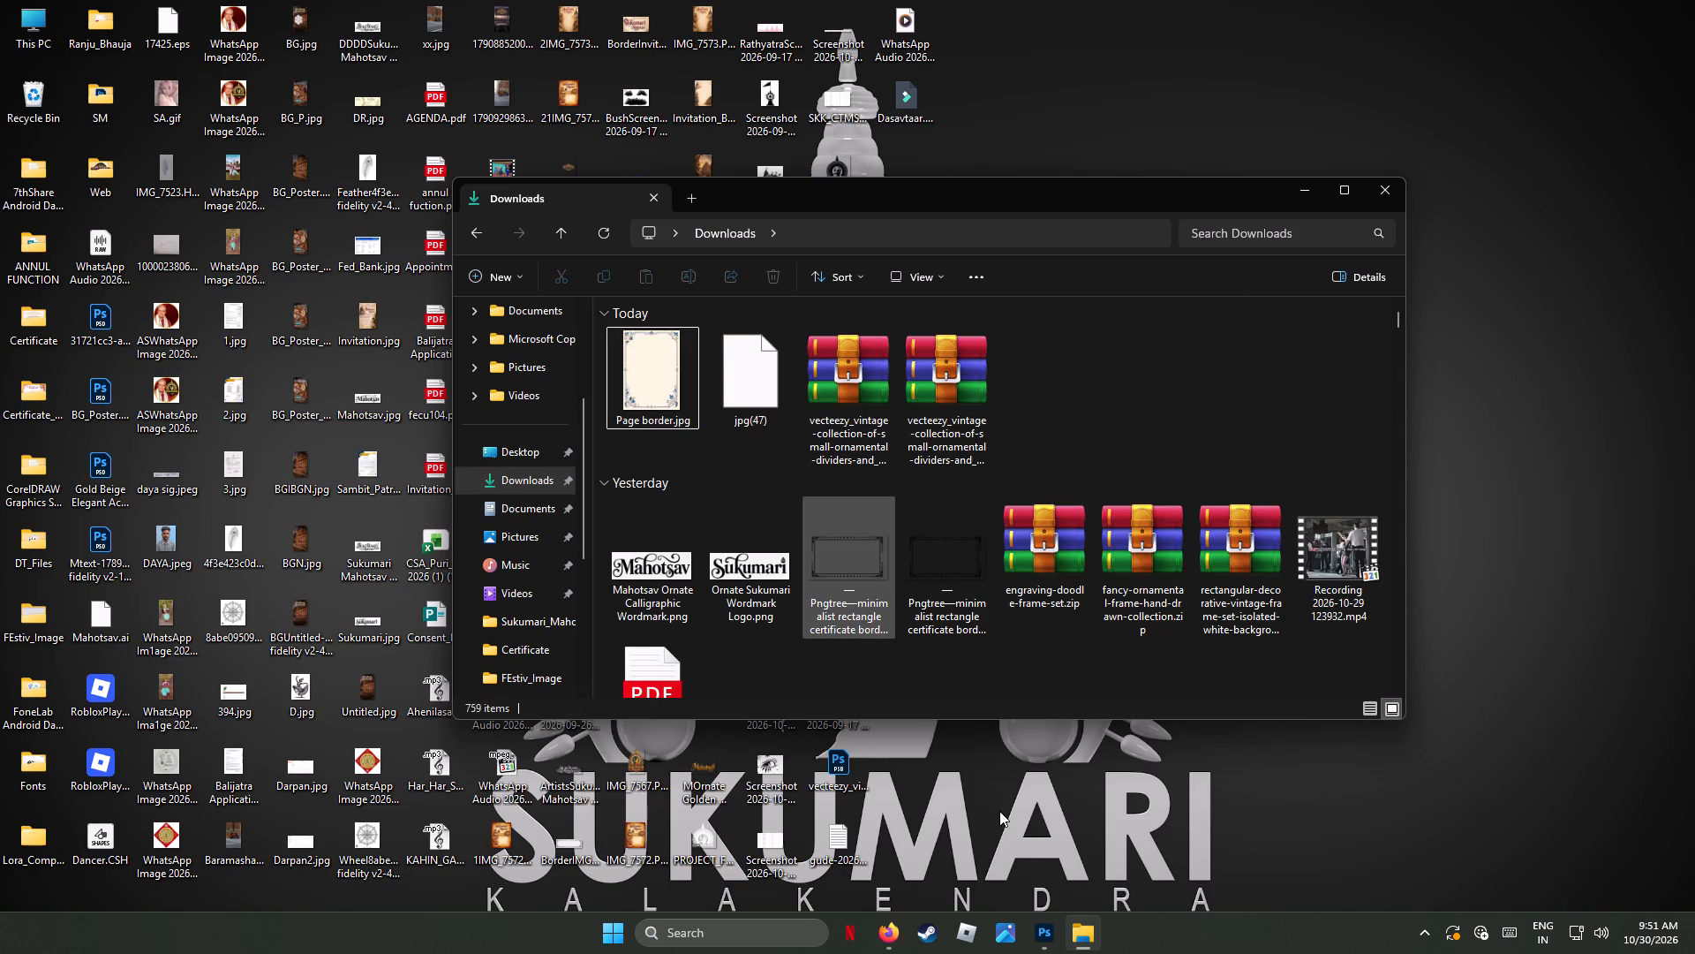
Back in Firefox, insert the recipient's middle name before the surname on the certificate.
{"action": "left_click", "coordinate": [892, 929]}
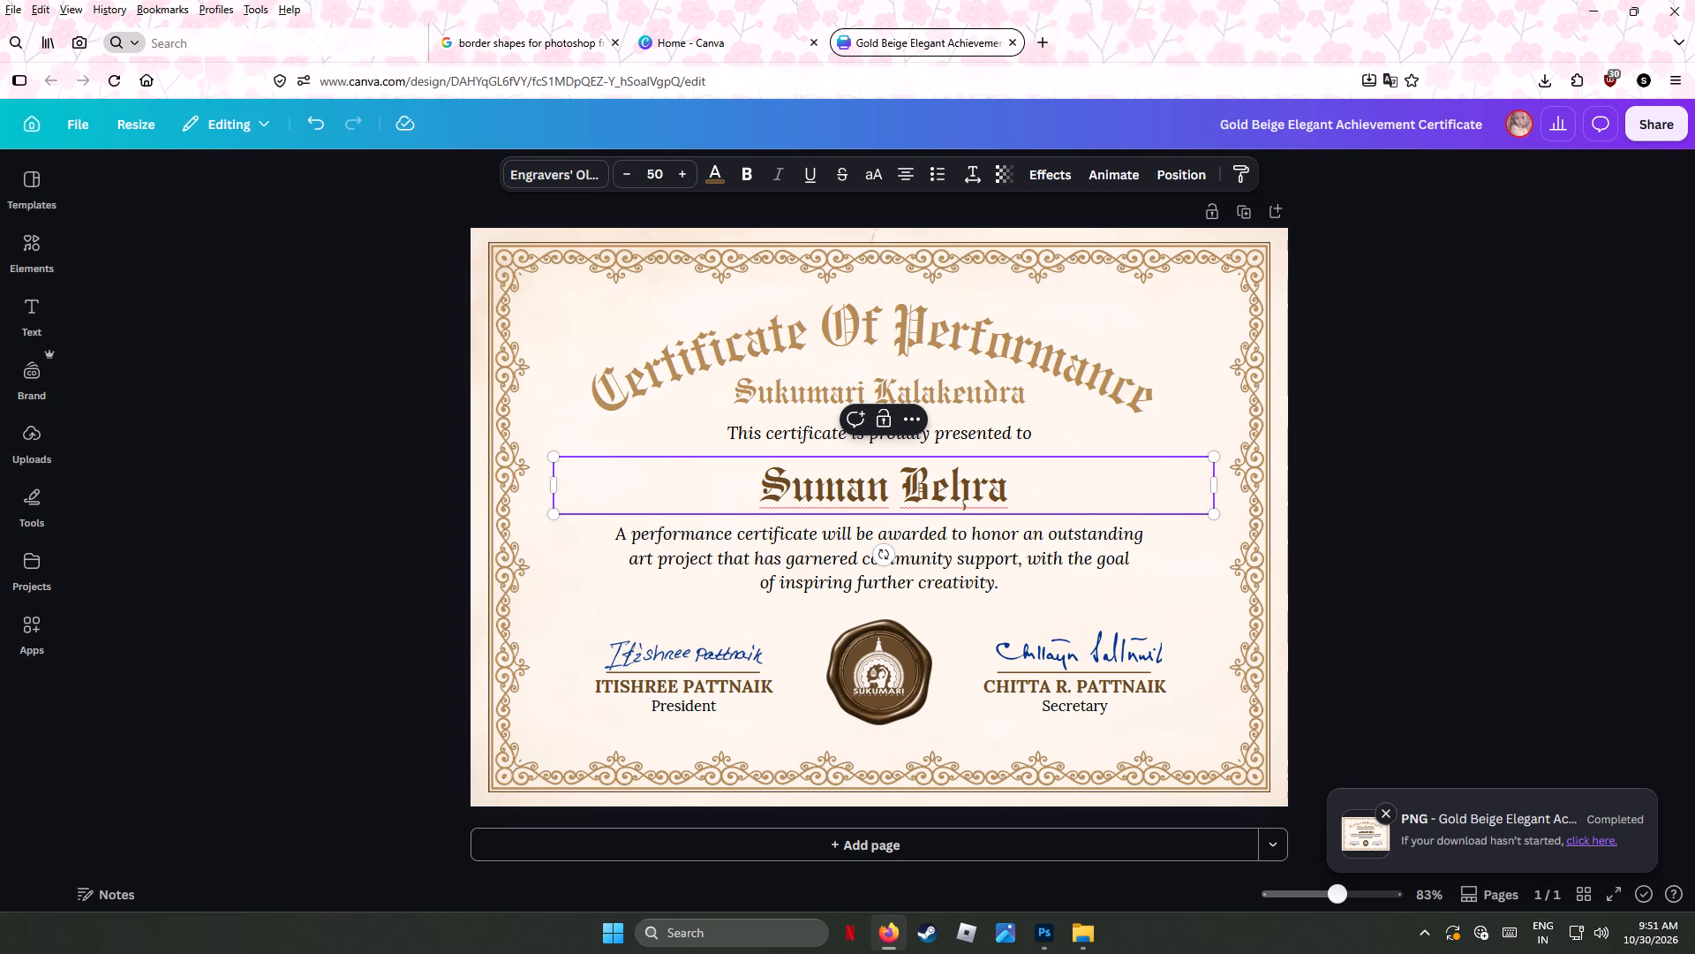
{"action": "left_click", "coordinate": [902, 488]}
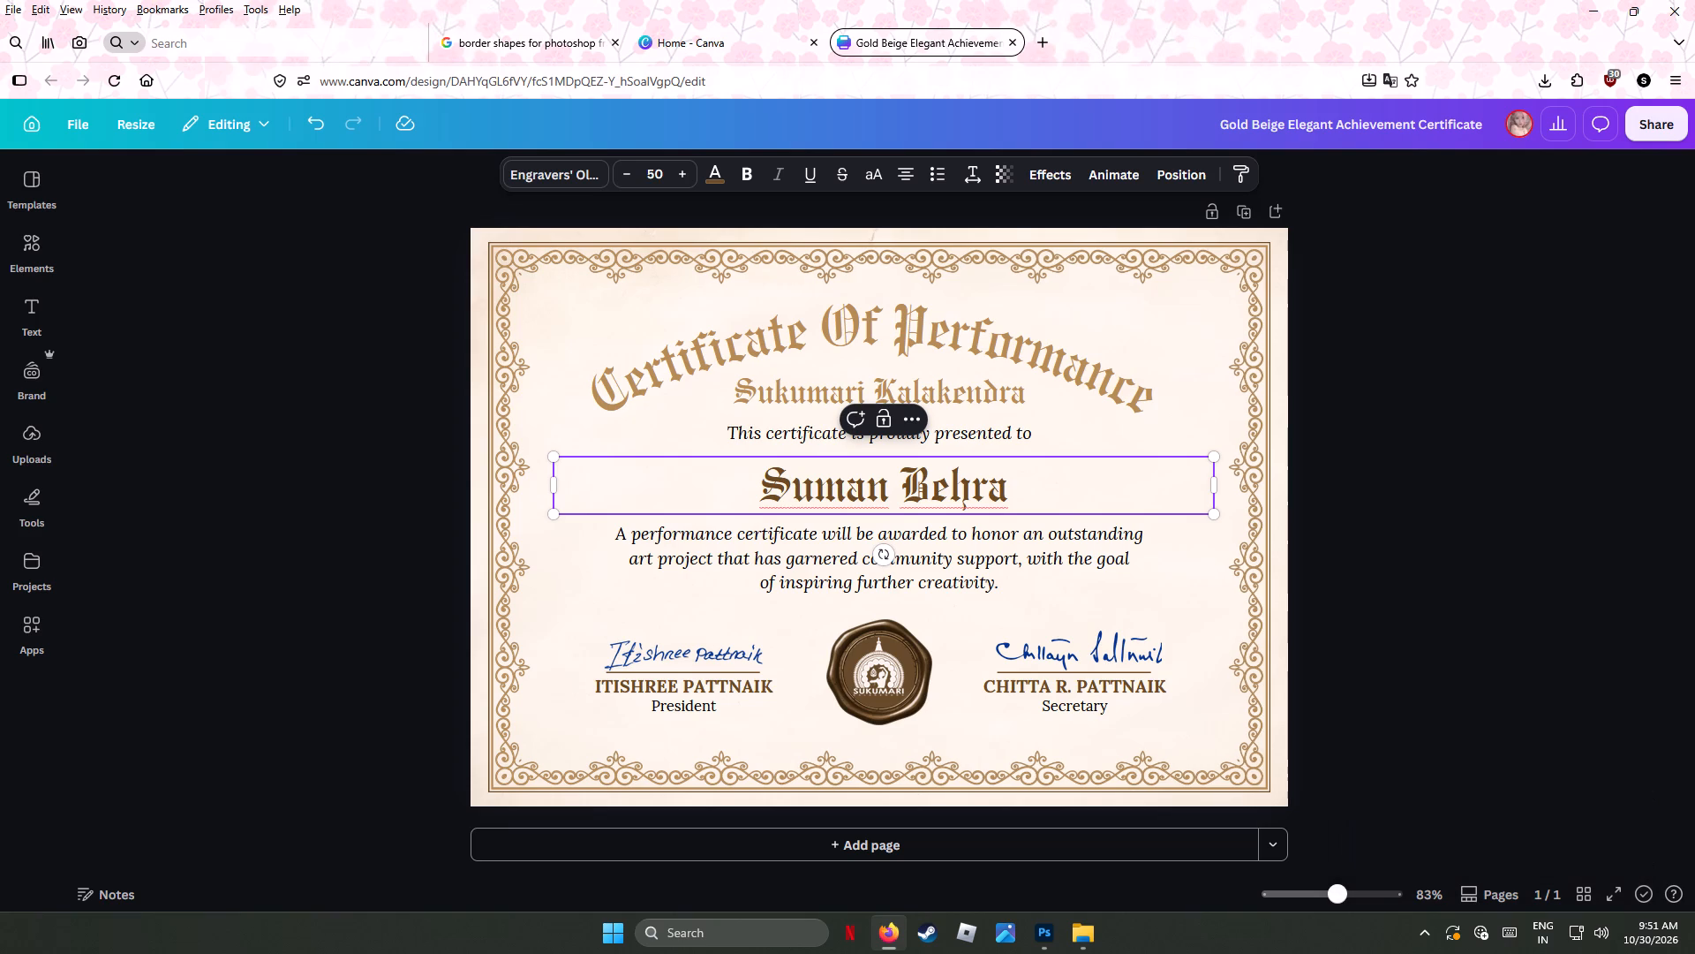
{"action": "double_click", "coordinate": [901, 480]}
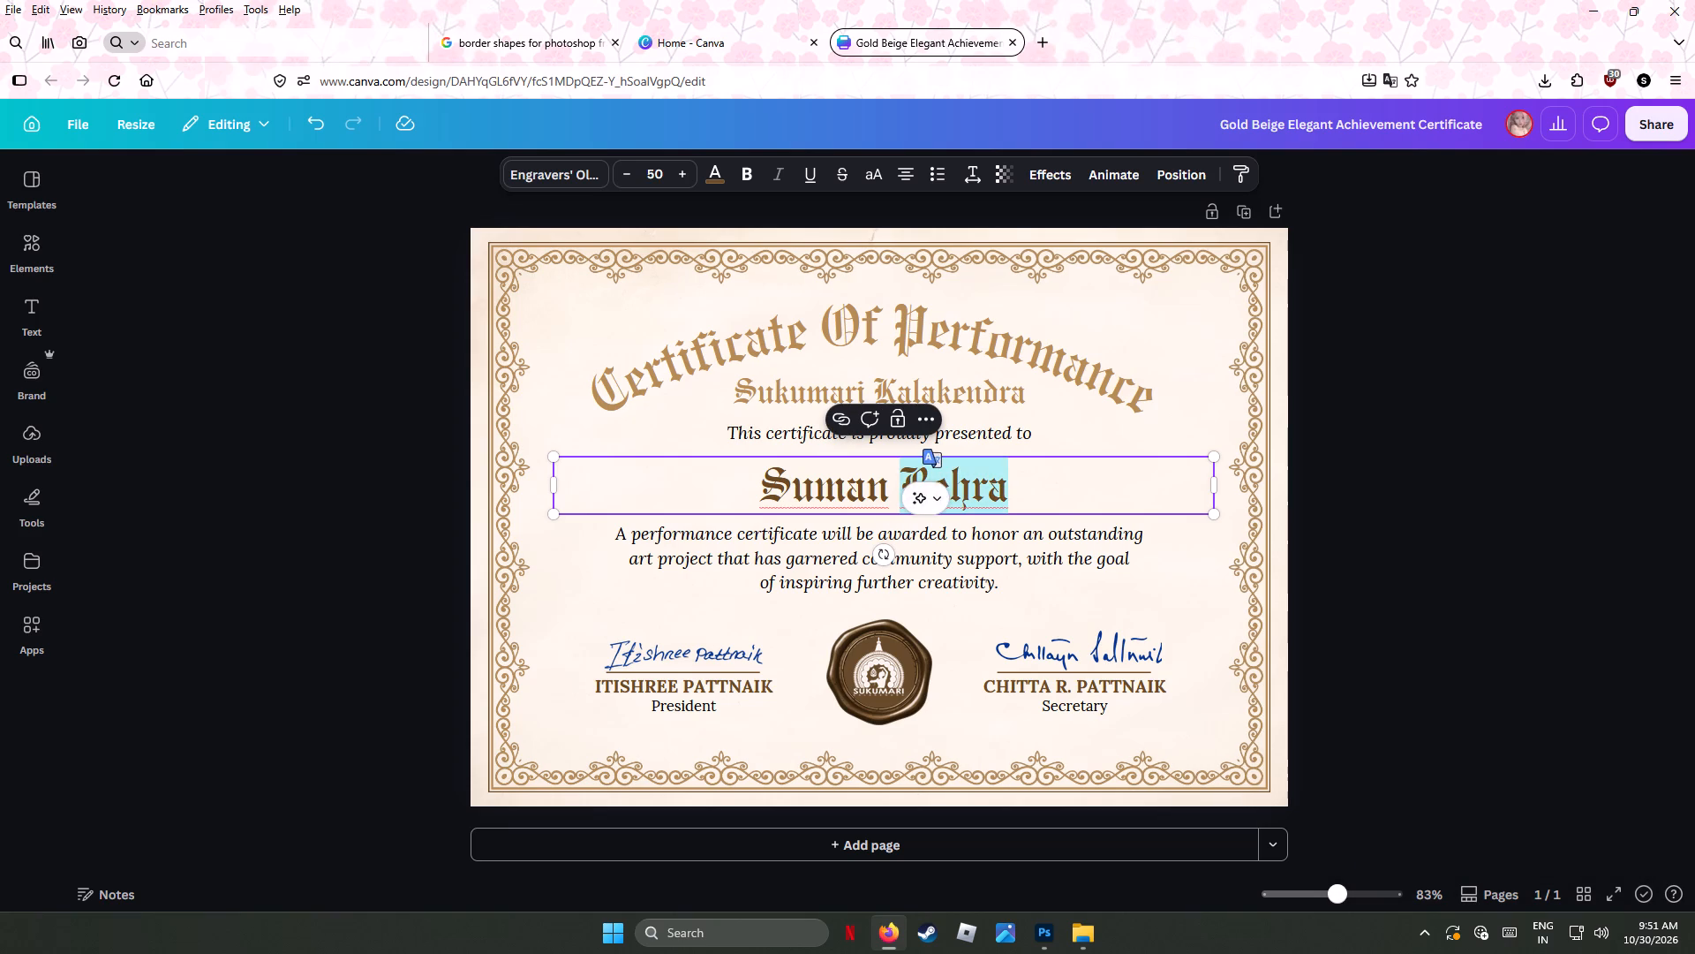
{"action": "left_click", "coordinate": [900, 480]}
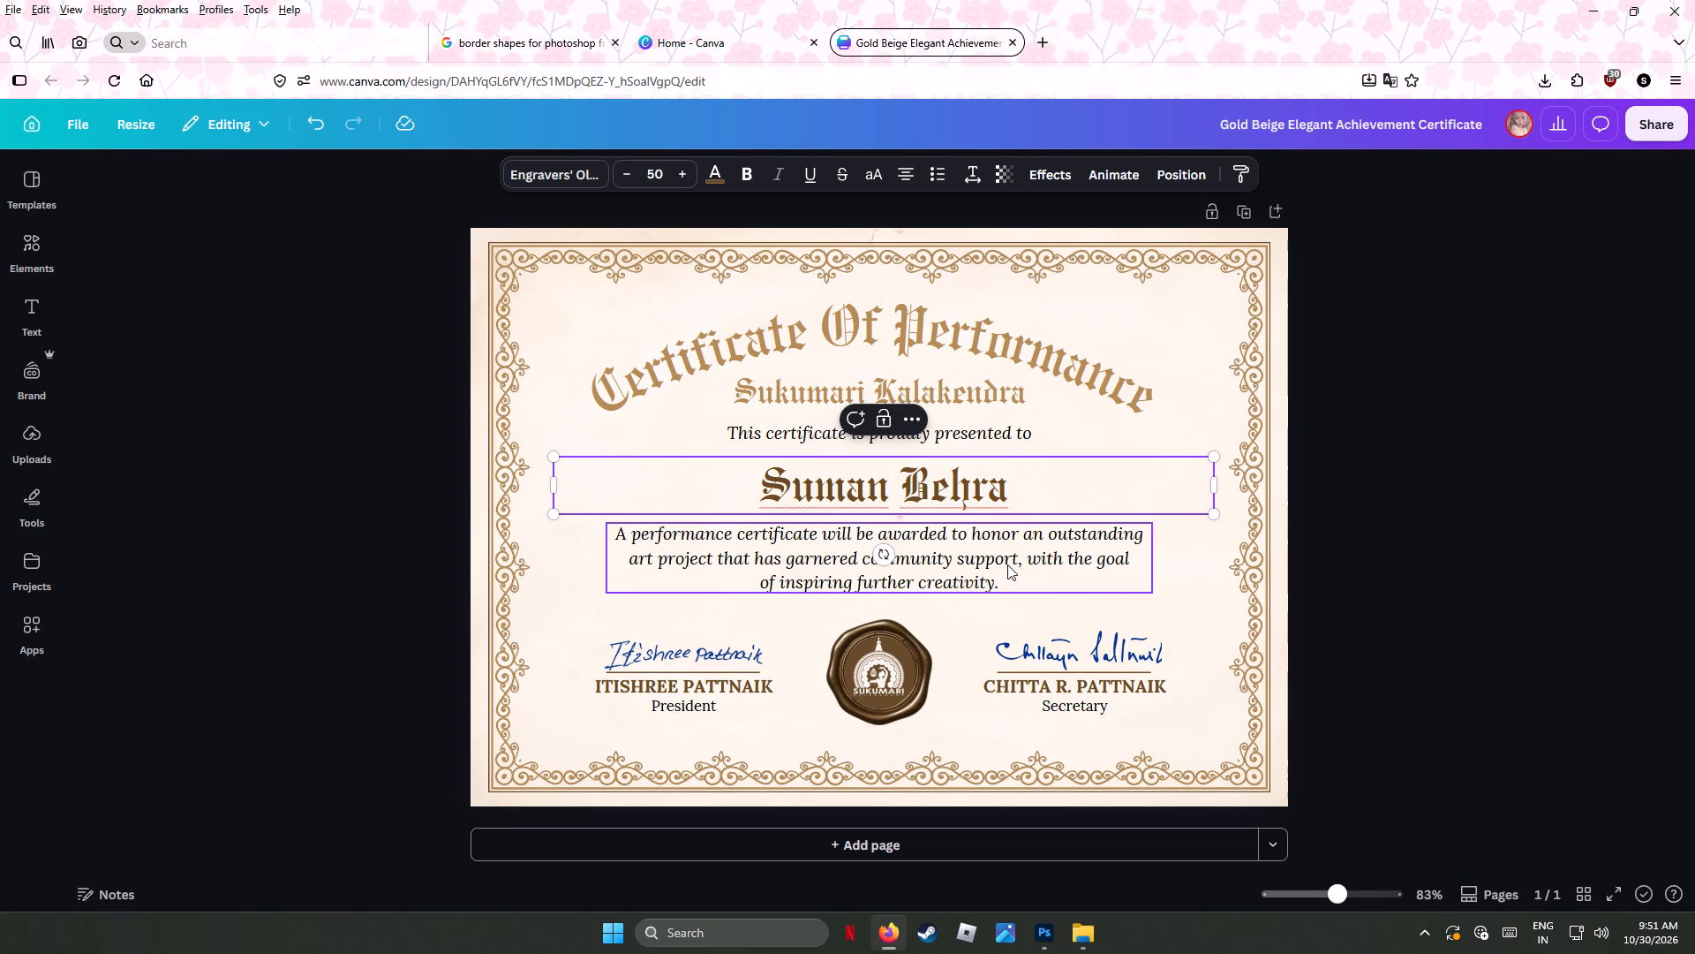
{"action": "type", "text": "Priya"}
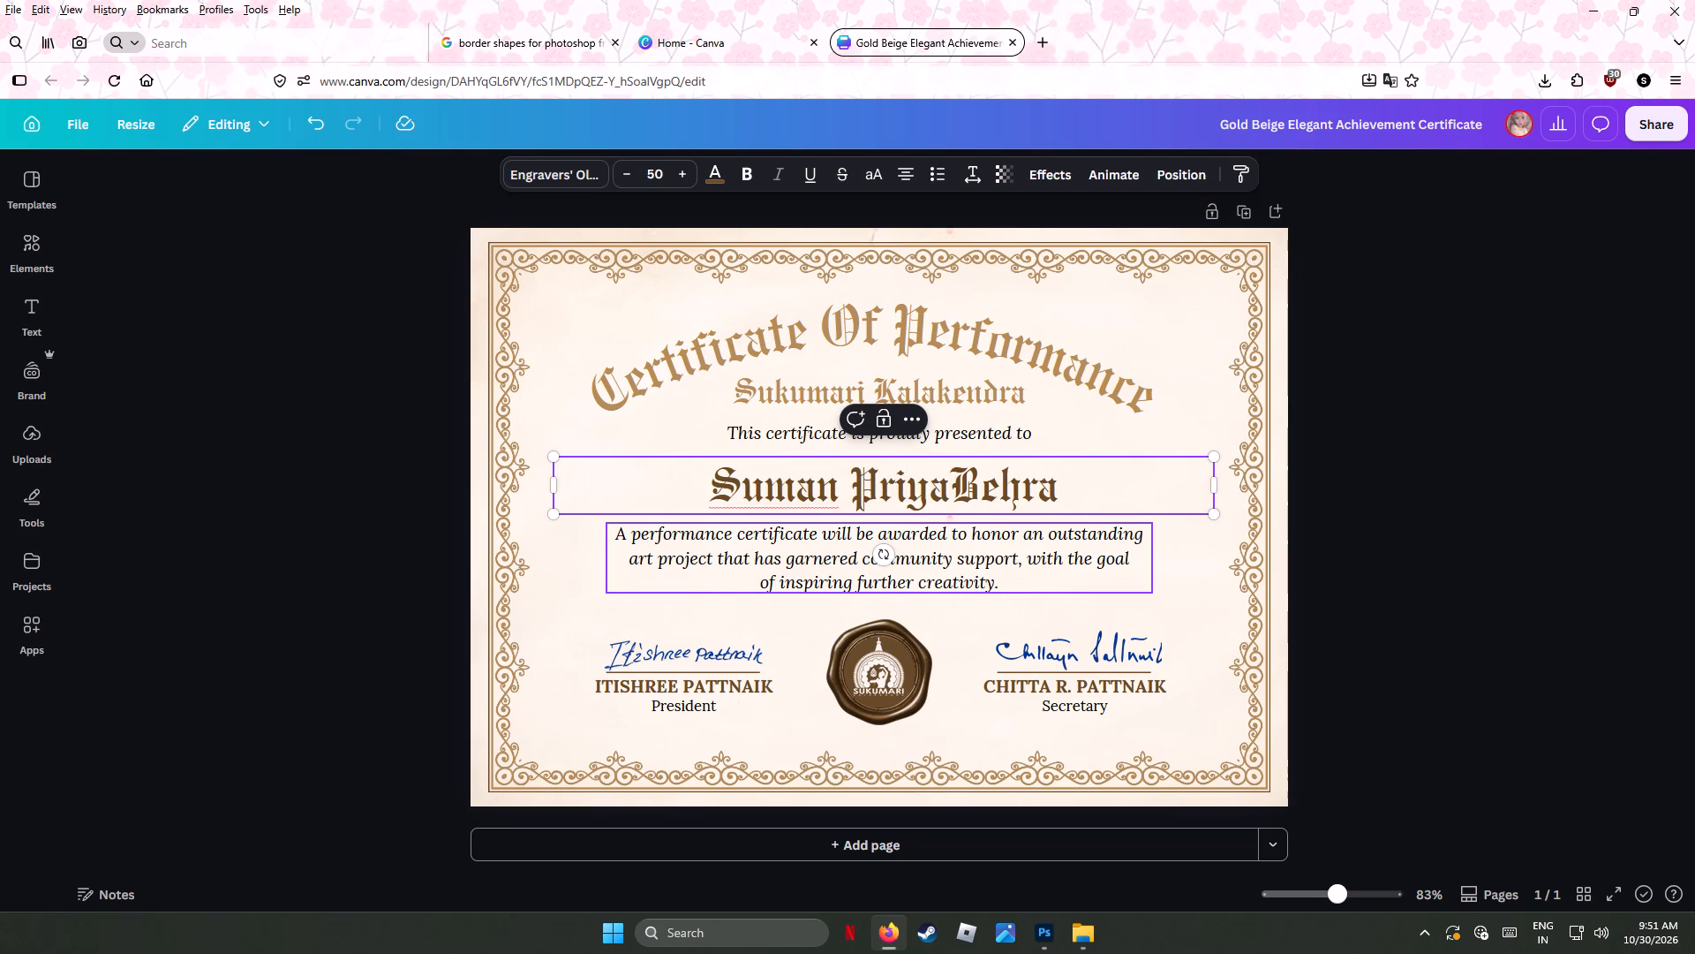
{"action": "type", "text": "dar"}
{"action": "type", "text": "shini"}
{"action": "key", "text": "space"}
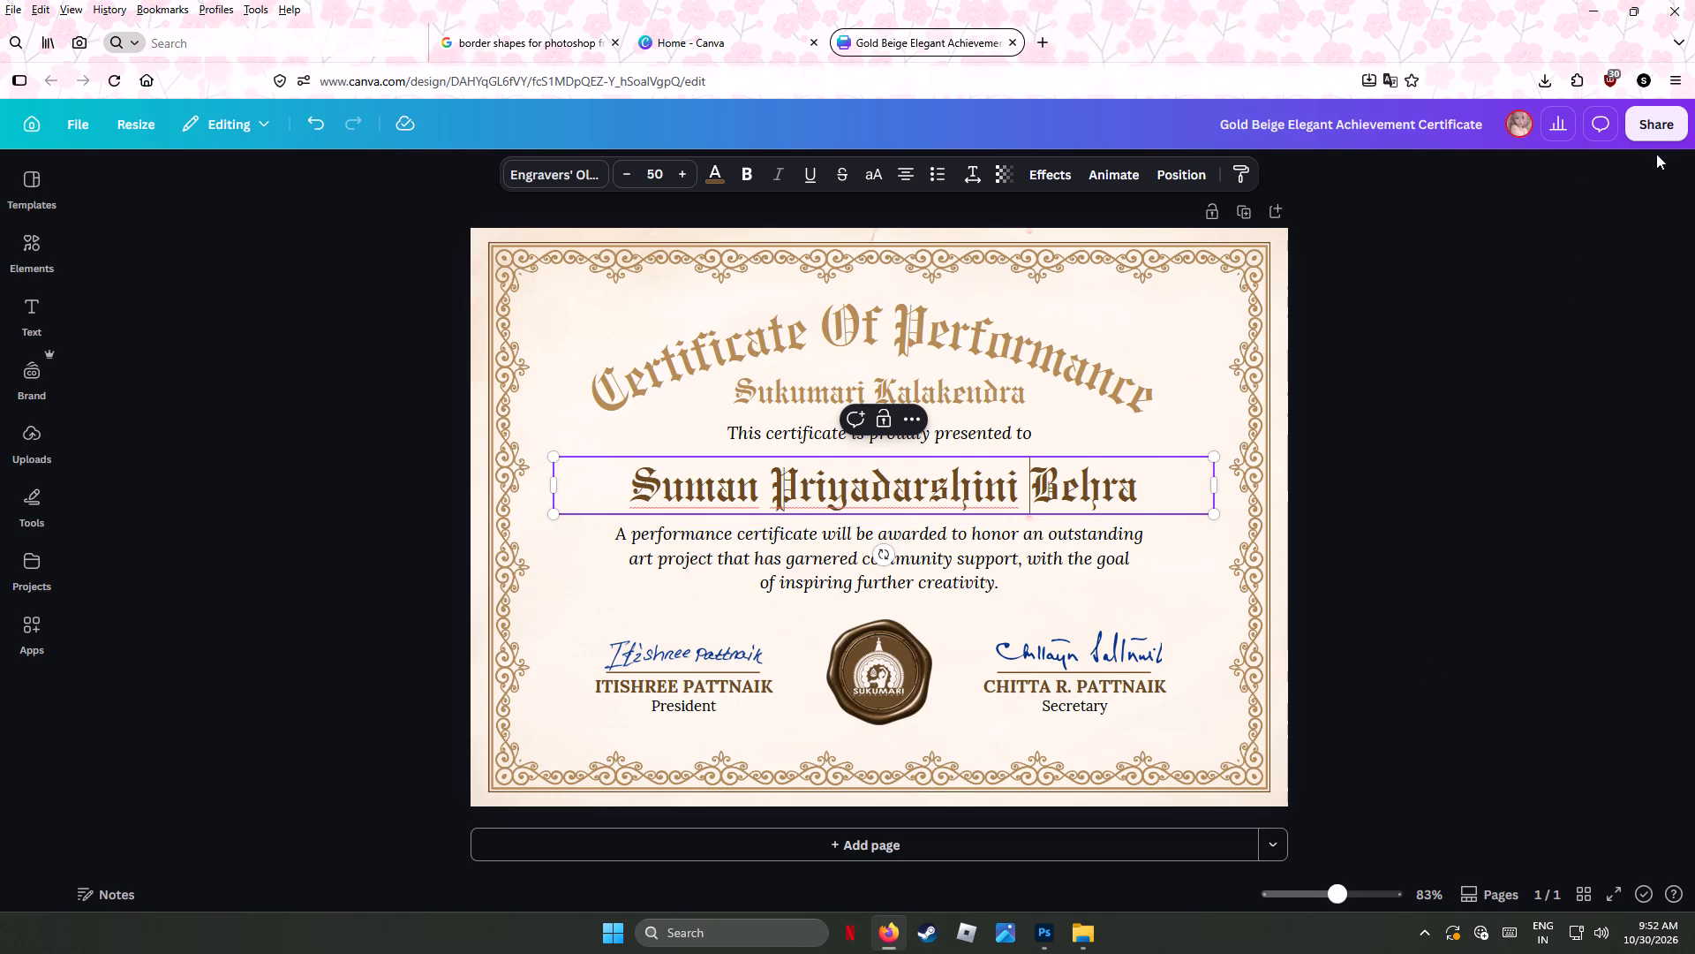
Download the corrected certificate as a high-quality PNG at the maximum size of 6,250 × 4,419 px.
{"action": "left_click", "coordinate": [1659, 126]}
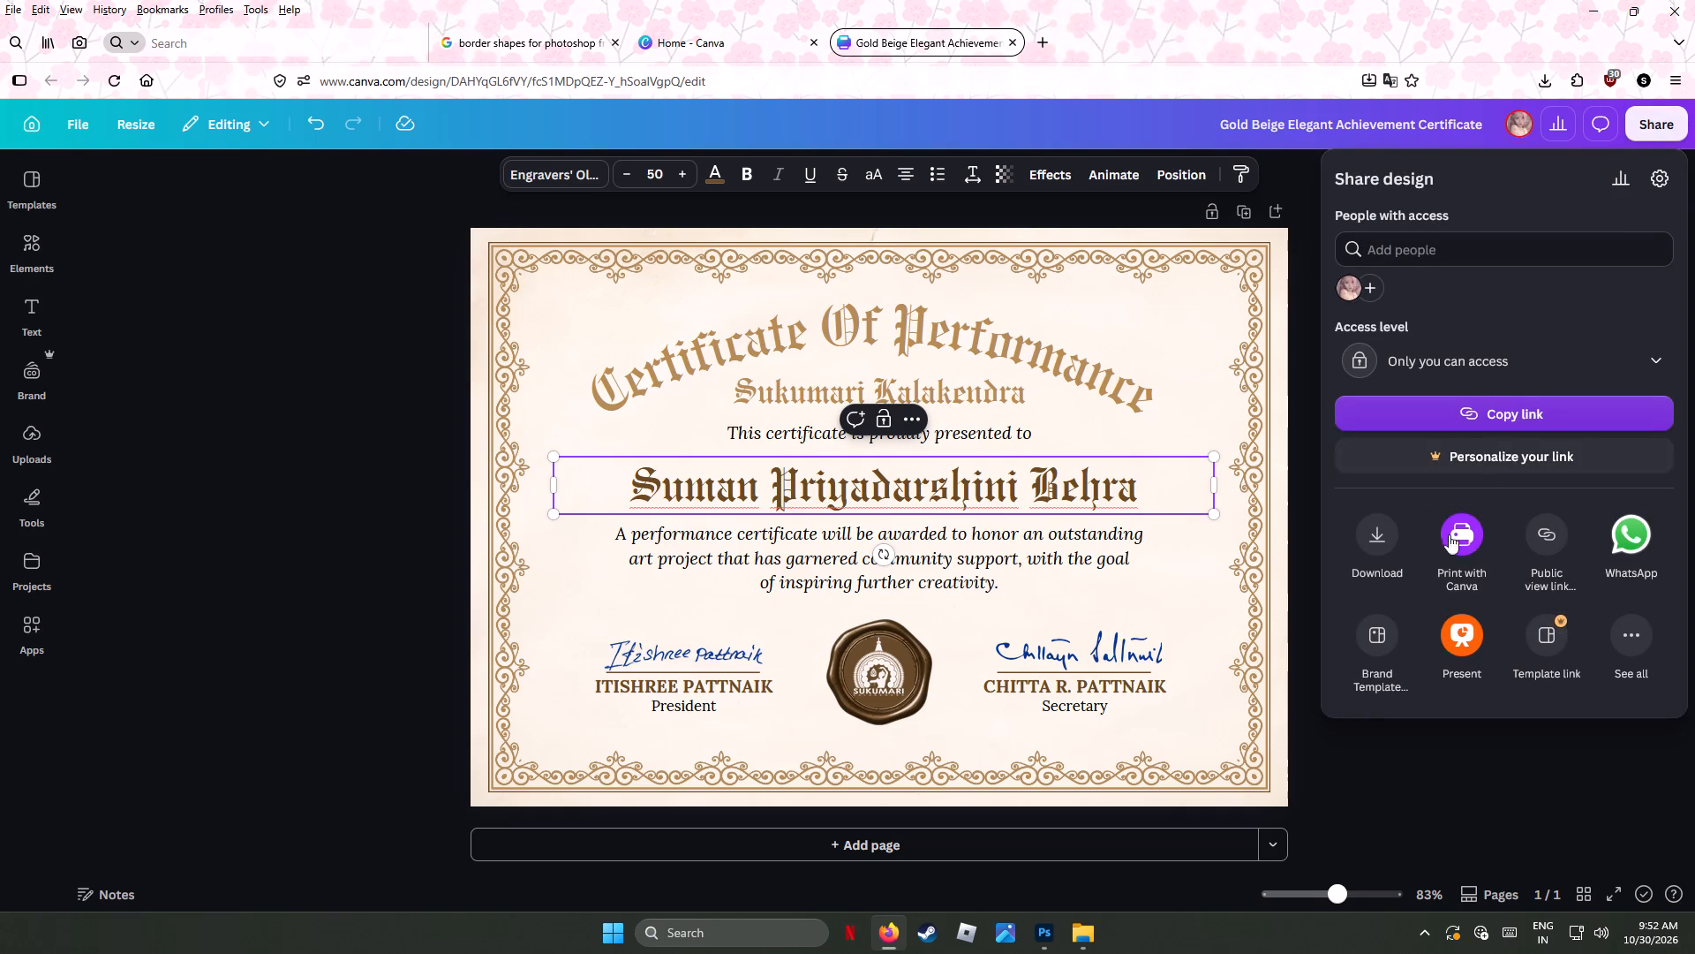
{"action": "left_click", "coordinate": [1371, 533]}
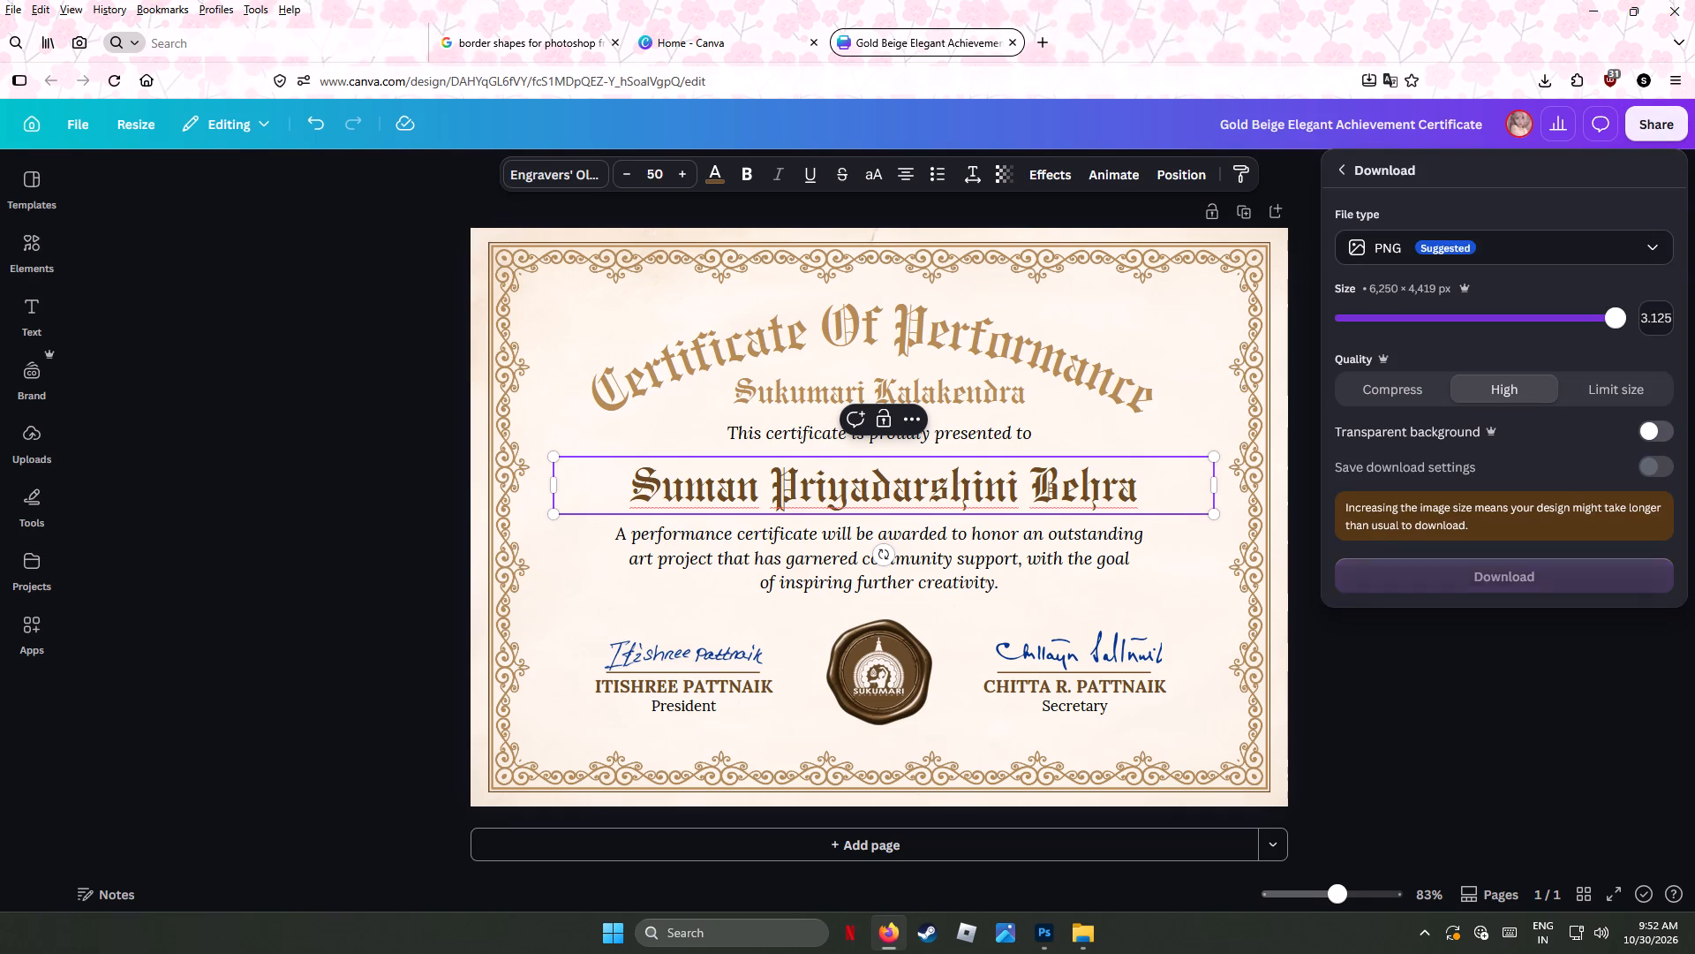
{"action": "left_click_drag", "start_coordinate": [1619, 326], "coordinate": [1694, 329]}
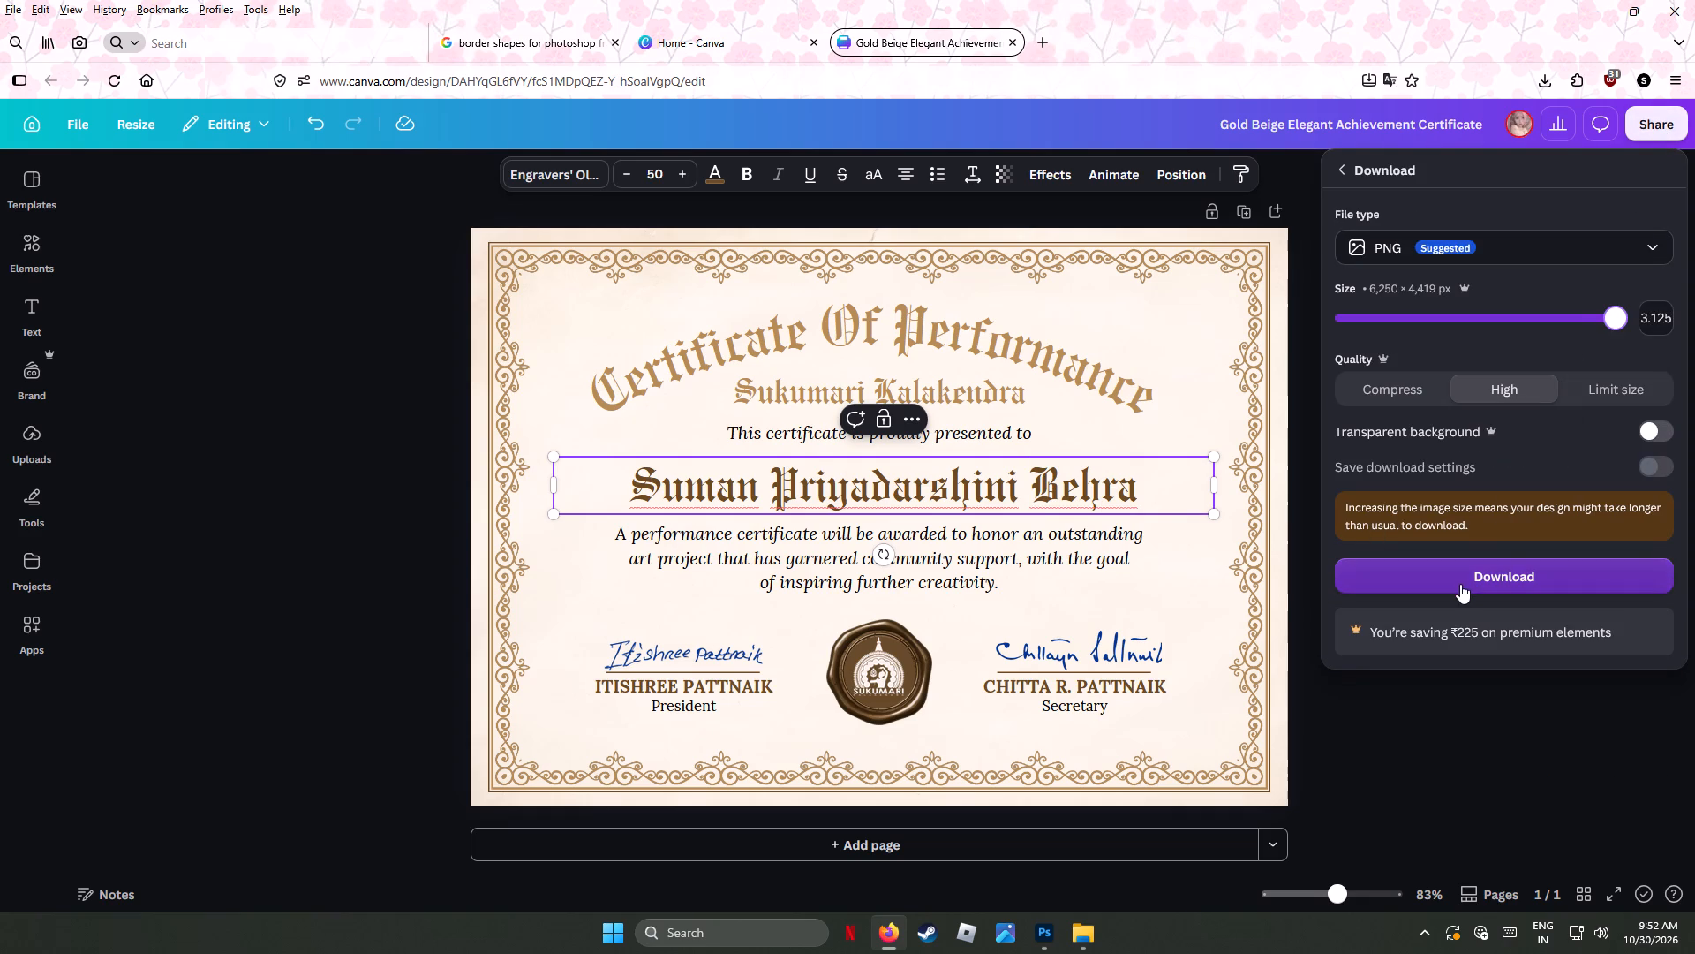
{"action": "left_click", "coordinate": [1460, 584]}
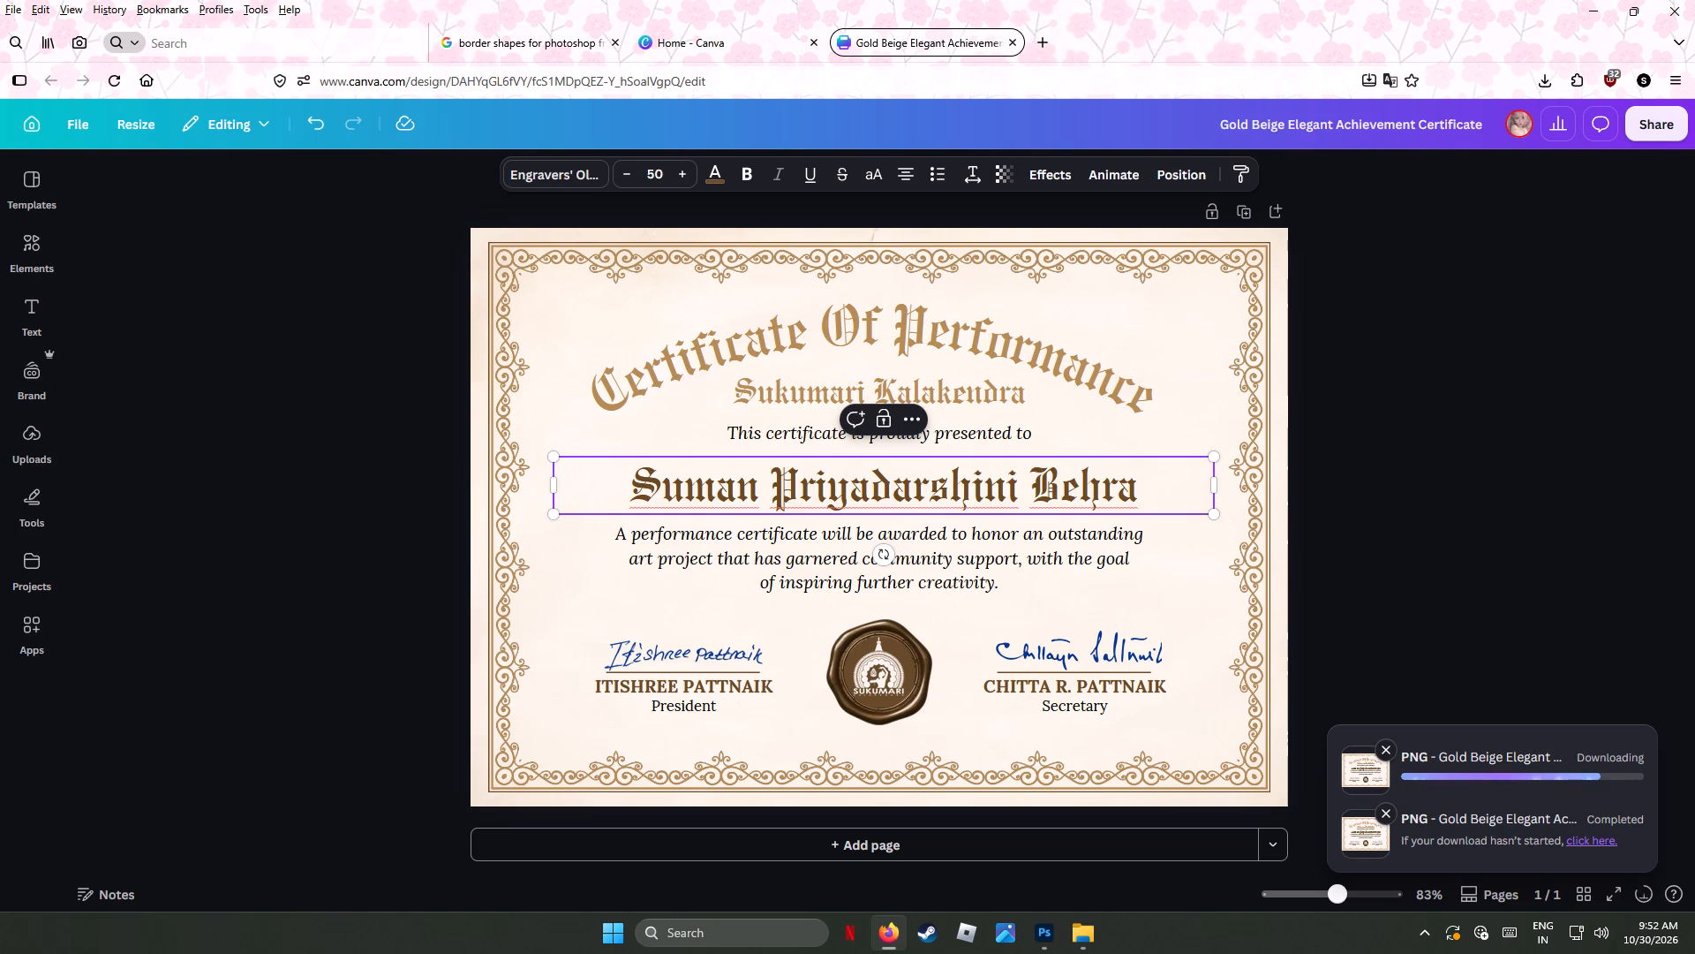
Replace the recipient's name on the certificate with the next recipient's first name and surname.
{"action": "left_click_drag", "start_coordinate": [1140, 494], "coordinate": [611, 500]}
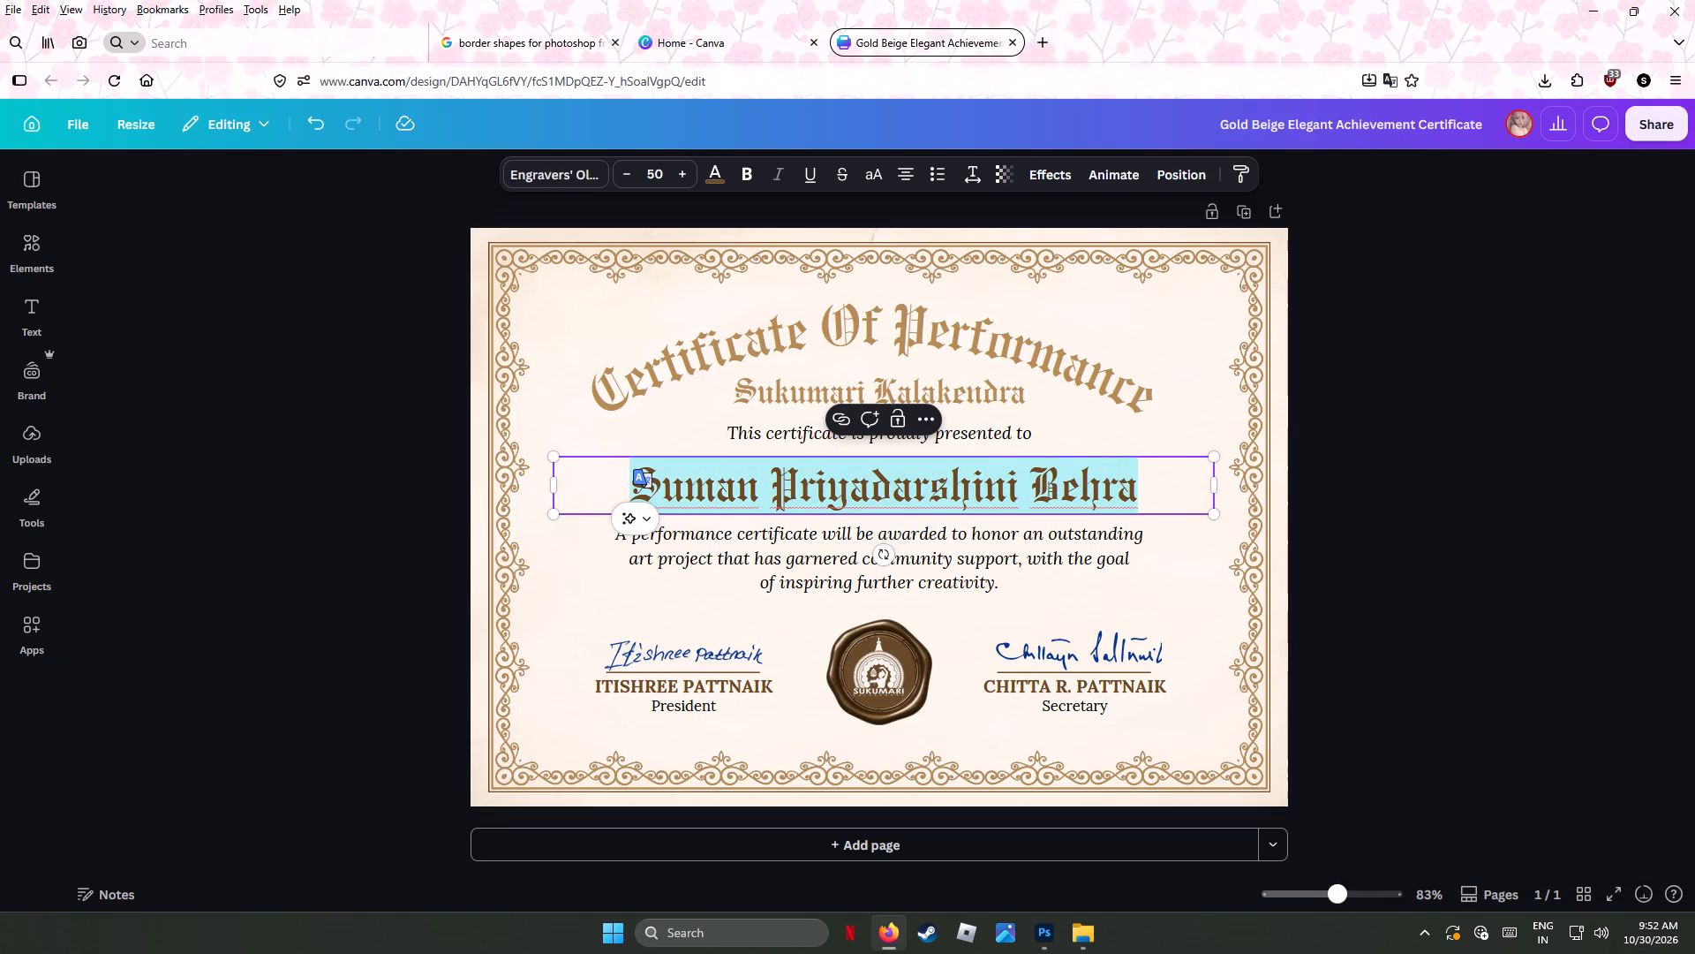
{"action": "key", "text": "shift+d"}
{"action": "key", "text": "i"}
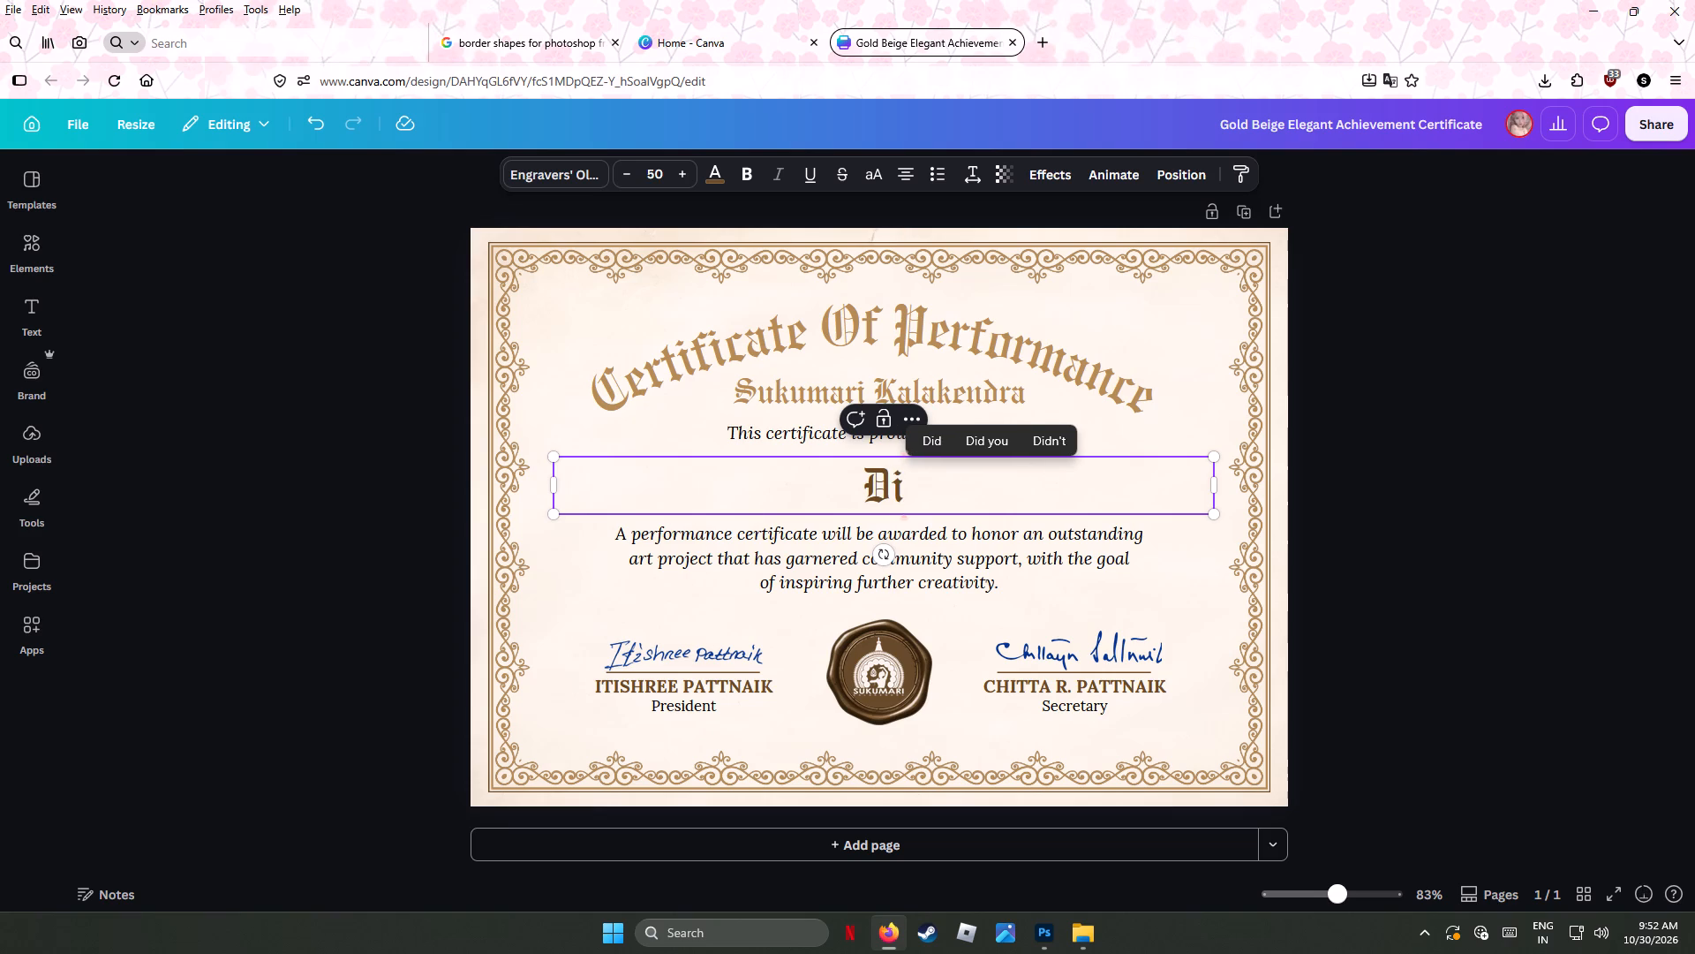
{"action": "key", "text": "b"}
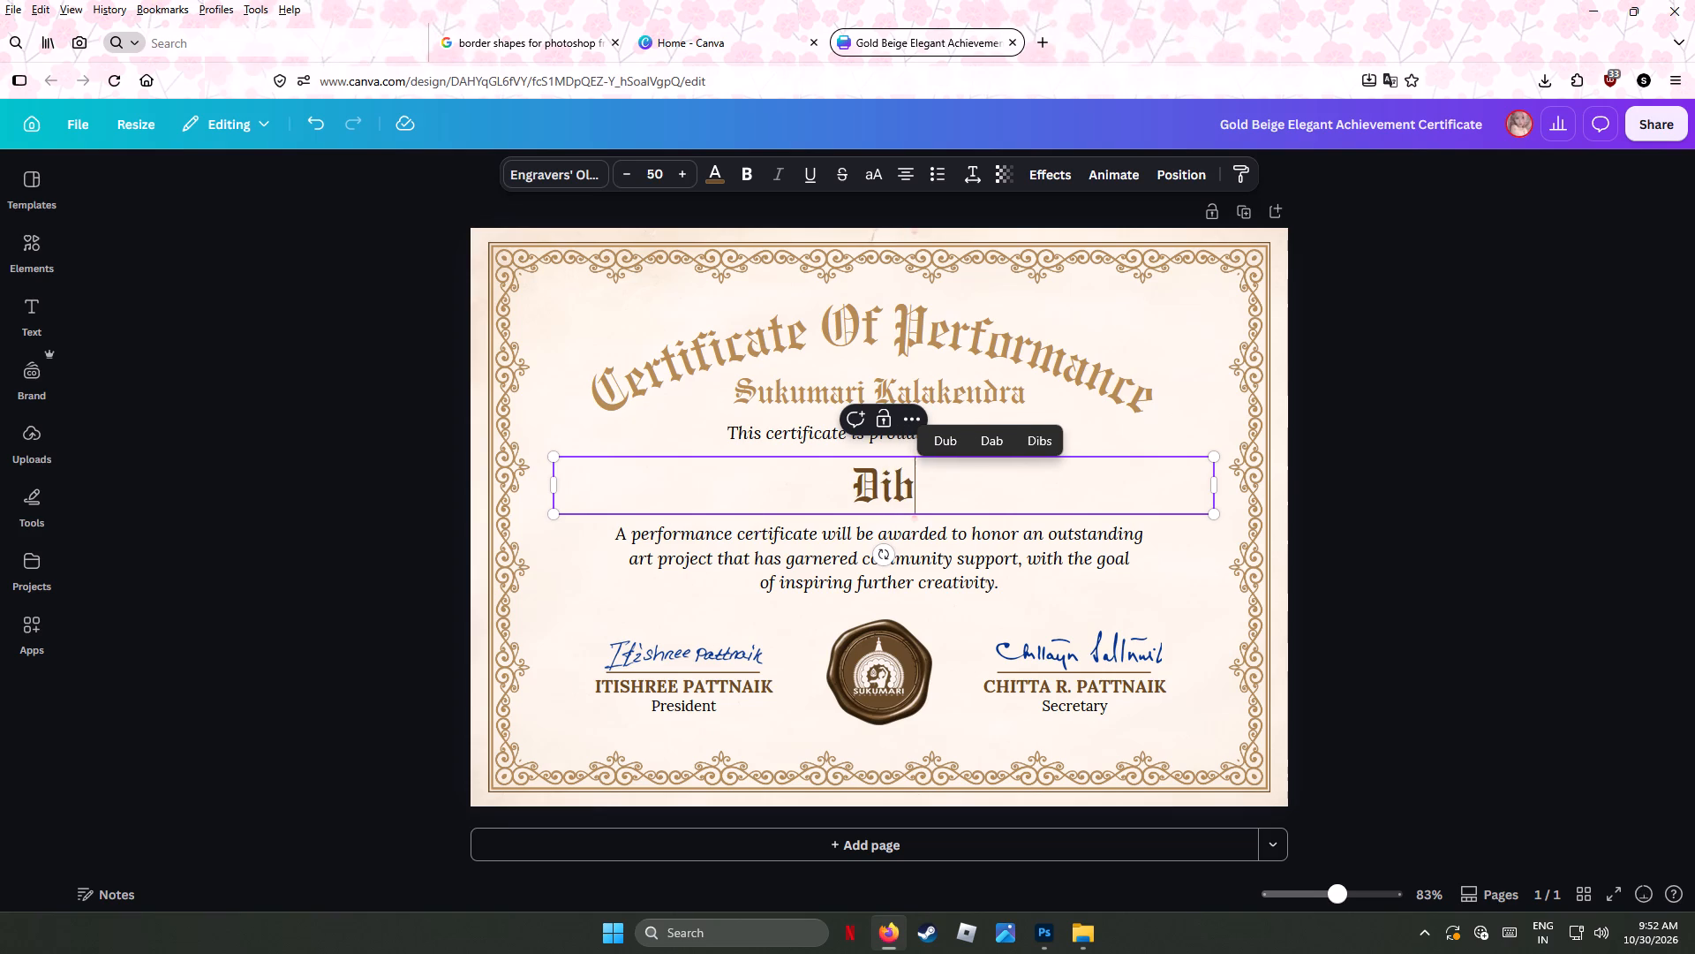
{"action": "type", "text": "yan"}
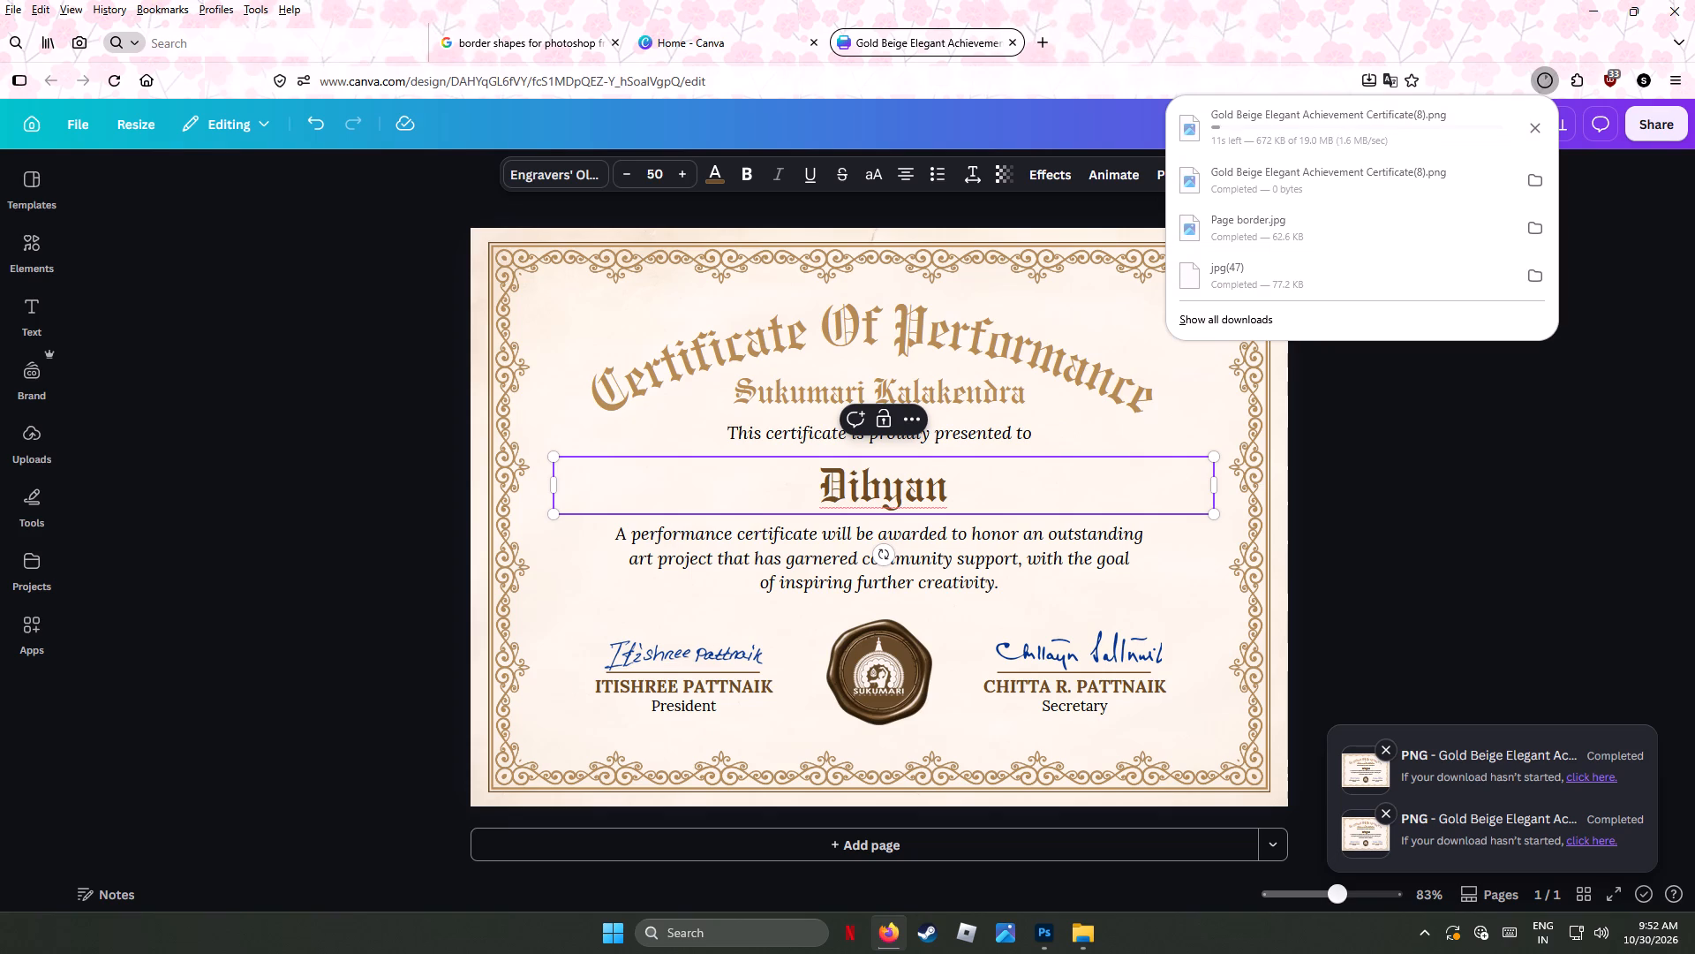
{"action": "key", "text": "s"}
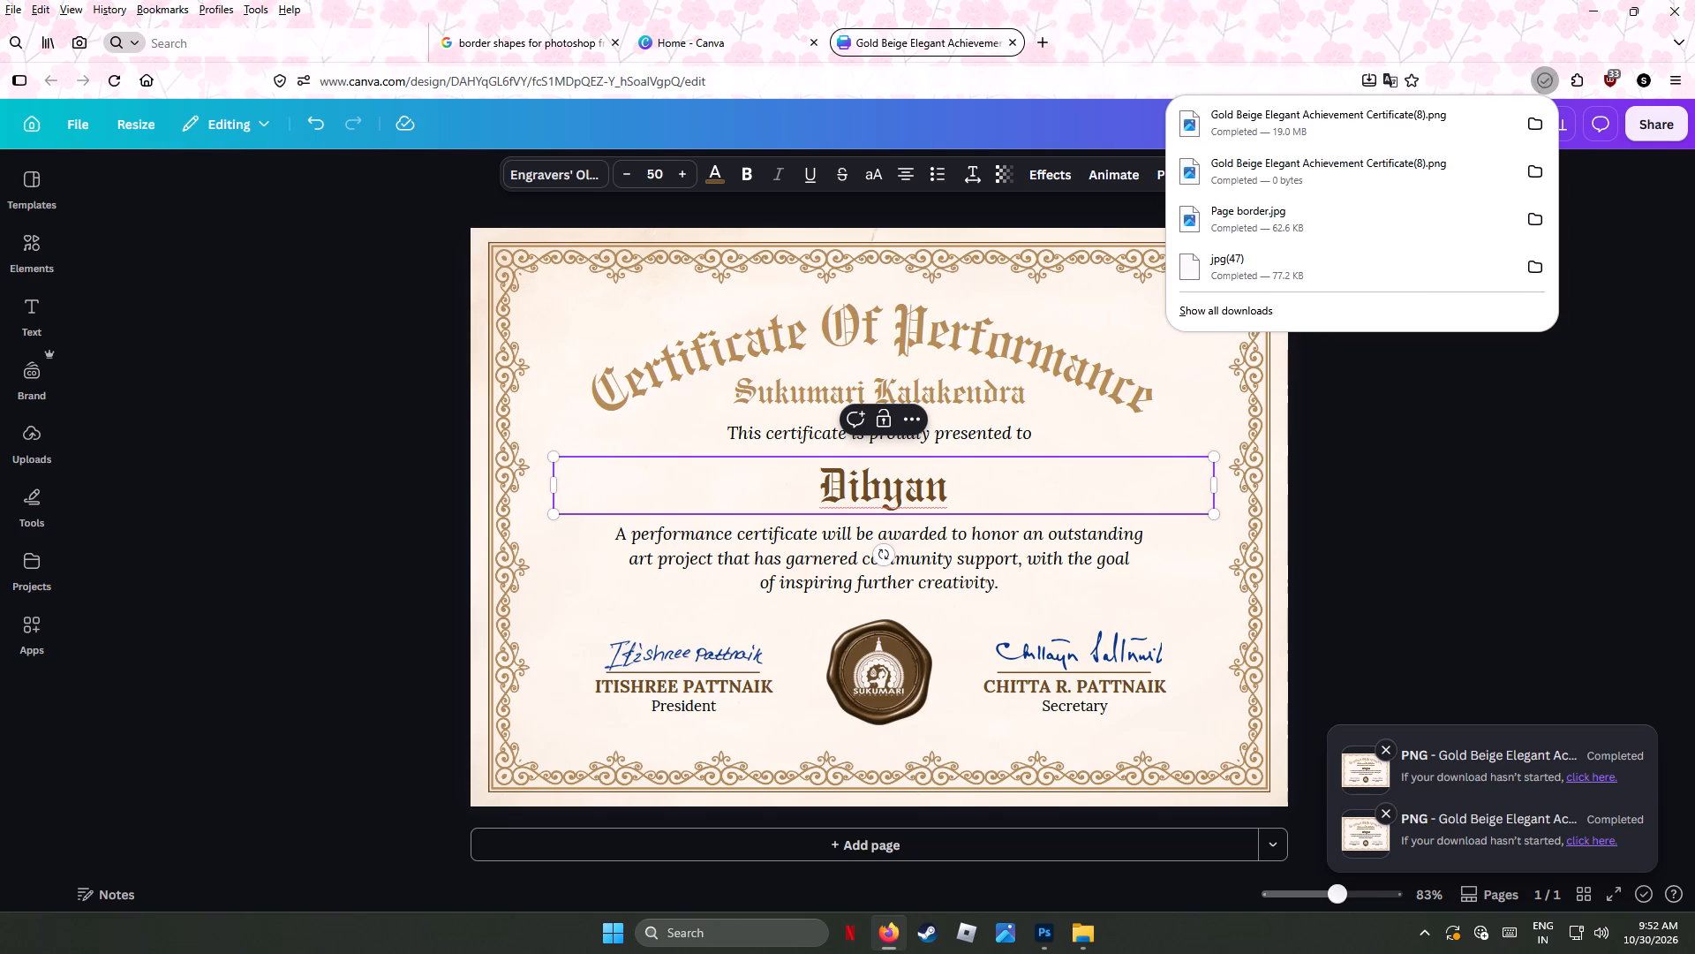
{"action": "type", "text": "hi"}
{"action": "left_click", "coordinate": [944, 493]}
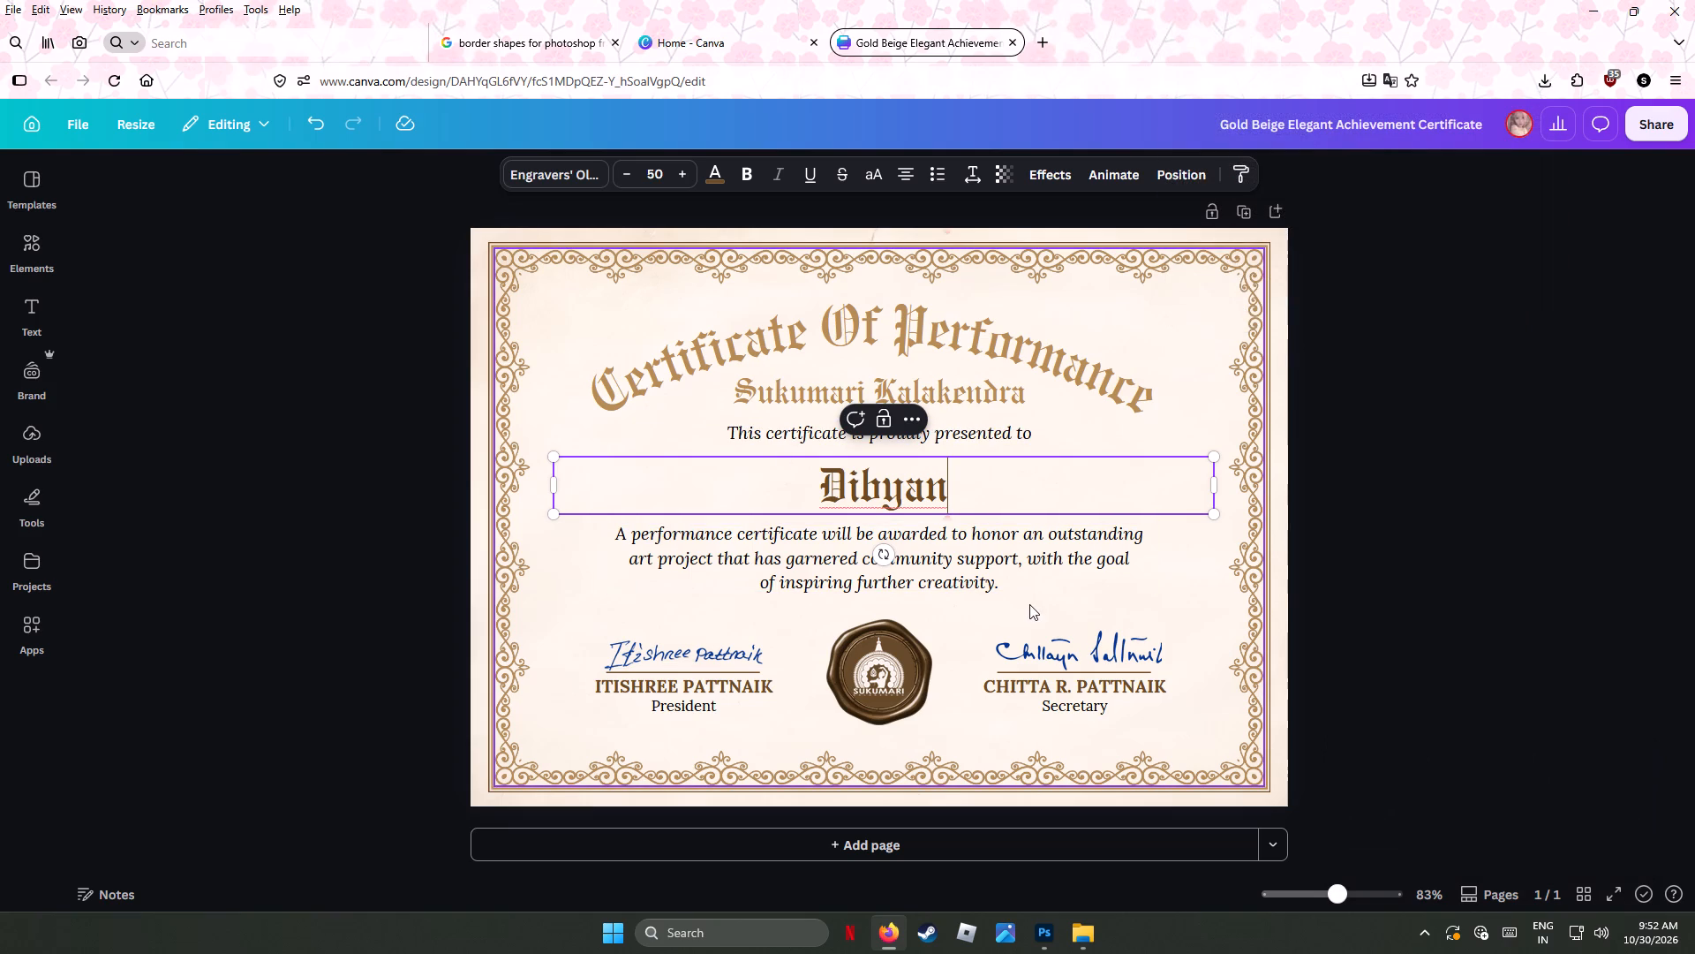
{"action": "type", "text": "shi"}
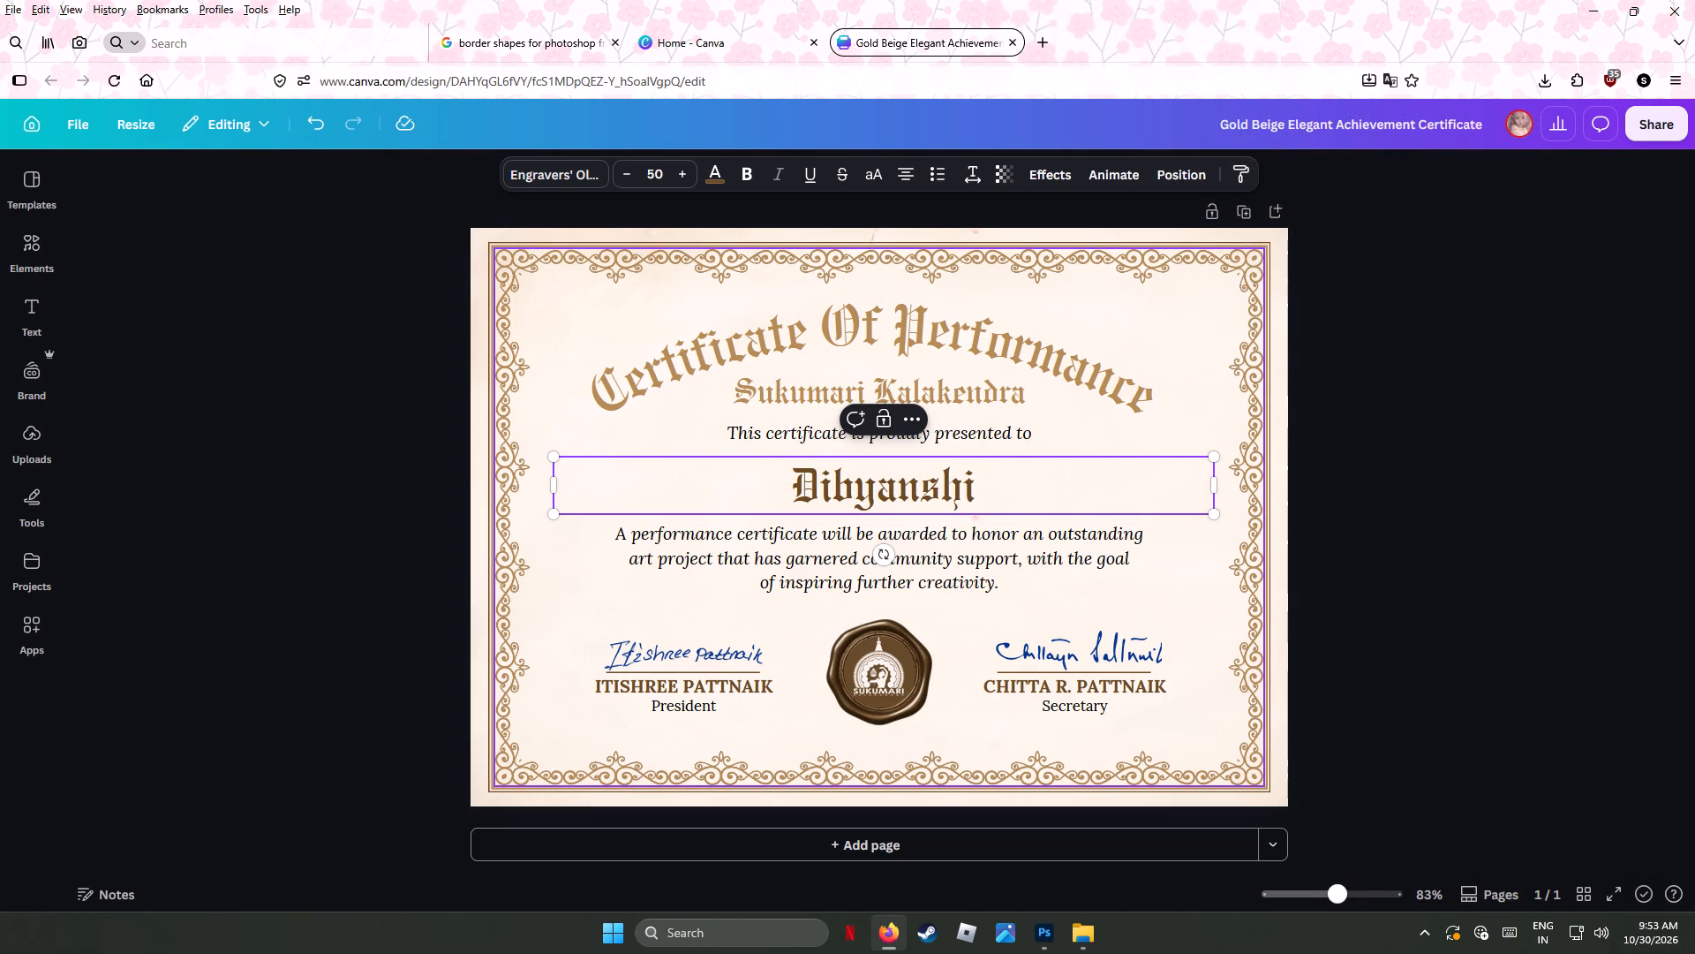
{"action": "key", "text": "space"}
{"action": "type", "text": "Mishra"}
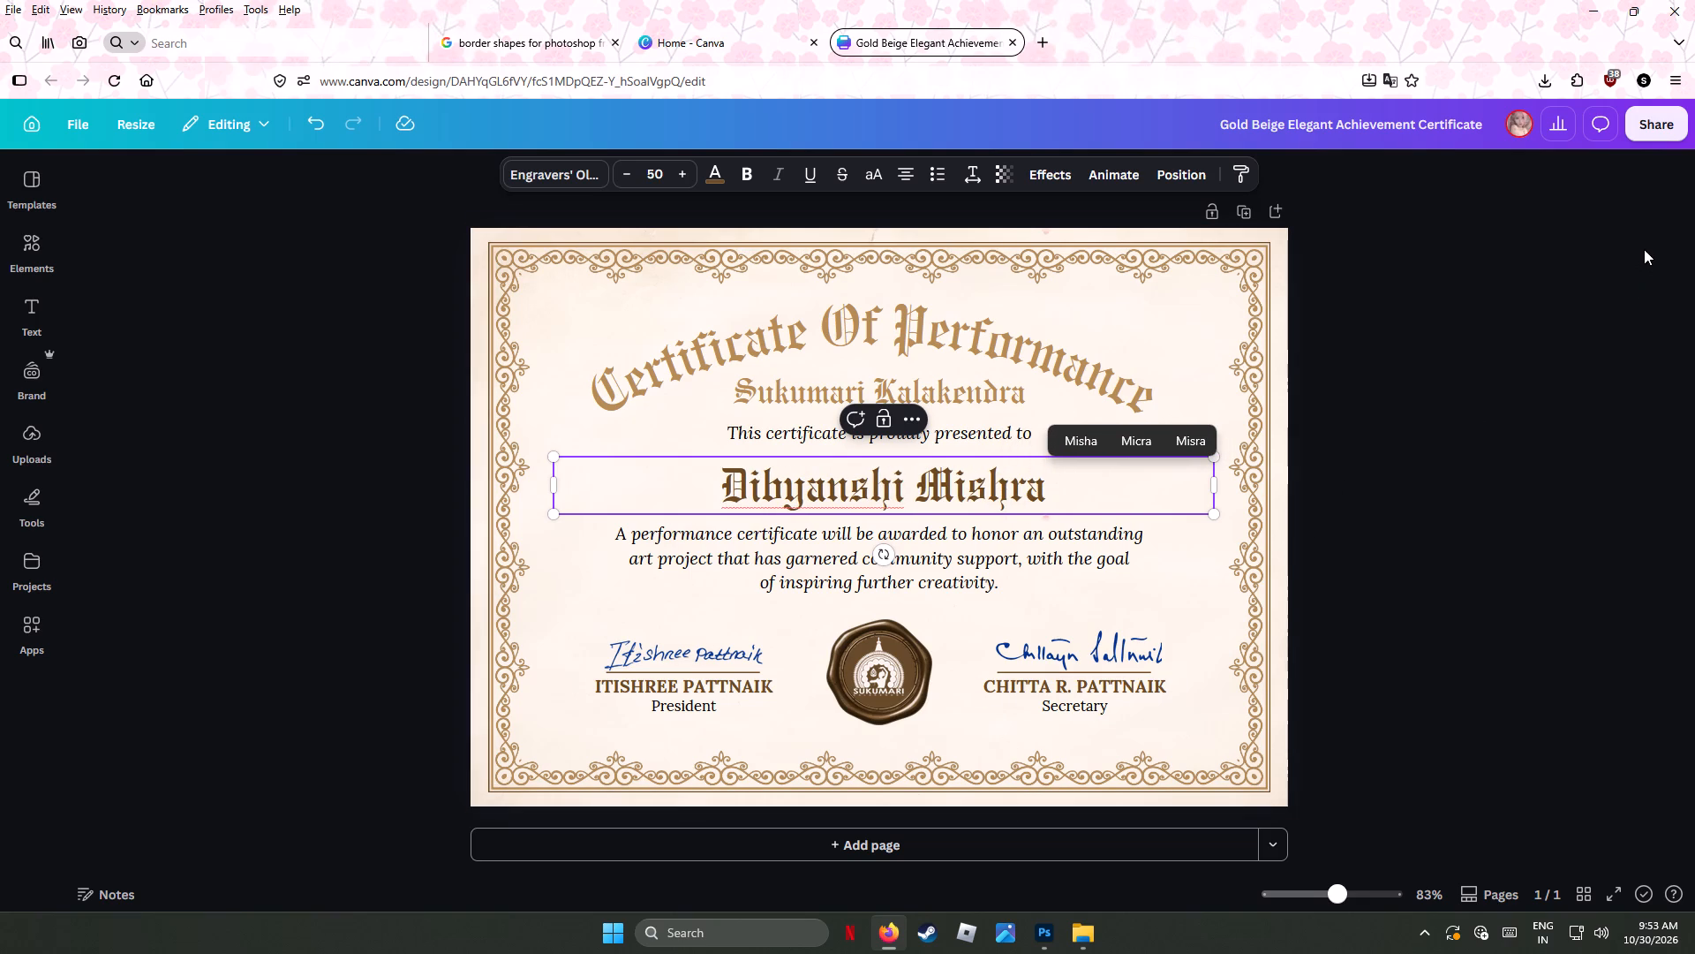
Download the new recipient's certificate as a high-quality PNG at the maximum size of 6,250 × 4,419 px.
{"action": "left_click", "coordinate": [1664, 127]}
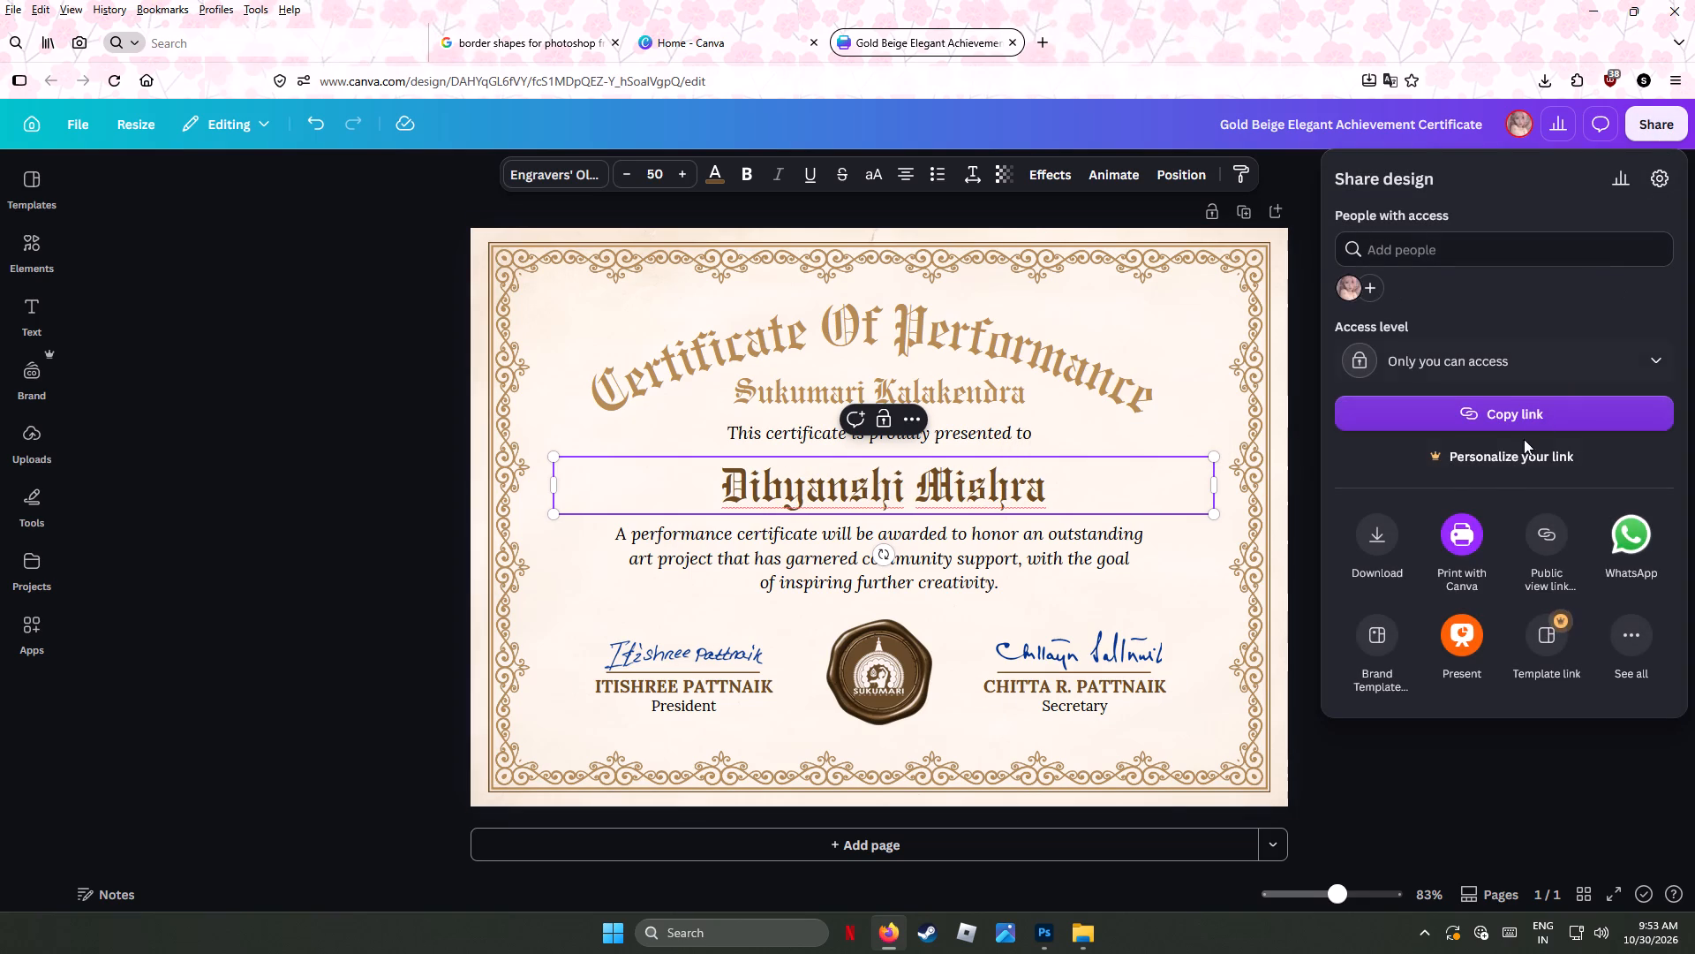
{"action": "left_click", "coordinate": [1380, 535]}
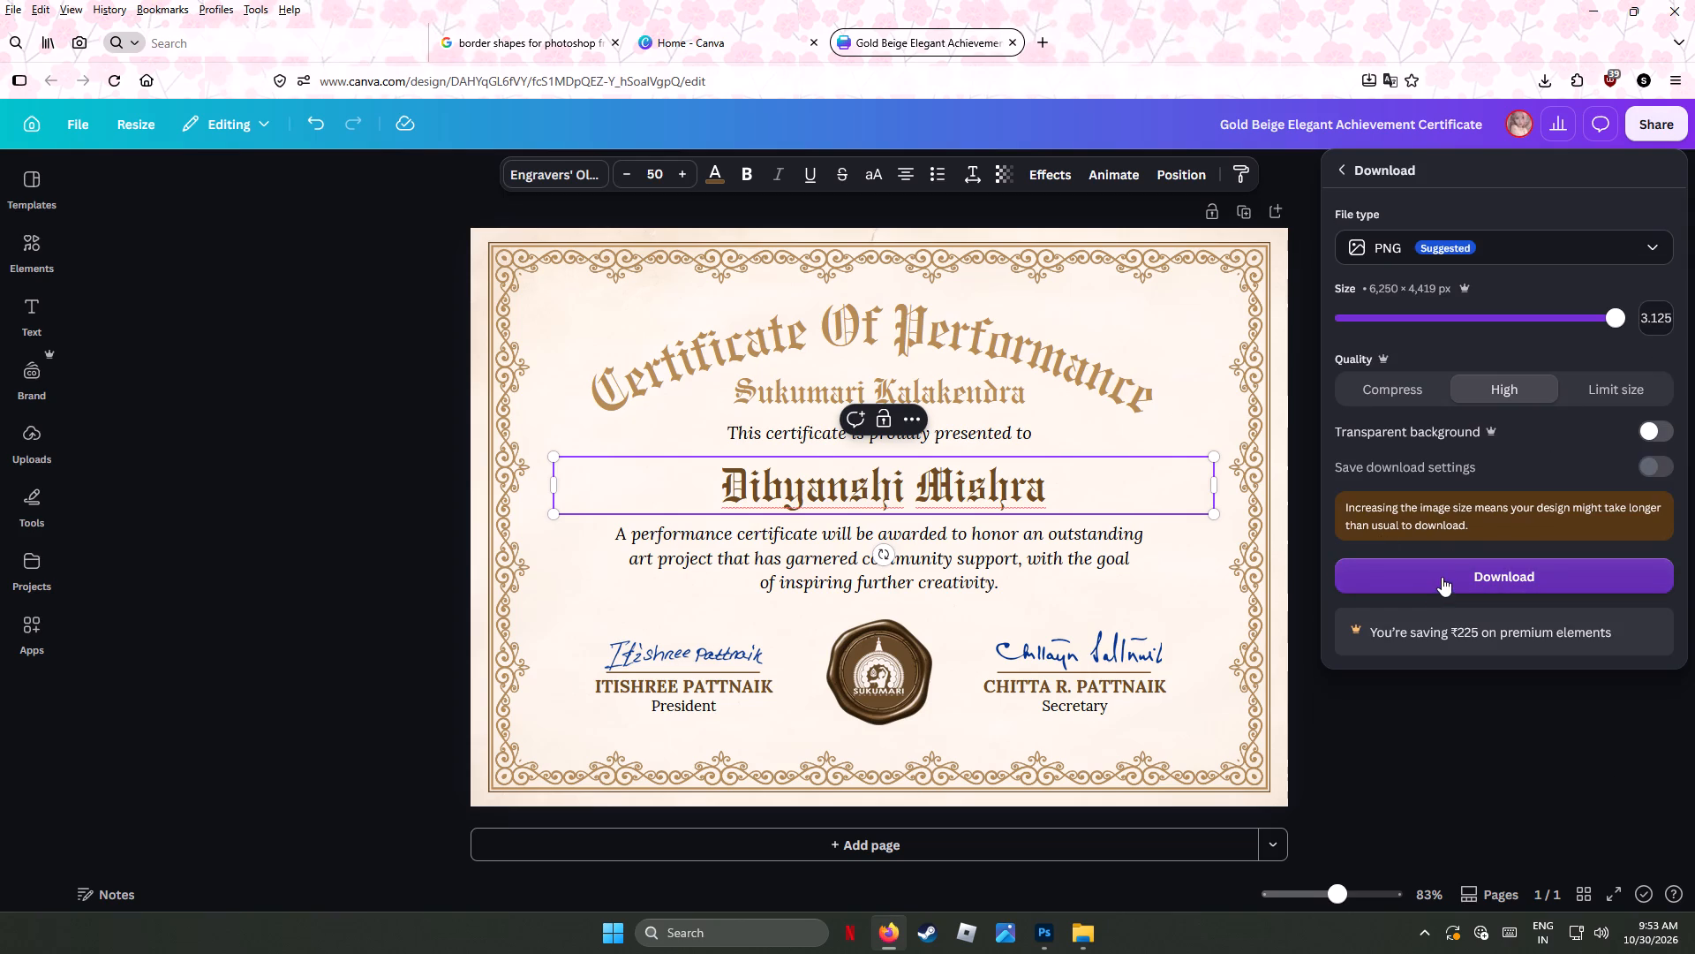
{"action": "left_click", "coordinate": [1445, 570]}
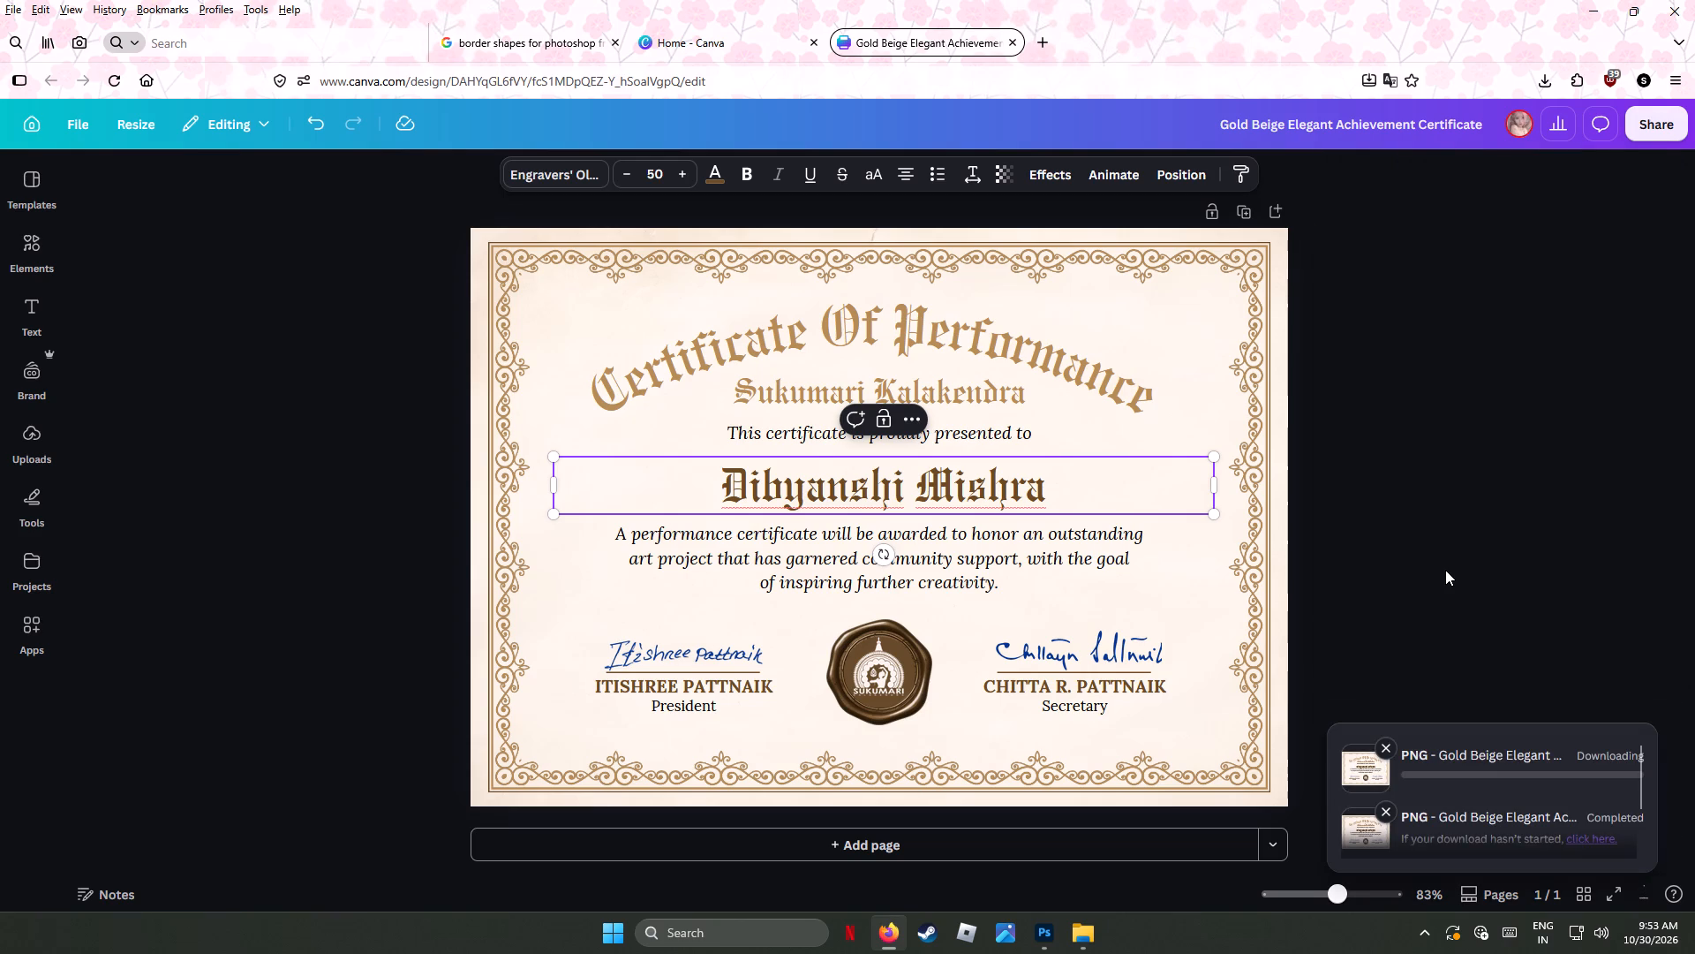
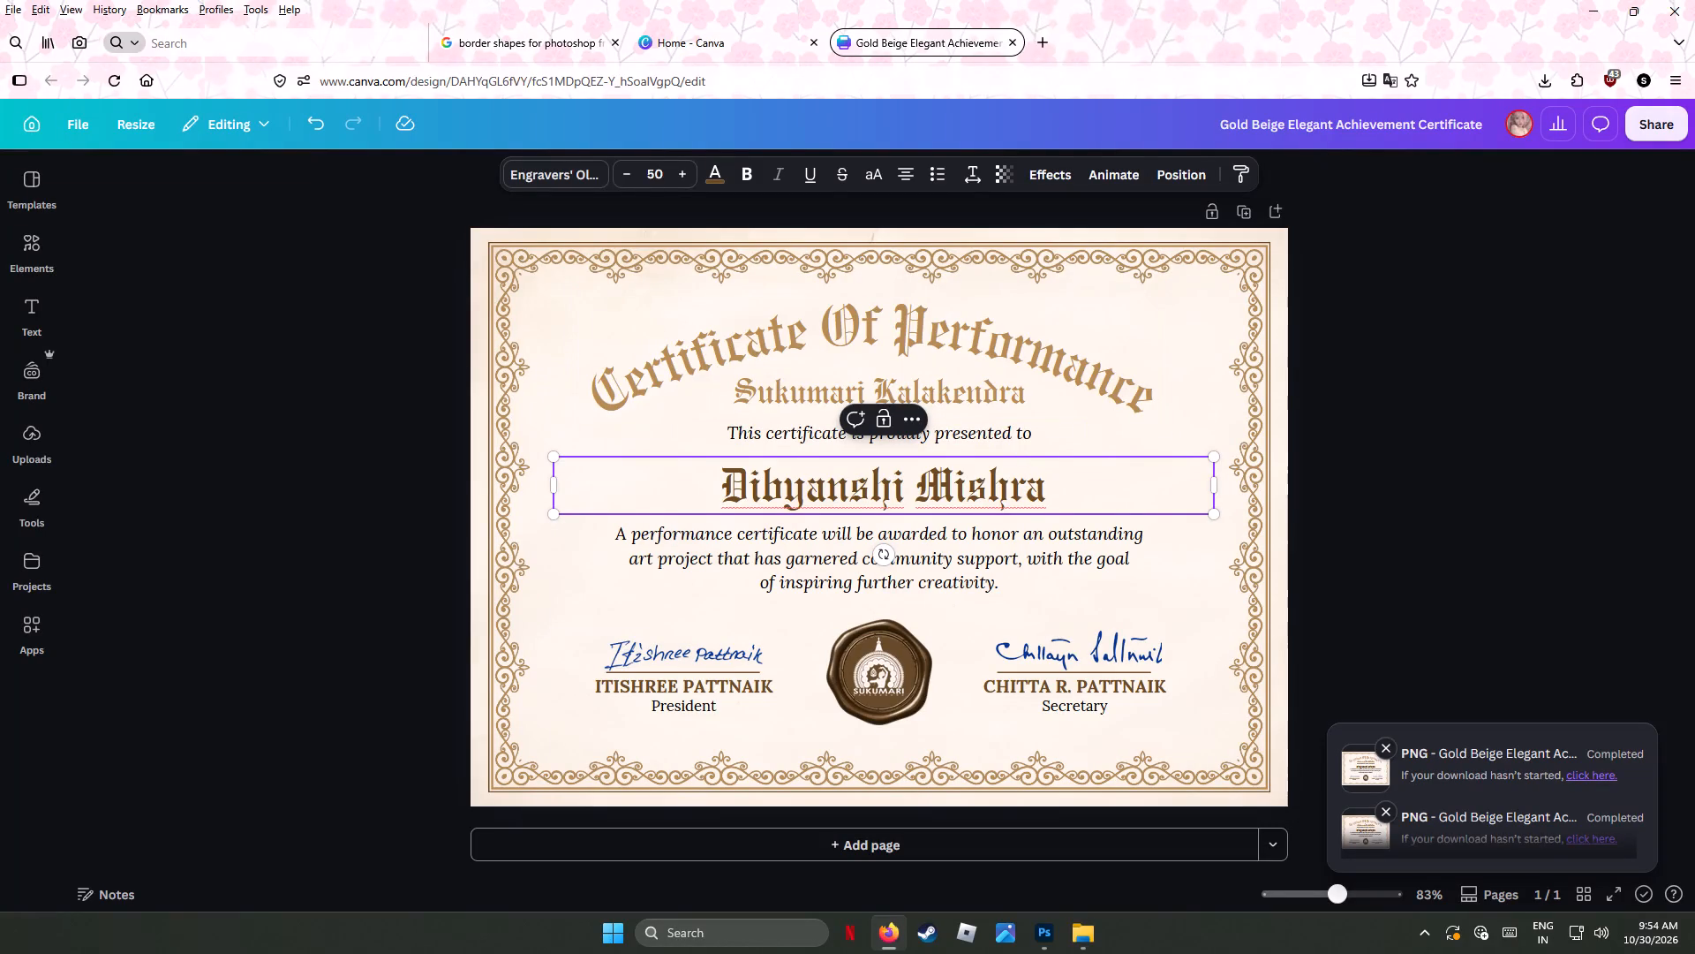
Delete the recipient's name text box from the certificate, leaving the name line blank.
{"action": "left_click", "coordinate": [992, 484]}
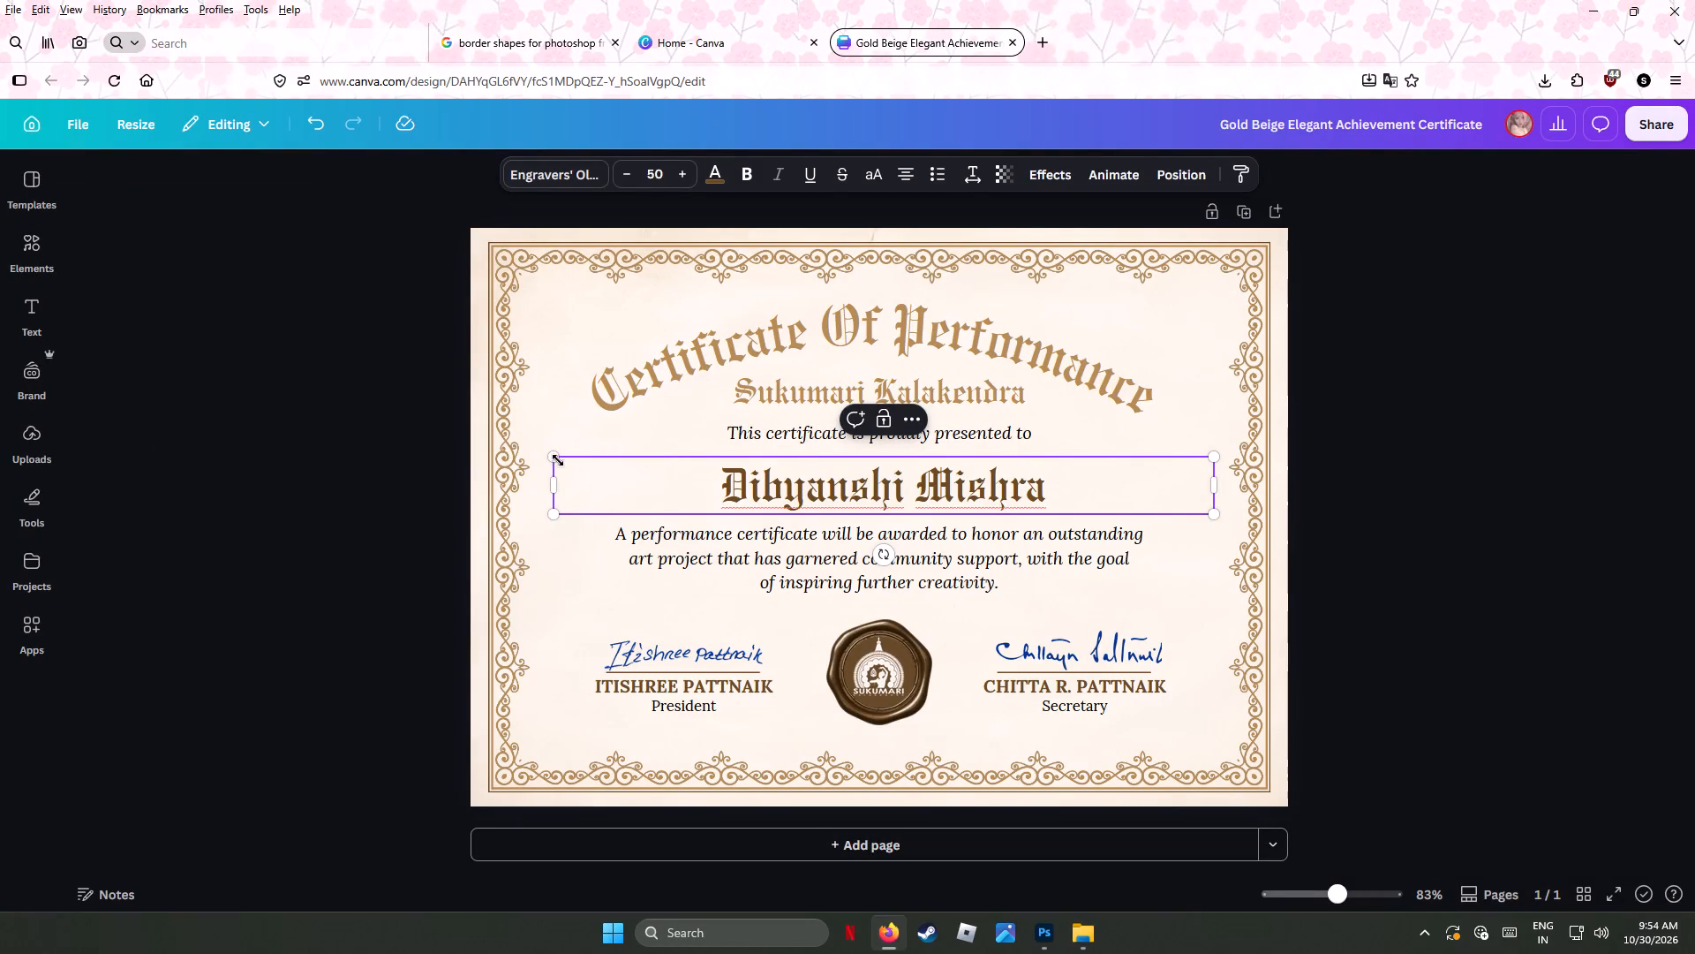
{"action": "left_click", "coordinate": [553, 460]}
{"action": "key", "text": "Delete"}
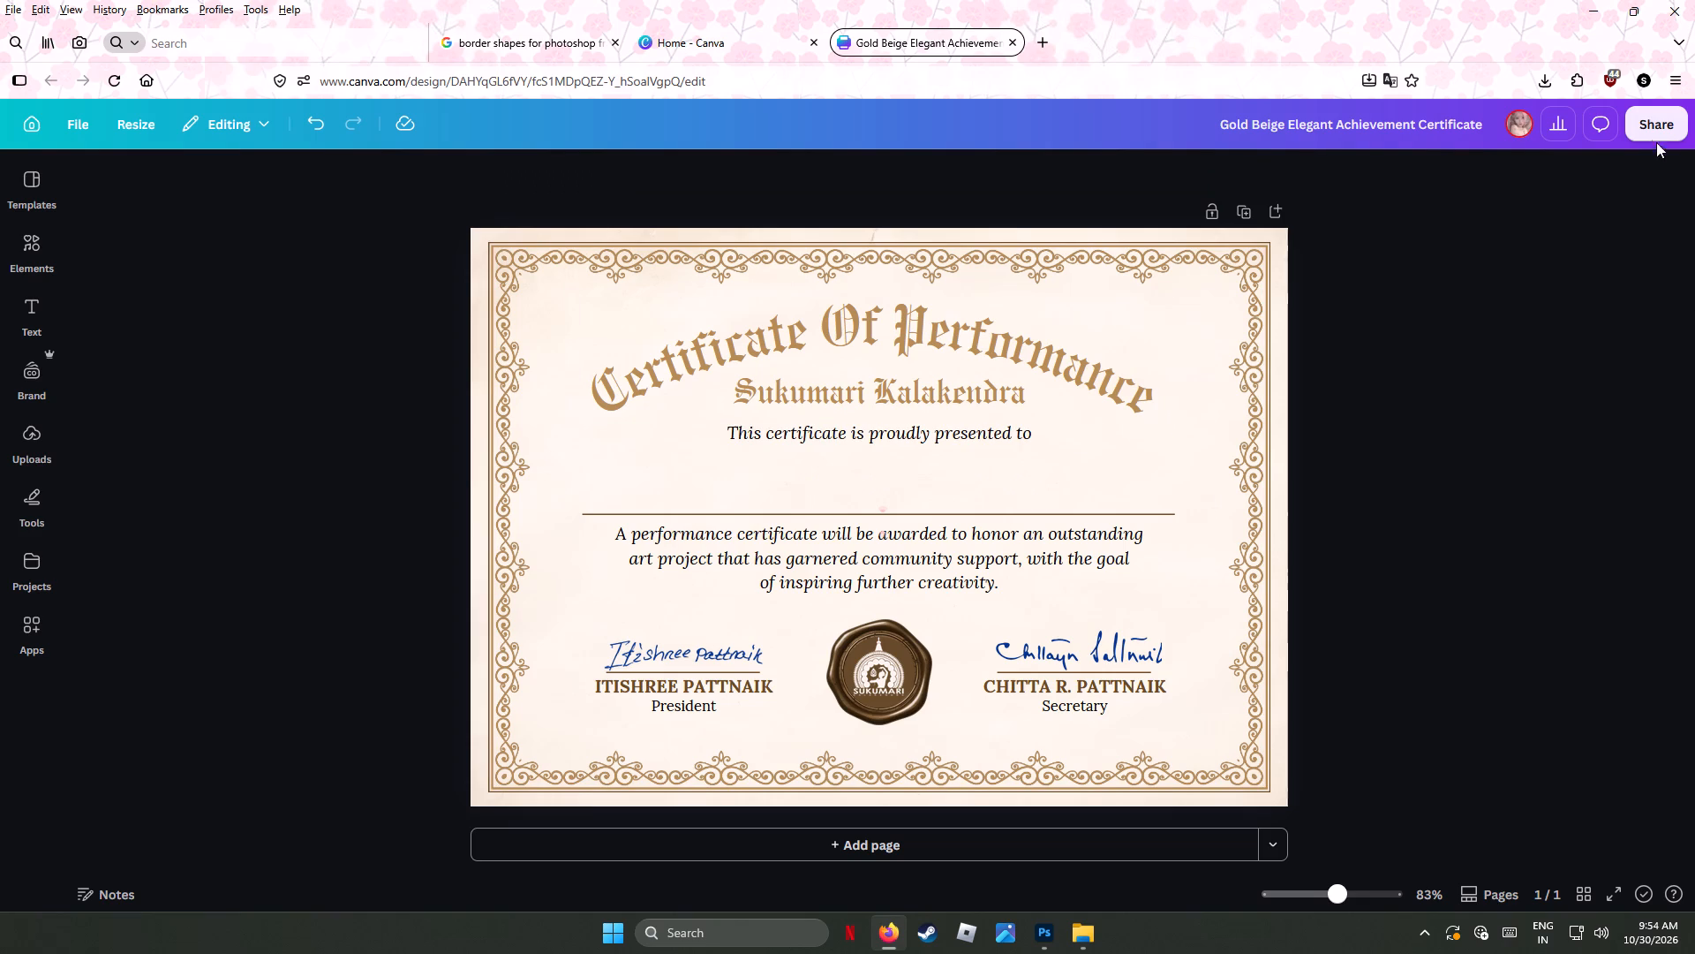
Download the blank-name certificate as a high-quality PNG at the maximum size of 6,250 × 4,419 px.
{"action": "left_click", "coordinate": [1654, 124]}
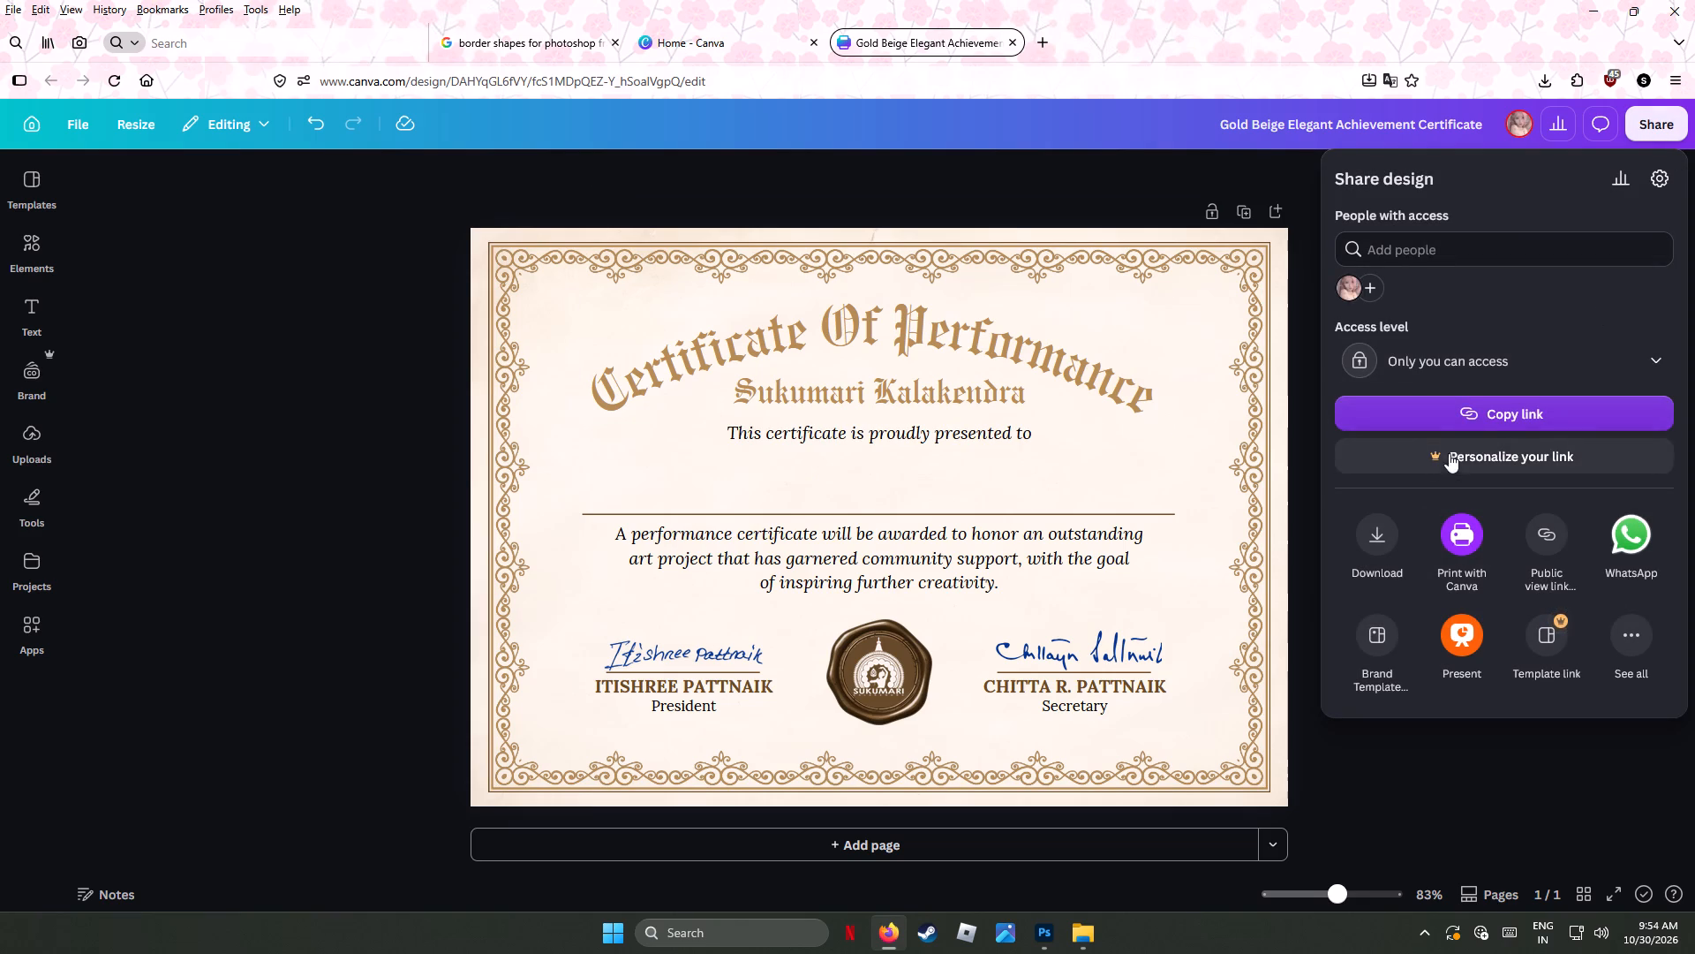
{"action": "double_click", "coordinate": [1380, 540]}
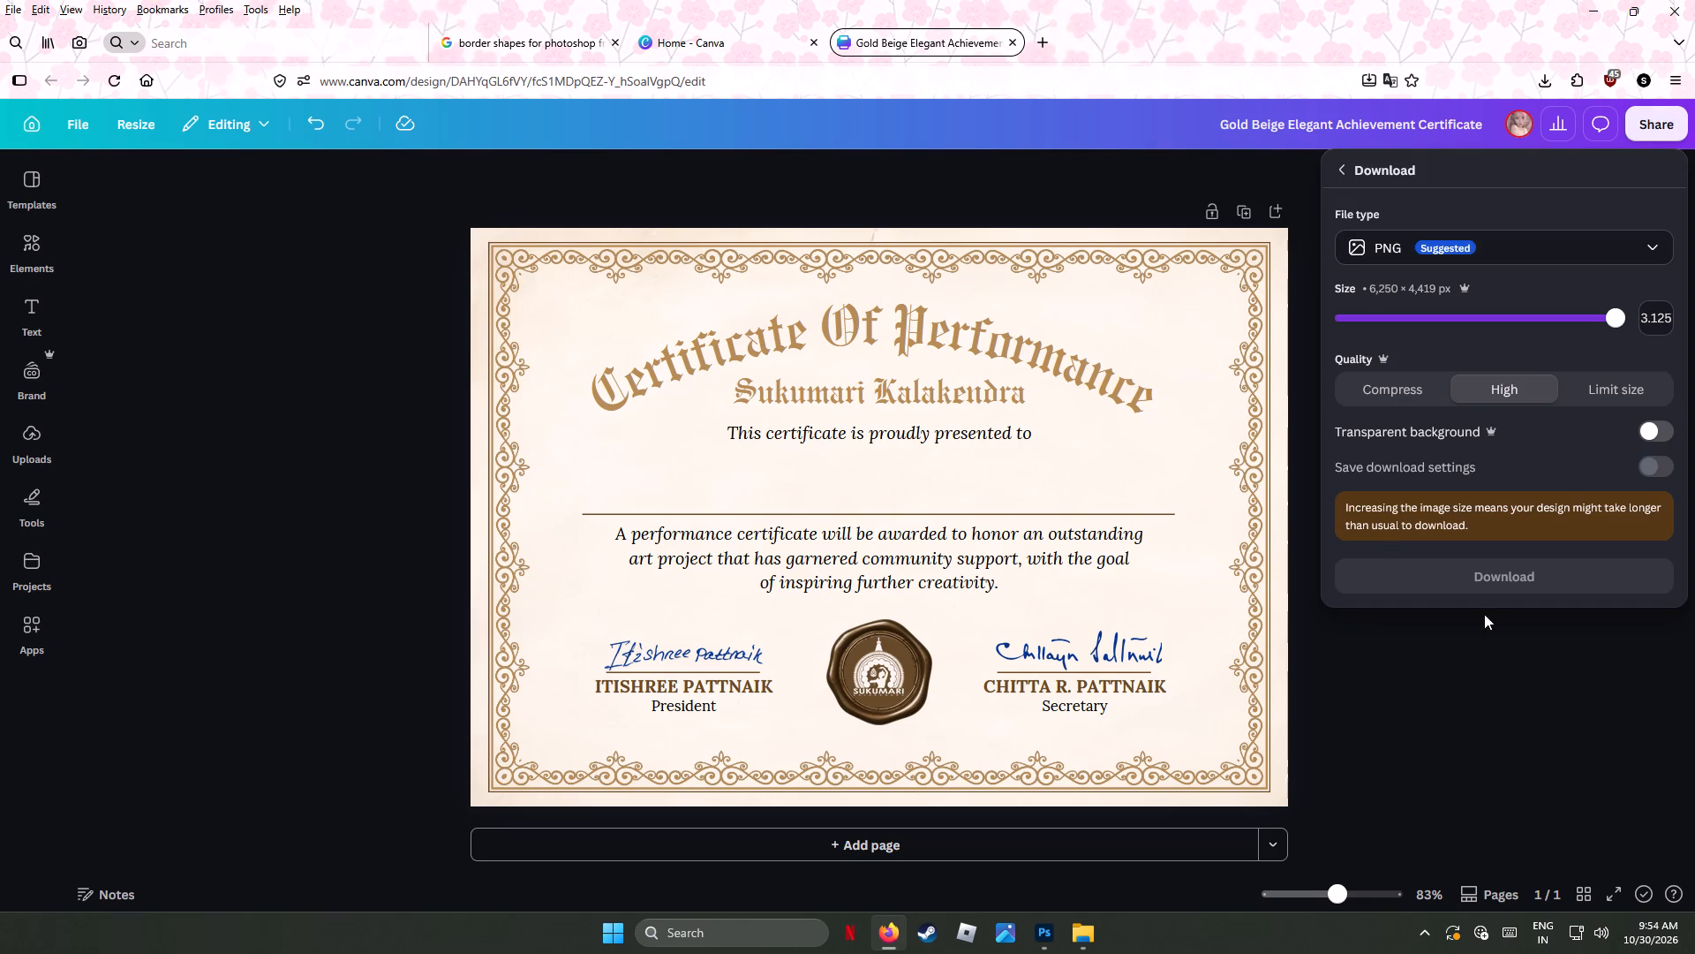
{"action": "left_click", "coordinate": [1507, 575]}
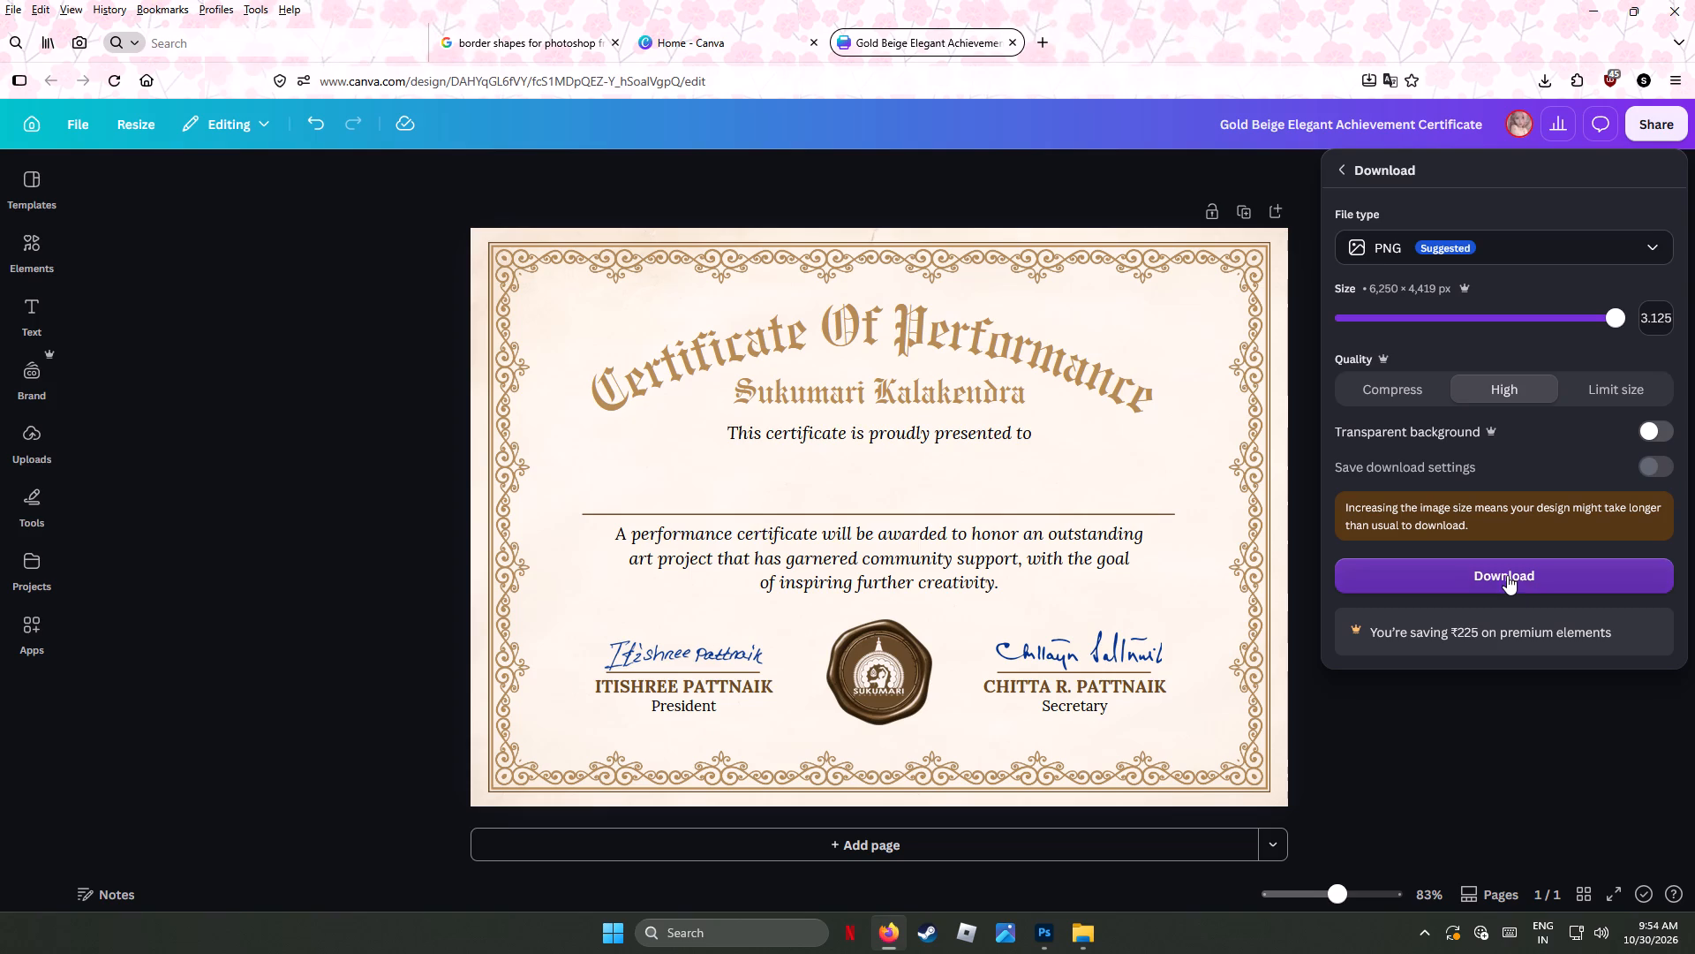
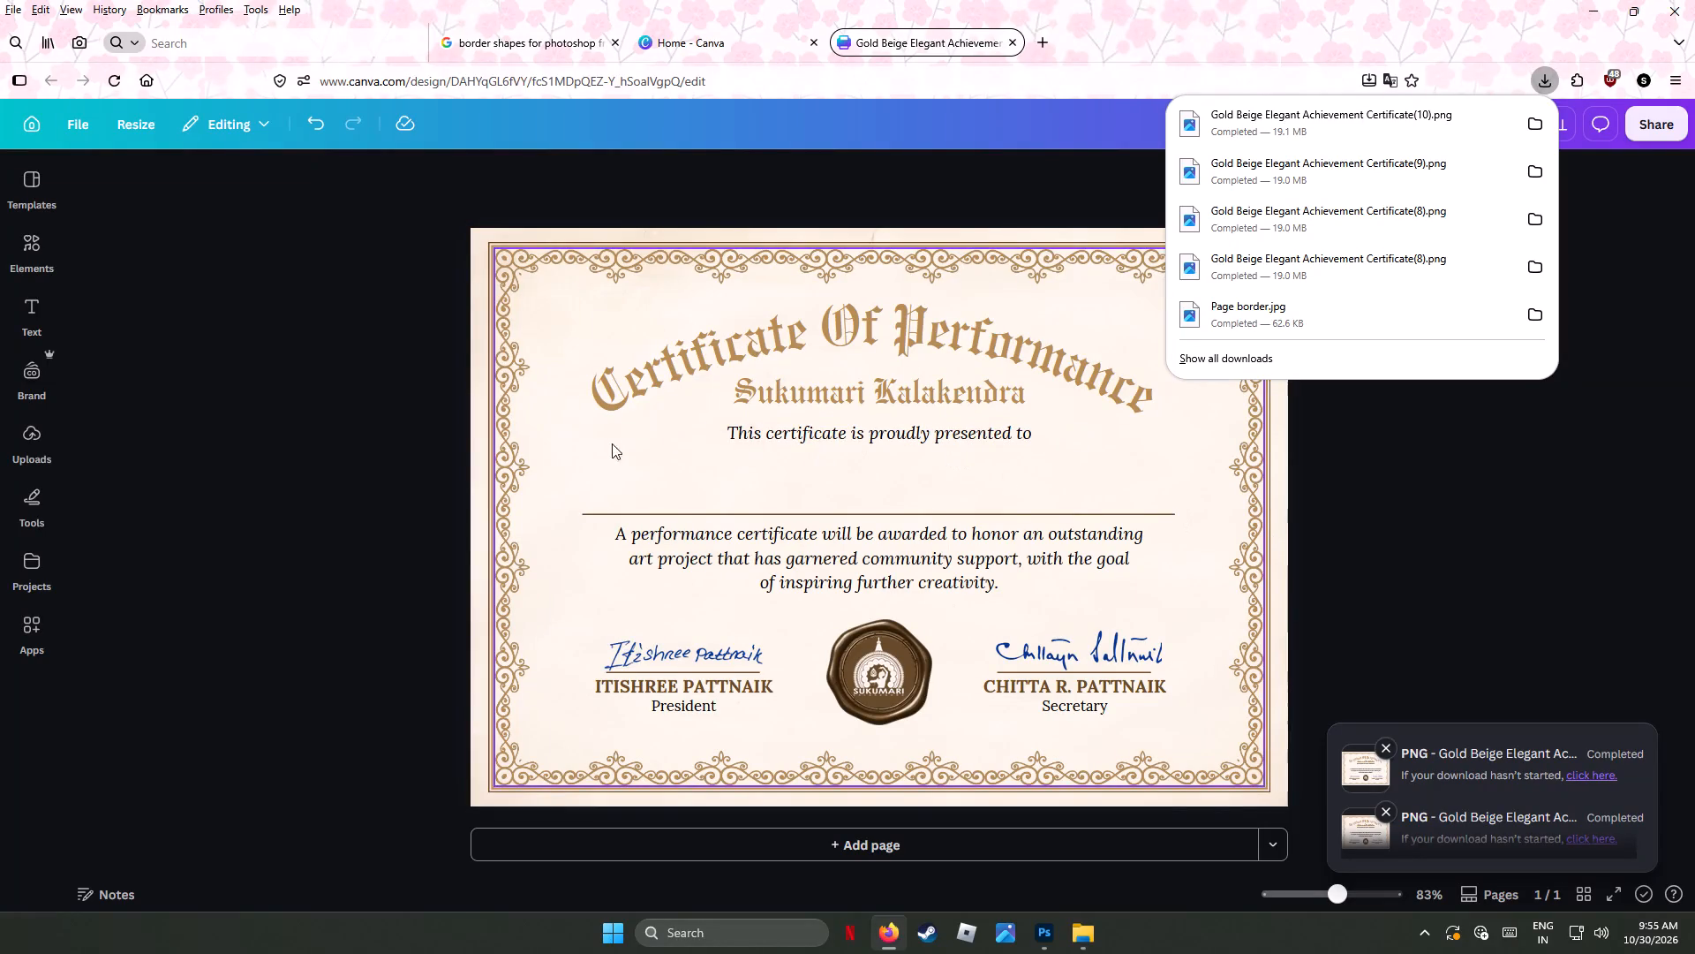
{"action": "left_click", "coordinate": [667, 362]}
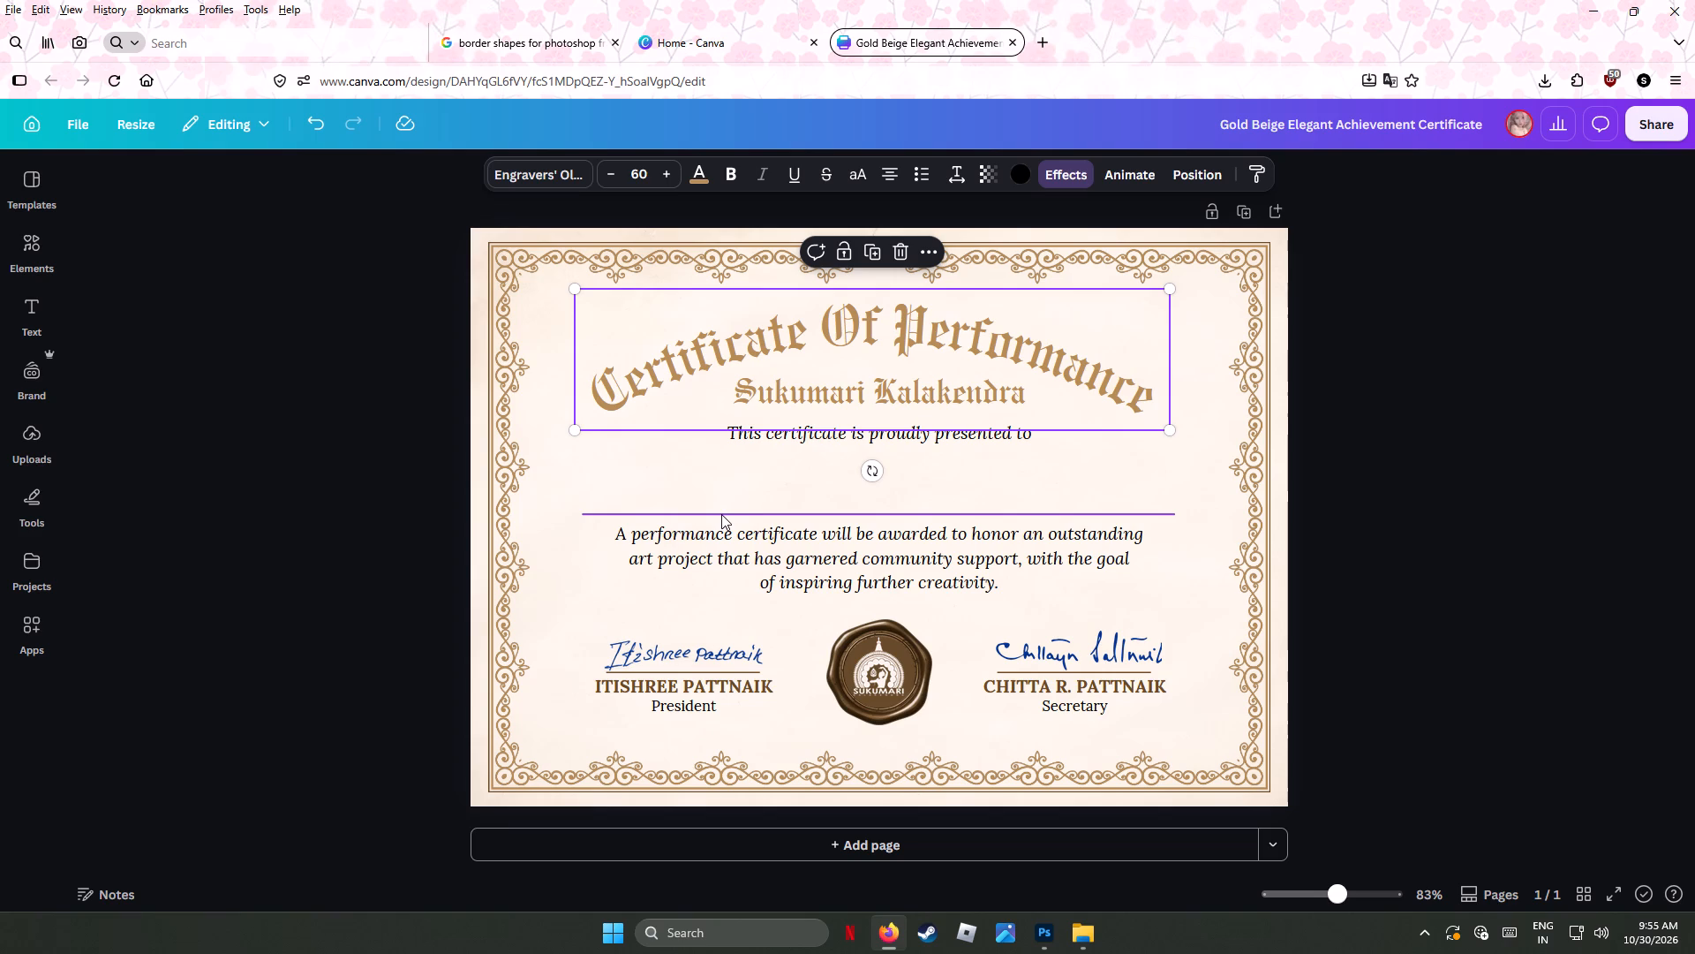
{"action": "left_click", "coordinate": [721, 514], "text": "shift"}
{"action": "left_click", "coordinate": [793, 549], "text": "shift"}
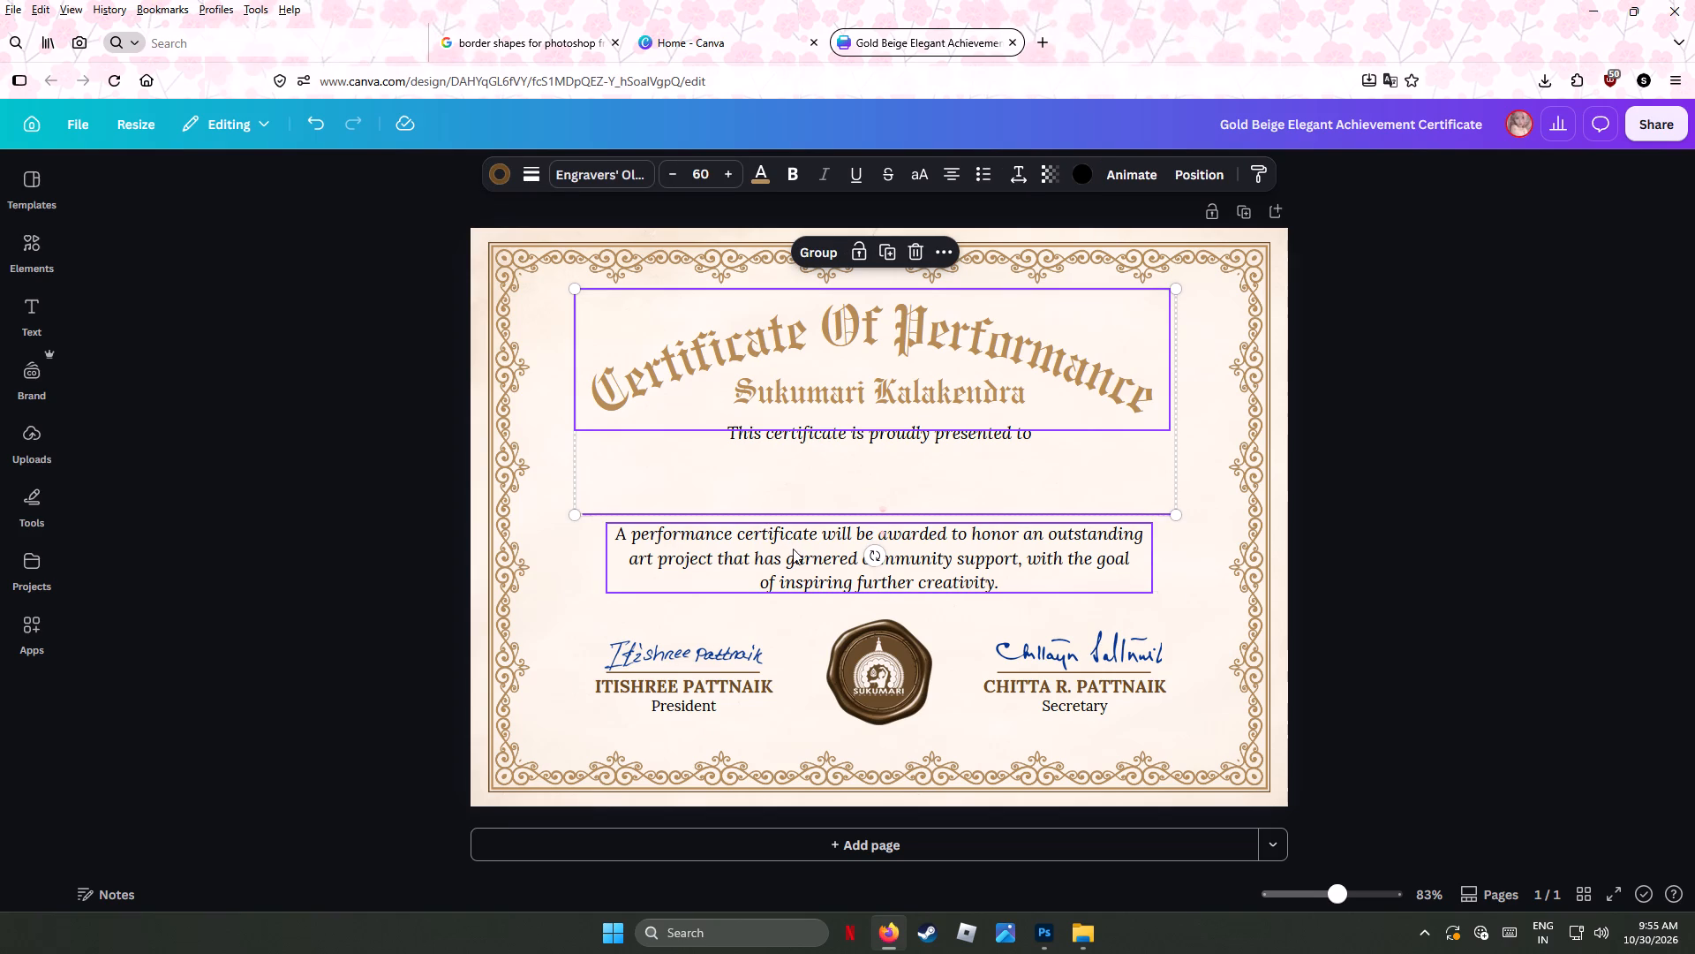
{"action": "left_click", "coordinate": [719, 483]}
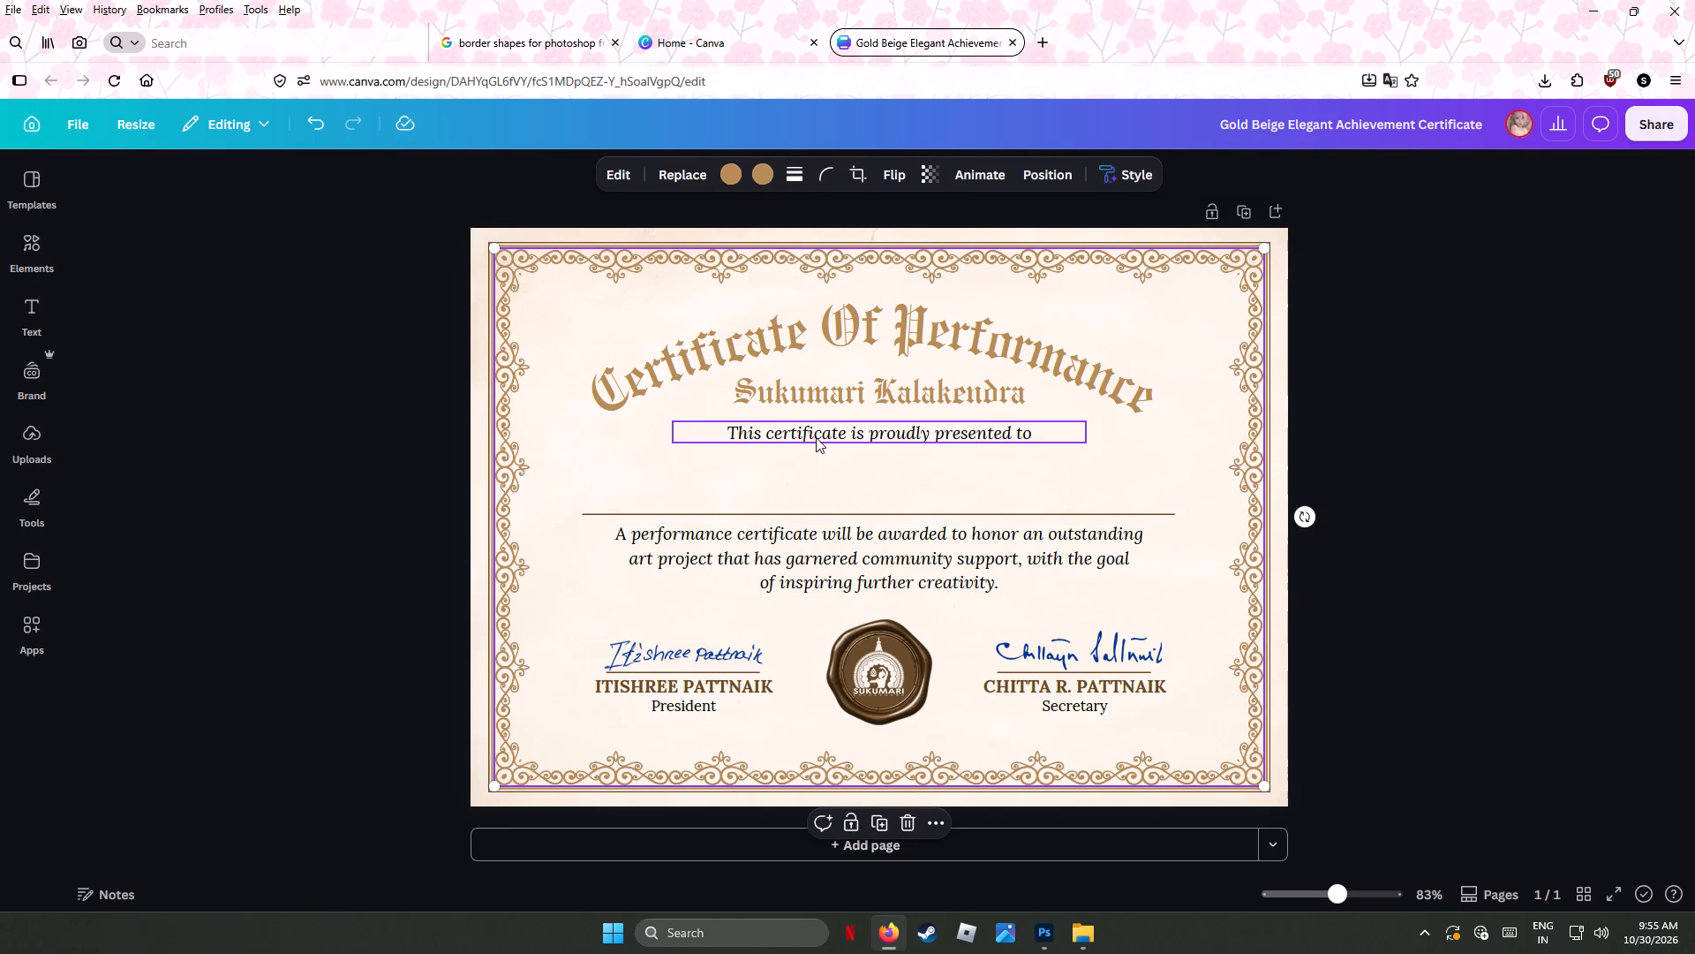
Delete the certificate's title, organisation name, presentation line, name line, award description, both signatures, and the signatories' names and roles together.
{"action": "left_click", "coordinate": [816, 437]}
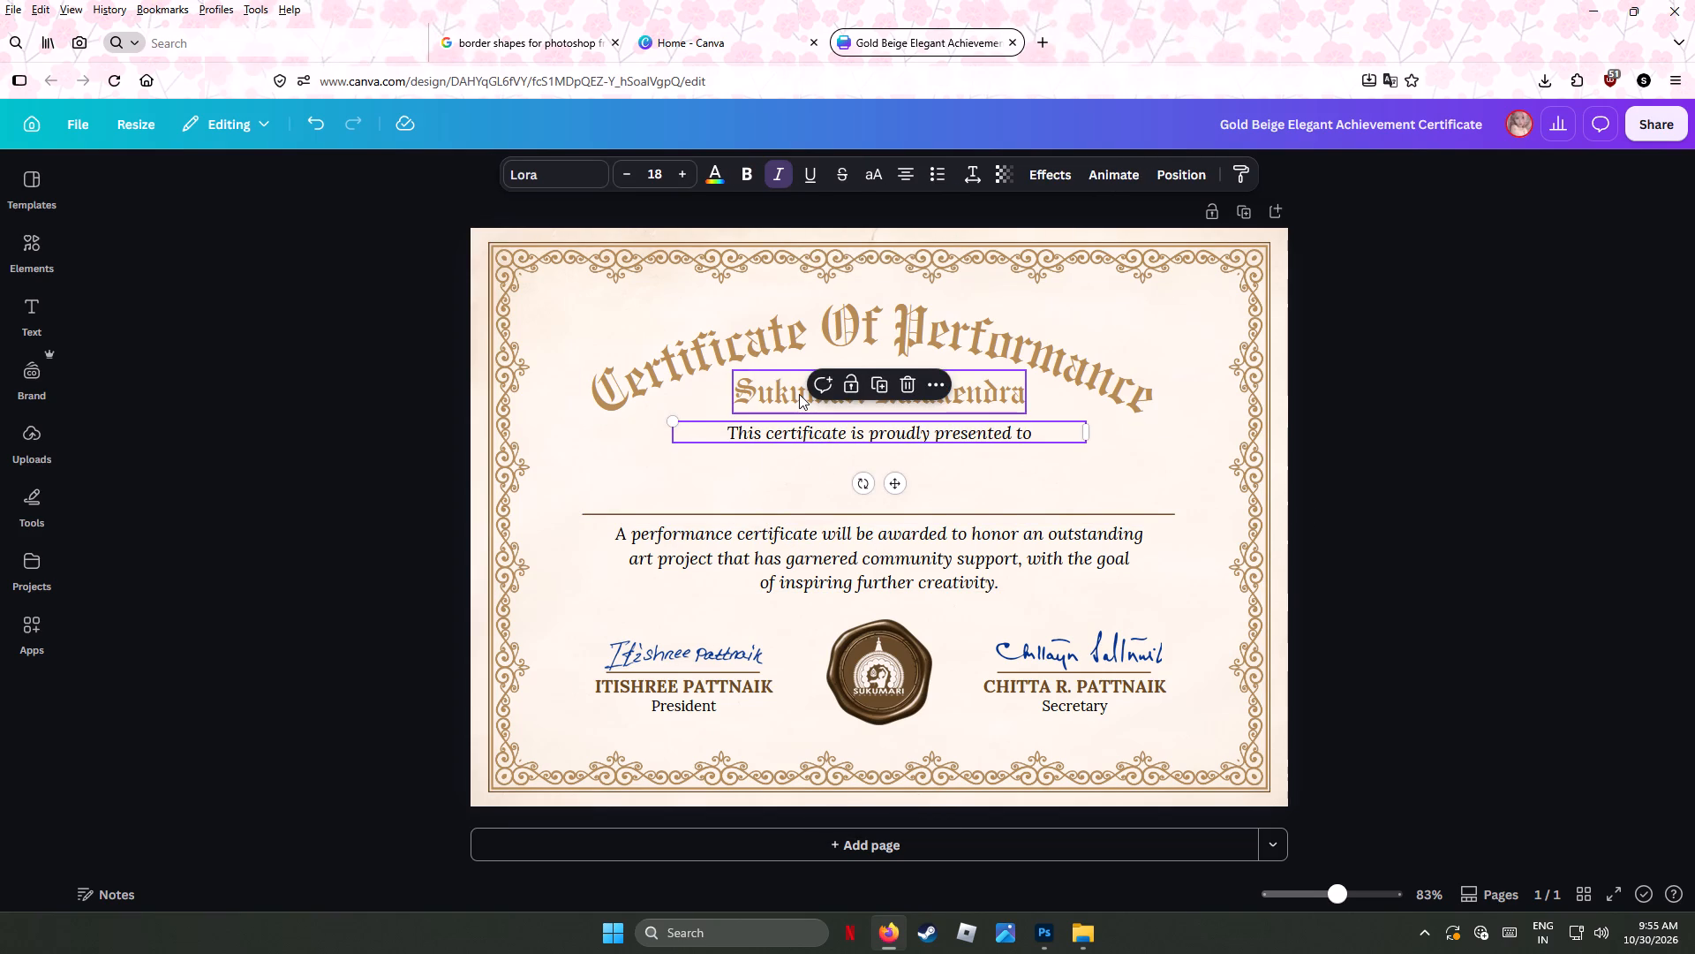
{"action": "left_click", "coordinate": [799, 394], "text": "shift"}
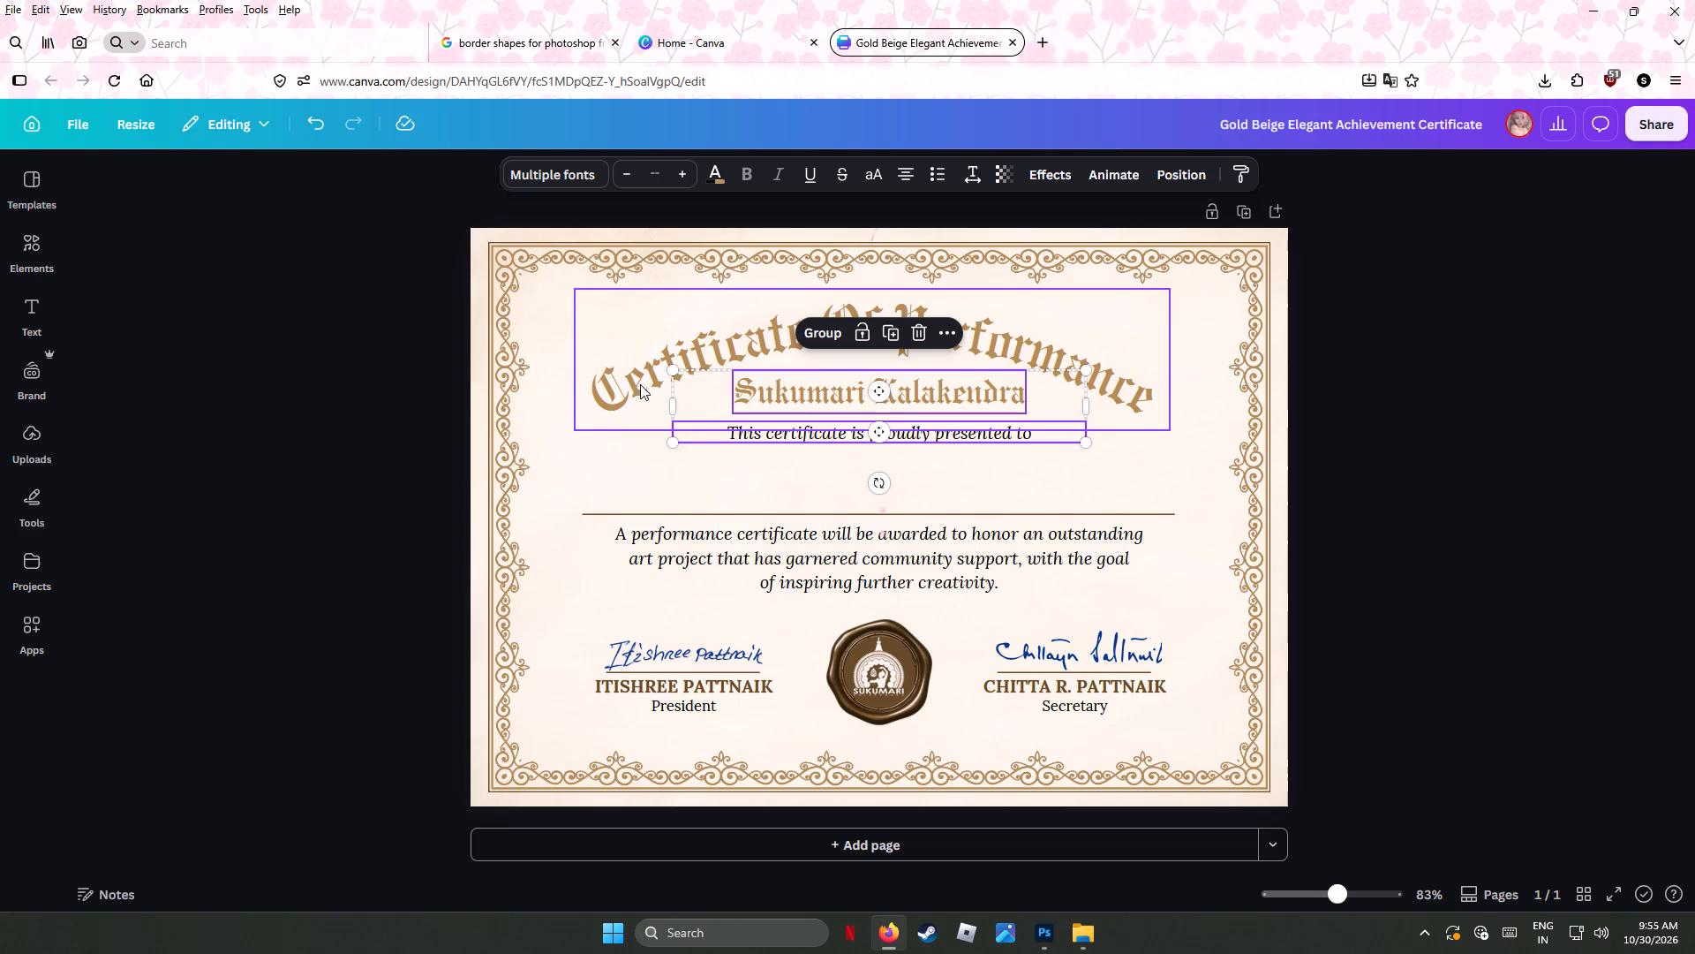
{"action": "left_click", "coordinate": [697, 342], "text": "shift"}
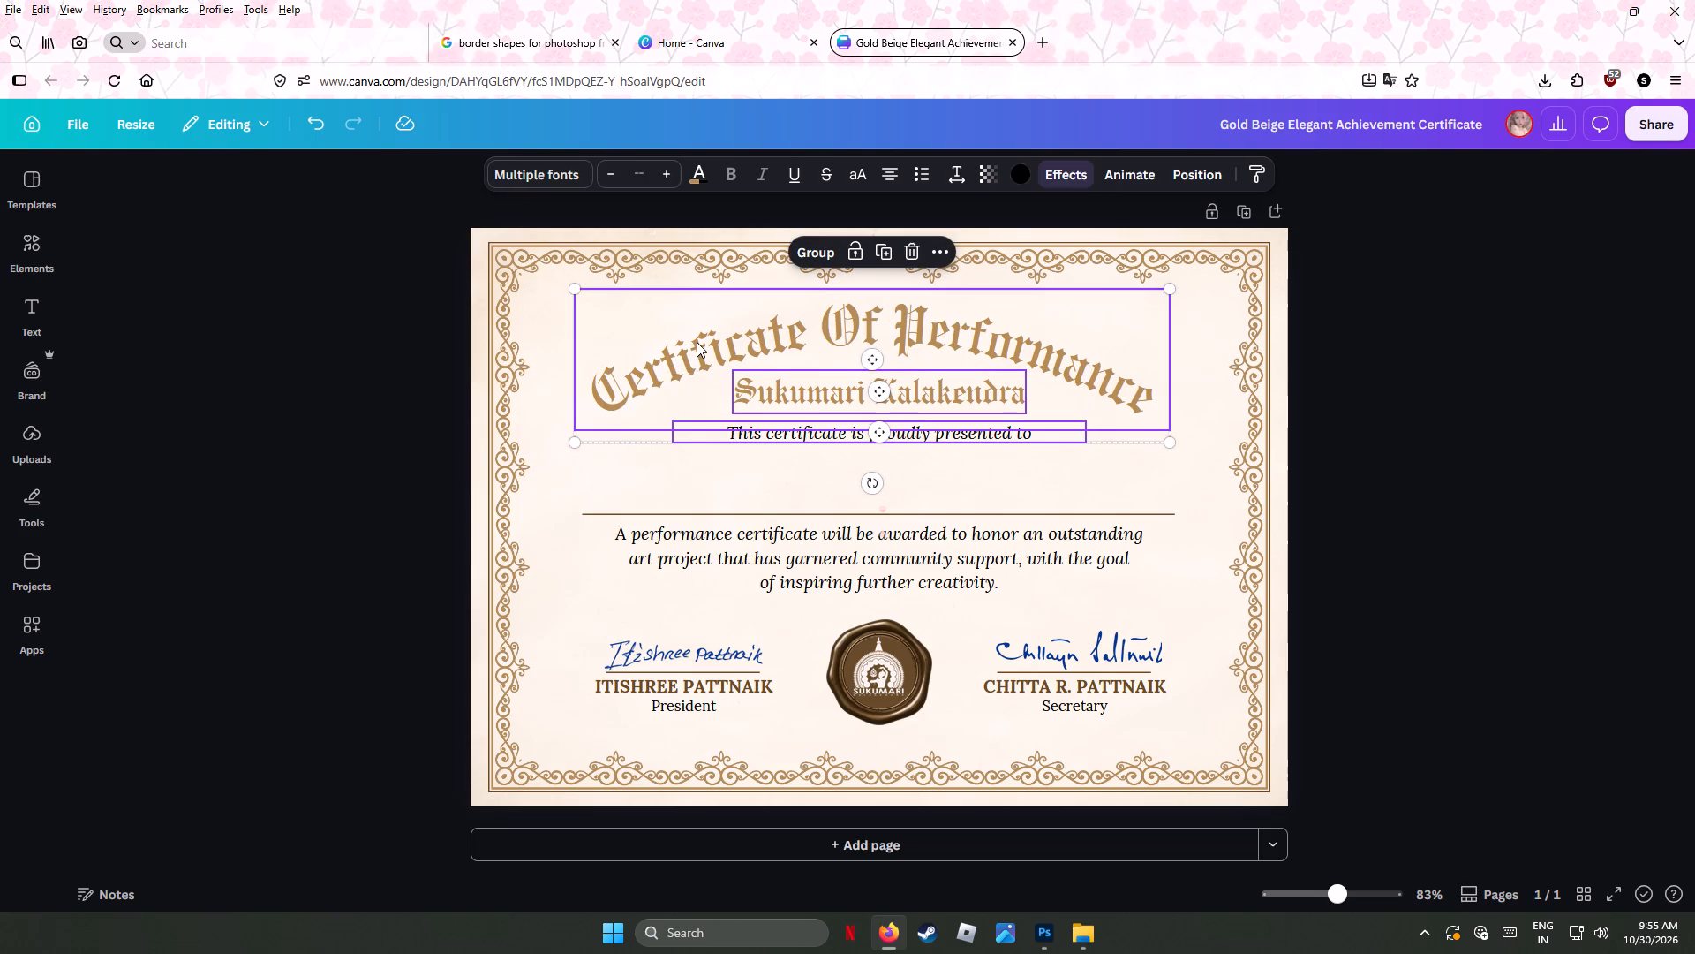
{"action": "left_click", "coordinate": [705, 513], "text": "shift"}
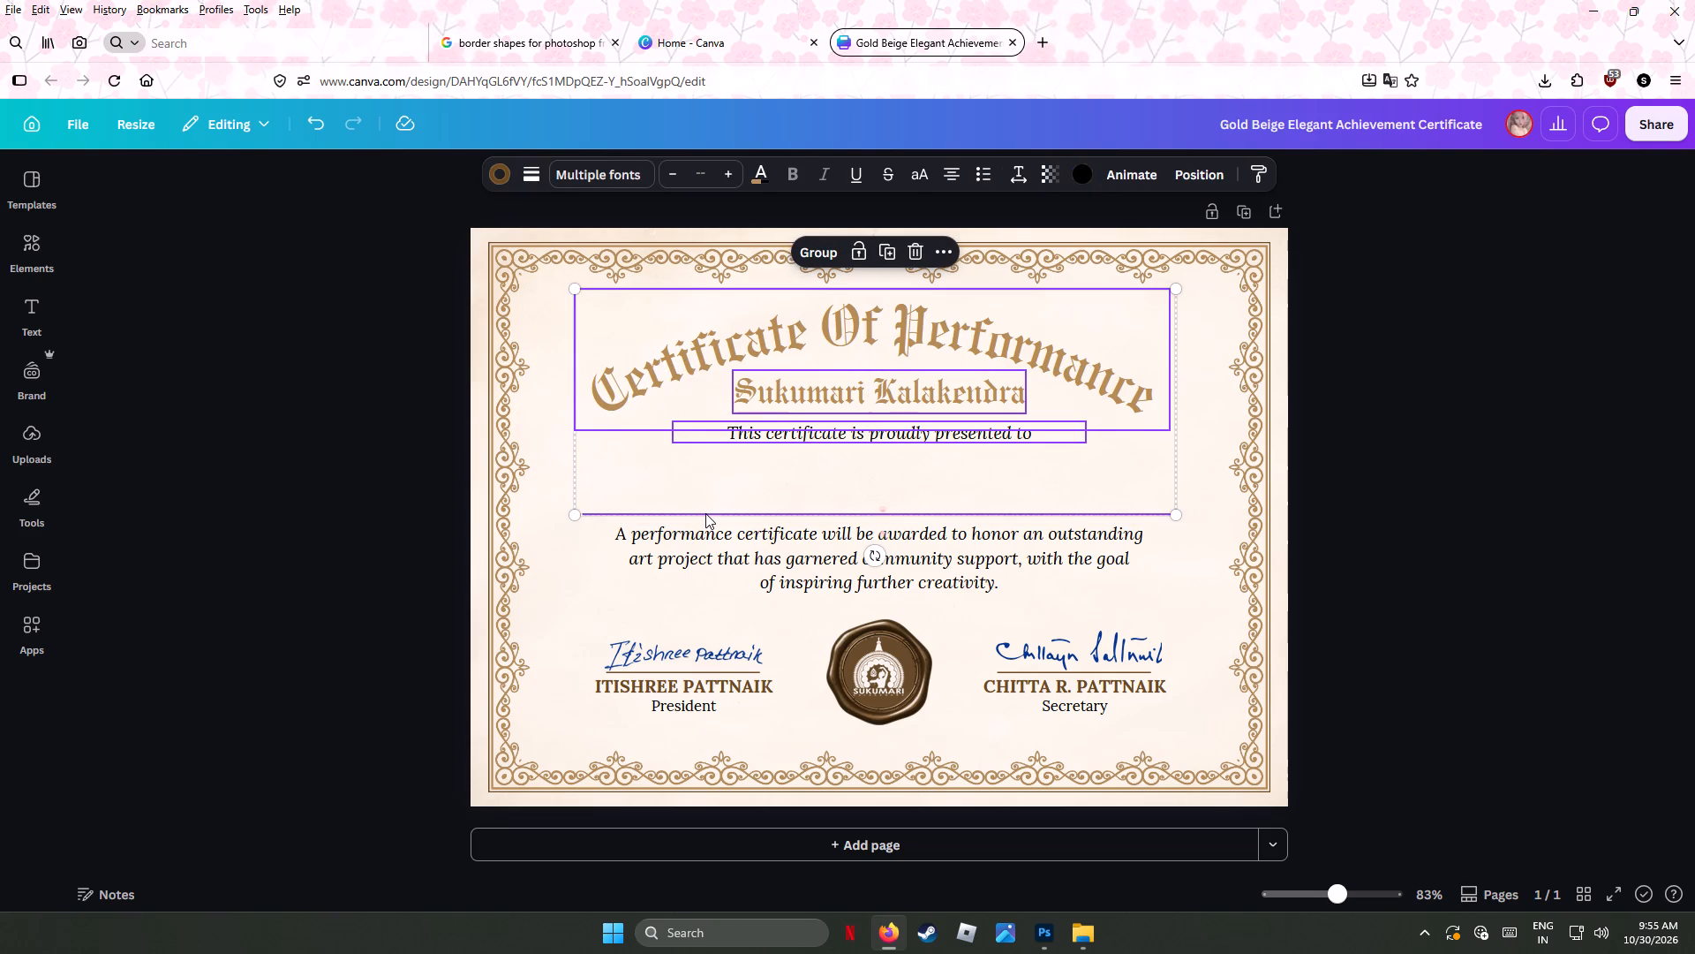
{"action": "left_click", "coordinate": [949, 578], "text": "shift"}
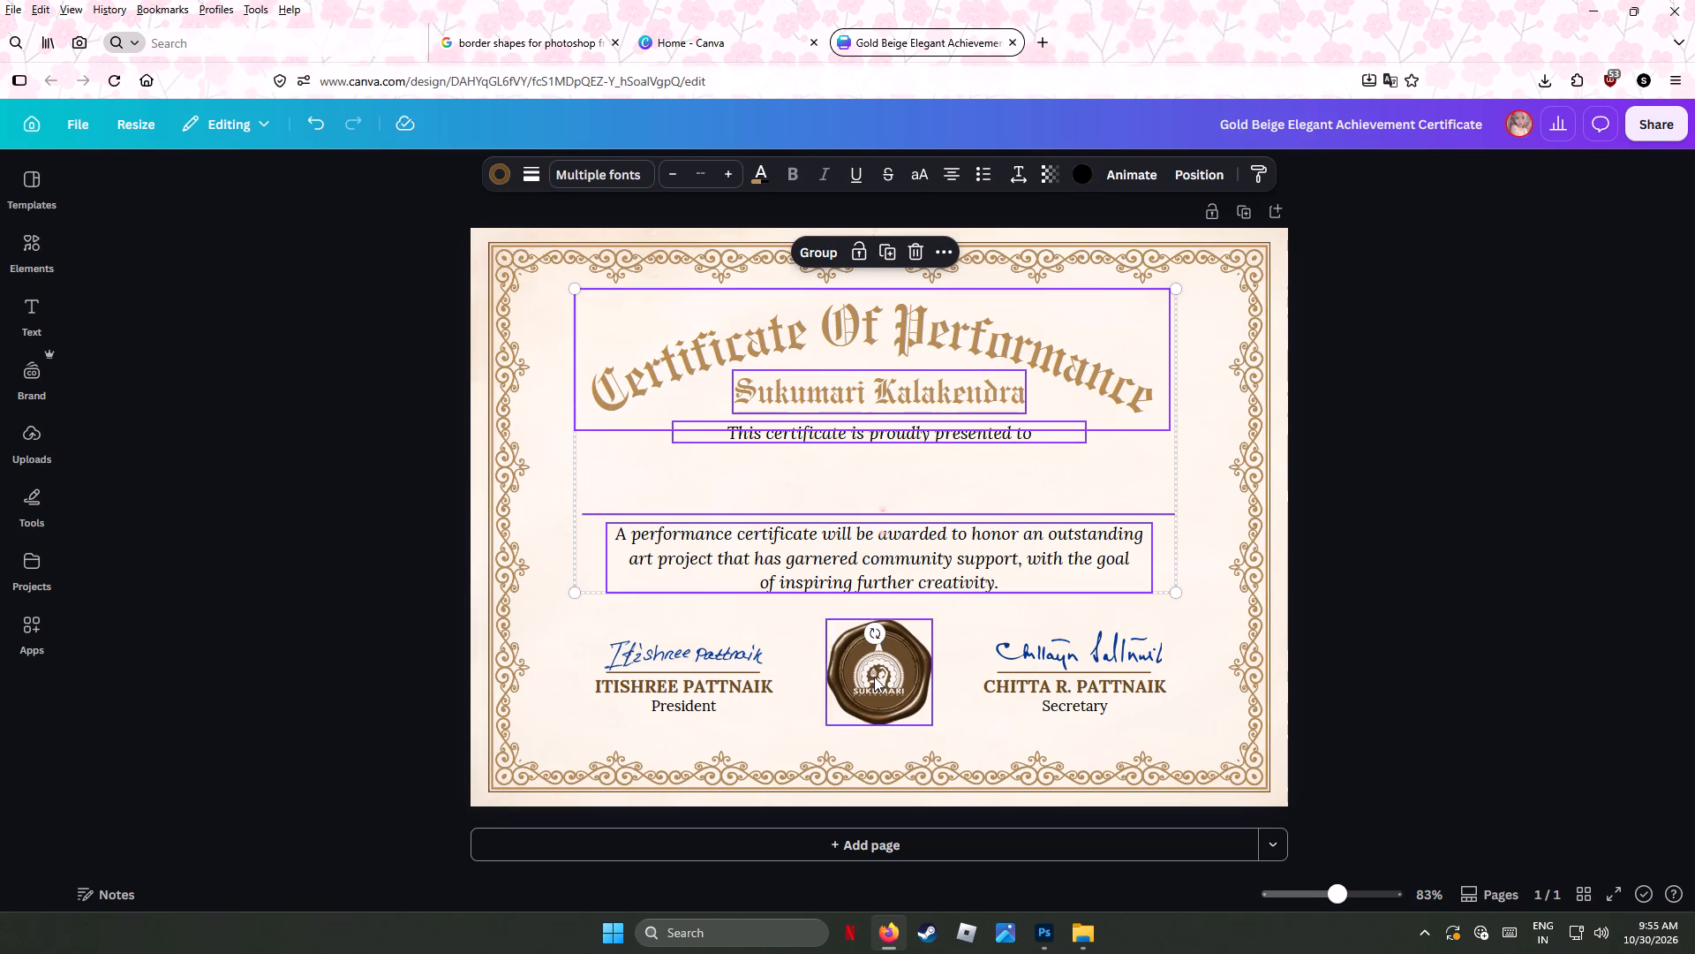
{"action": "left_click", "coordinate": [742, 655], "text": "shift"}
{"action": "left_click", "coordinate": [684, 689], "text": "shift"}
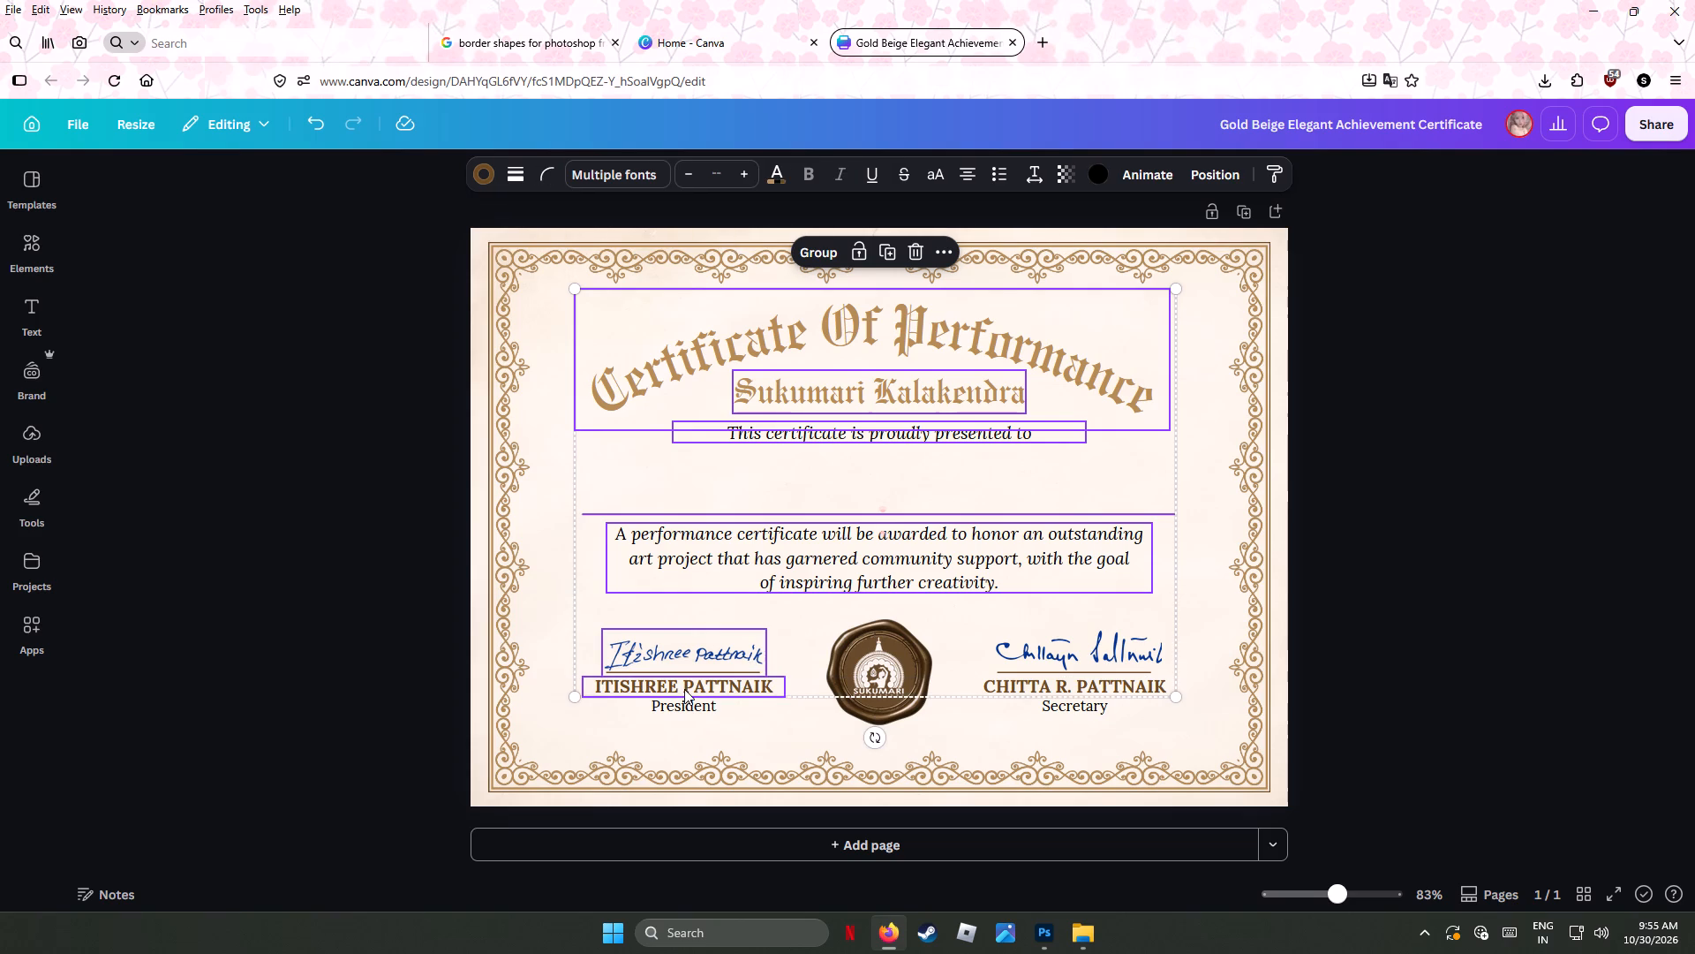
{"action": "left_click", "coordinate": [702, 705], "text": "shift"}
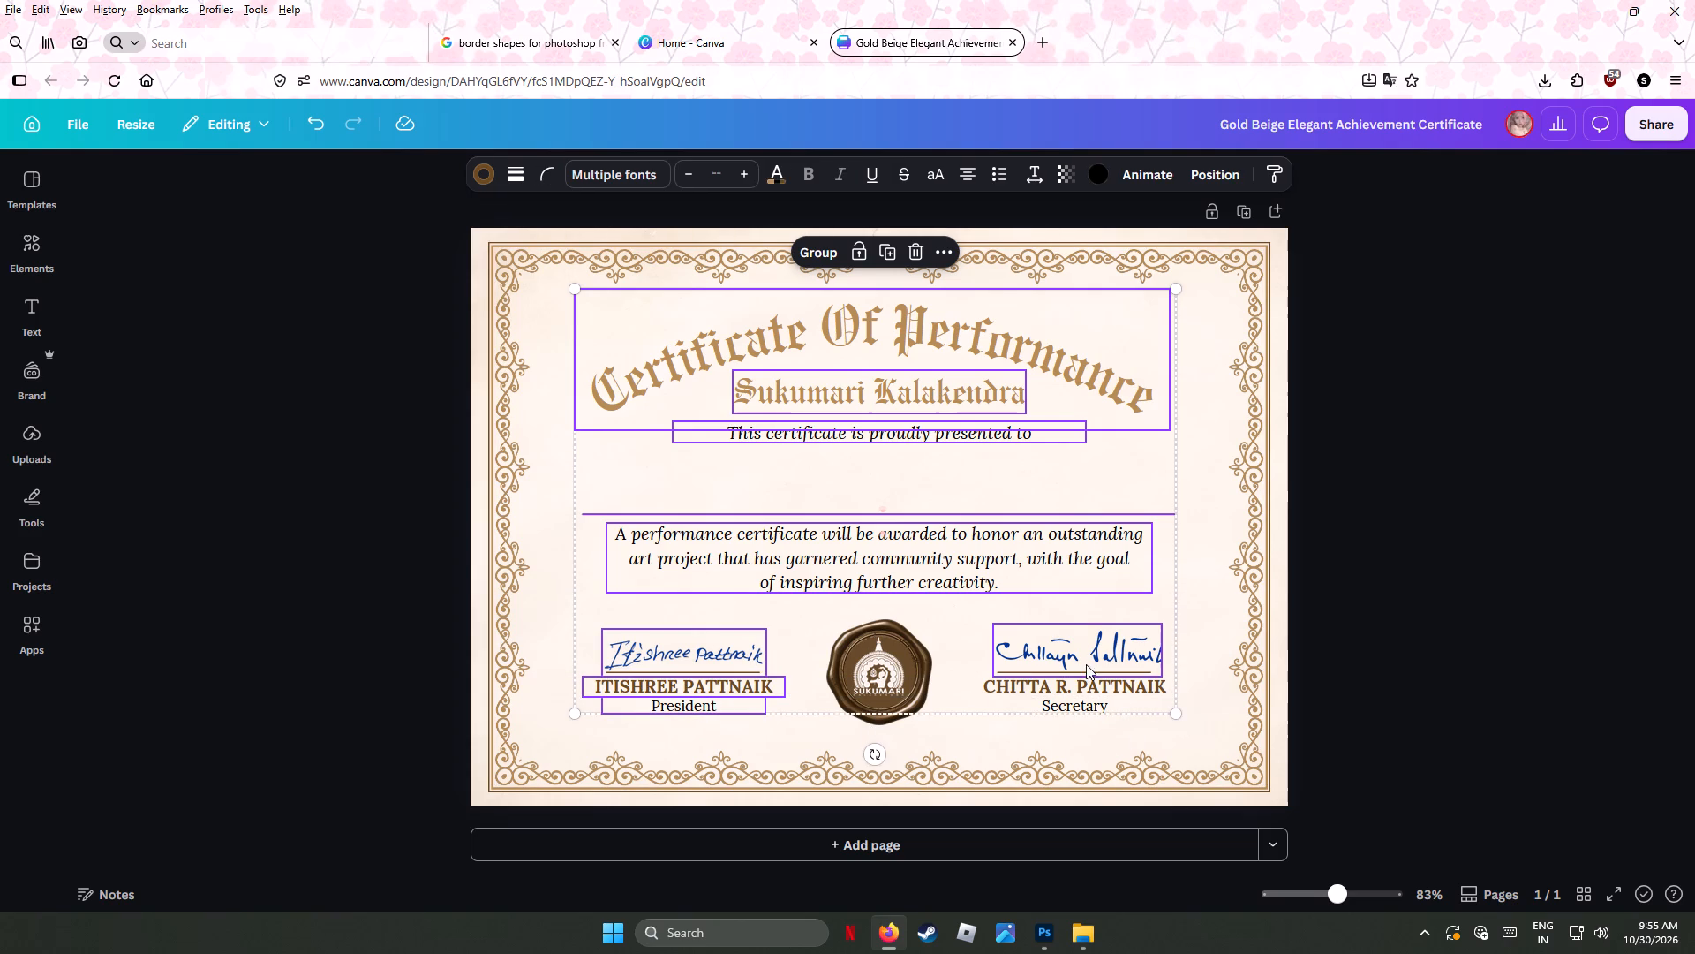
{"action": "left_click", "coordinate": [1088, 657], "text": "shift"}
{"action": "left_click", "coordinate": [1129, 687], "text": "shift"}
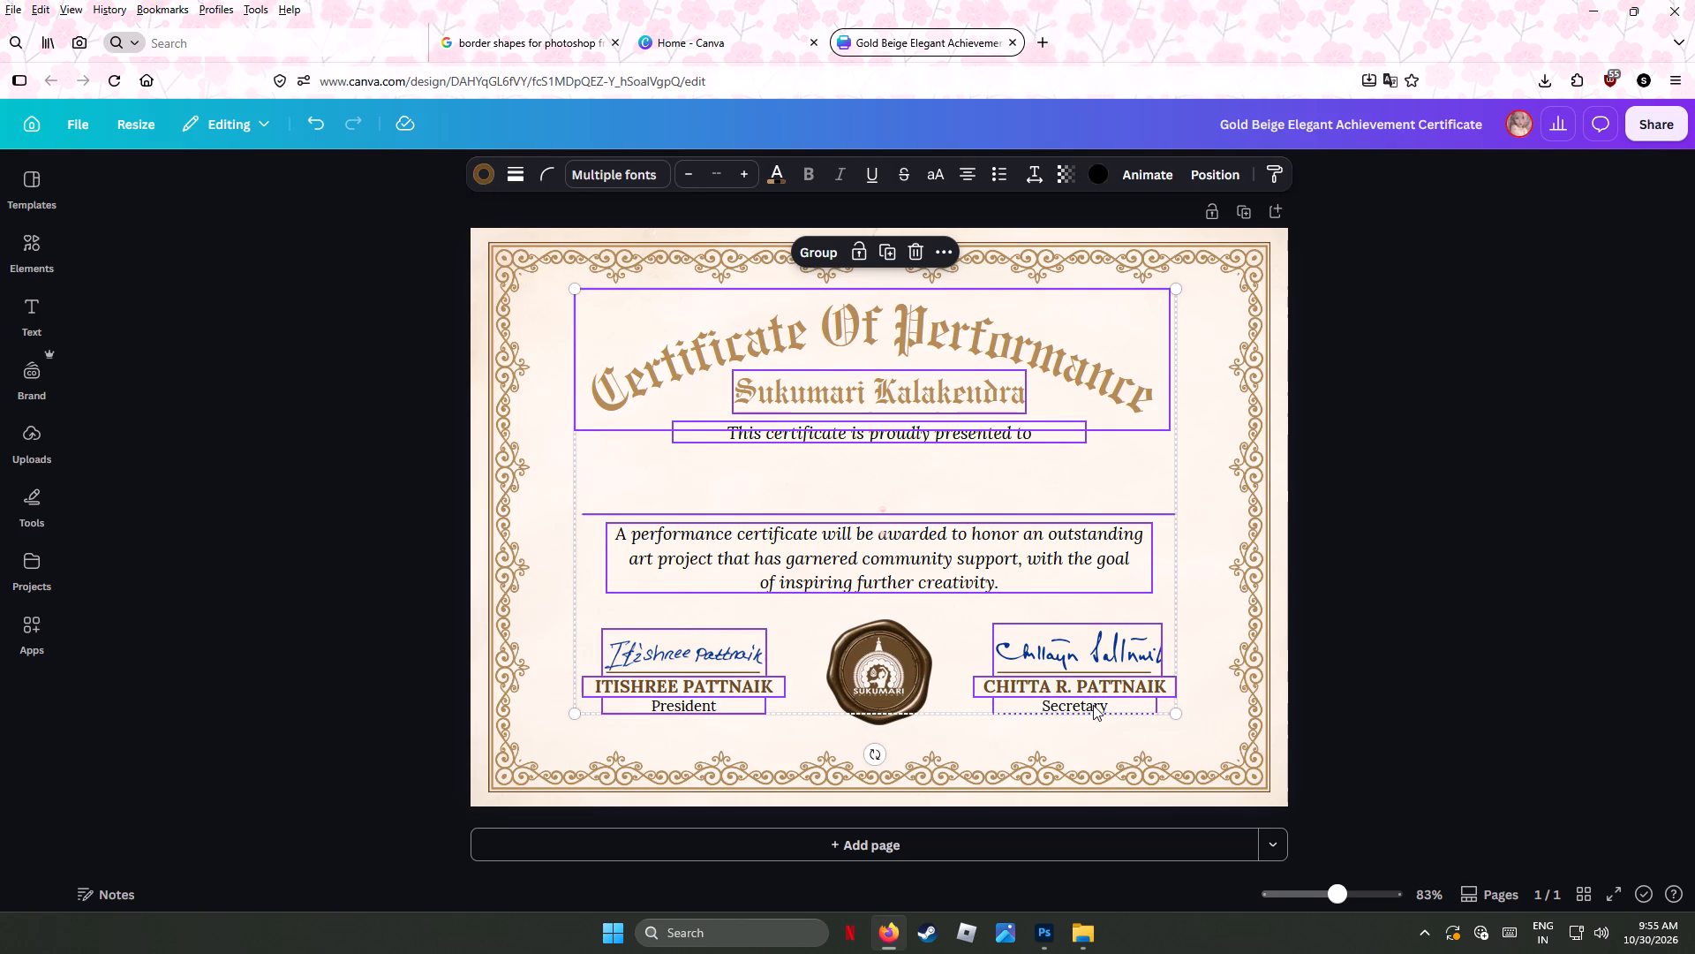
{"action": "left_click", "coordinate": [1093, 705], "text": "shift"}
{"action": "key", "text": "Delete"}
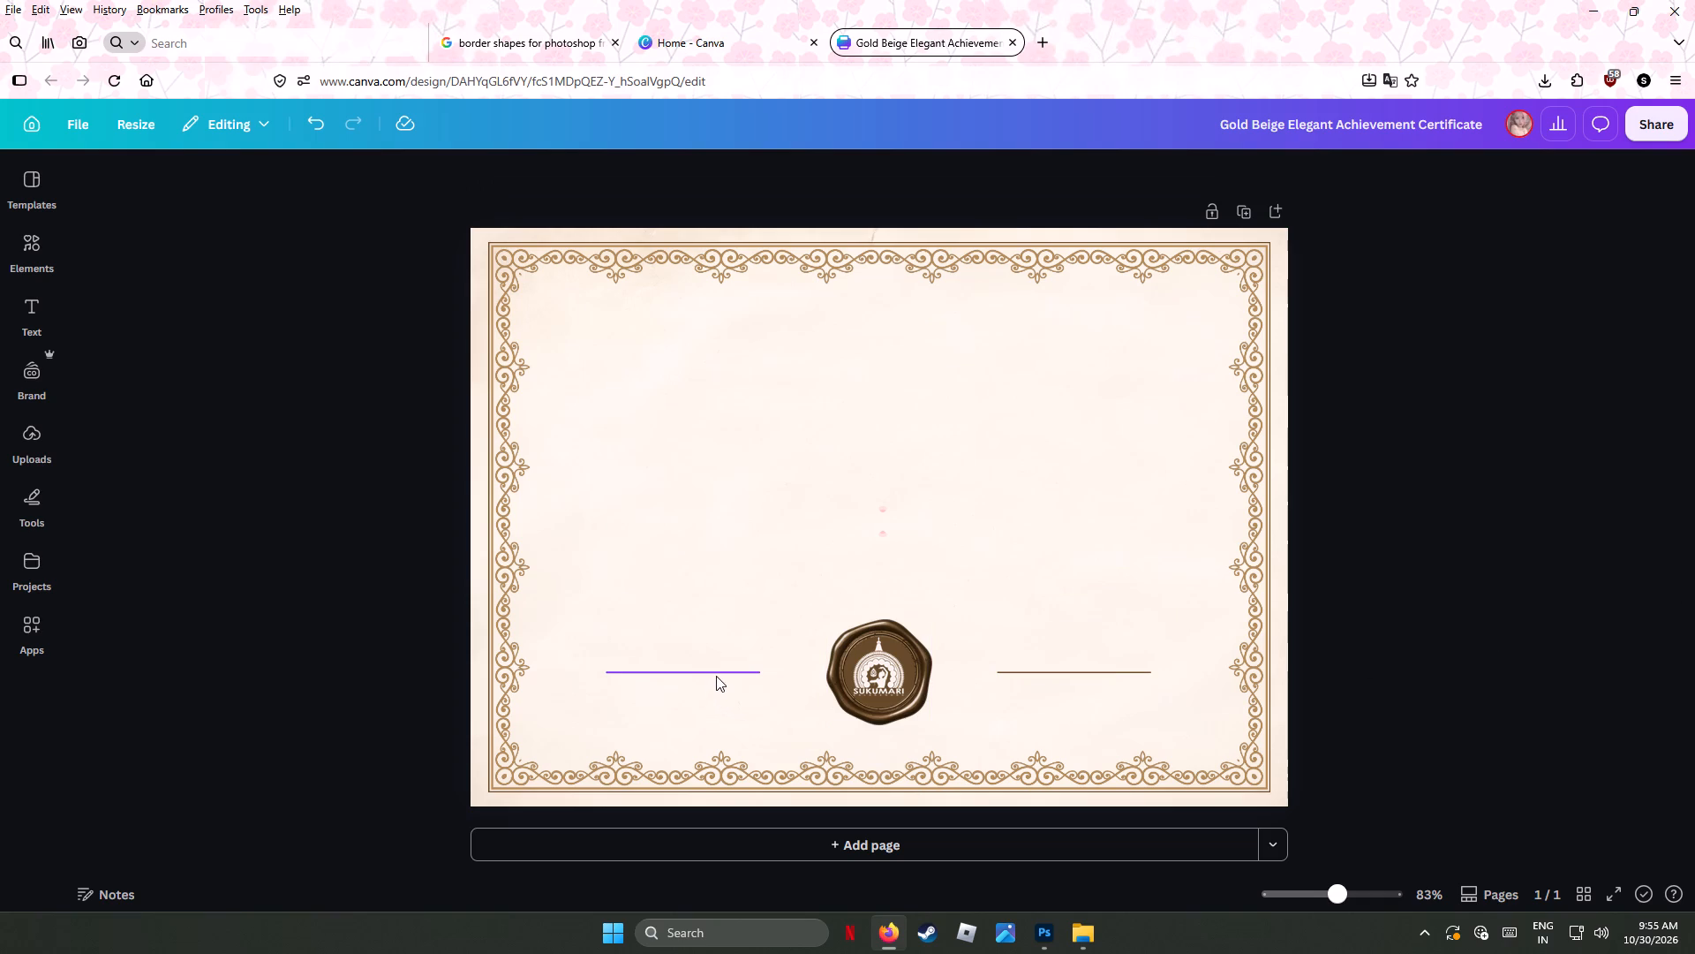
Delete the two horizontal signature lines on either side of the seal.
{"action": "left_click", "coordinate": [718, 674]}
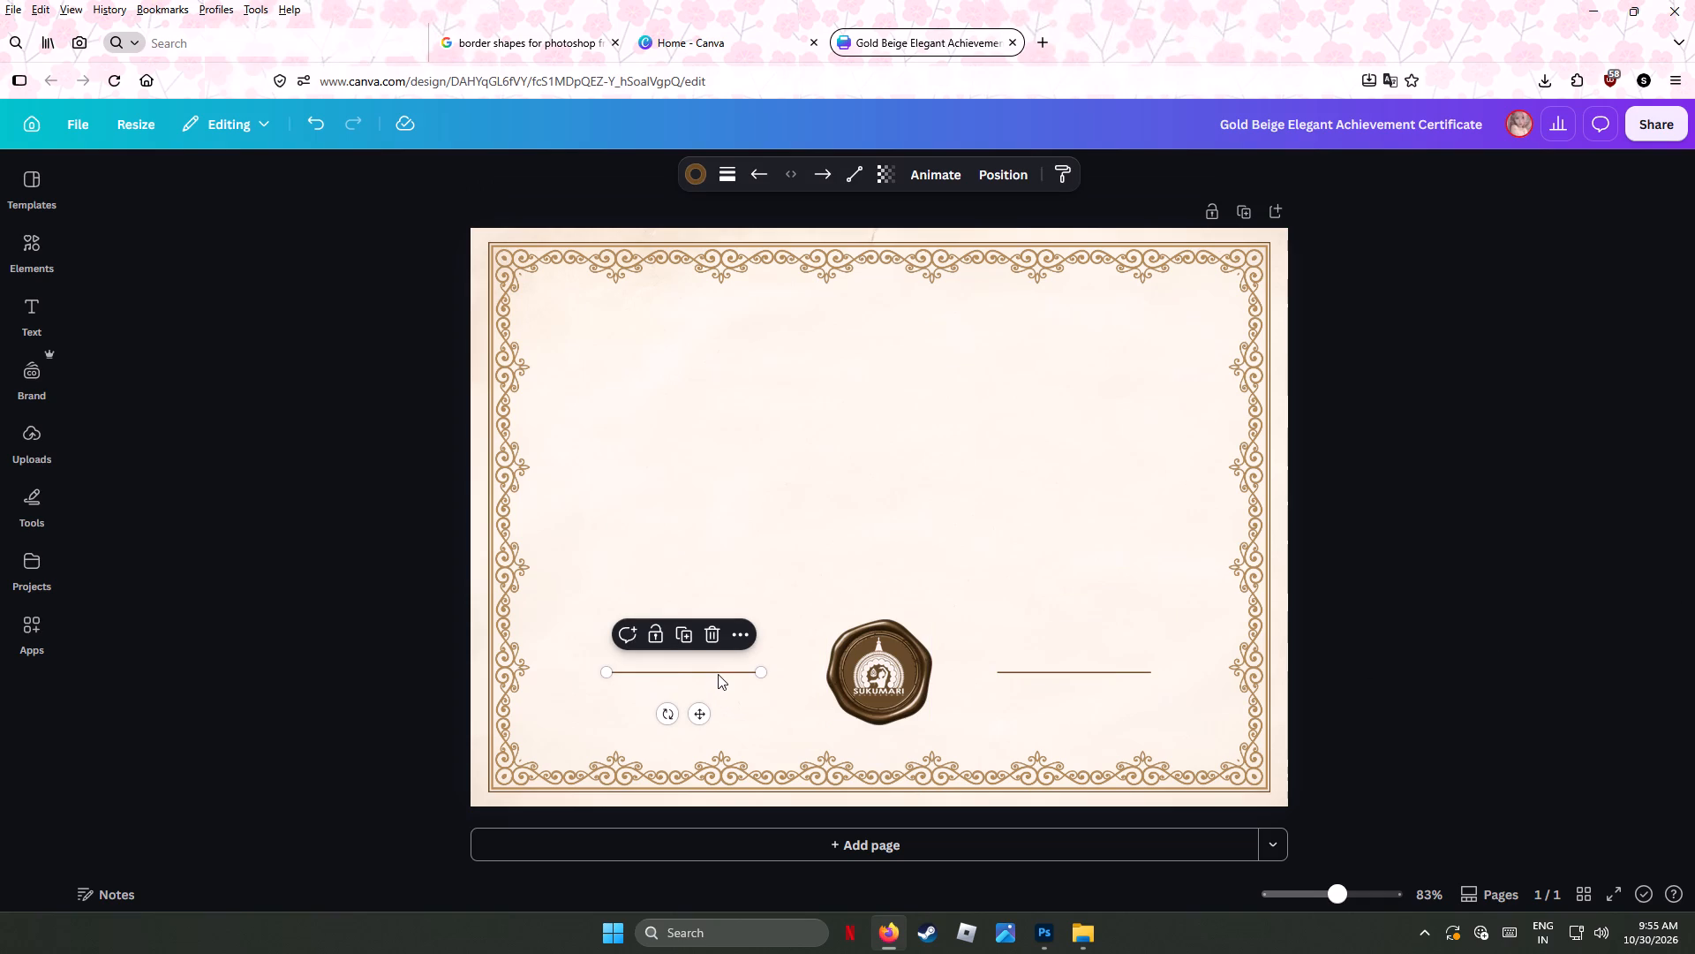
{"action": "left_click", "coordinate": [1092, 672], "text": "shift"}
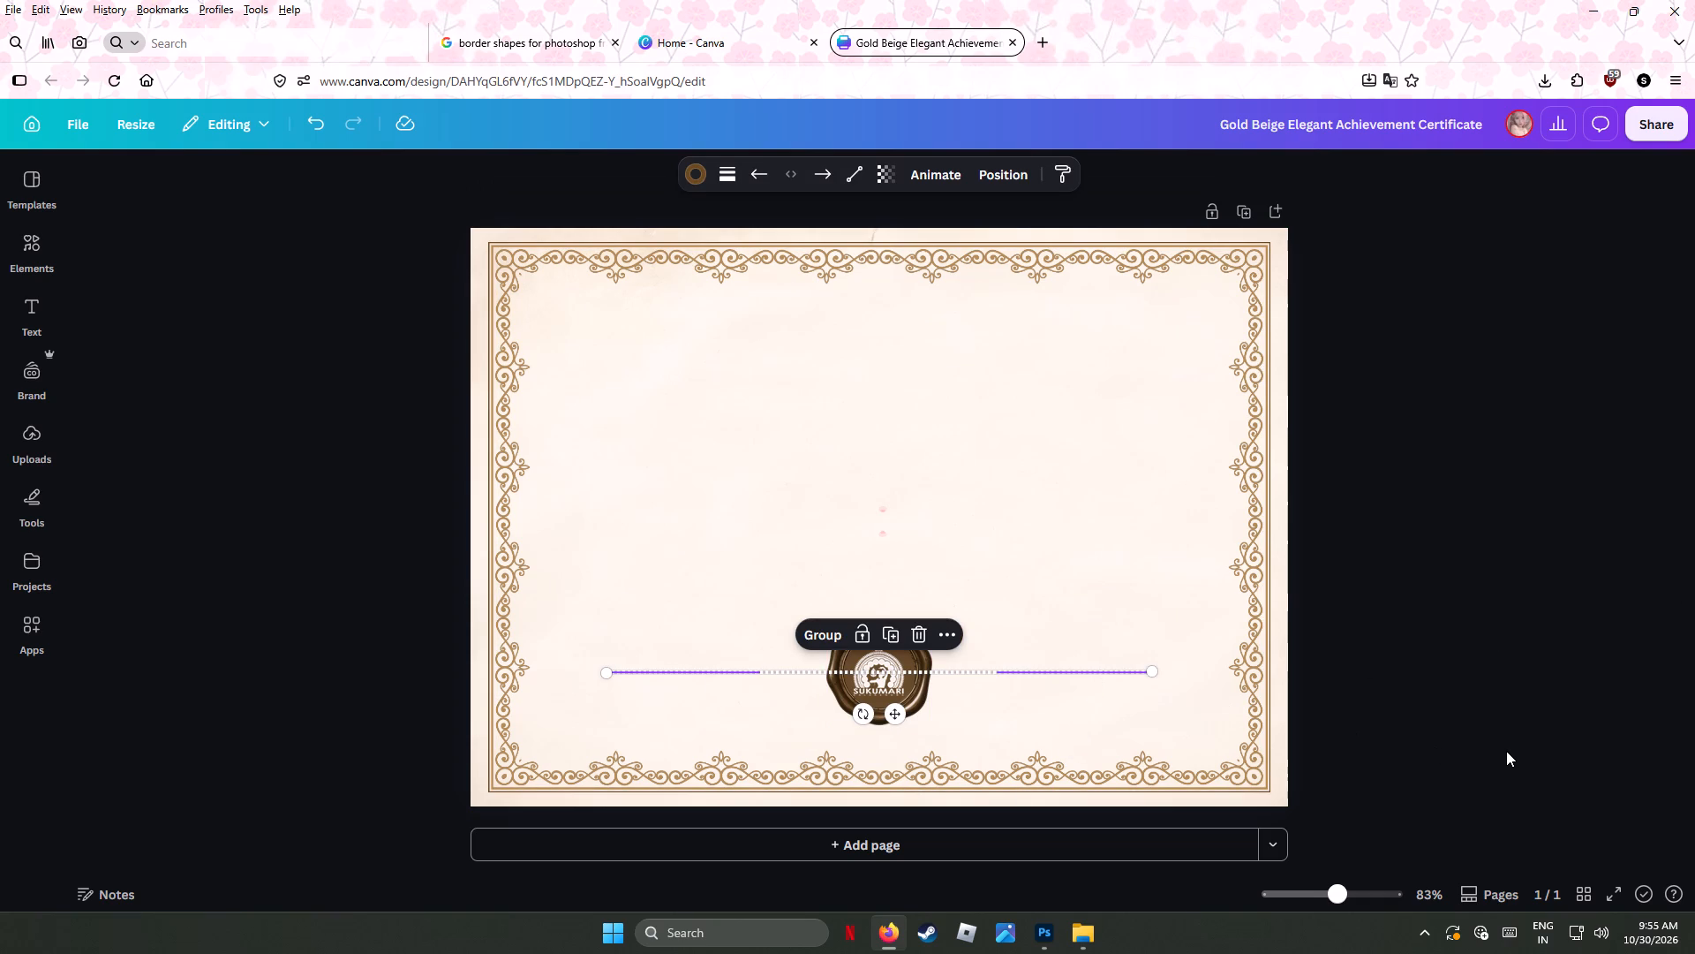
{"action": "key", "text": "Delete"}
Delete the wax seal at the bottom centre of the certificate, including its logo and the brown circle.
{"action": "left_click", "coordinate": [924, 664]}
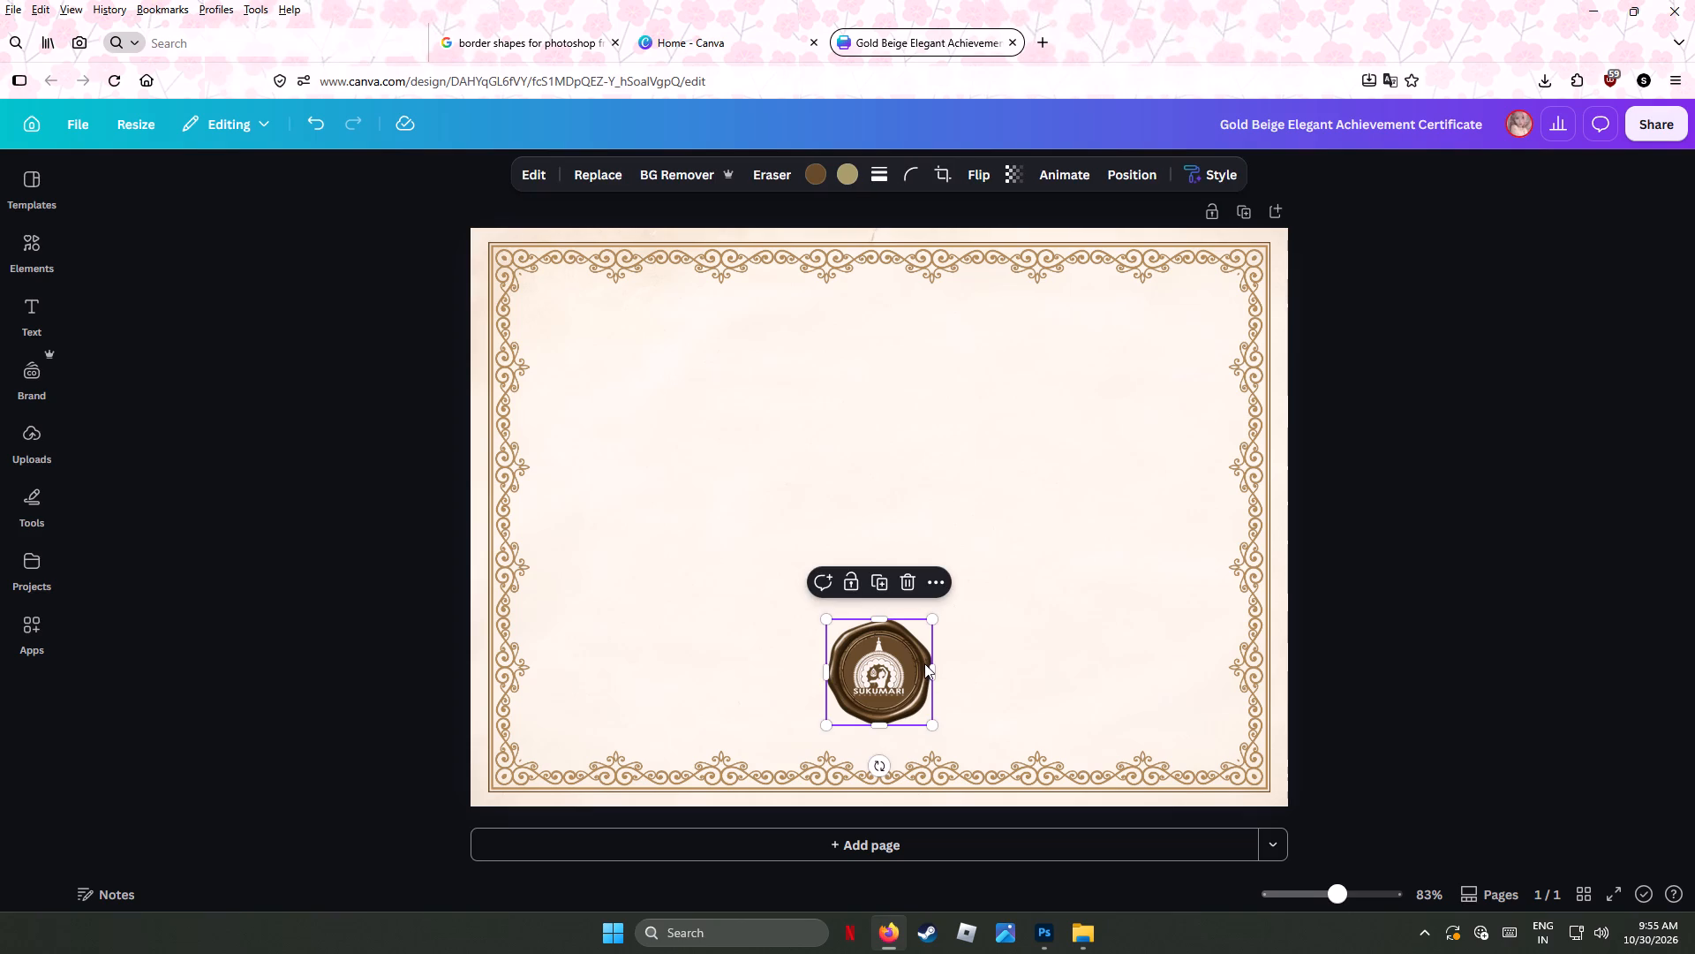
{"action": "key", "text": "Delete"}
{"action": "left_click", "coordinate": [890, 671]}
{"action": "key", "text": "Delete"}
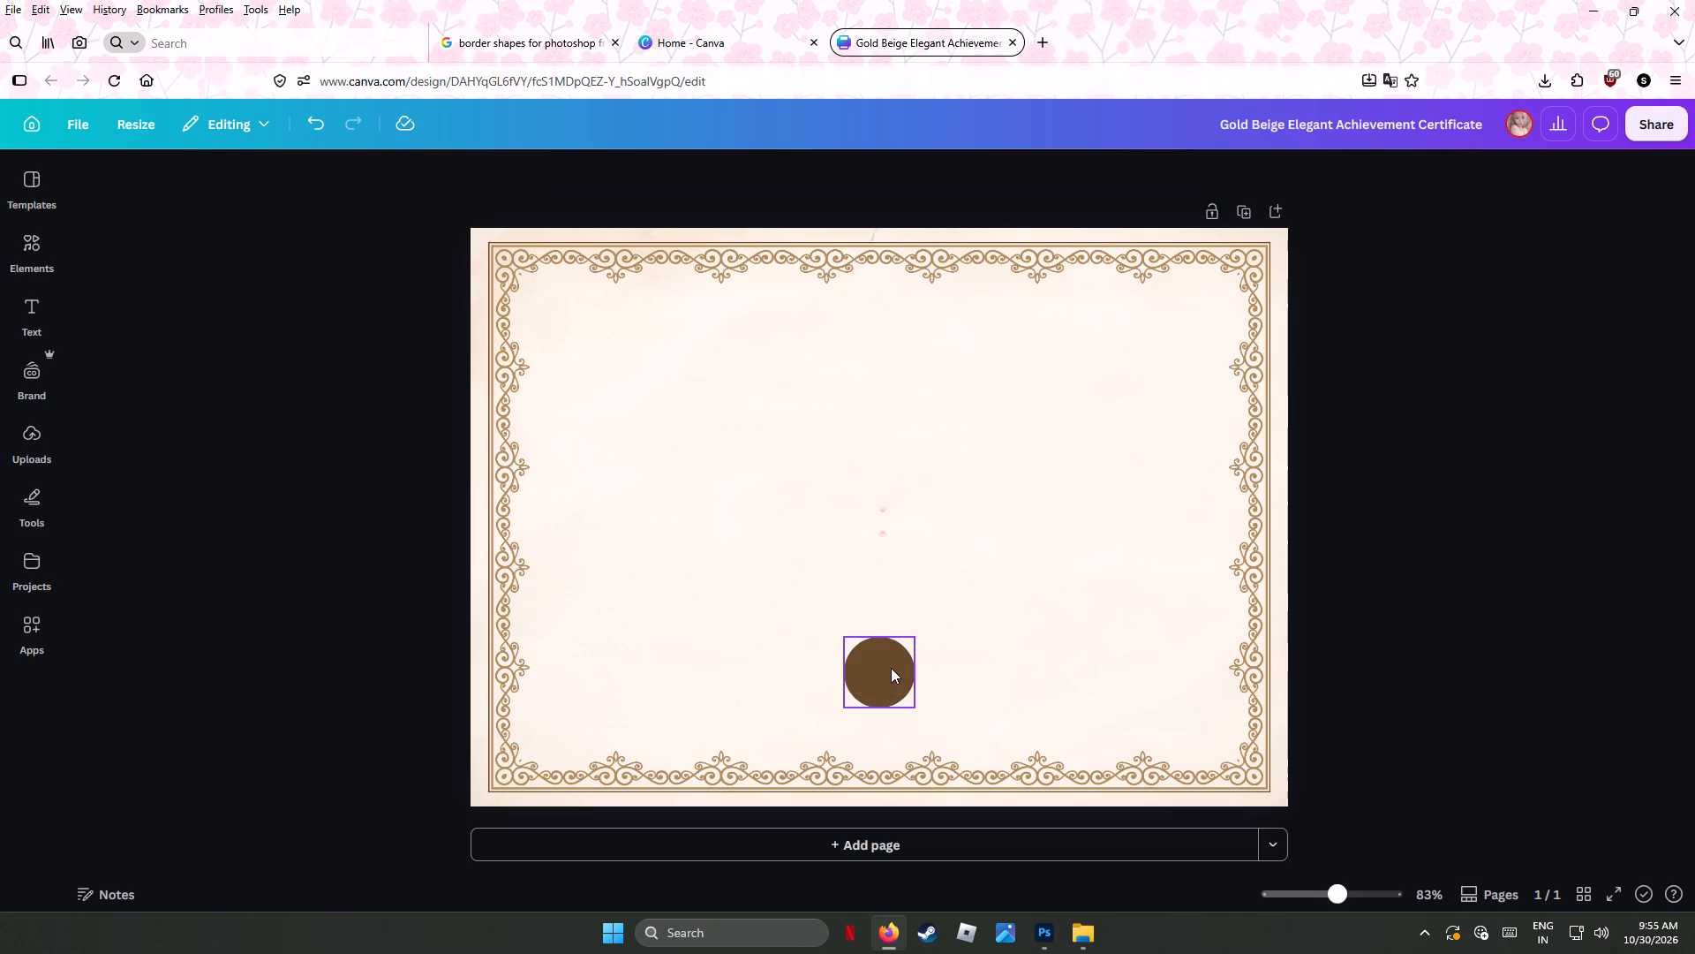
{"action": "left_click", "coordinate": [891, 668]}
{"action": "key", "text": "Delete"}
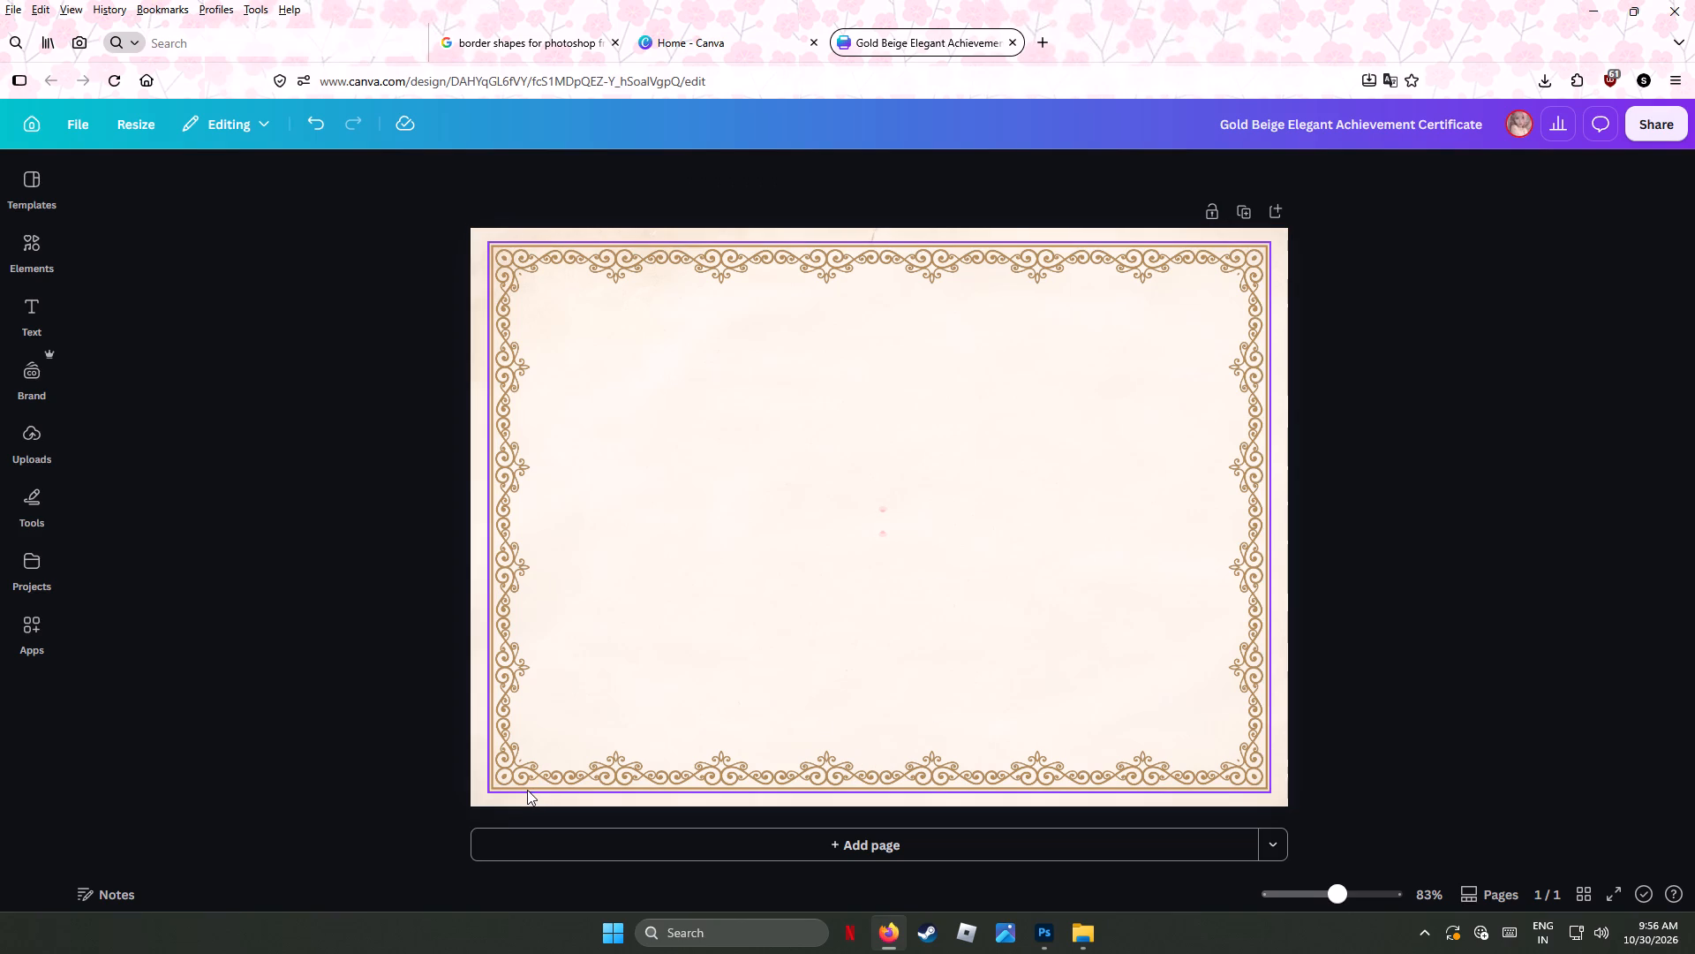
Delete the beige paper background image, keeping only the border elements on the page.
{"action": "left_click", "coordinate": [734, 377]}
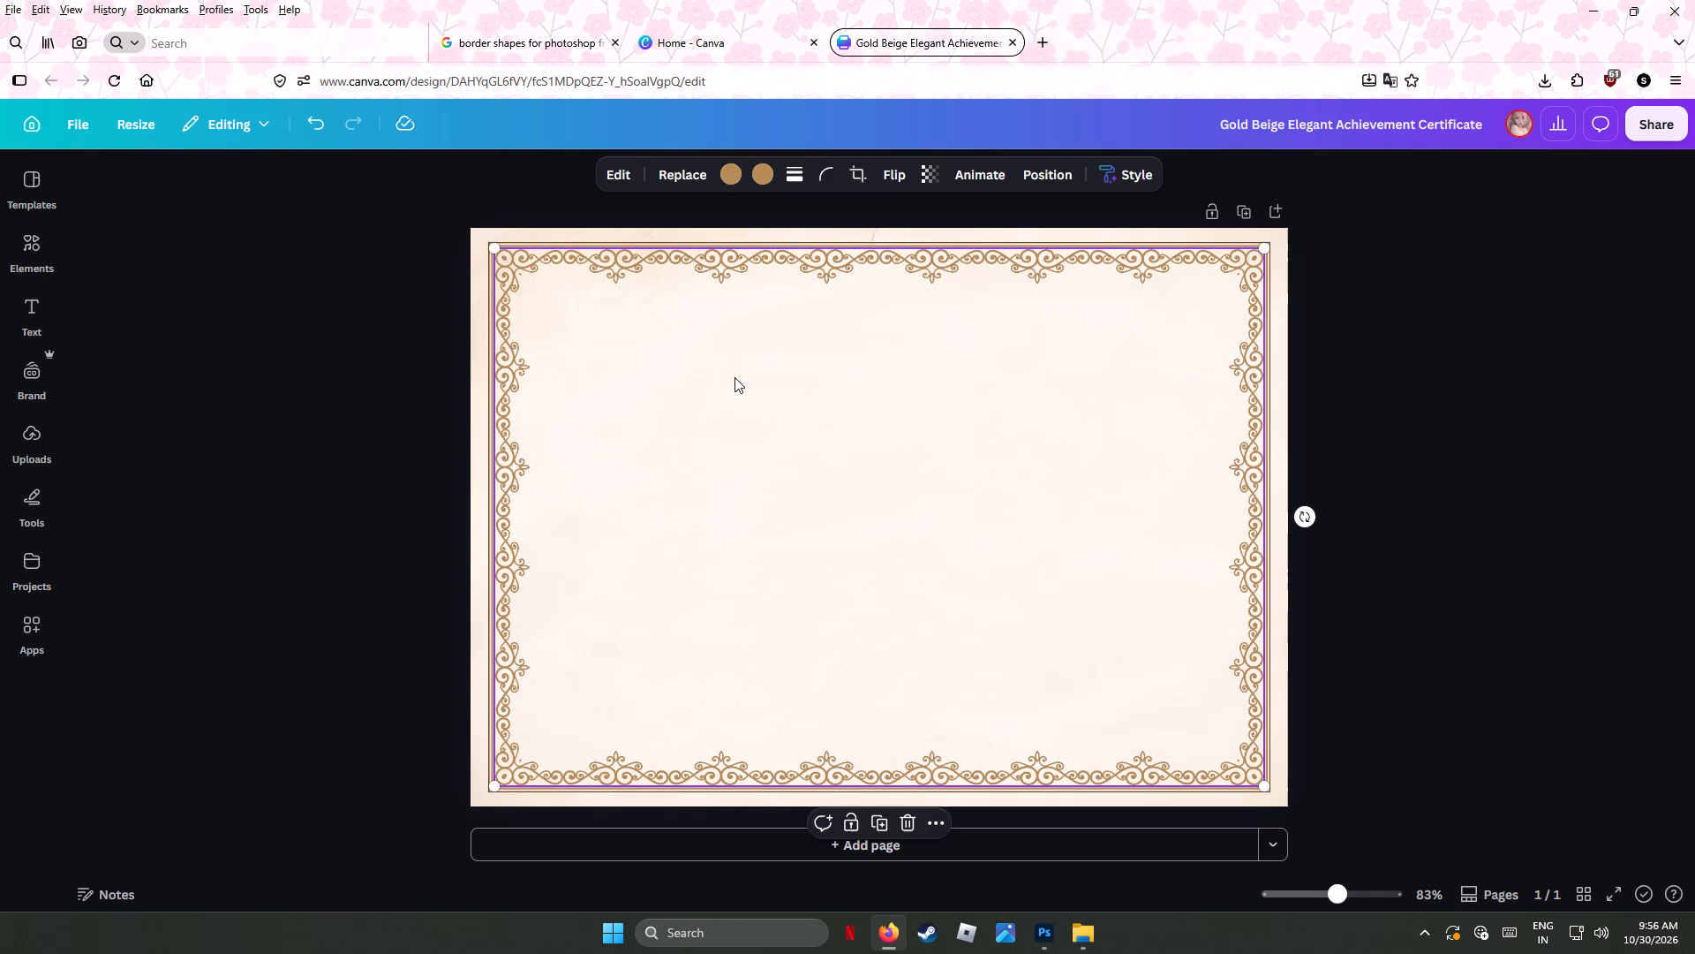
{"action": "left_click", "coordinate": [478, 248]}
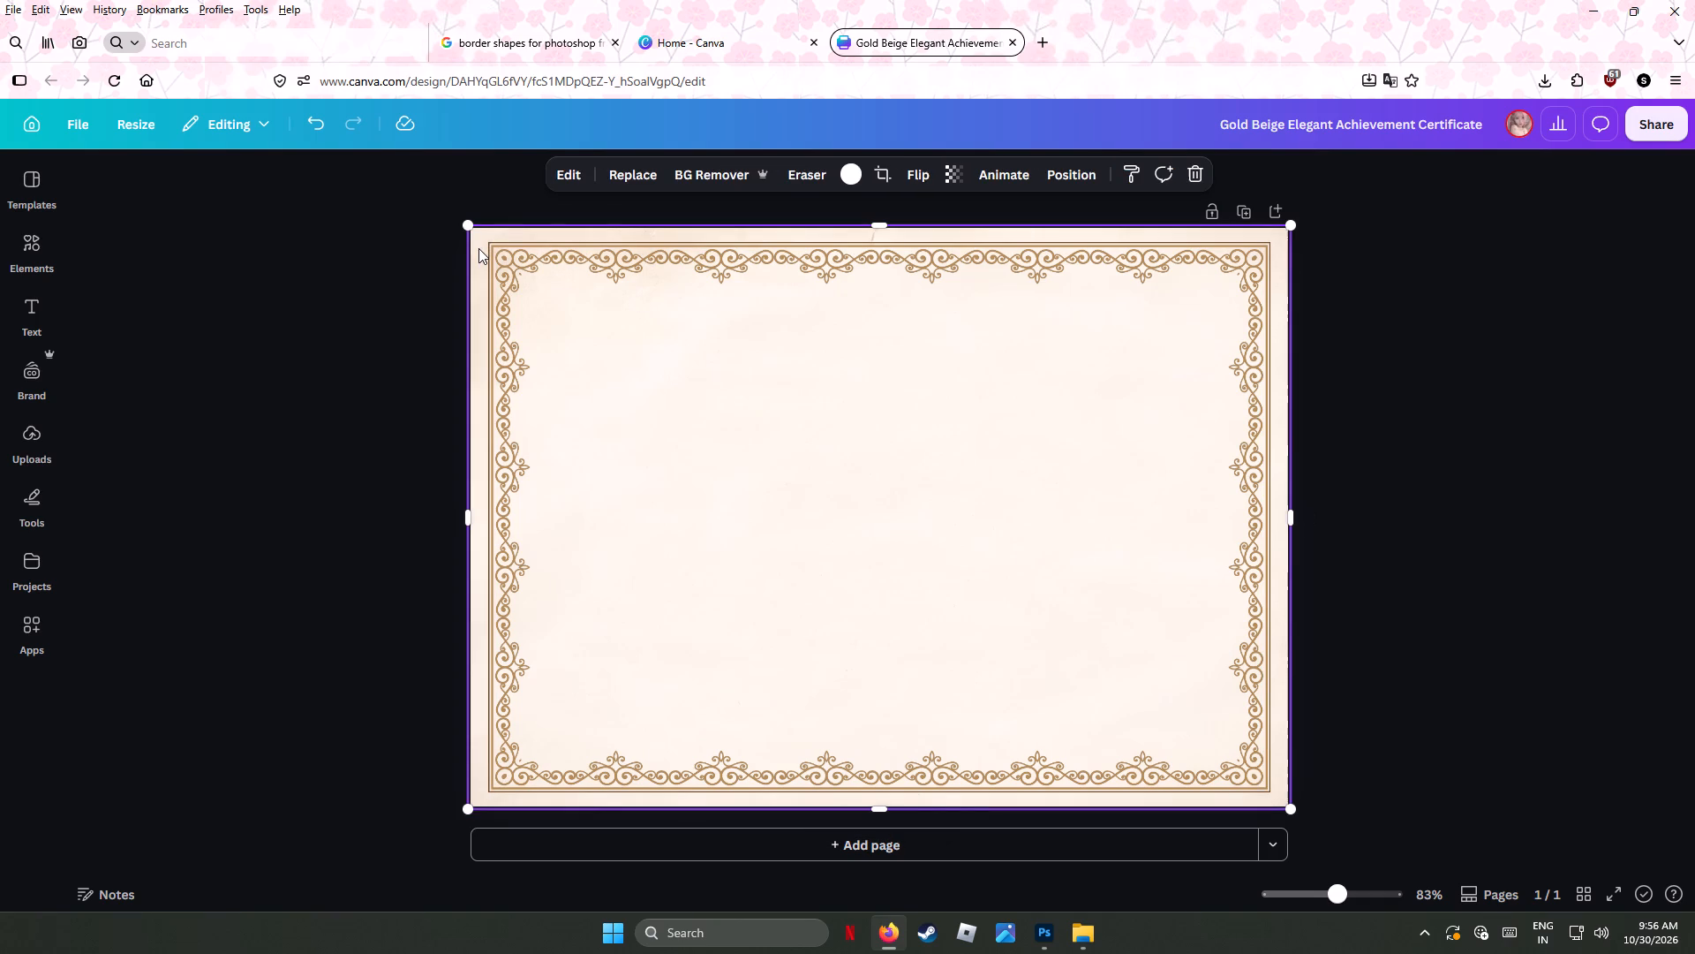
{"action": "key", "text": "Delete"}
{"action": "left_click", "coordinate": [478, 237]}
{"action": "key", "text": "Delete"}
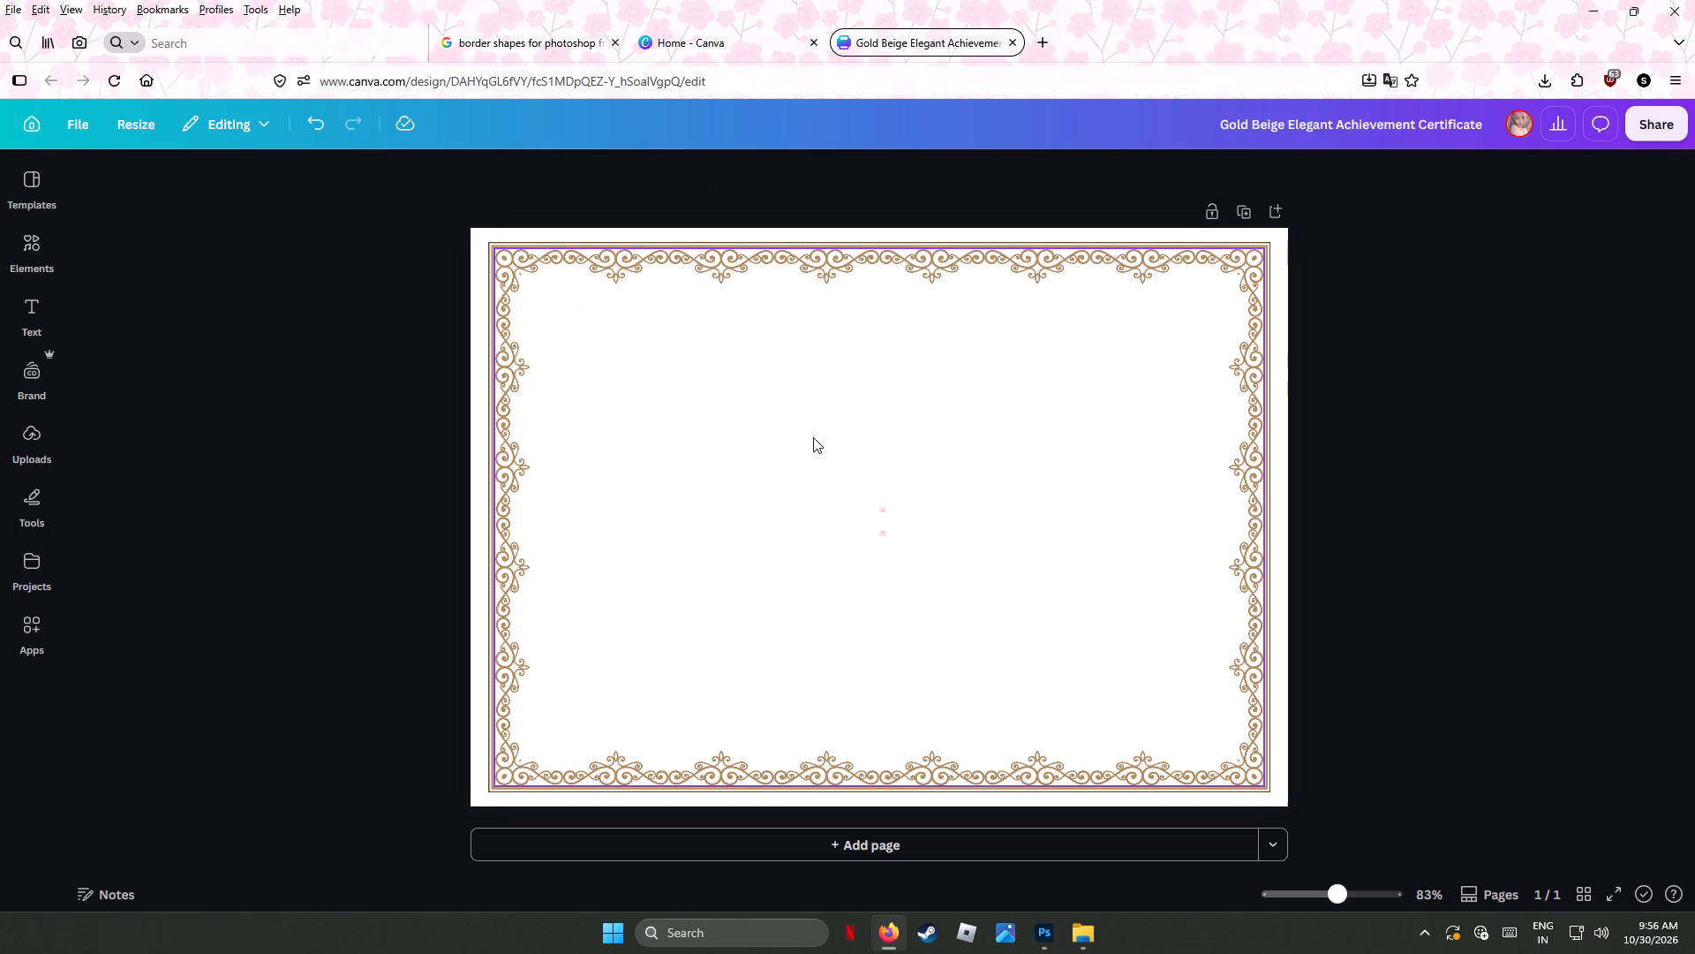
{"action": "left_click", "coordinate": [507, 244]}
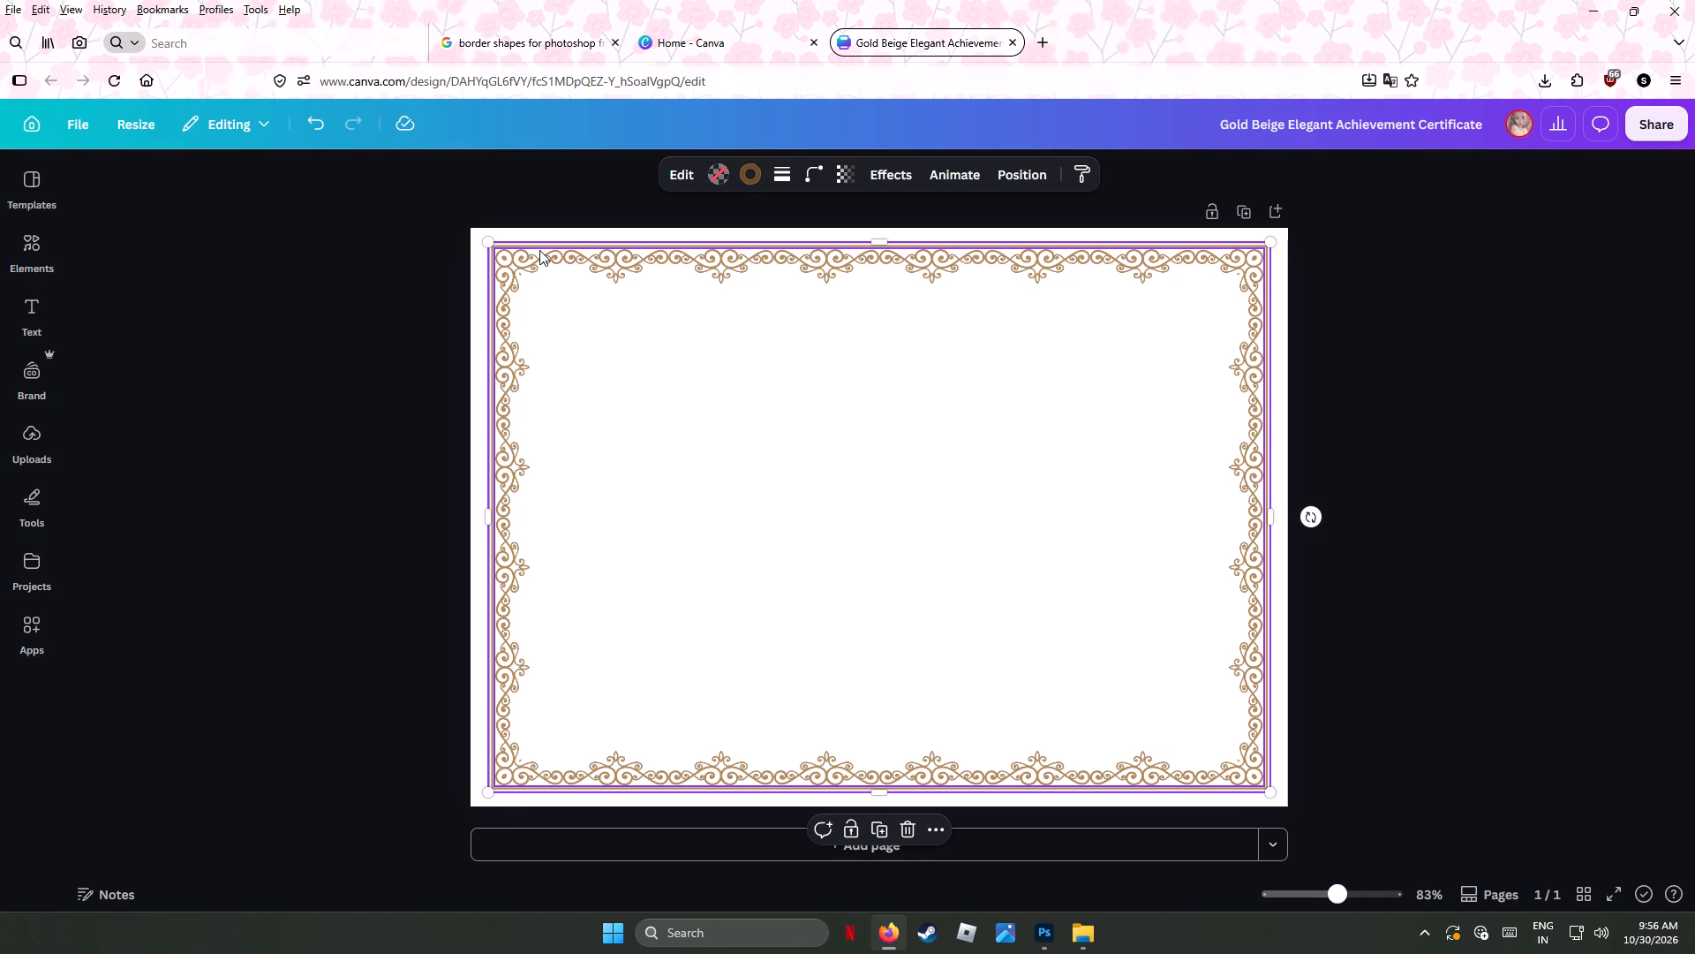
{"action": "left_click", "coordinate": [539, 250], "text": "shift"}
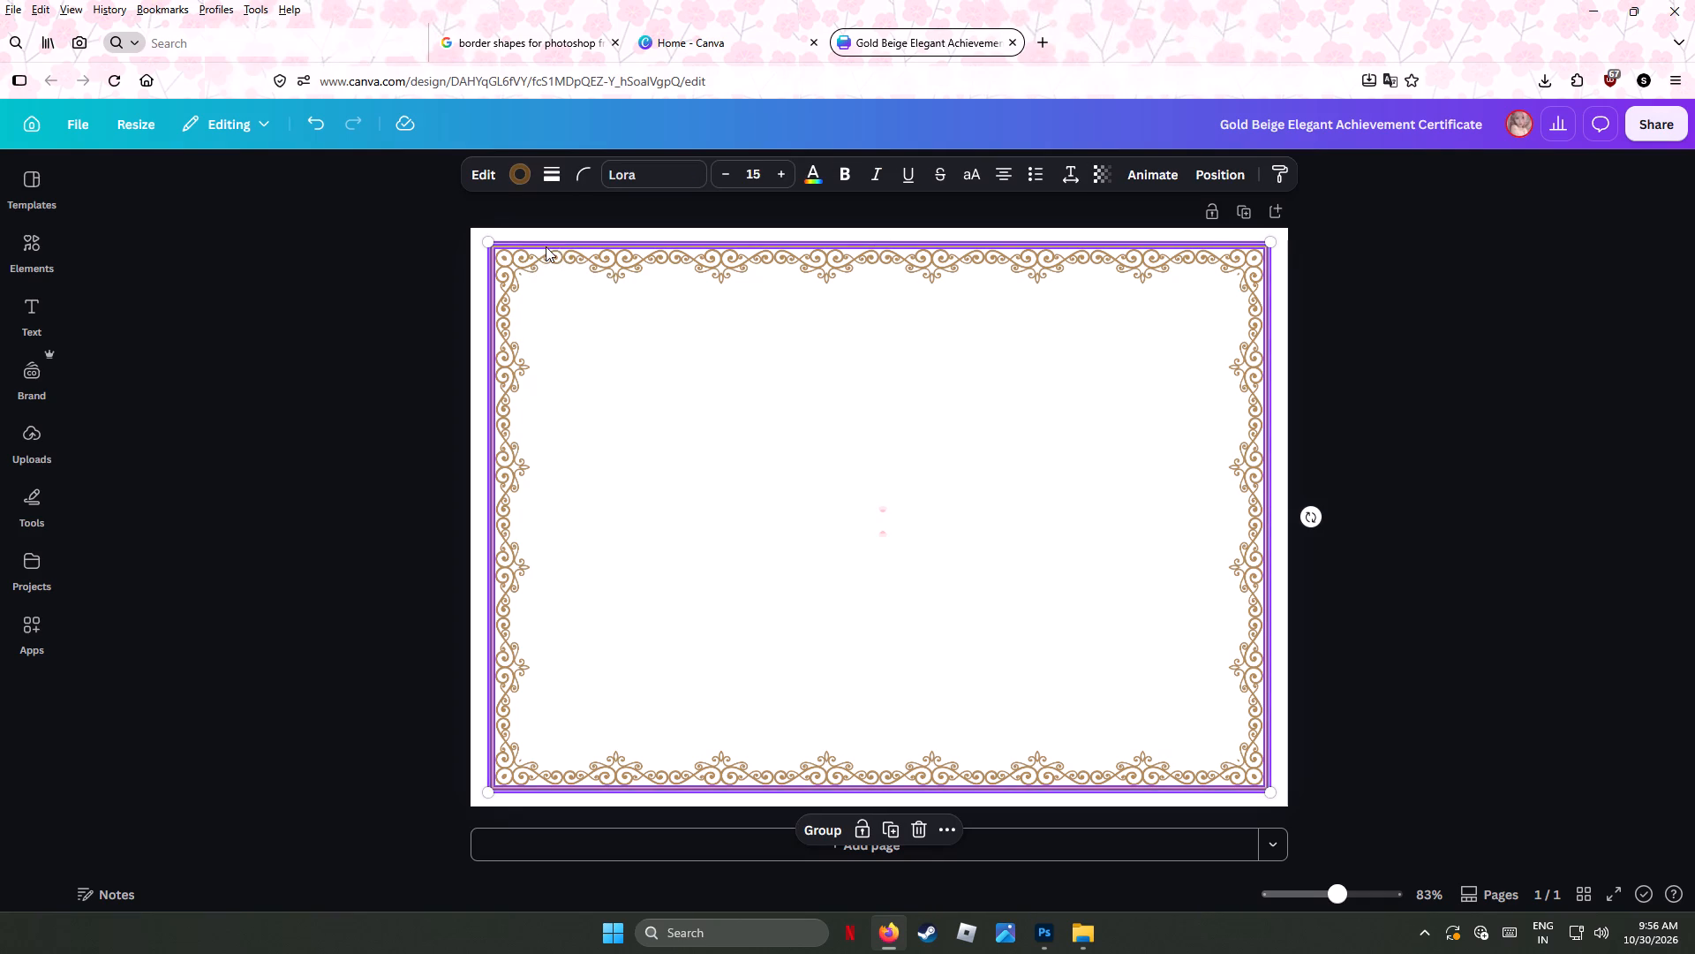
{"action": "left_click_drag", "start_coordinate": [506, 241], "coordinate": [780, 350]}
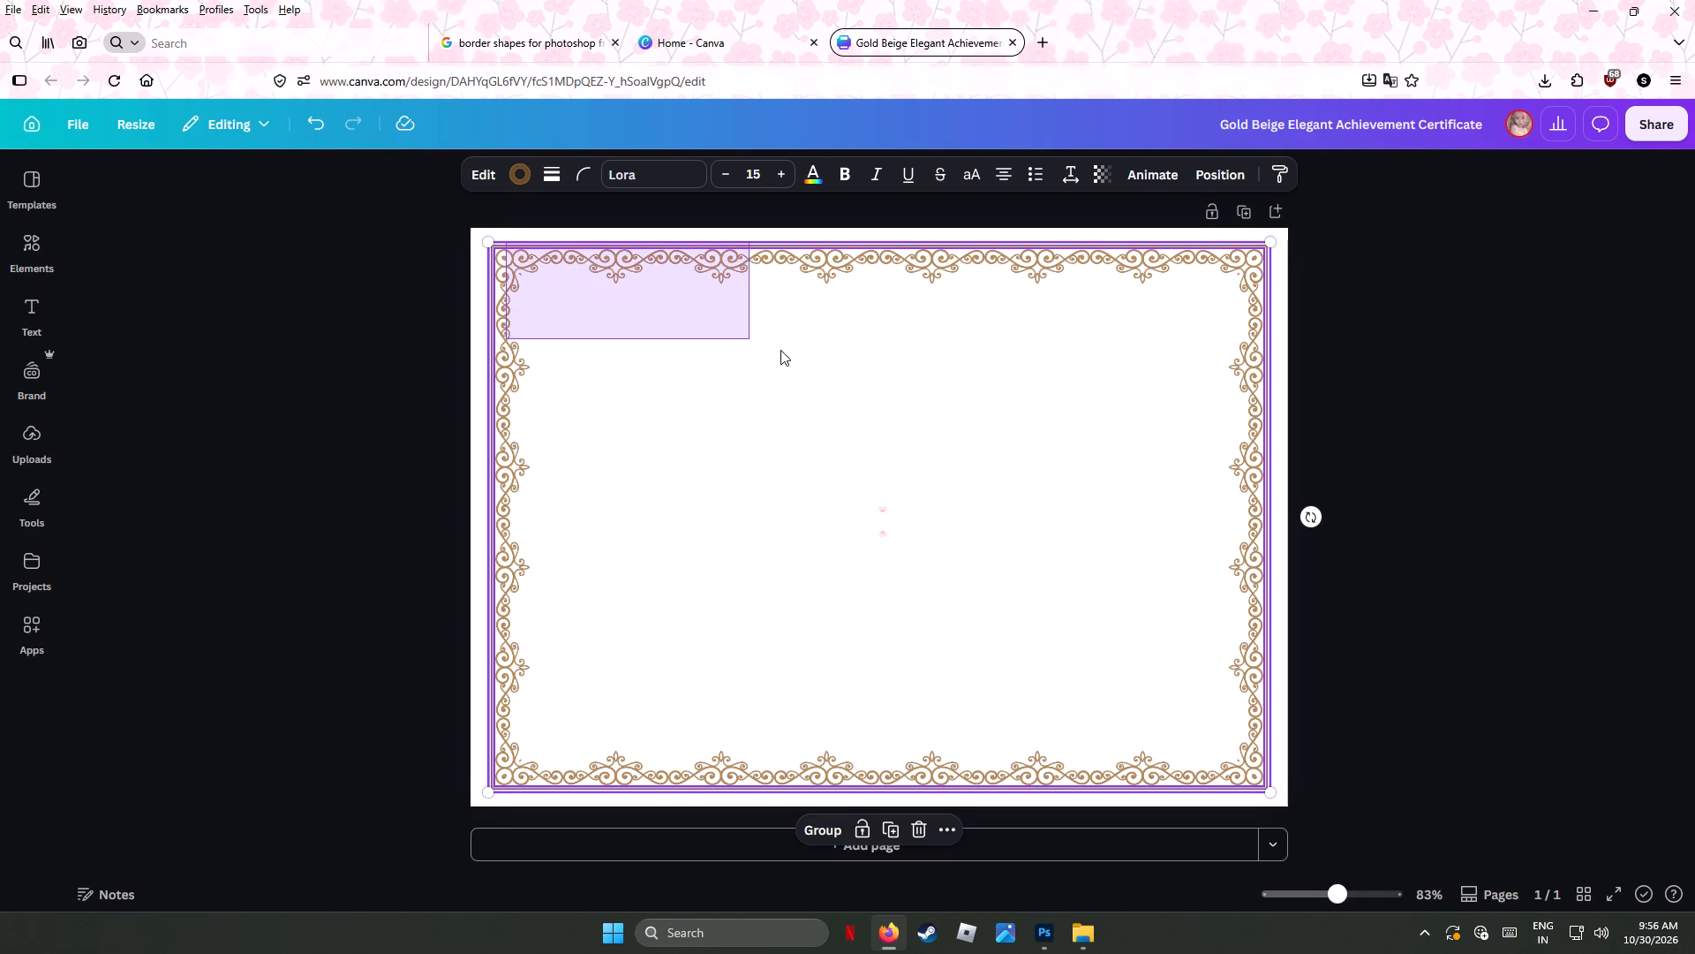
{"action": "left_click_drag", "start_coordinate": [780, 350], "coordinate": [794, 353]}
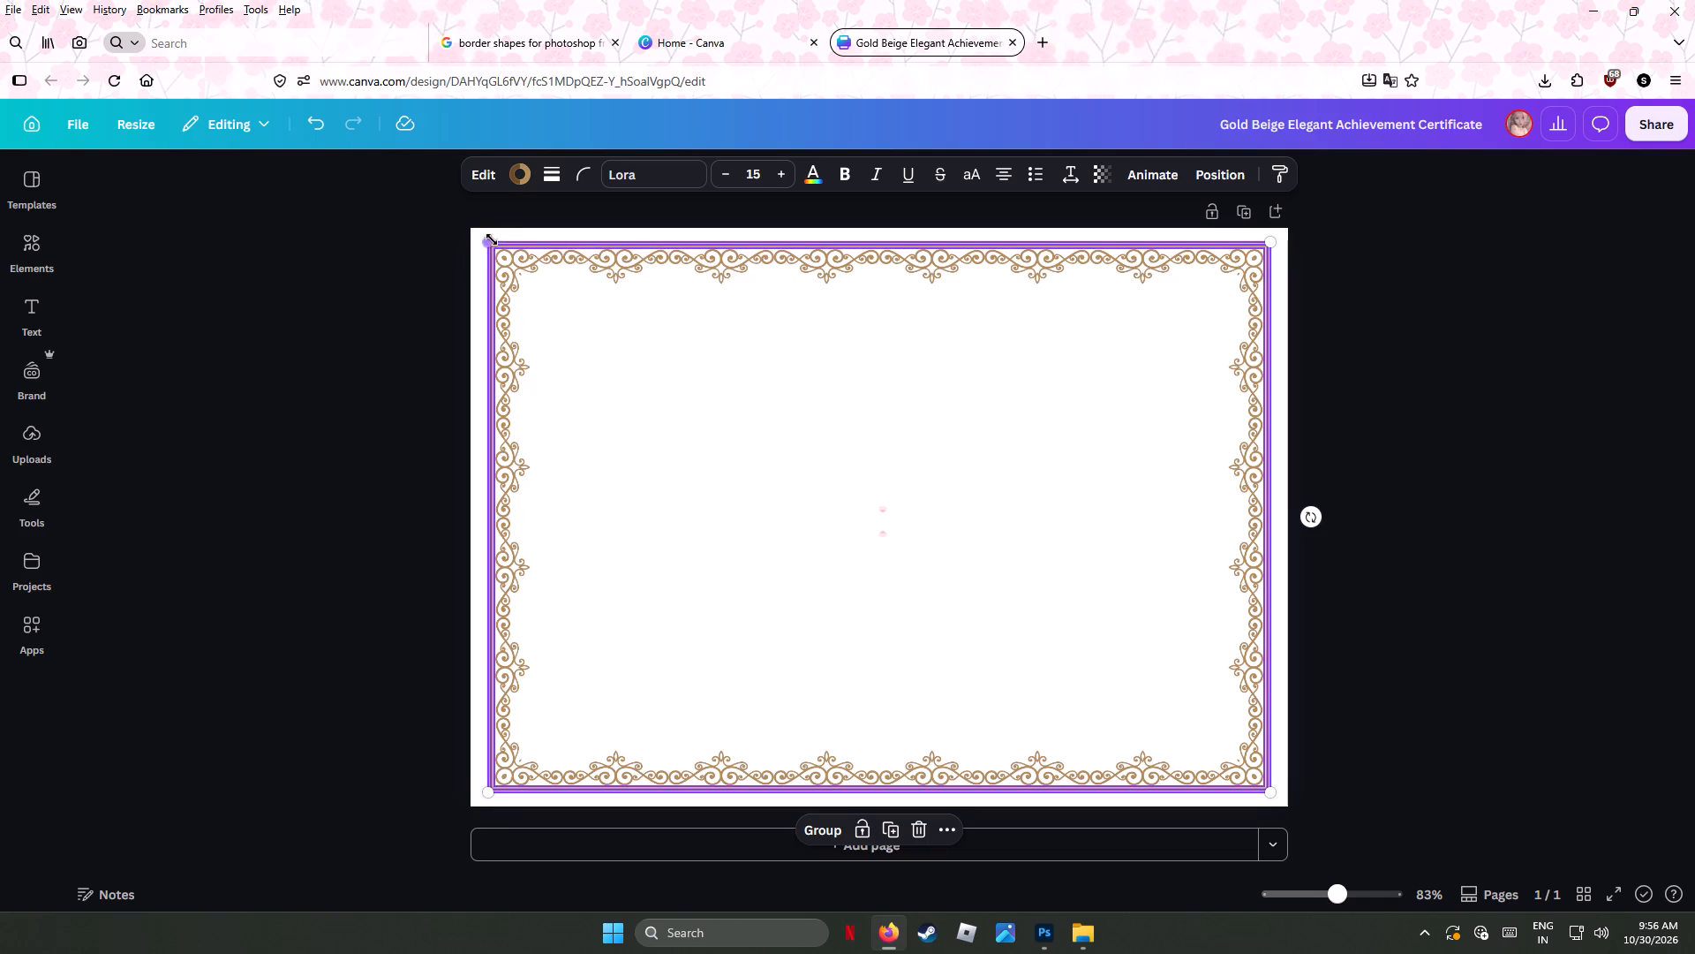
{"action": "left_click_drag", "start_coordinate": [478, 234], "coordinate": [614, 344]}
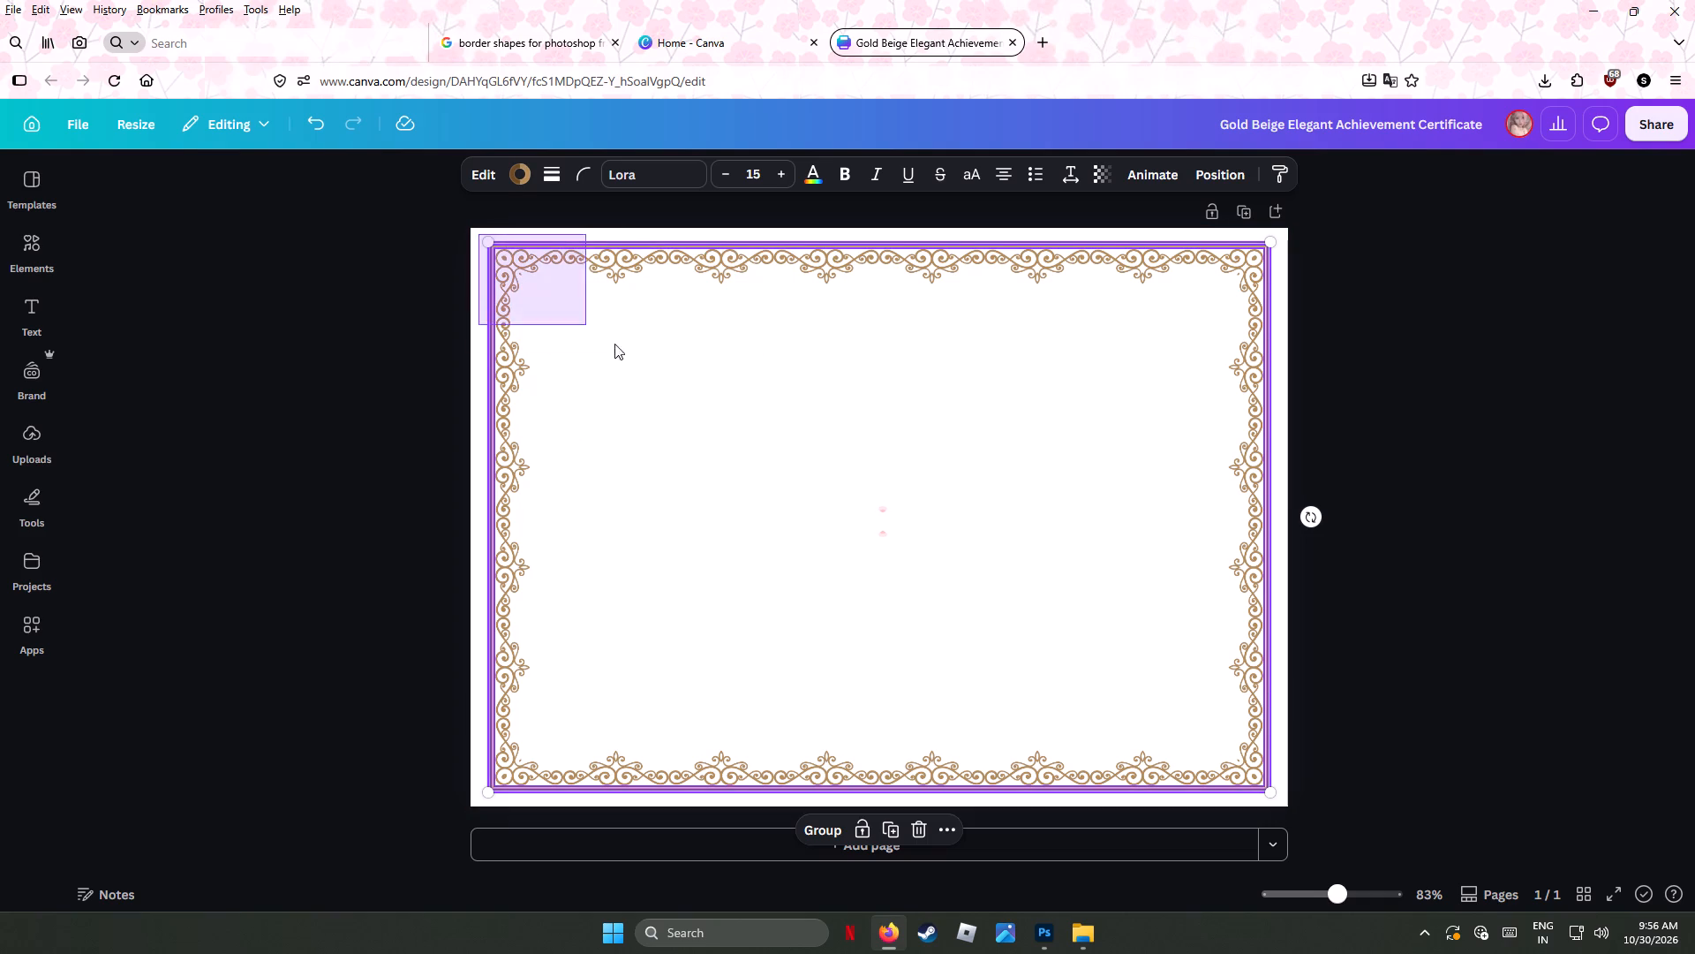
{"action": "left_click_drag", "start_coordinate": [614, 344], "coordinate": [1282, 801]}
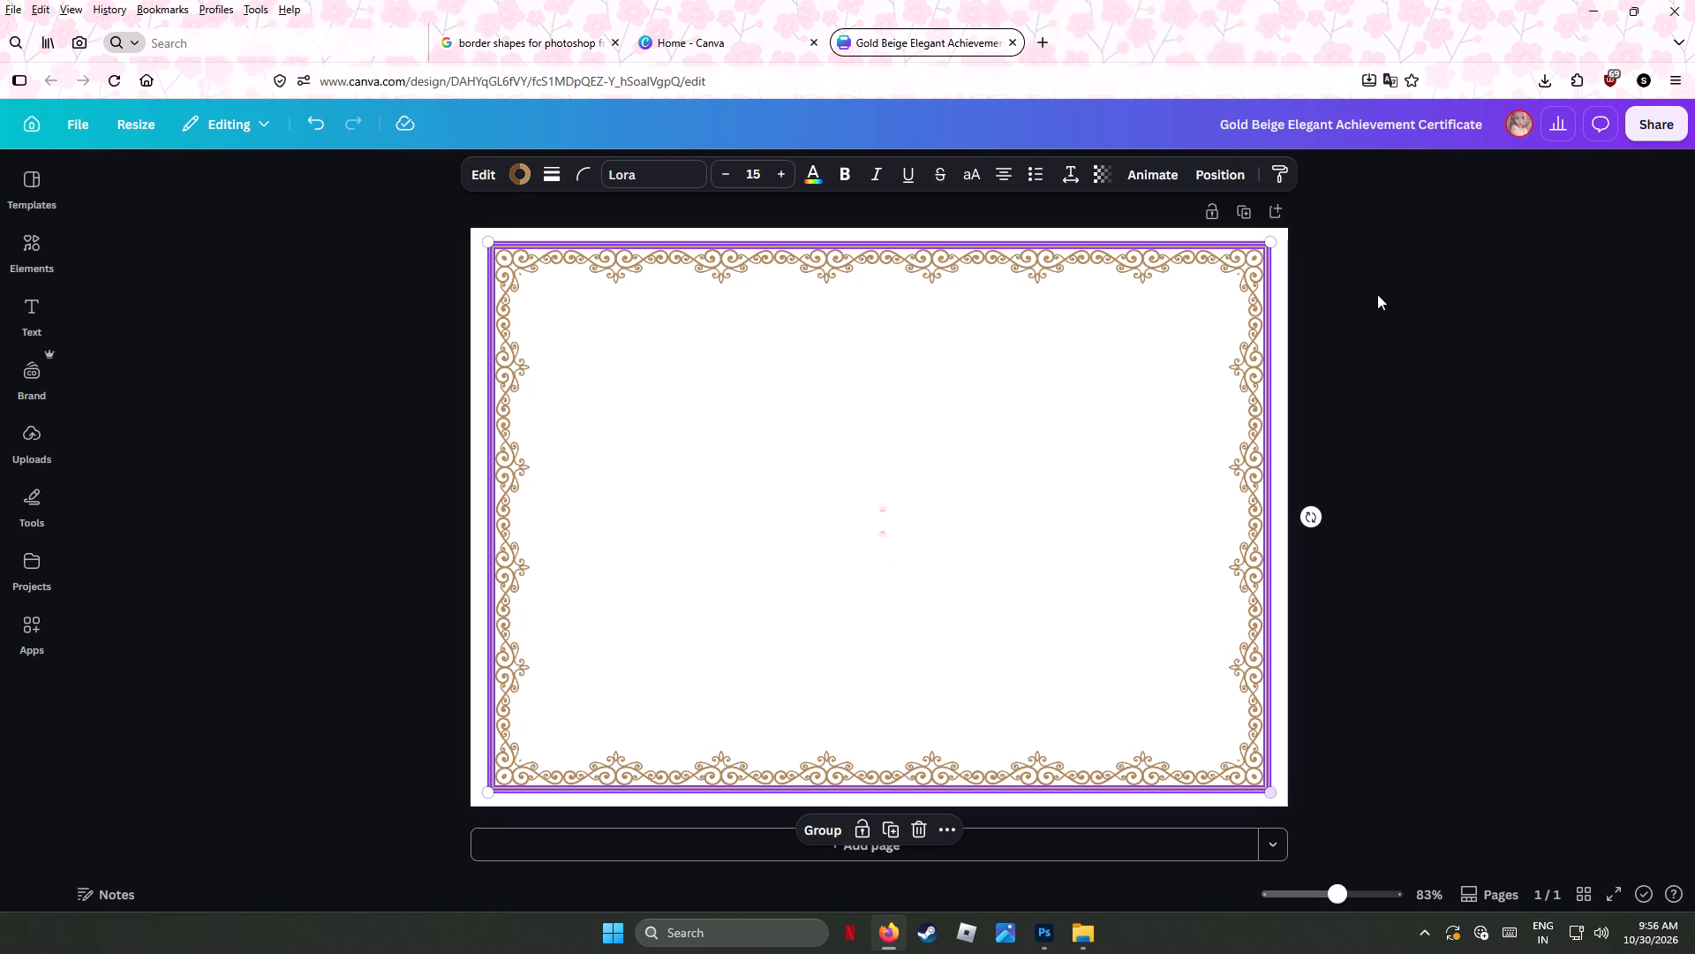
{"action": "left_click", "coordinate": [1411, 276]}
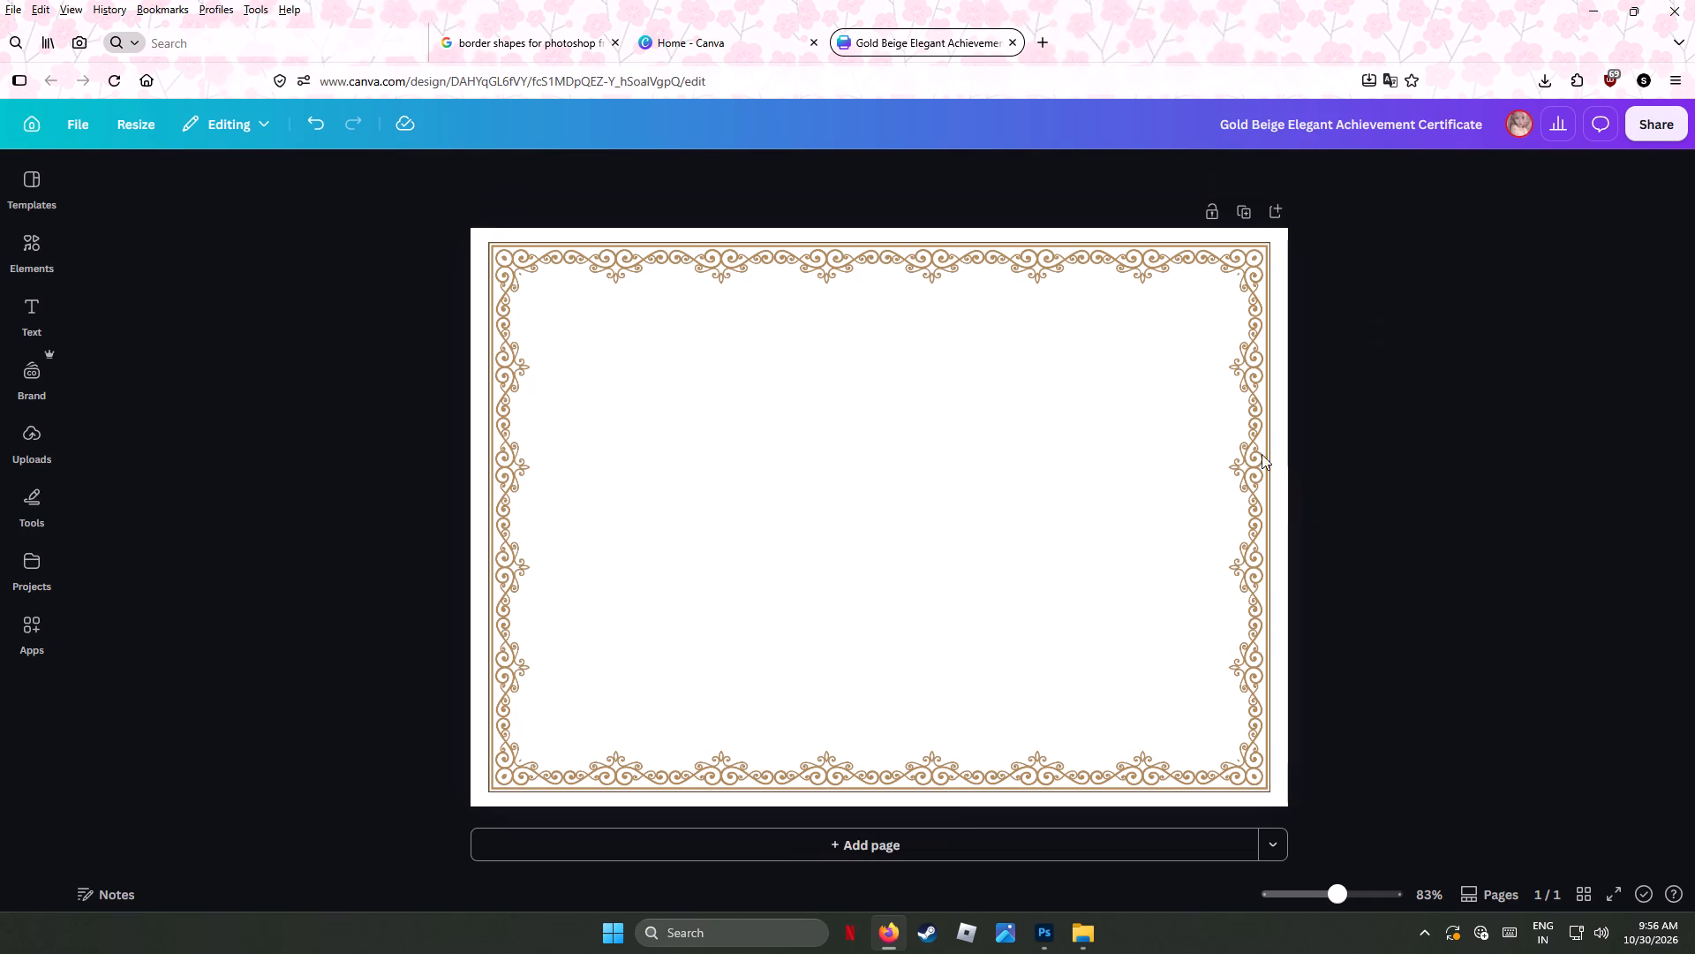
Examine the image editing options for the ornamental scroll border.
{"action": "left_click", "coordinate": [742, 481]}
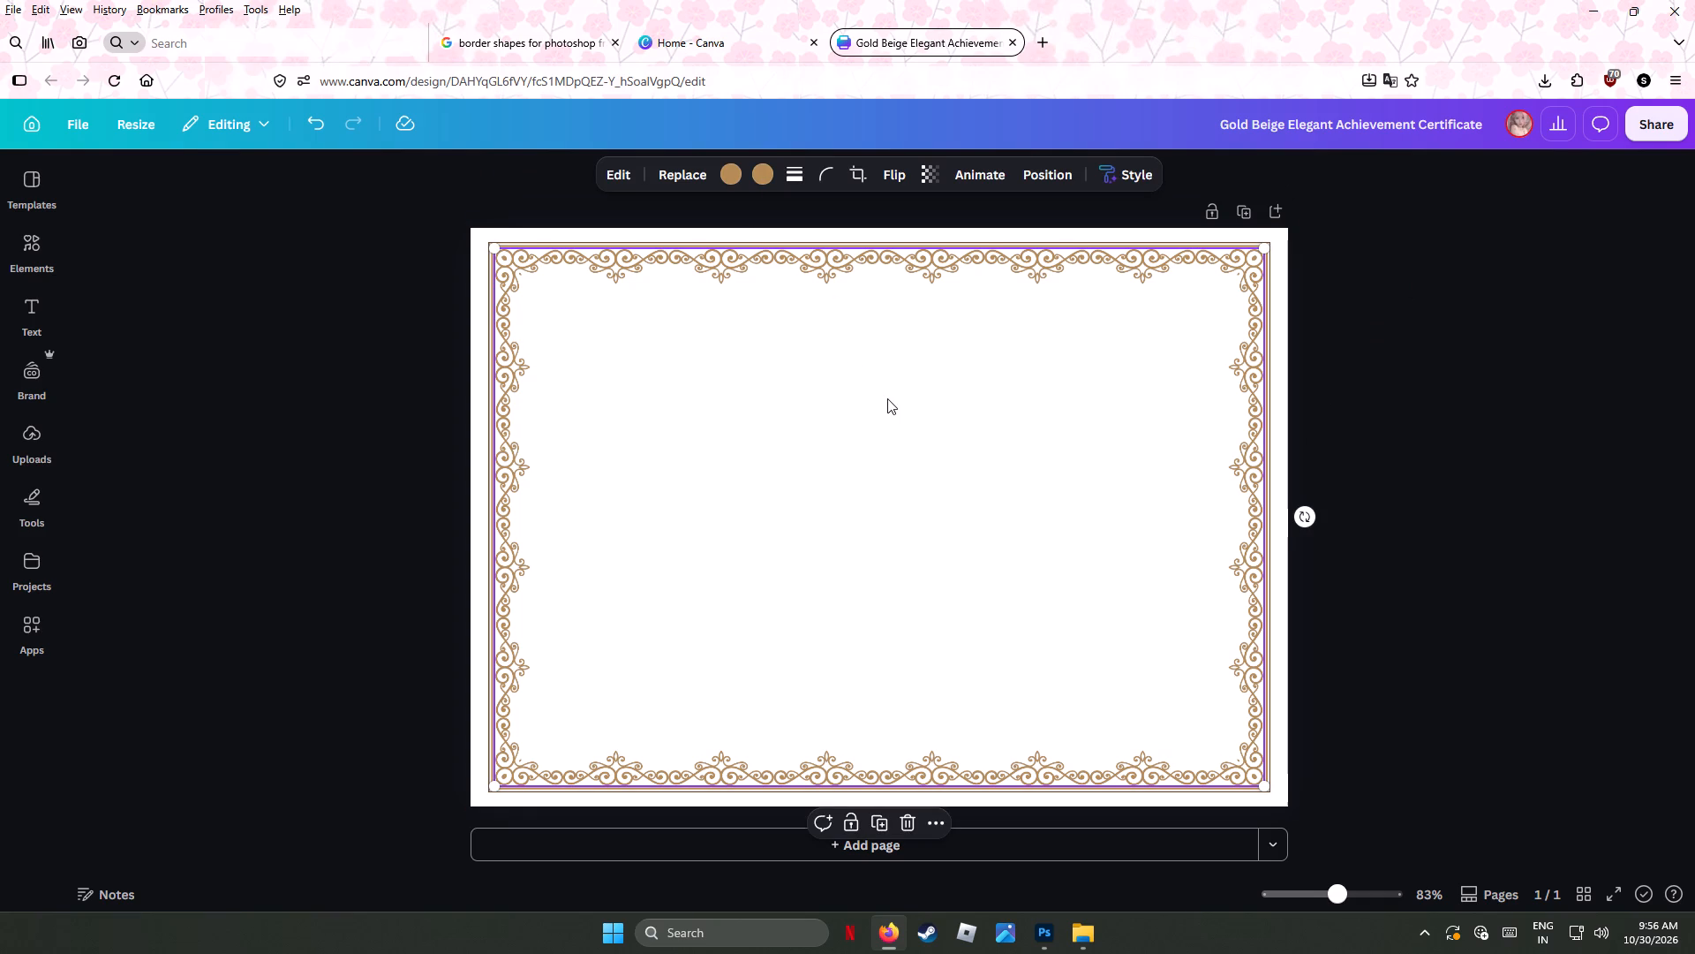
{"action": "left_click", "coordinate": [616, 173]}
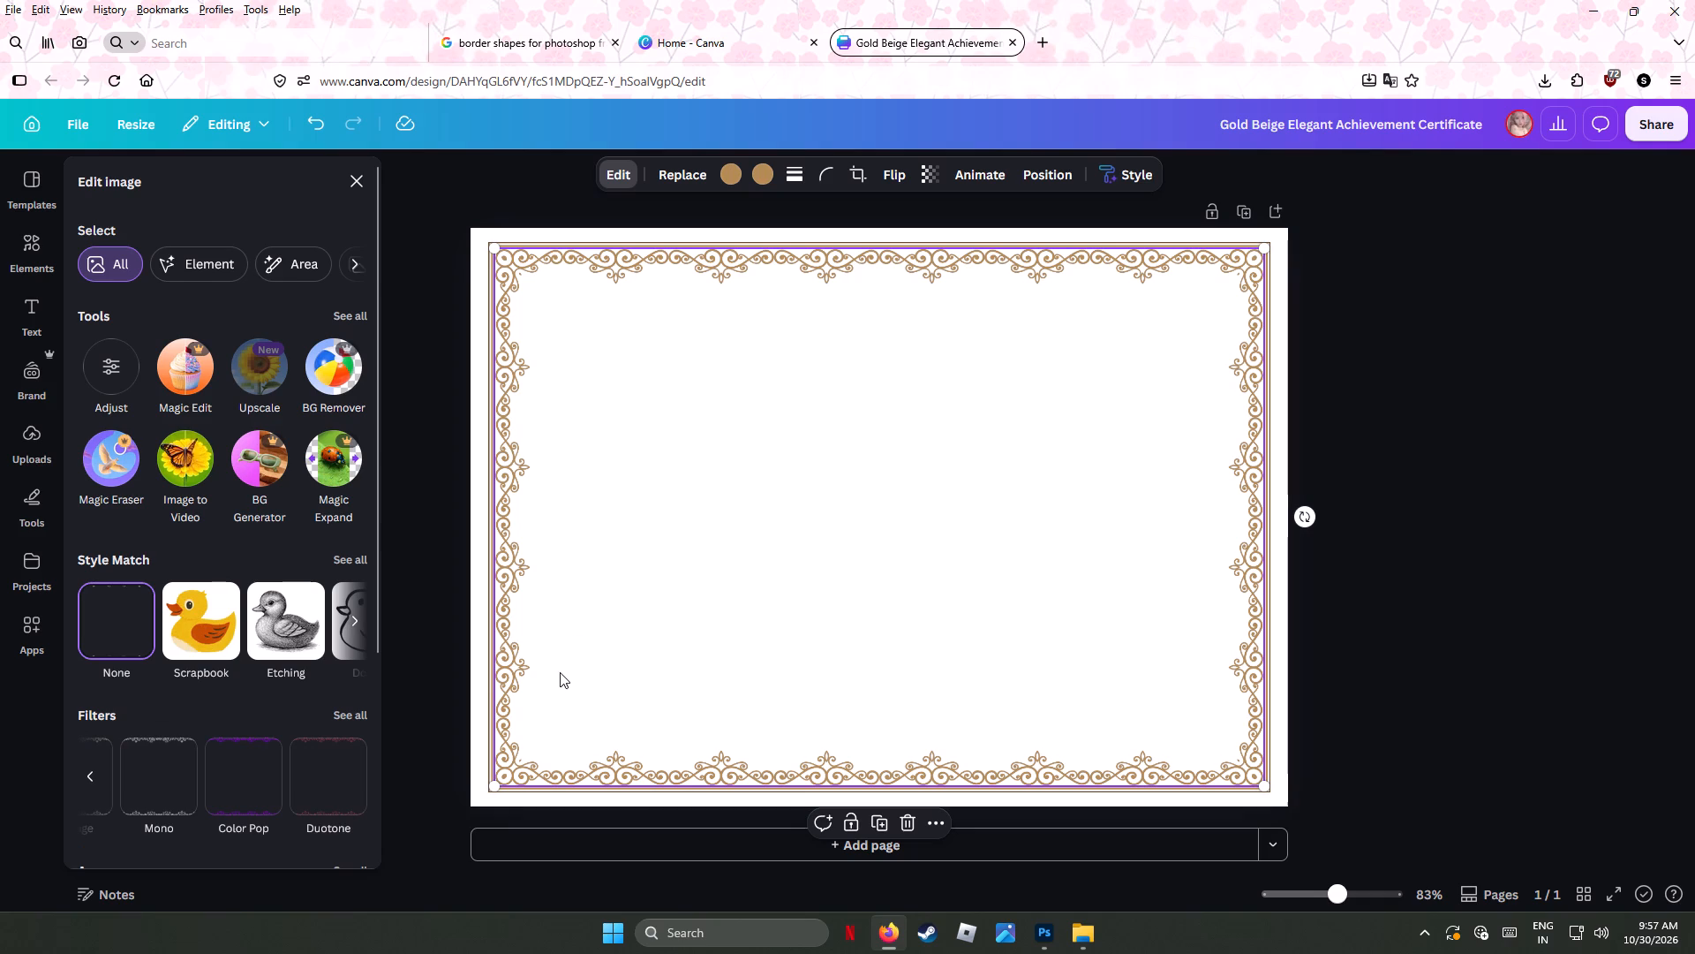
{"action": "left_click", "coordinate": [117, 607]}
{"action": "left_click", "coordinate": [638, 515]}
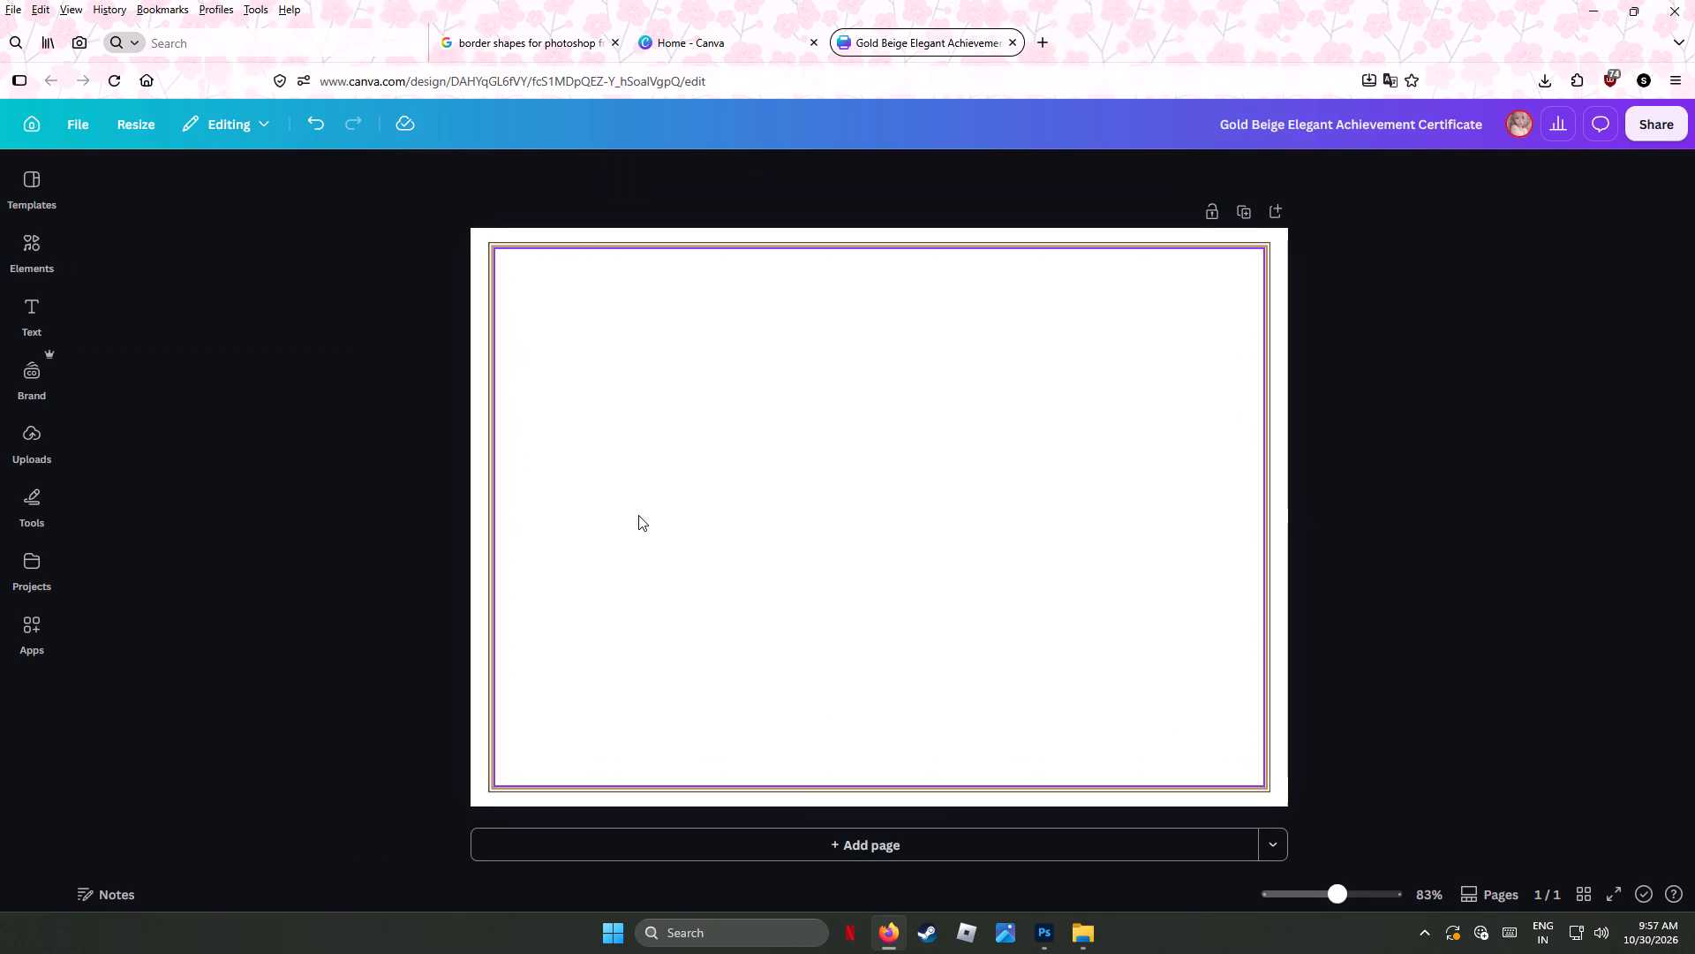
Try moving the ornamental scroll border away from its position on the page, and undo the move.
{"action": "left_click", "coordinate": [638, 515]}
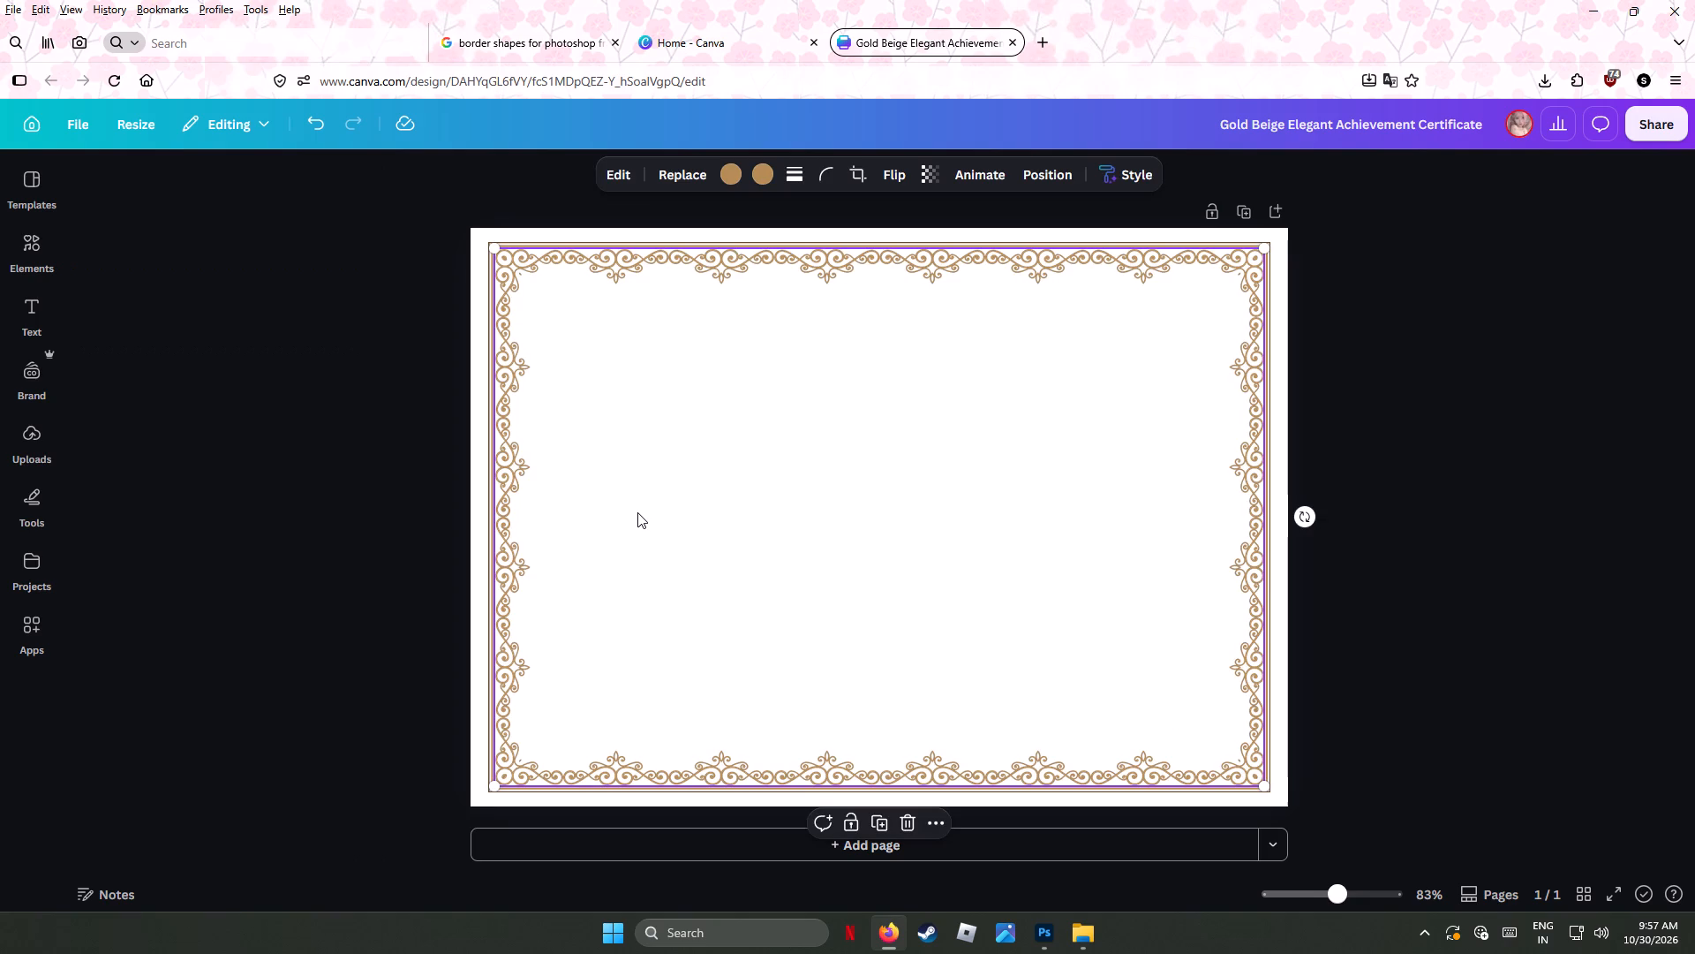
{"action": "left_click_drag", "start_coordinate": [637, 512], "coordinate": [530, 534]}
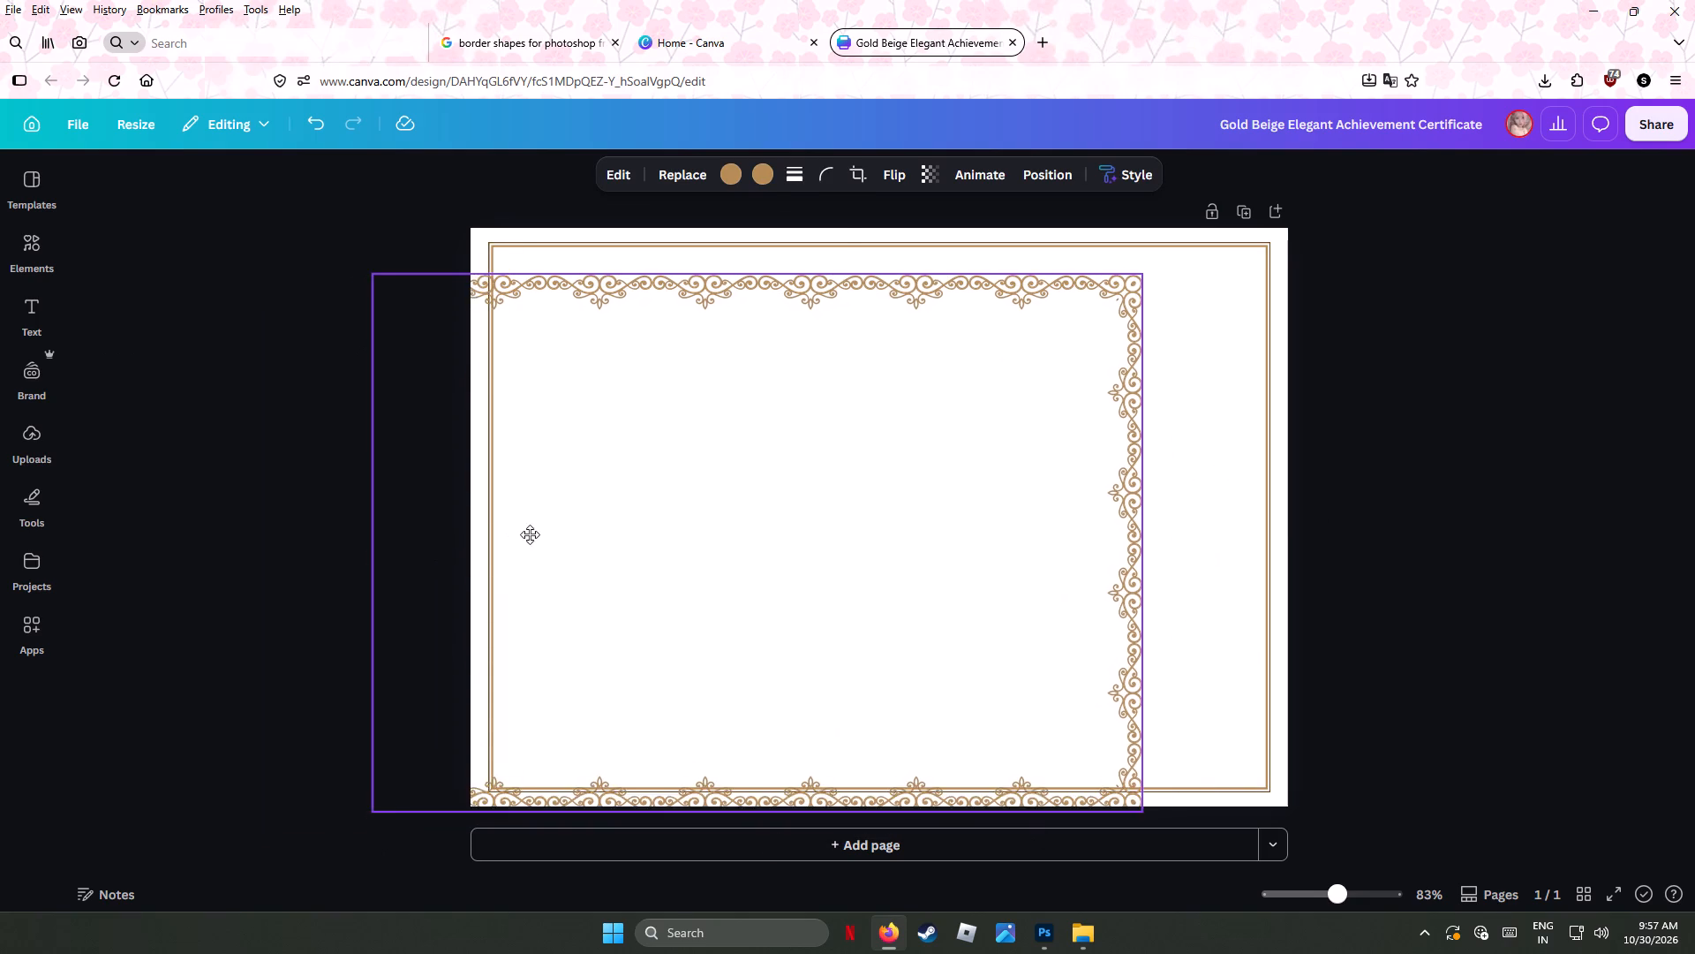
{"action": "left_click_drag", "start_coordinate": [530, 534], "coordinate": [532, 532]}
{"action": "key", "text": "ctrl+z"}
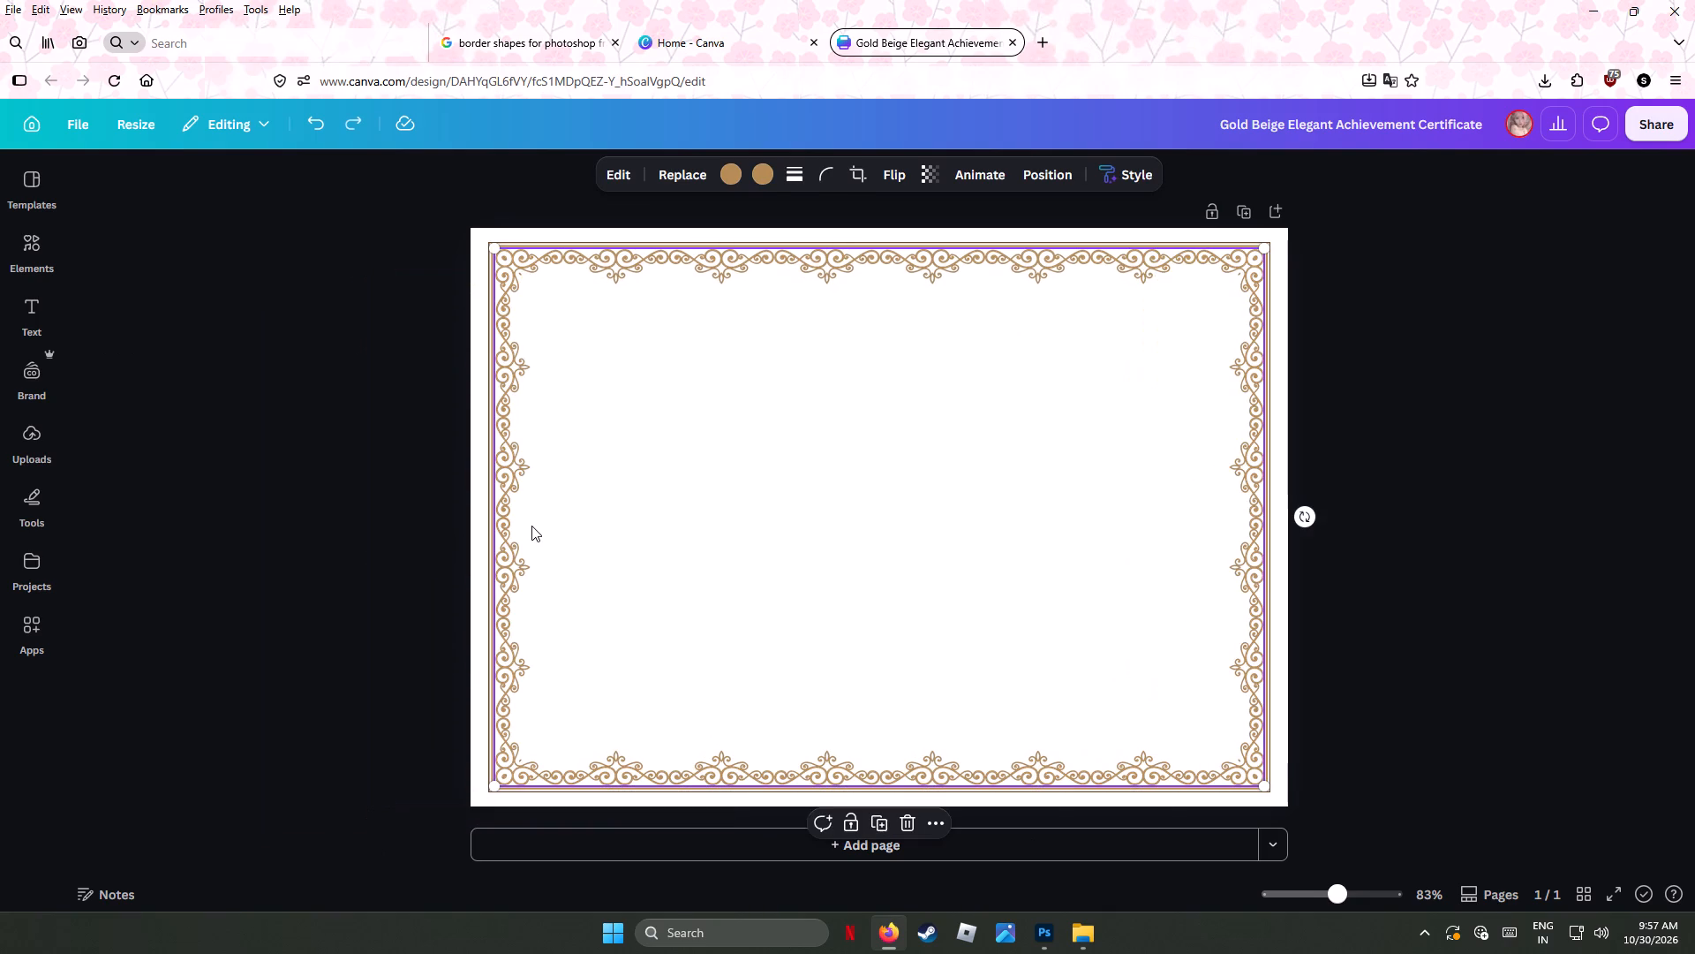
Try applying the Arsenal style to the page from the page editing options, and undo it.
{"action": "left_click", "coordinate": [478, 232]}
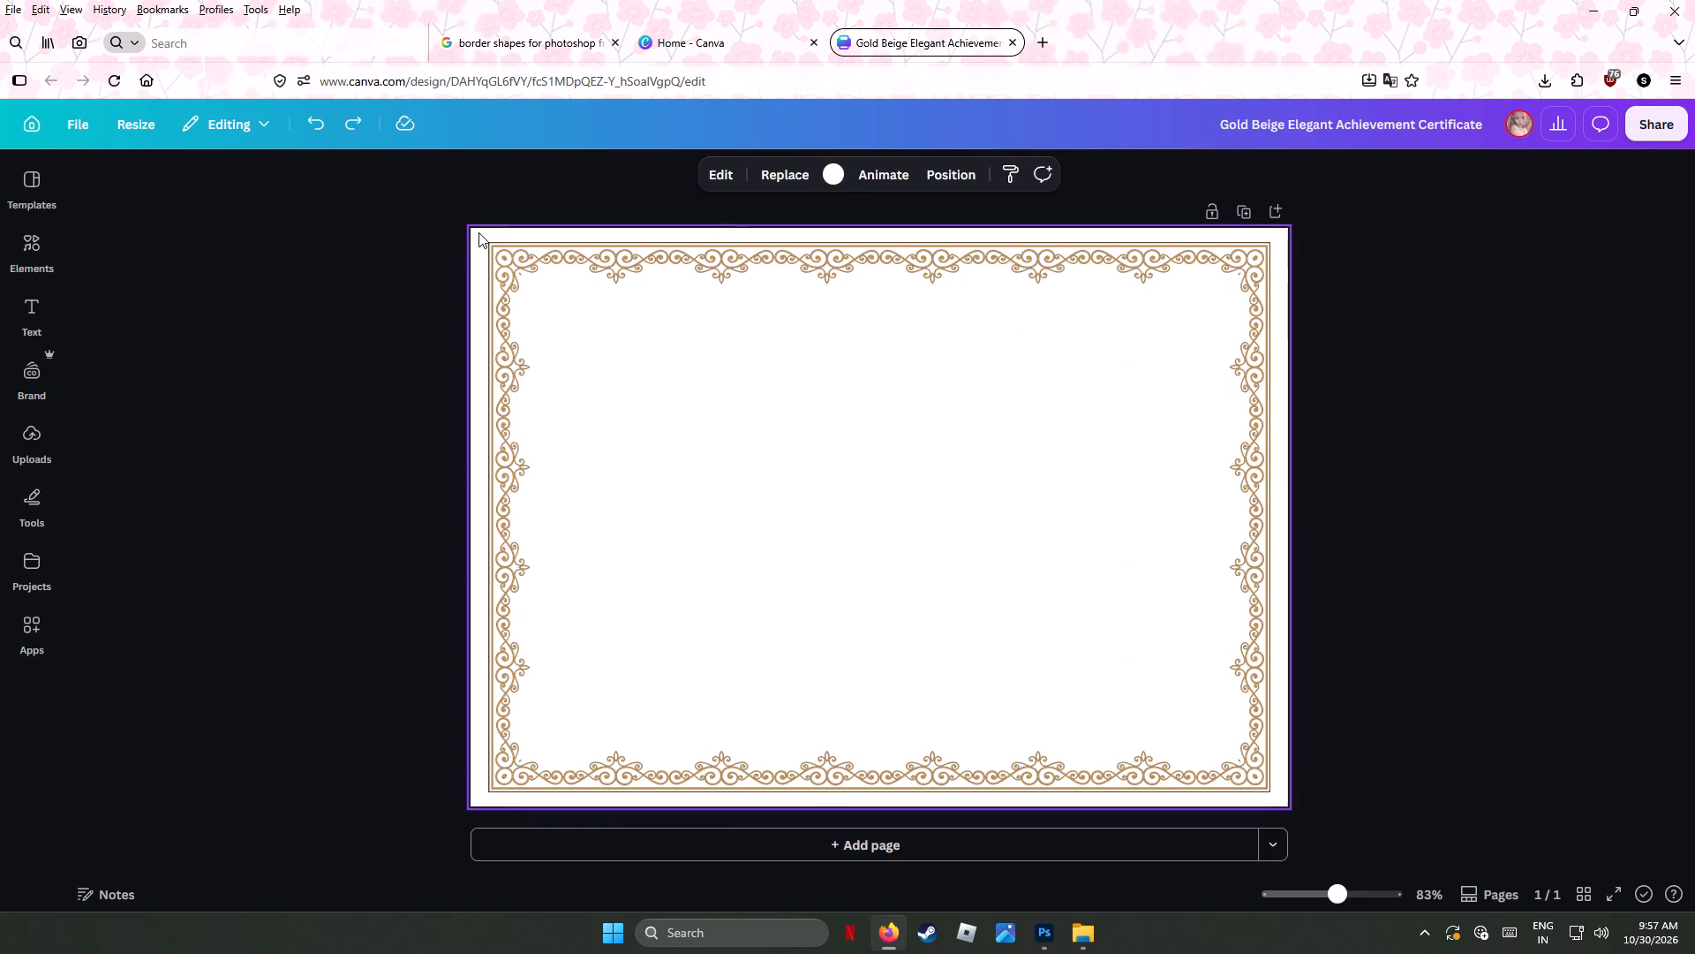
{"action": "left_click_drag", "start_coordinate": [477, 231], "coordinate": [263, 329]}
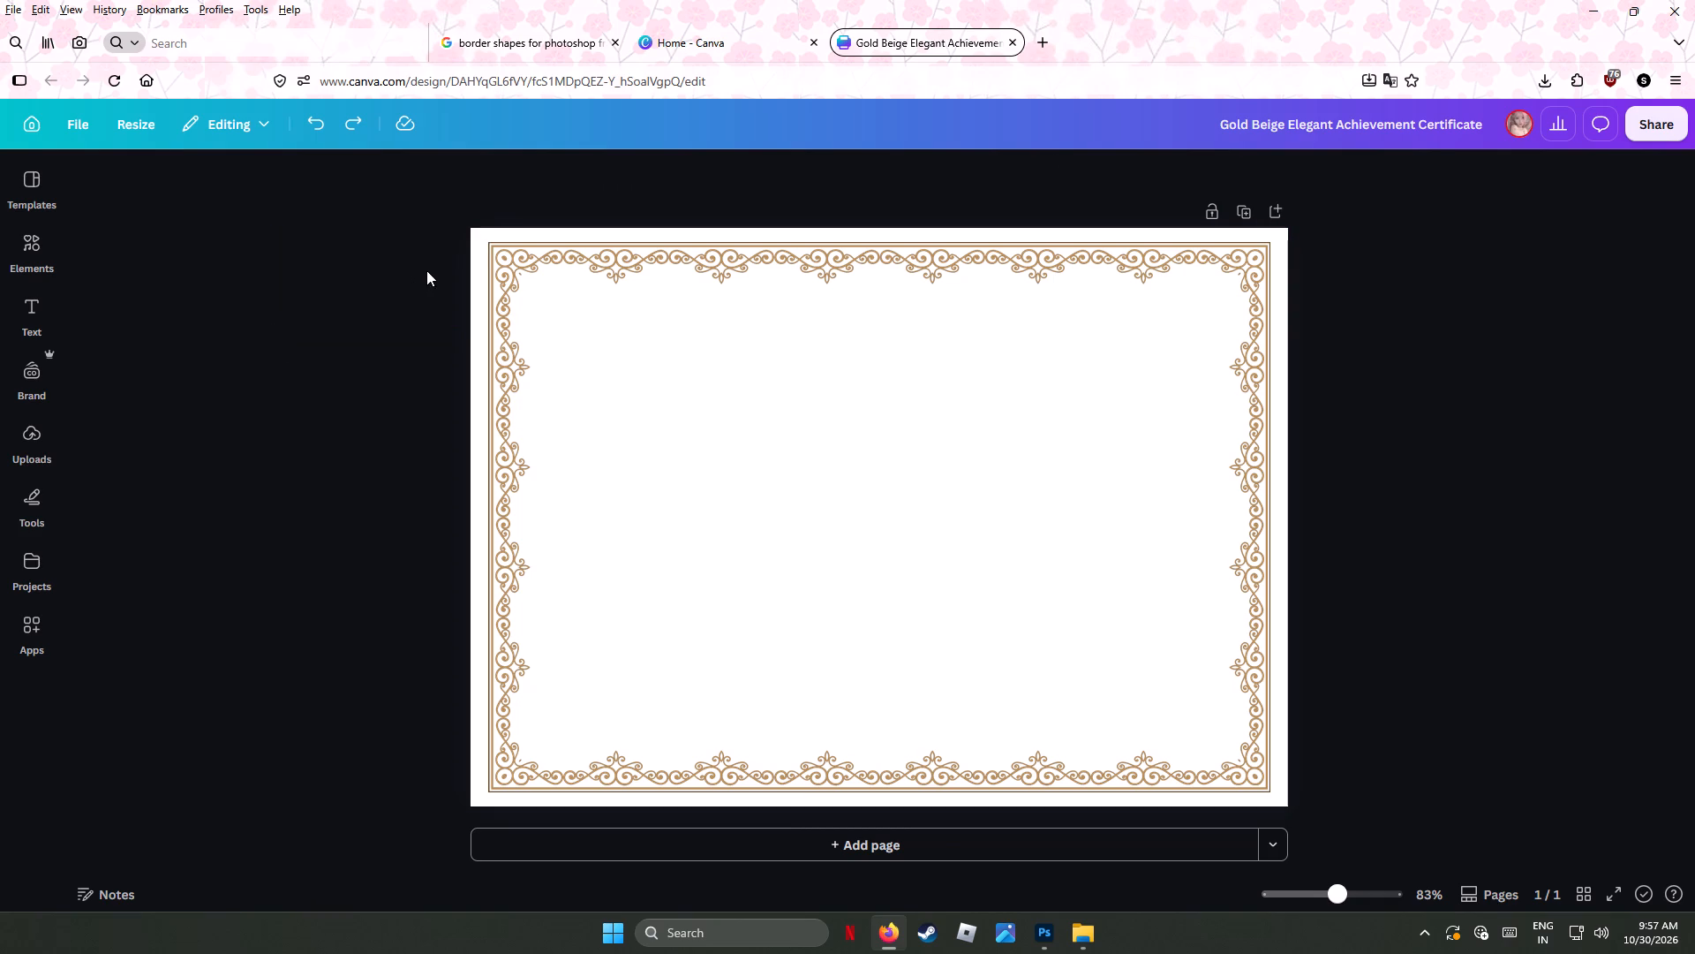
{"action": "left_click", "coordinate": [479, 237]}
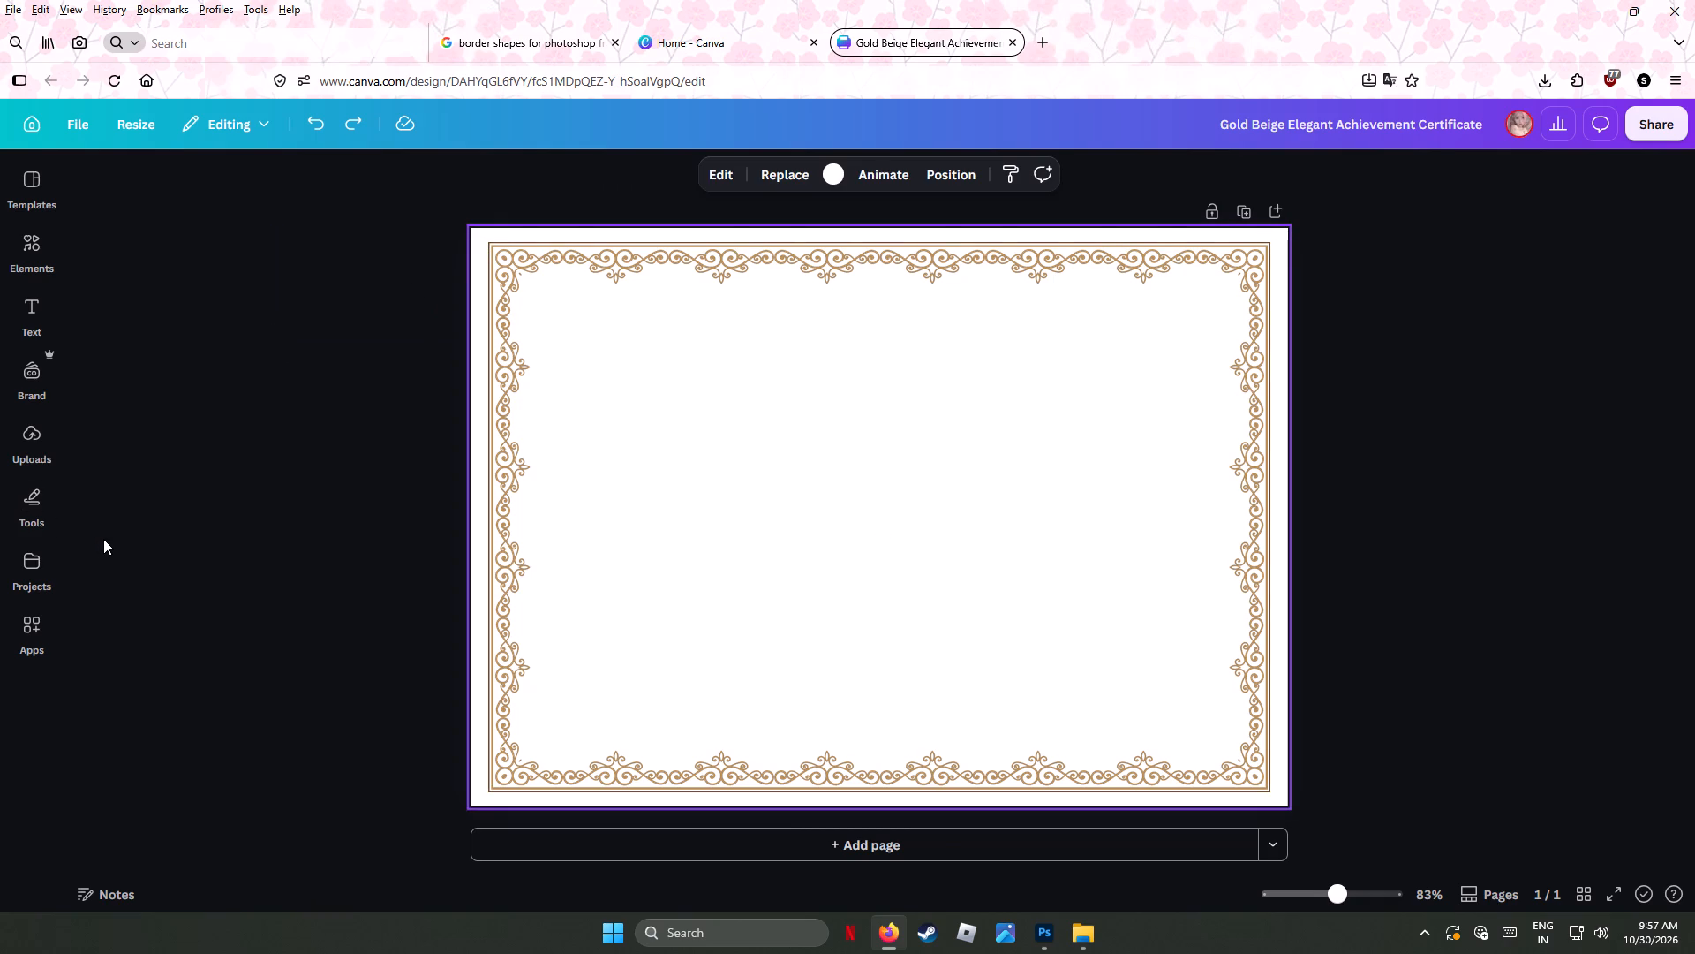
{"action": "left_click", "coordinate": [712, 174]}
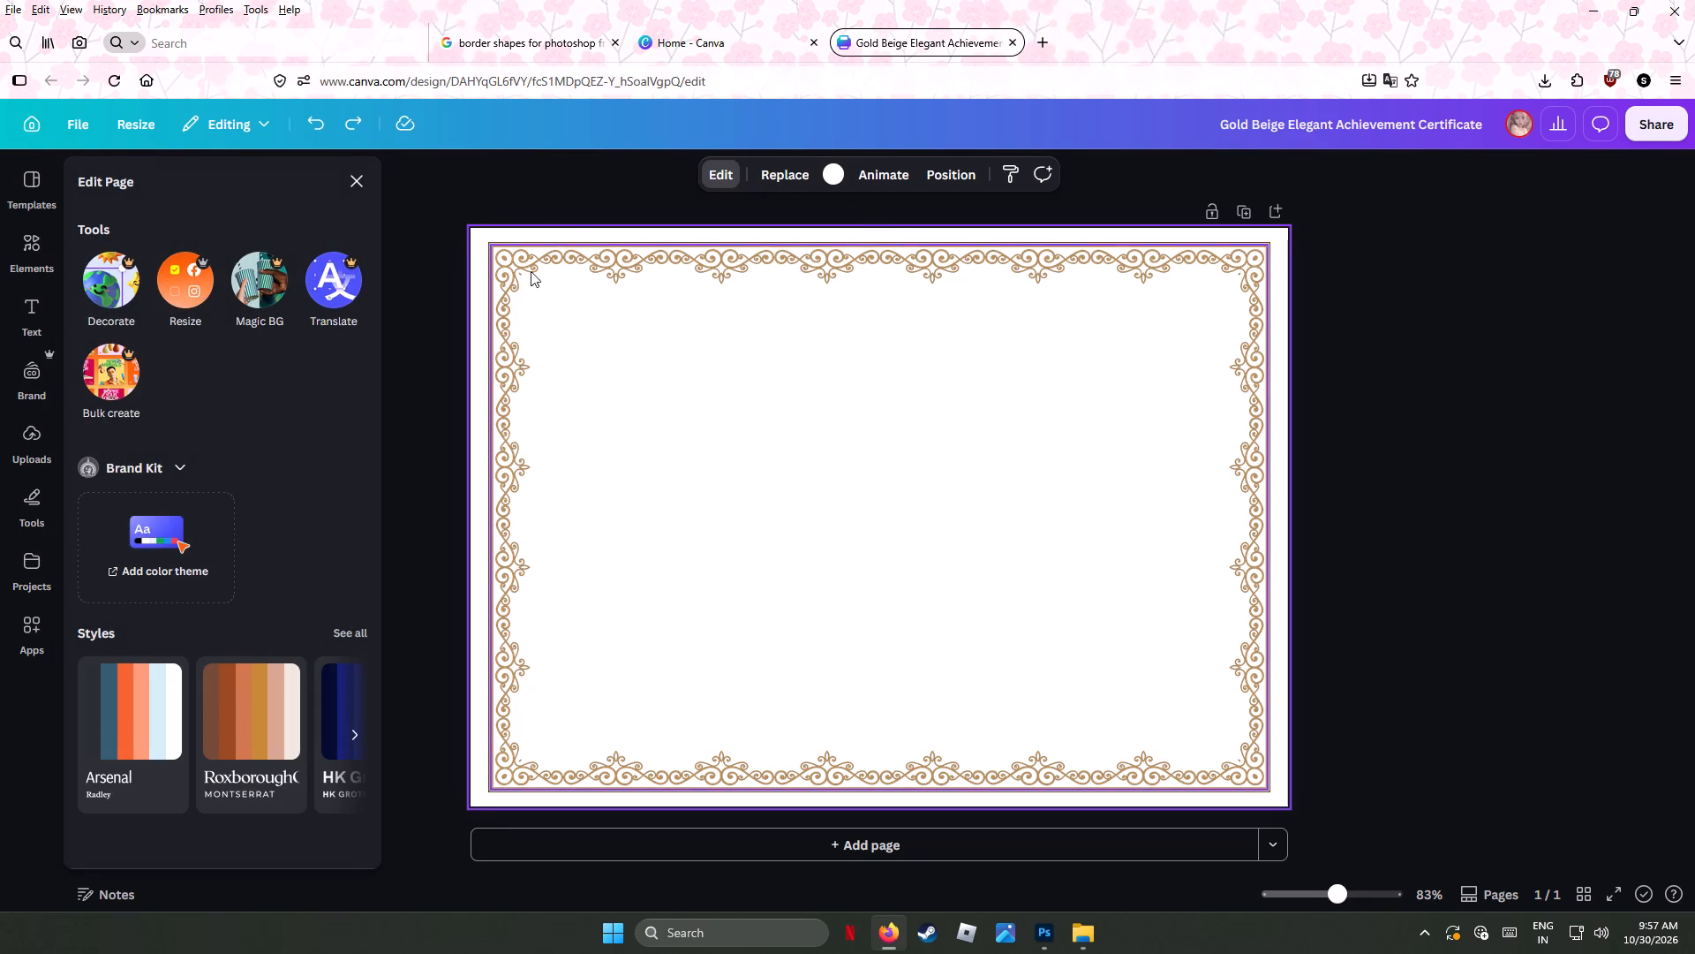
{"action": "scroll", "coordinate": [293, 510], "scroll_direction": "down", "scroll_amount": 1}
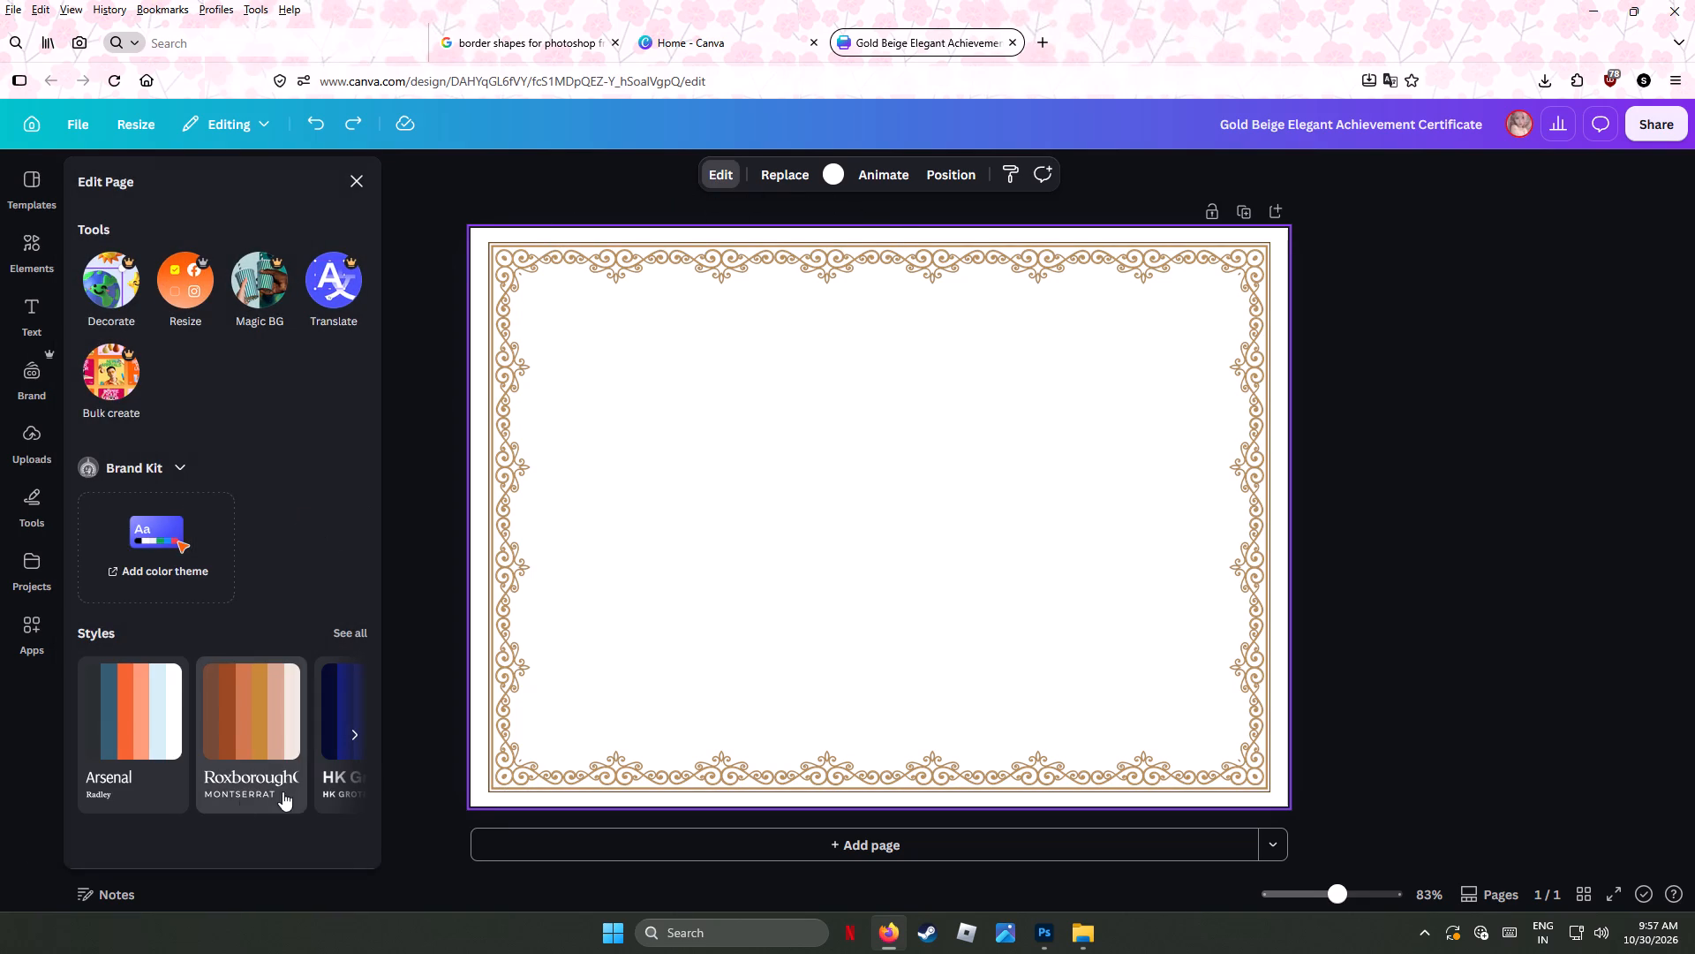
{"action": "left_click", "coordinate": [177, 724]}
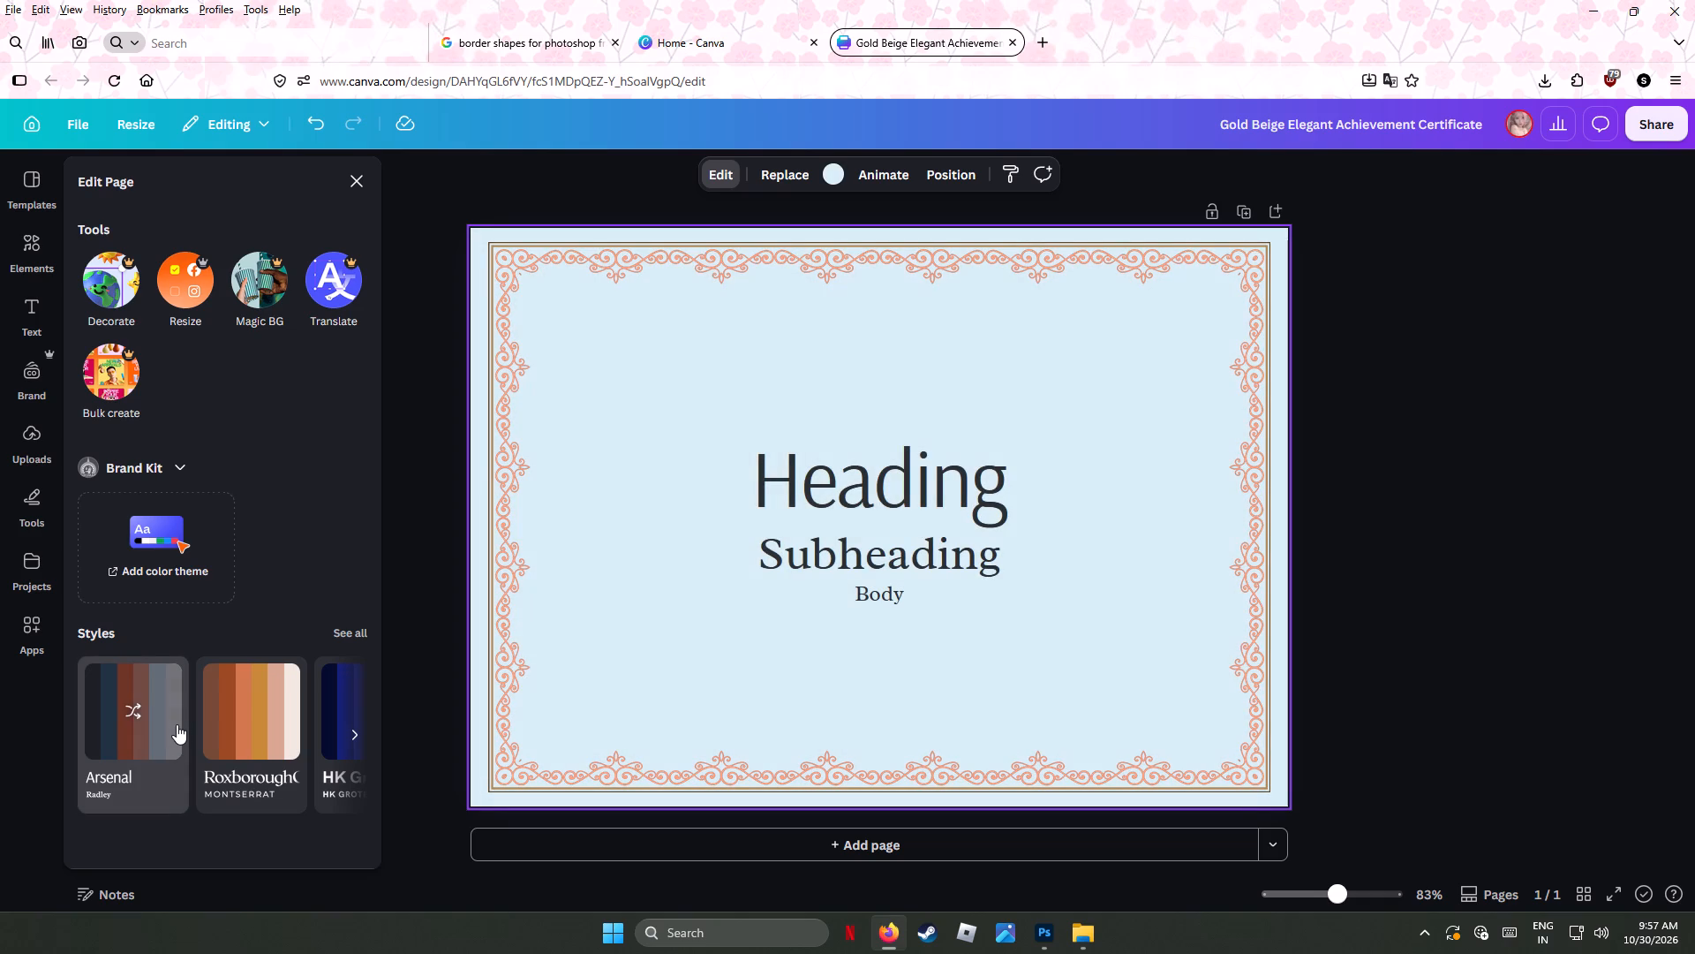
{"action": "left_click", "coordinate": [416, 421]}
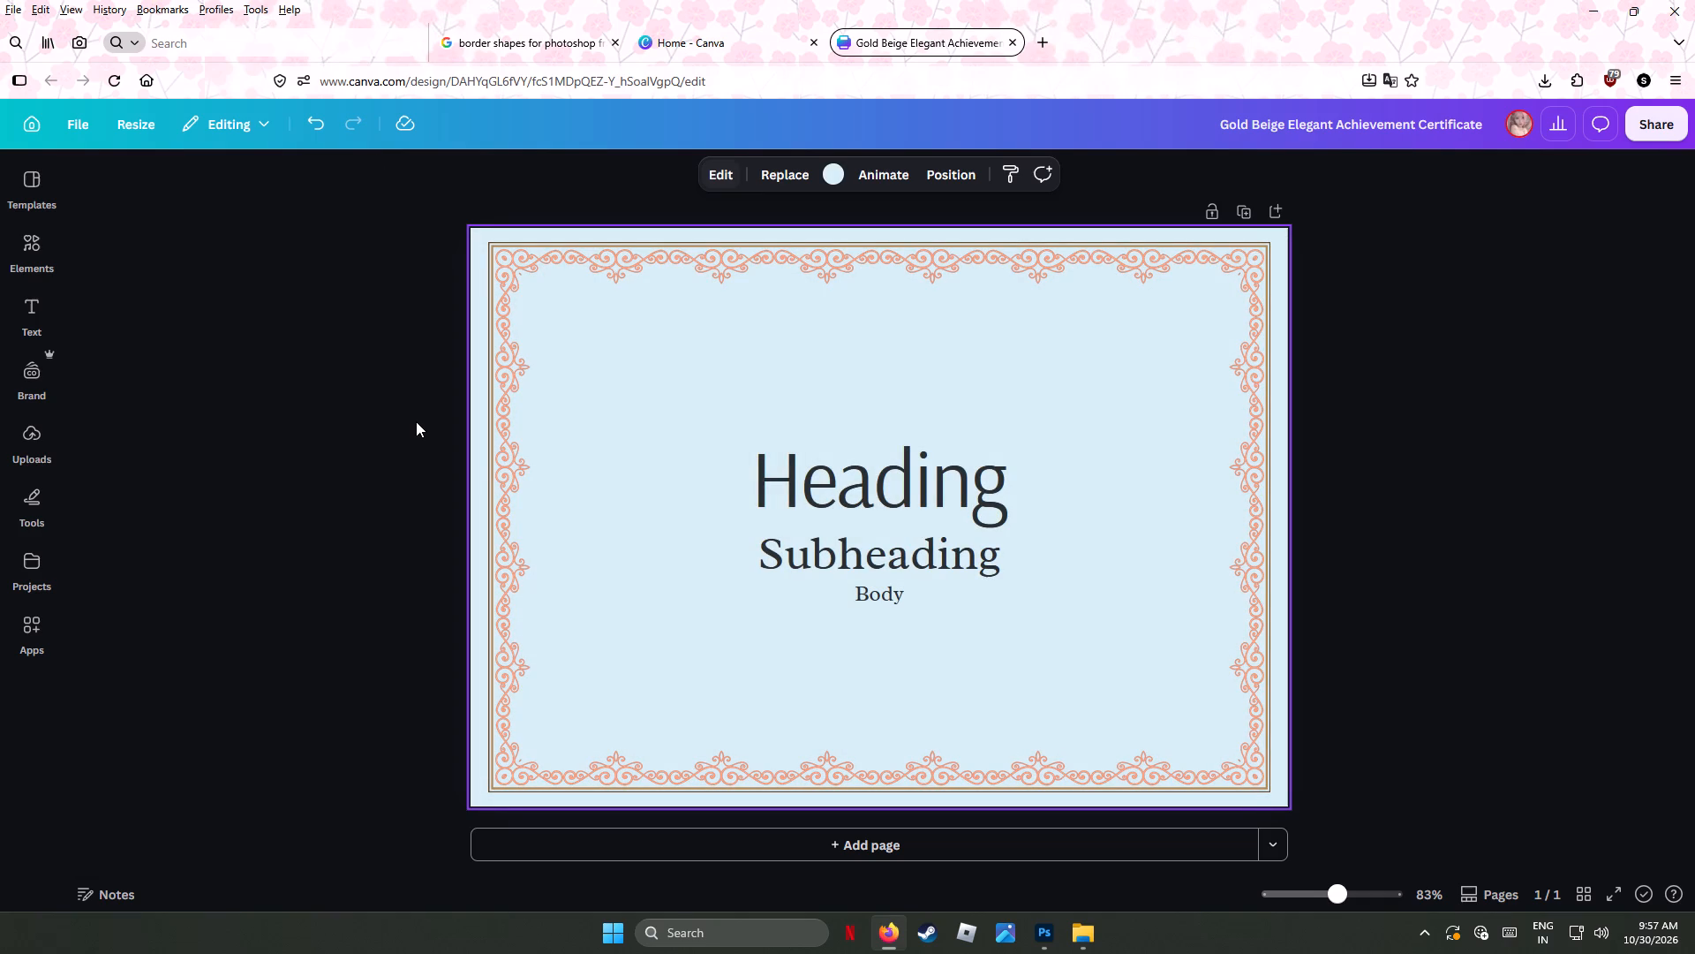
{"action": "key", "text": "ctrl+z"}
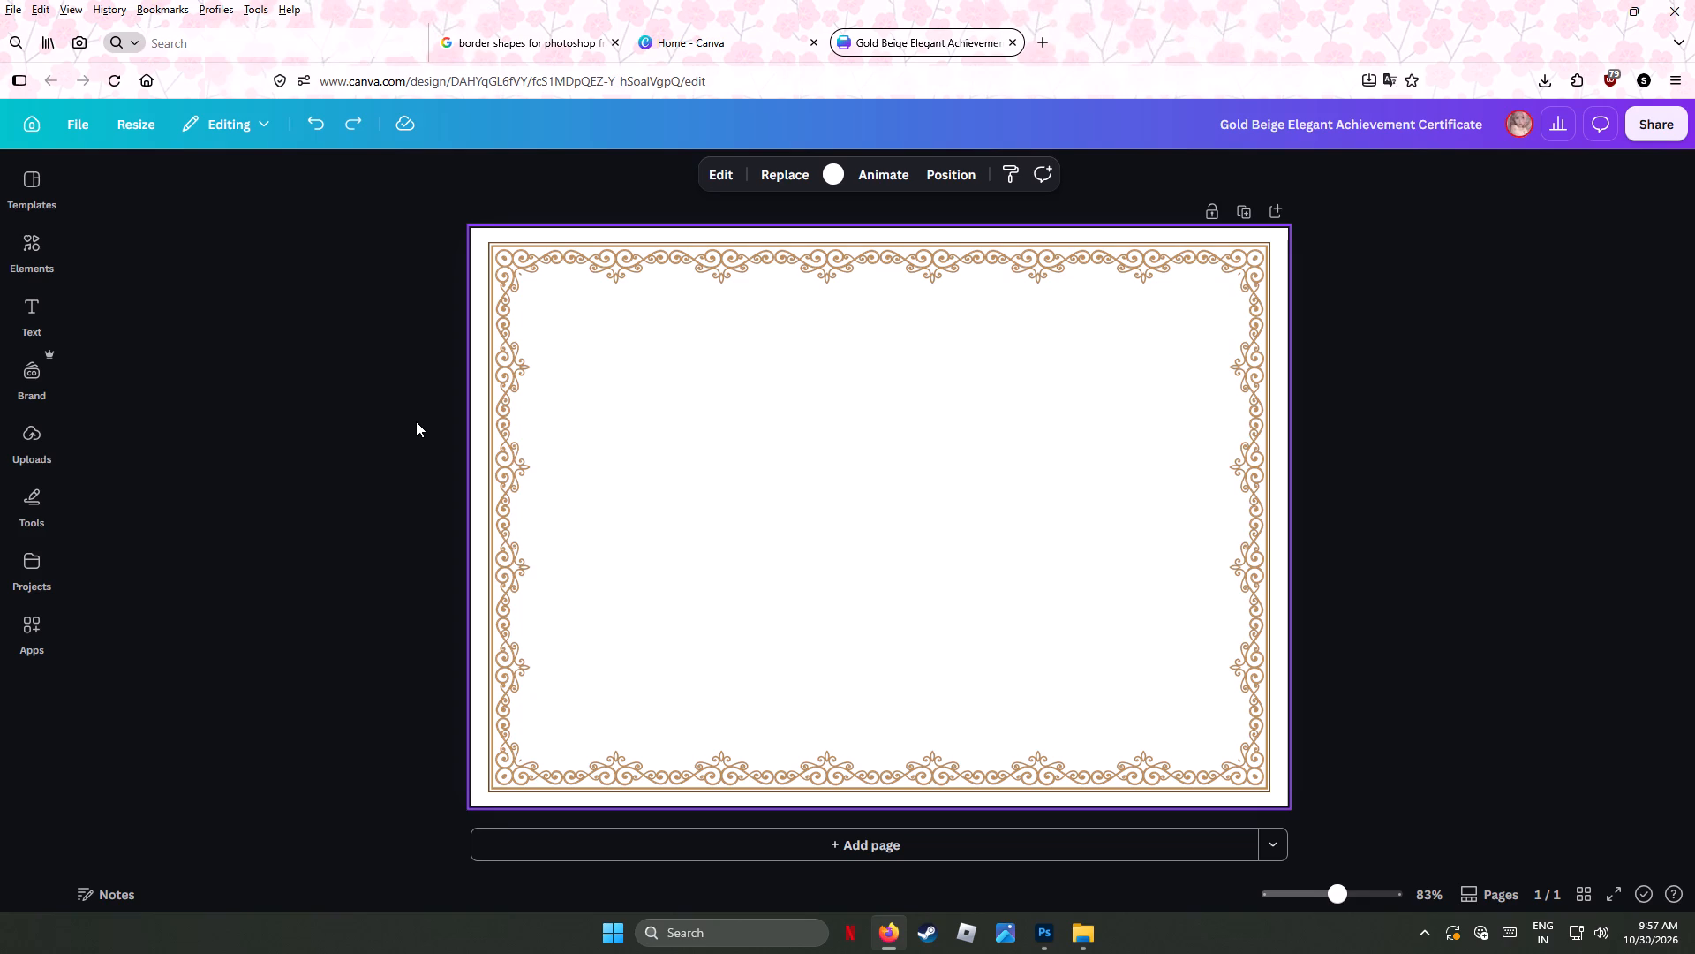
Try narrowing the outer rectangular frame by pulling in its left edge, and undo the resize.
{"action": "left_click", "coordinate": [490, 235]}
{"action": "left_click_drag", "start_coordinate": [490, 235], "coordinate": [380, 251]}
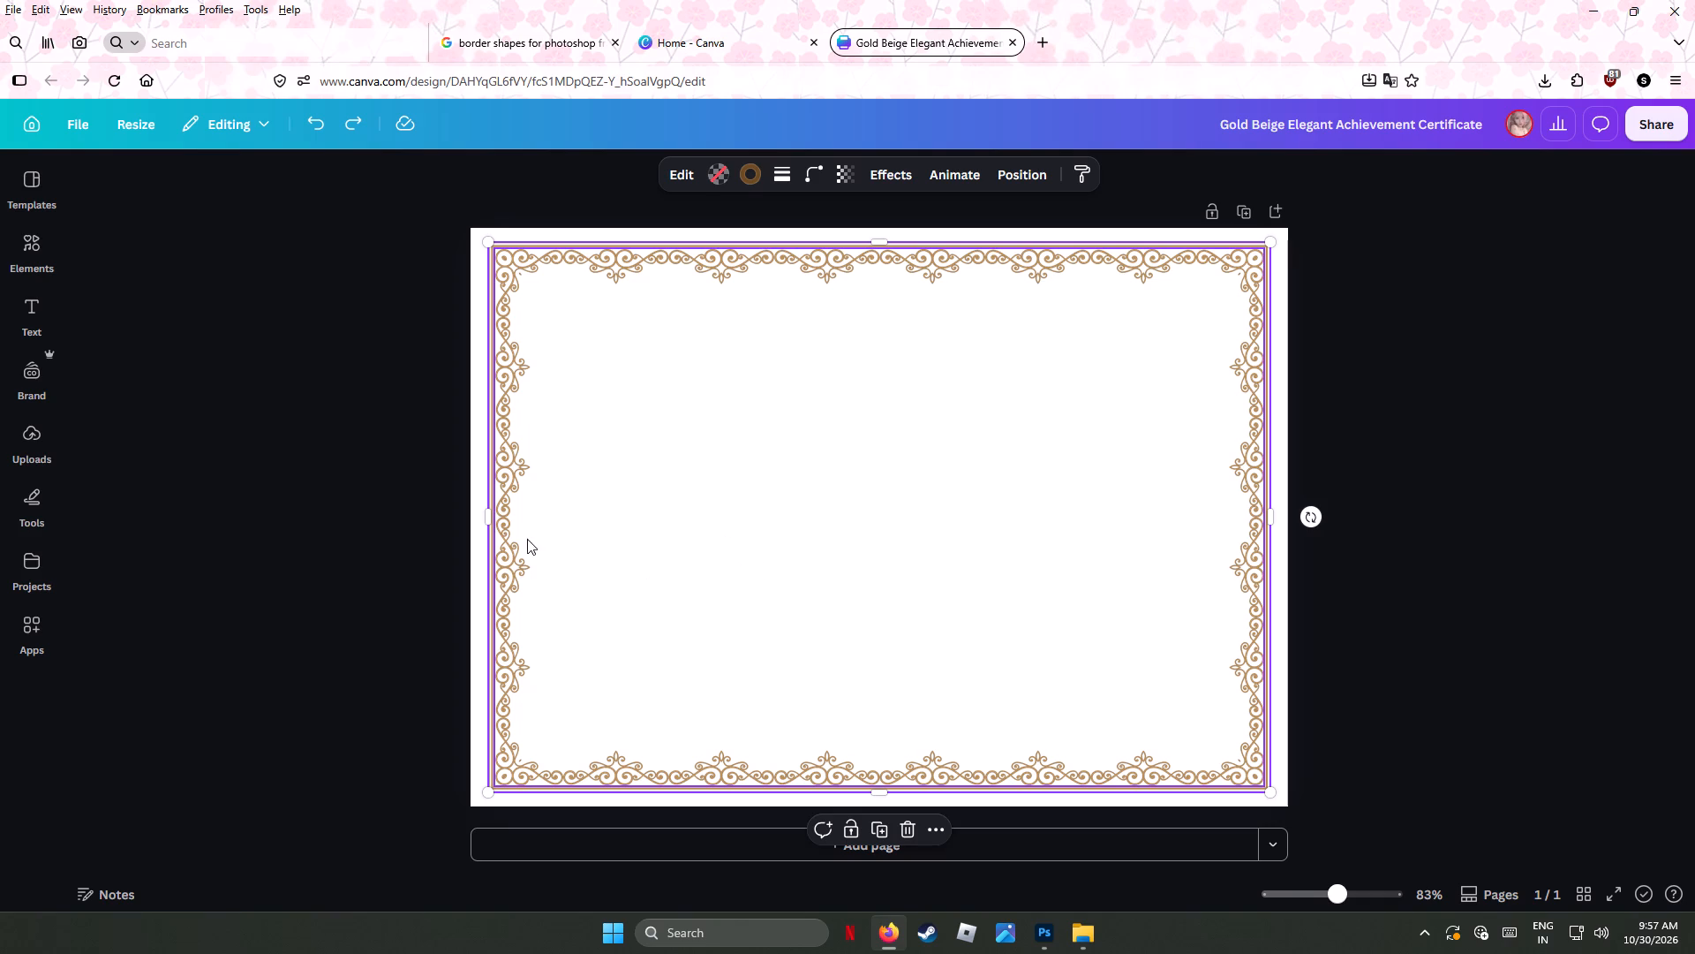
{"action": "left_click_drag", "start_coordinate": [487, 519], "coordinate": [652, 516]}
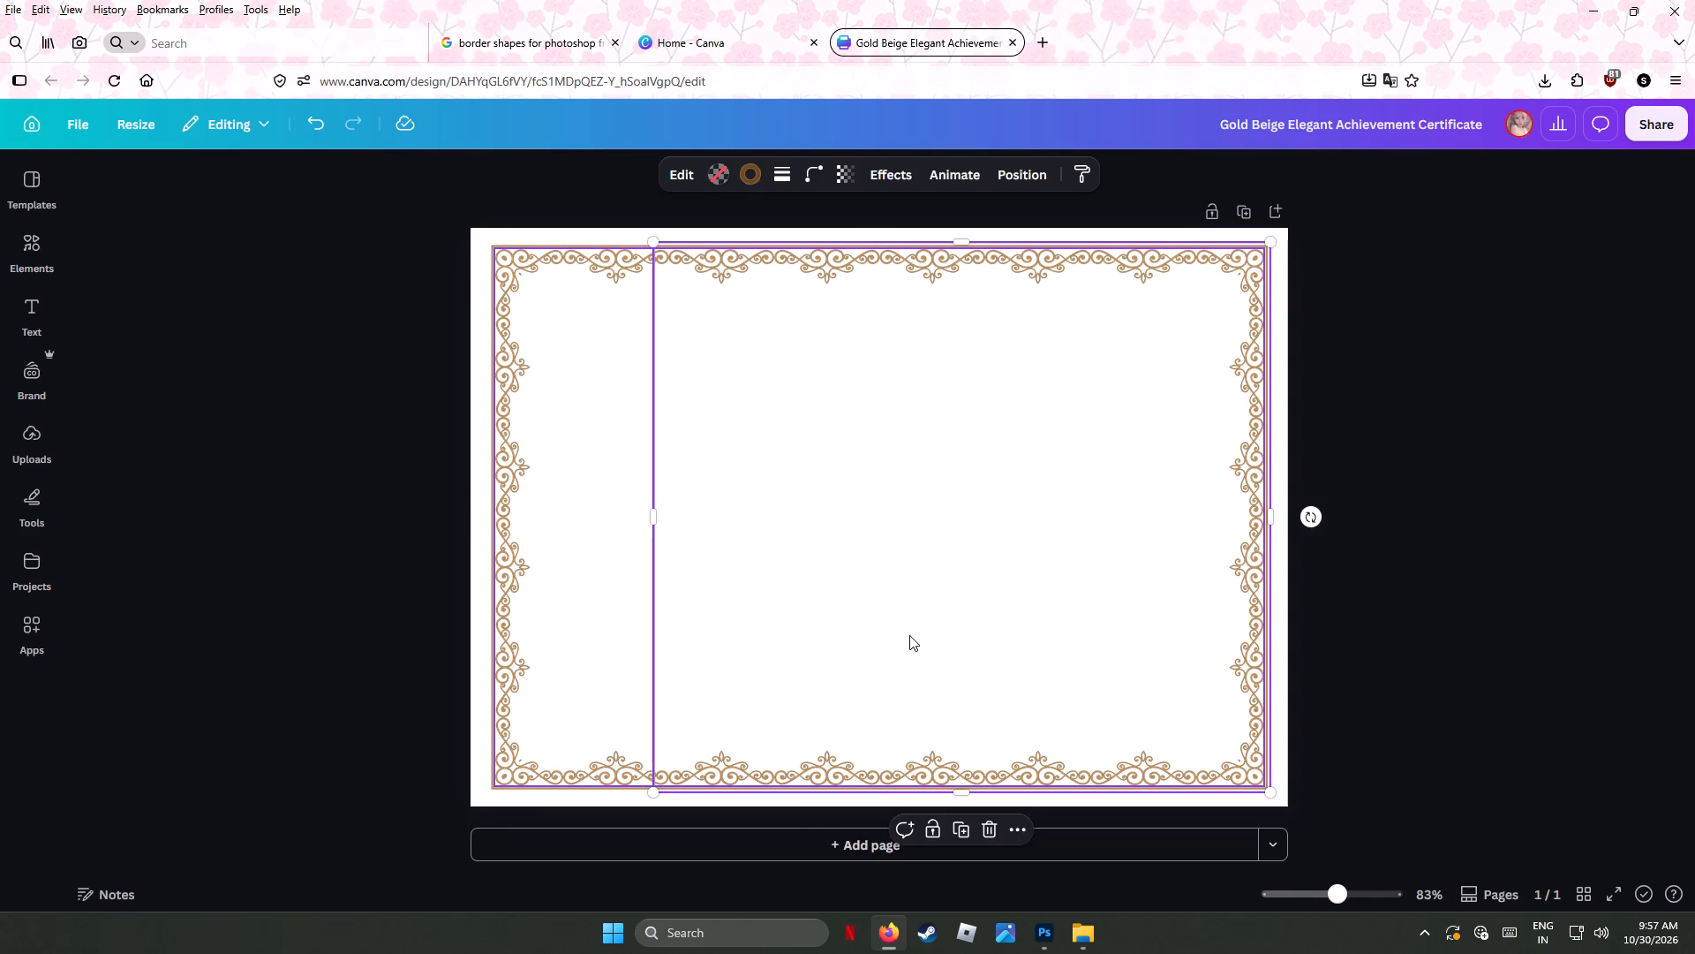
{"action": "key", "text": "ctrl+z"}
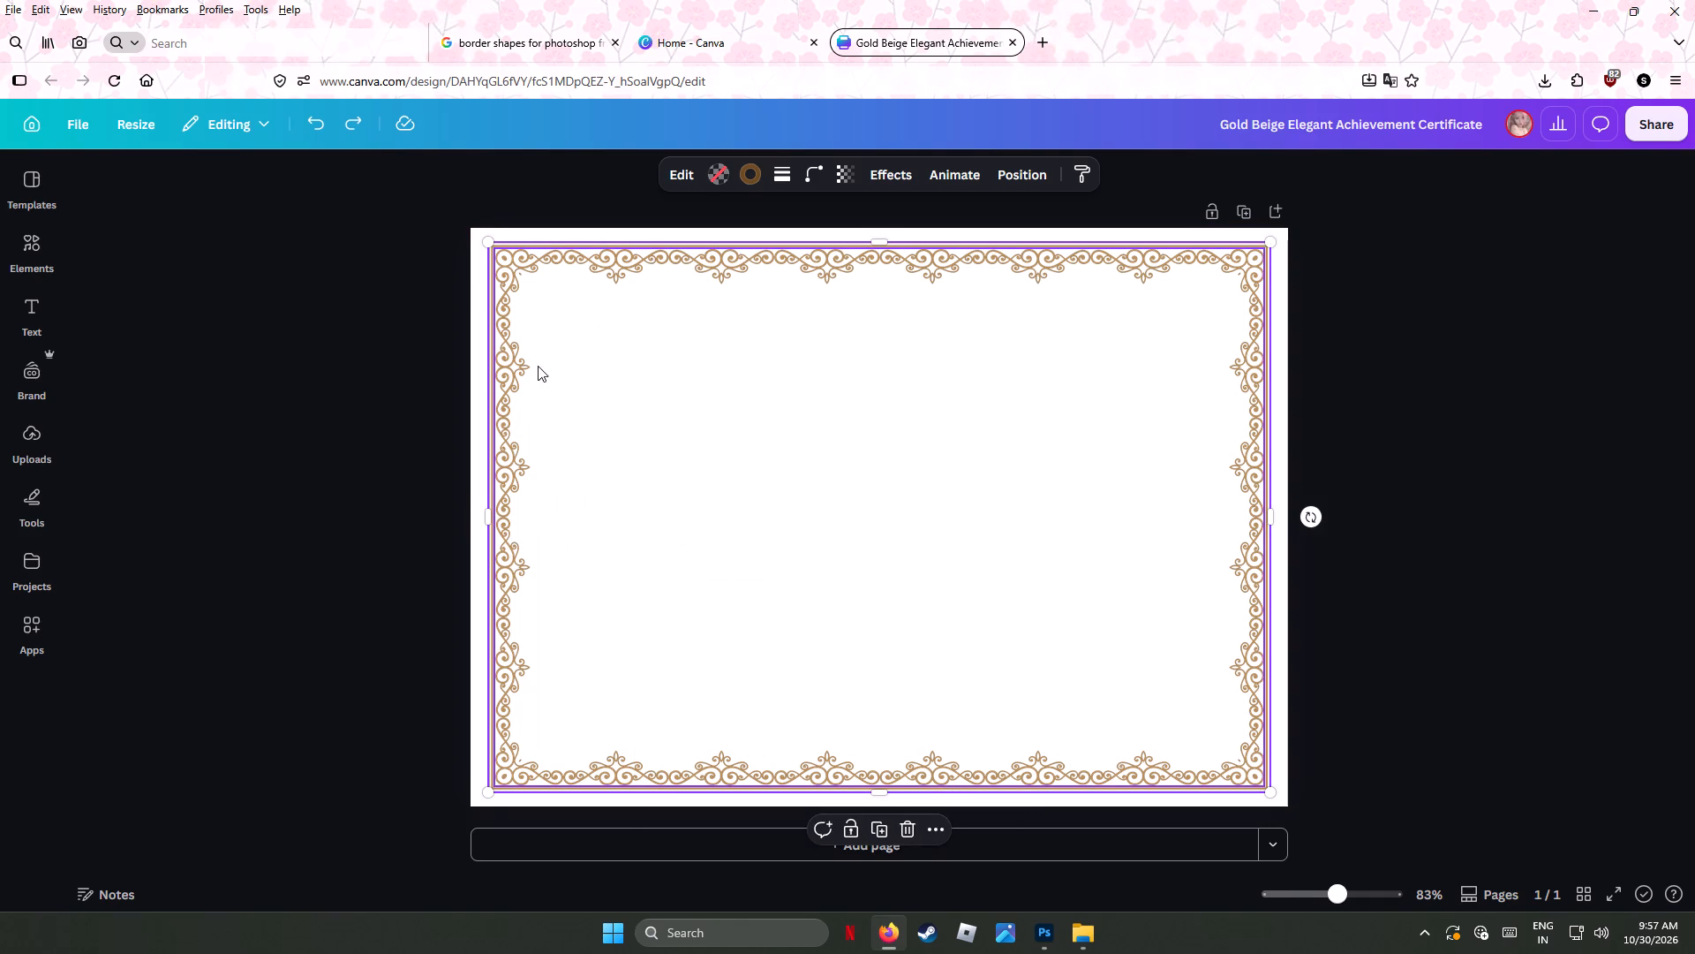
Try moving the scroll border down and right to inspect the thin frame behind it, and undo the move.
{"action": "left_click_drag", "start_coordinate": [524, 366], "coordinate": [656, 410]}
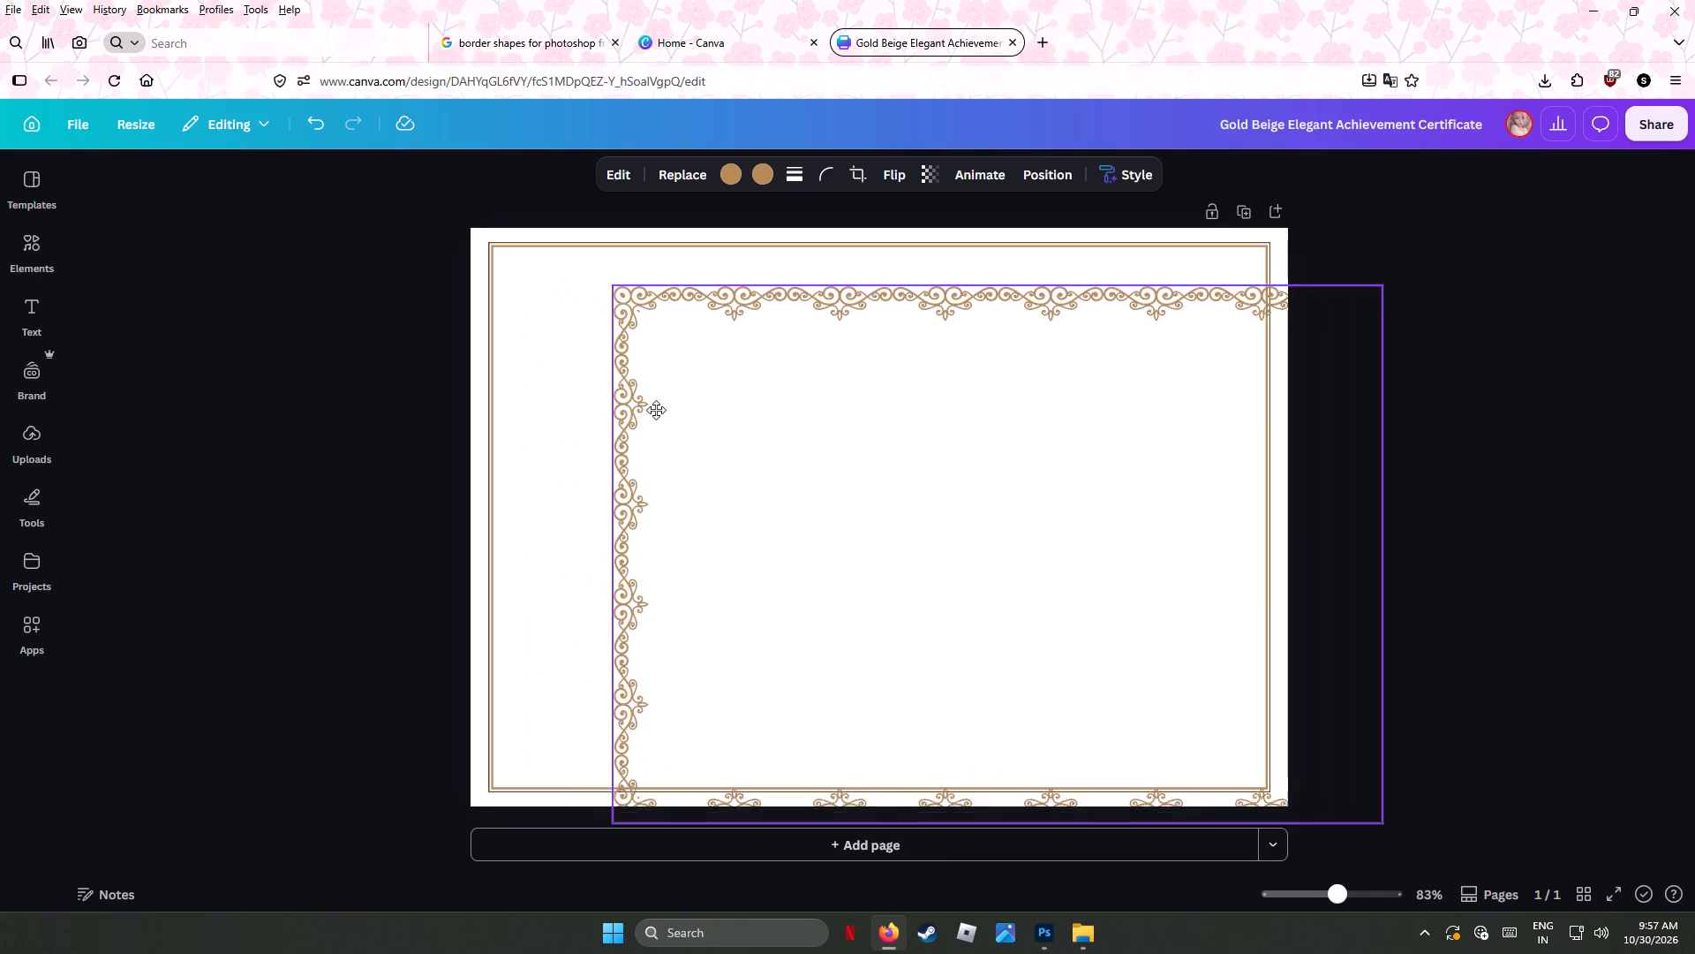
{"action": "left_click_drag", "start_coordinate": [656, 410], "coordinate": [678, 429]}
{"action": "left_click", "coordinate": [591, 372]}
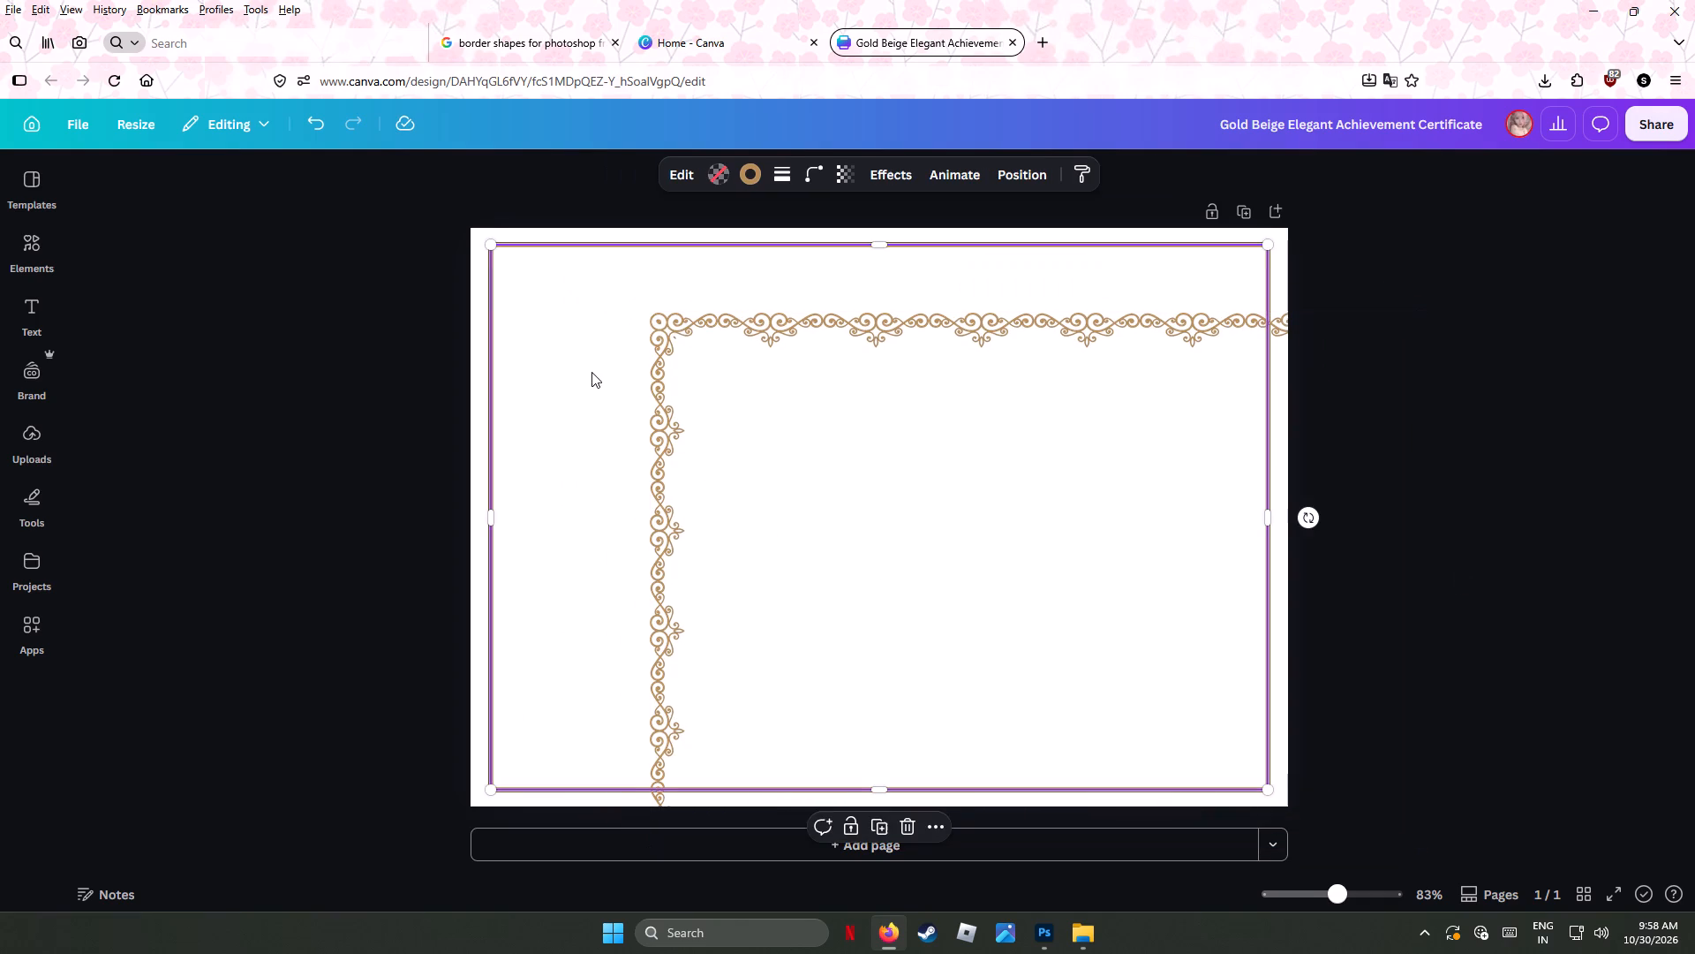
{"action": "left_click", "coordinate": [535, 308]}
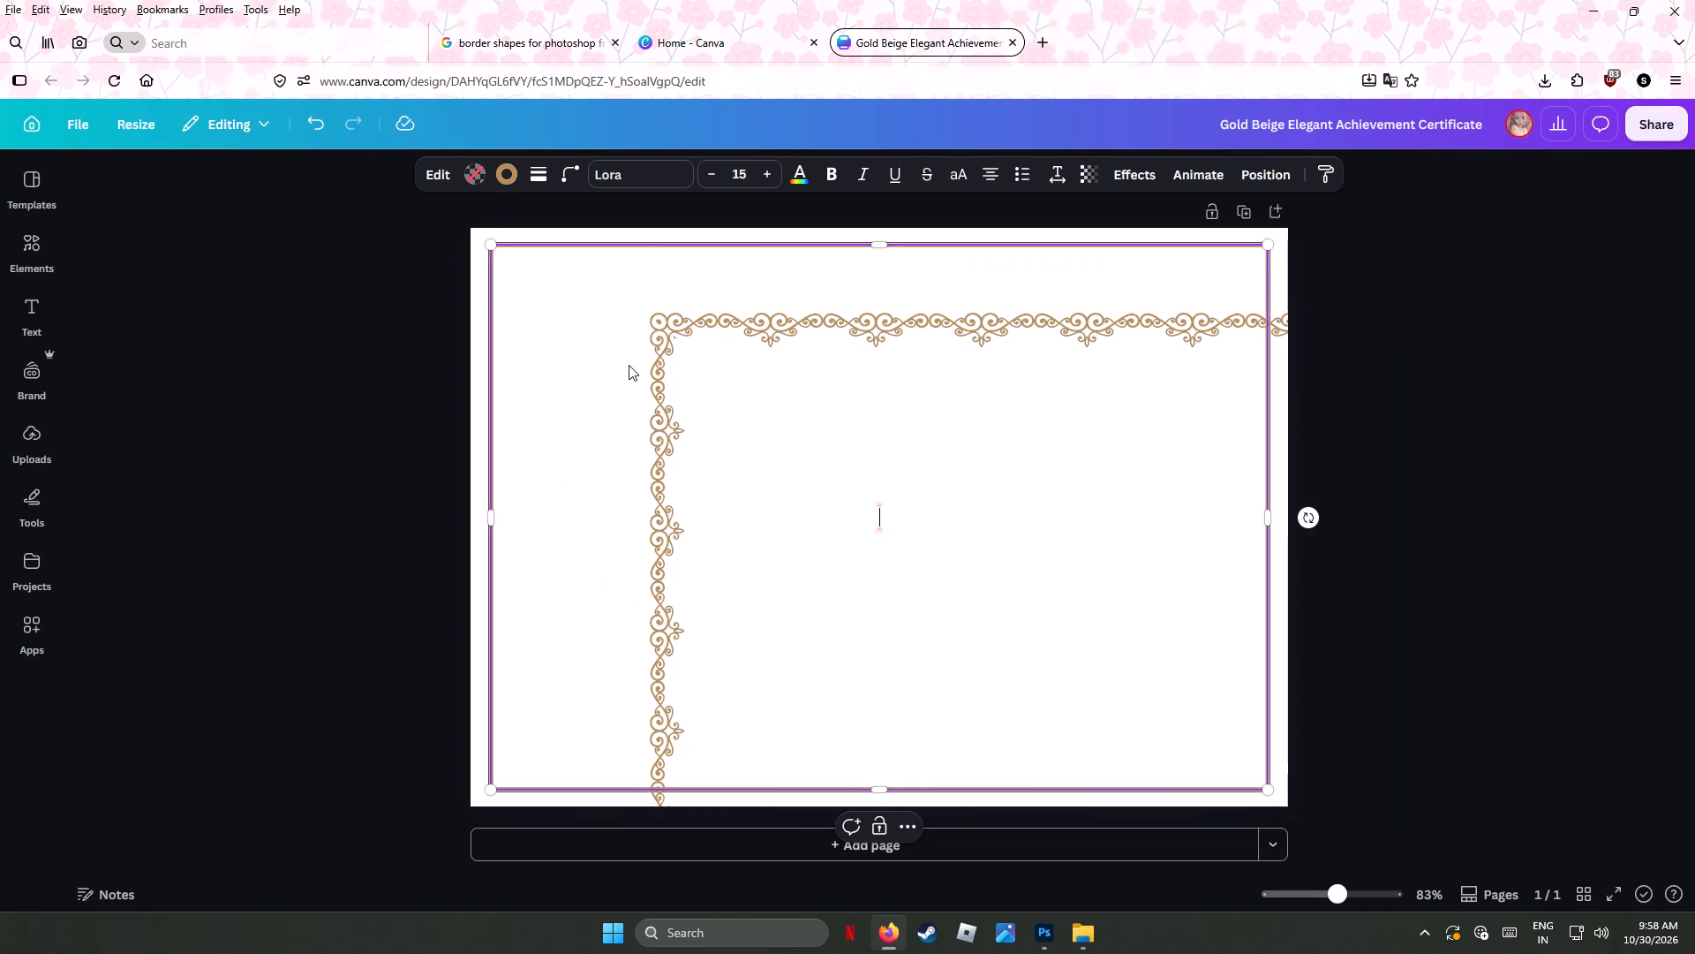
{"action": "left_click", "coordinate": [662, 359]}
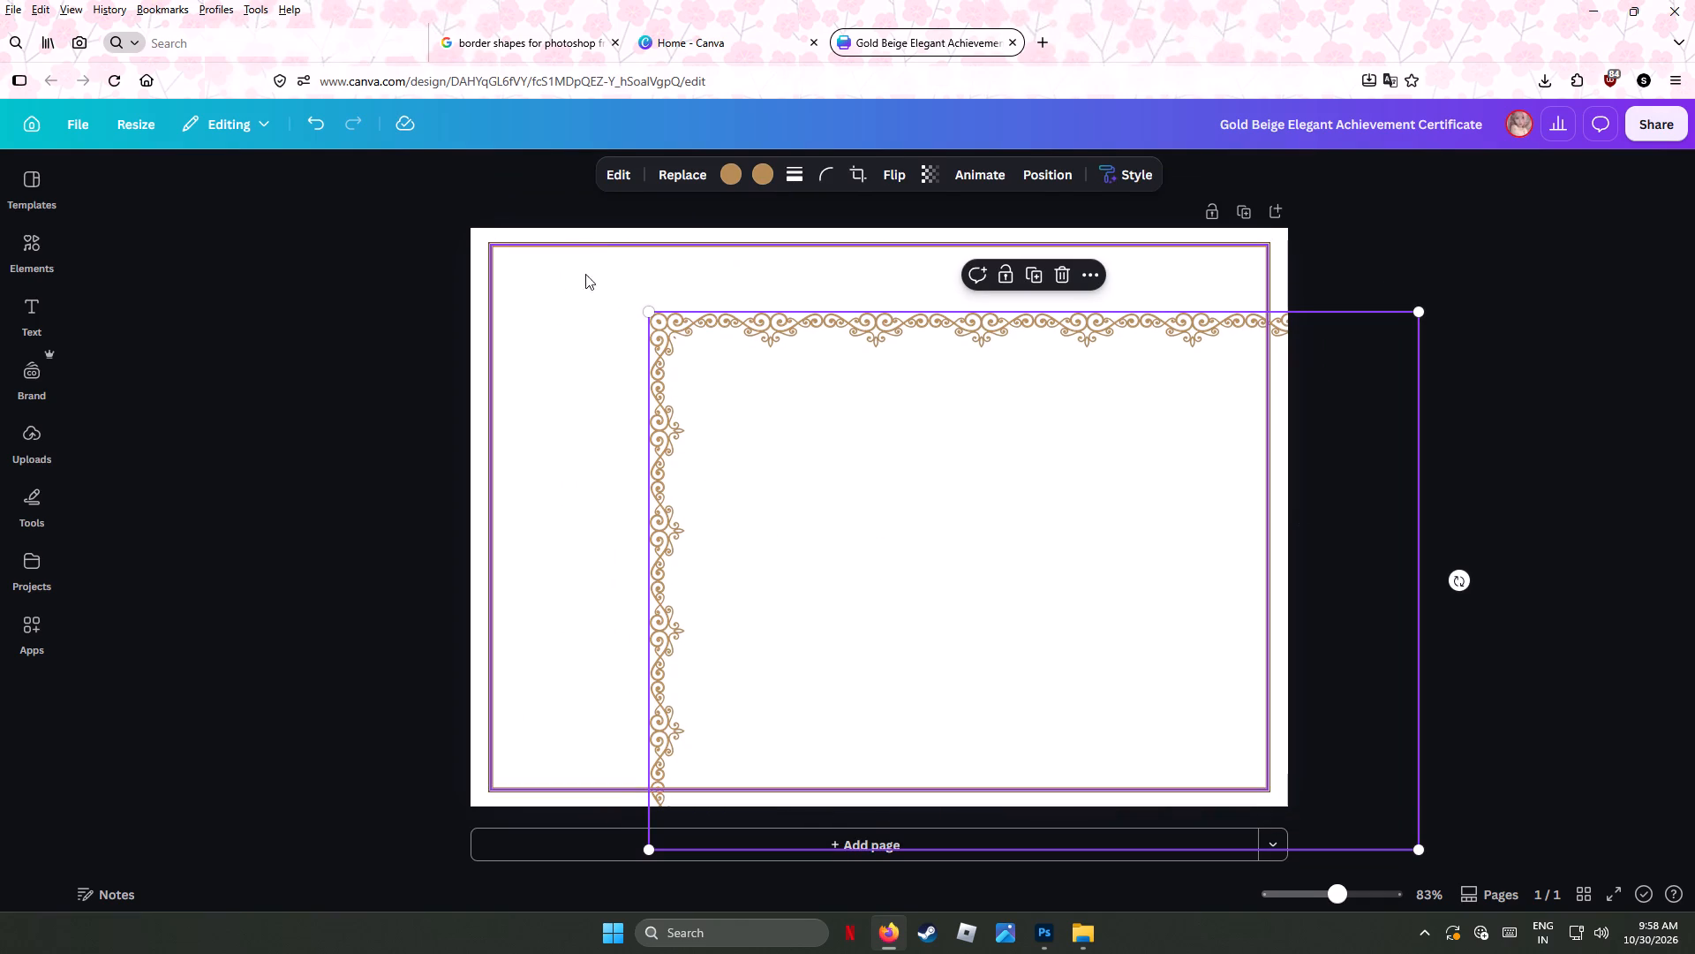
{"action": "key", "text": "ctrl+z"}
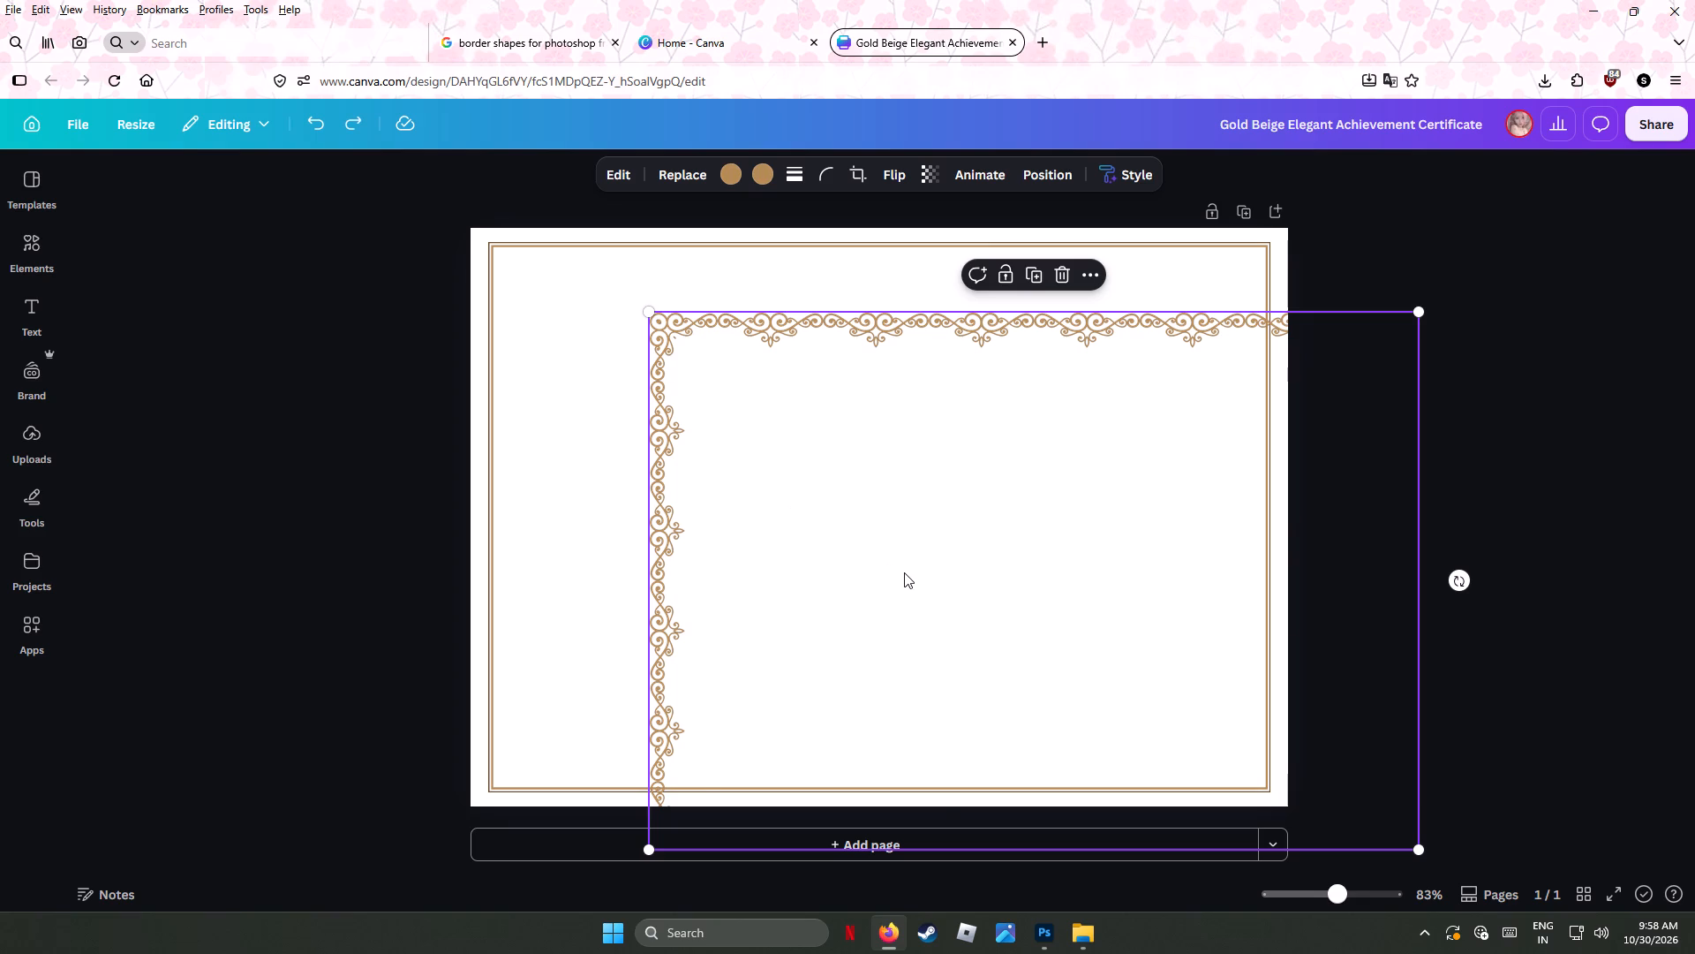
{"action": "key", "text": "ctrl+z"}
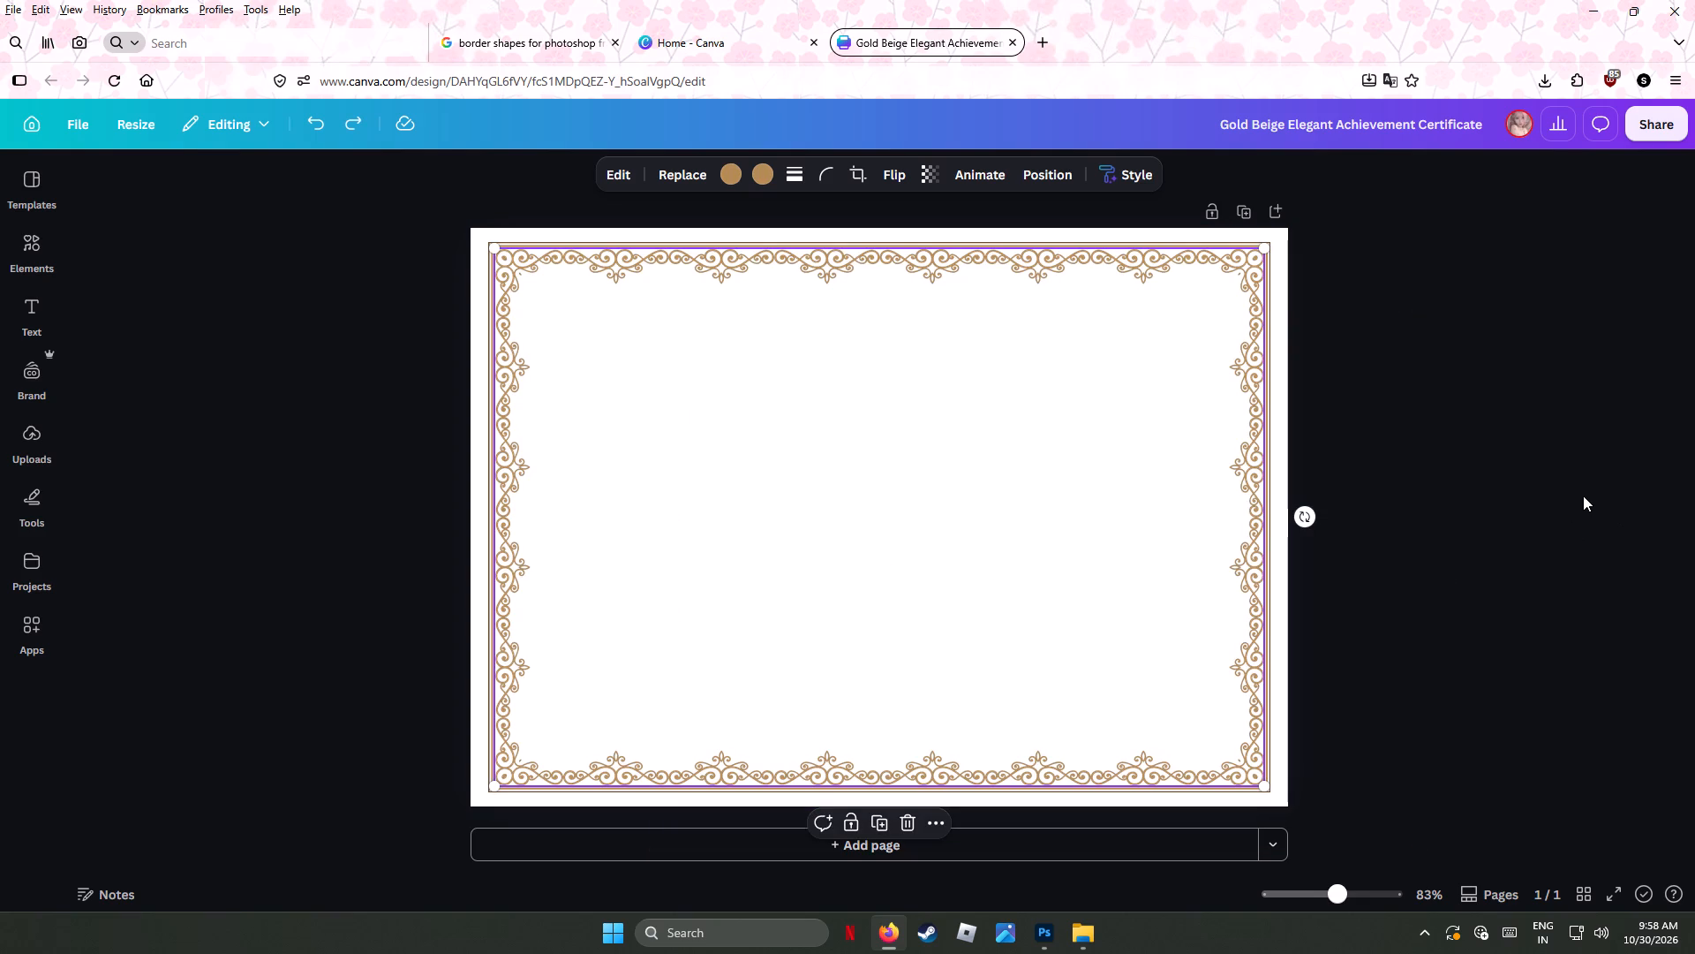
Set both colours of the ornamental scroll border to black, and change all matching gold in the design to black.
{"action": "left_click", "coordinate": [614, 255]}
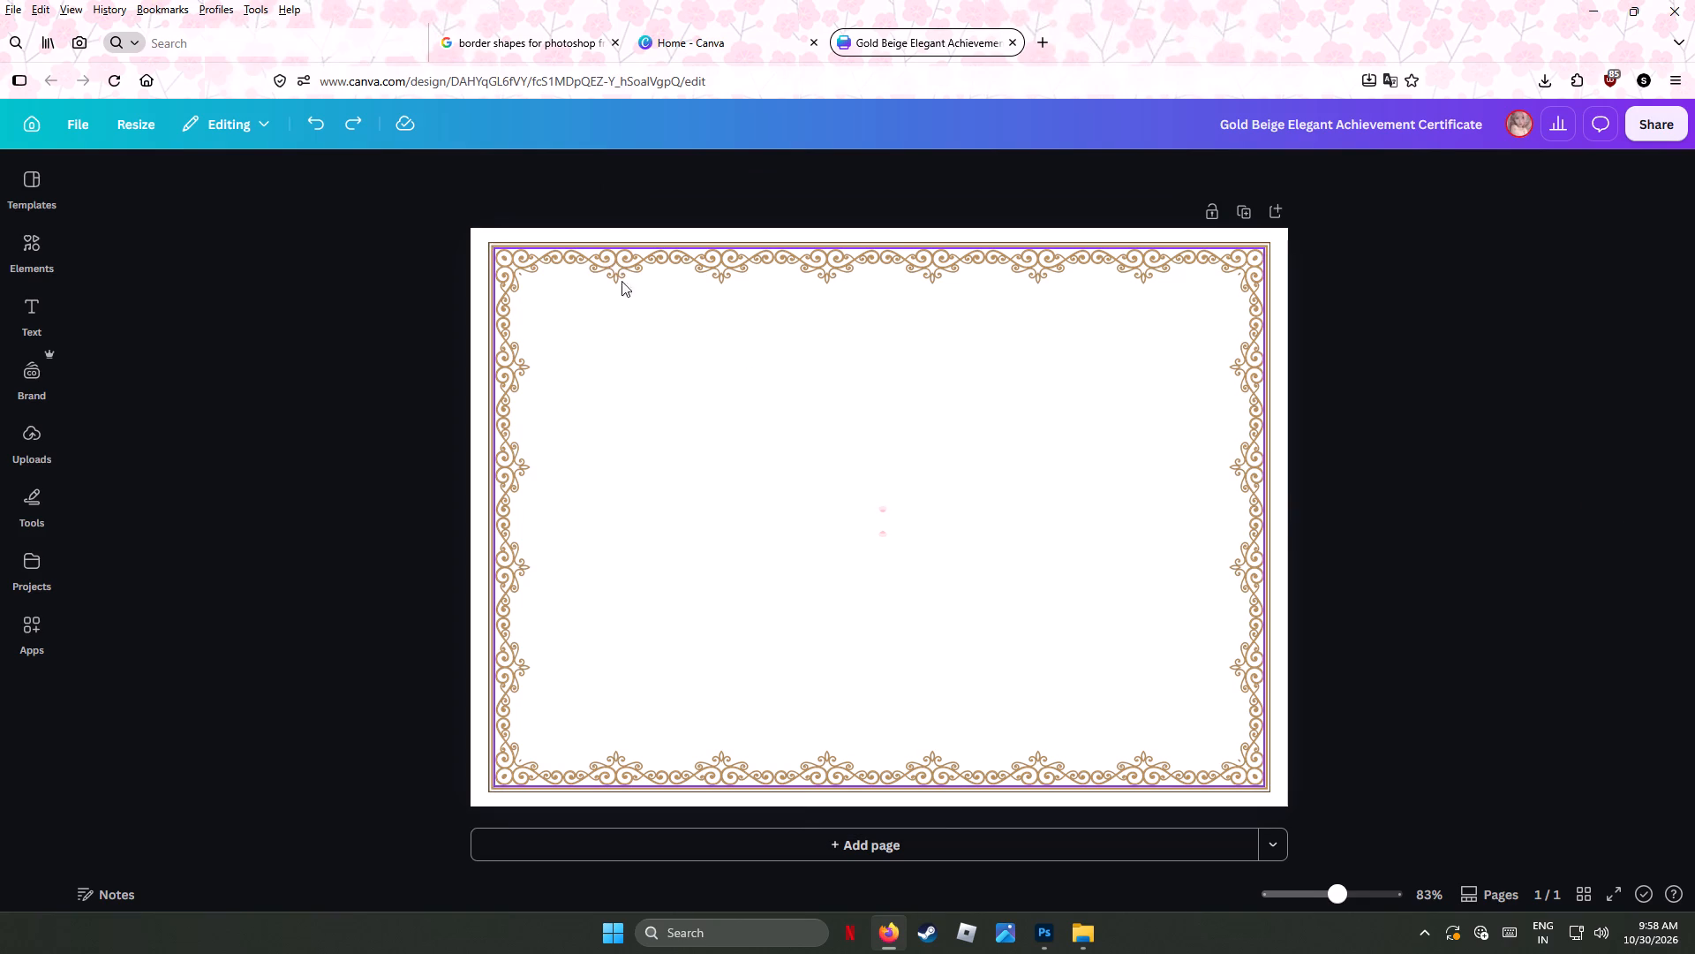
{"action": "left_click", "coordinate": [667, 398]}
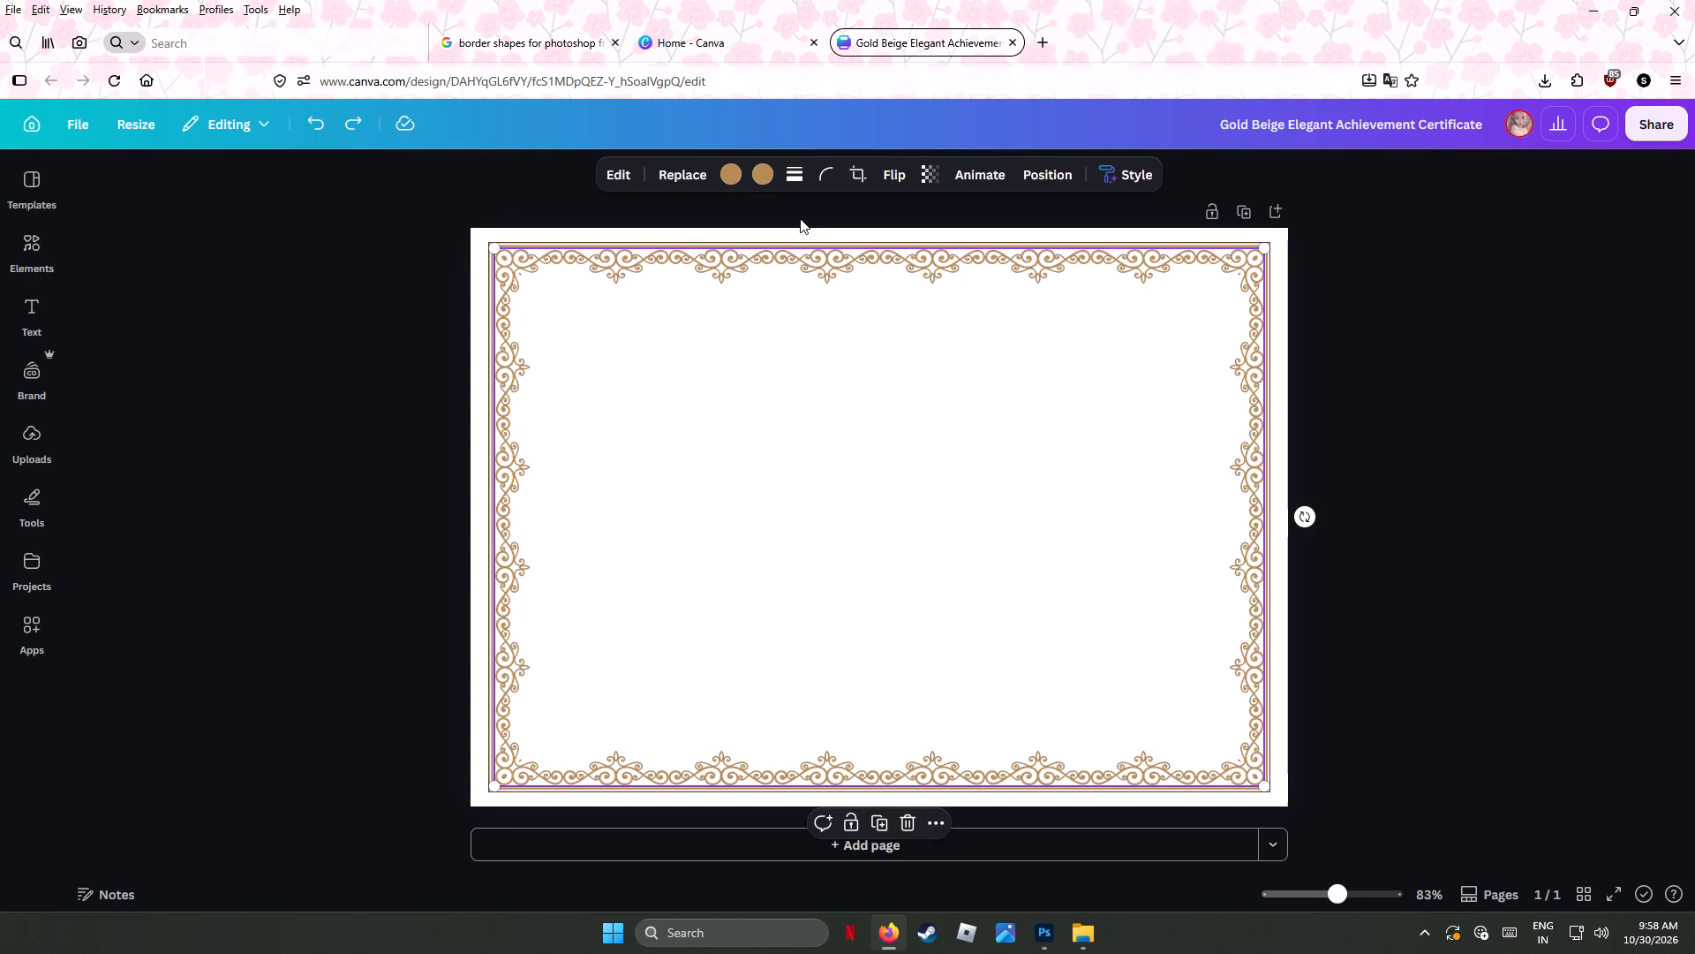
{"action": "left_click", "coordinate": [738, 178]}
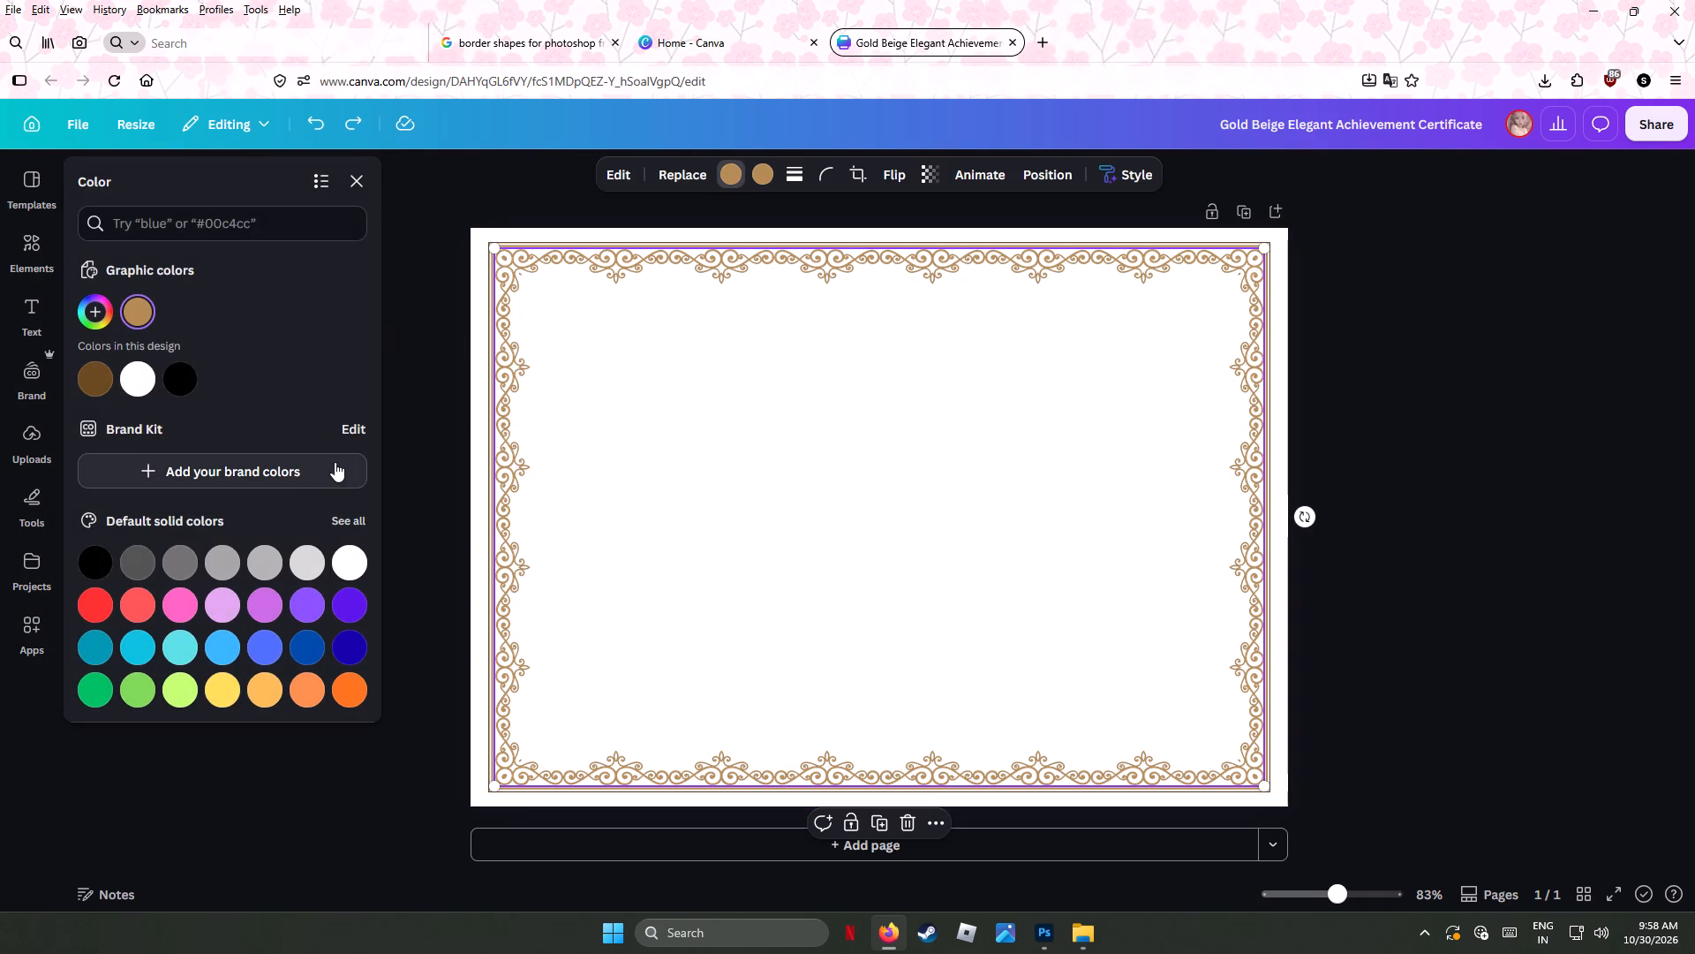
{"action": "left_click", "coordinate": [89, 562]}
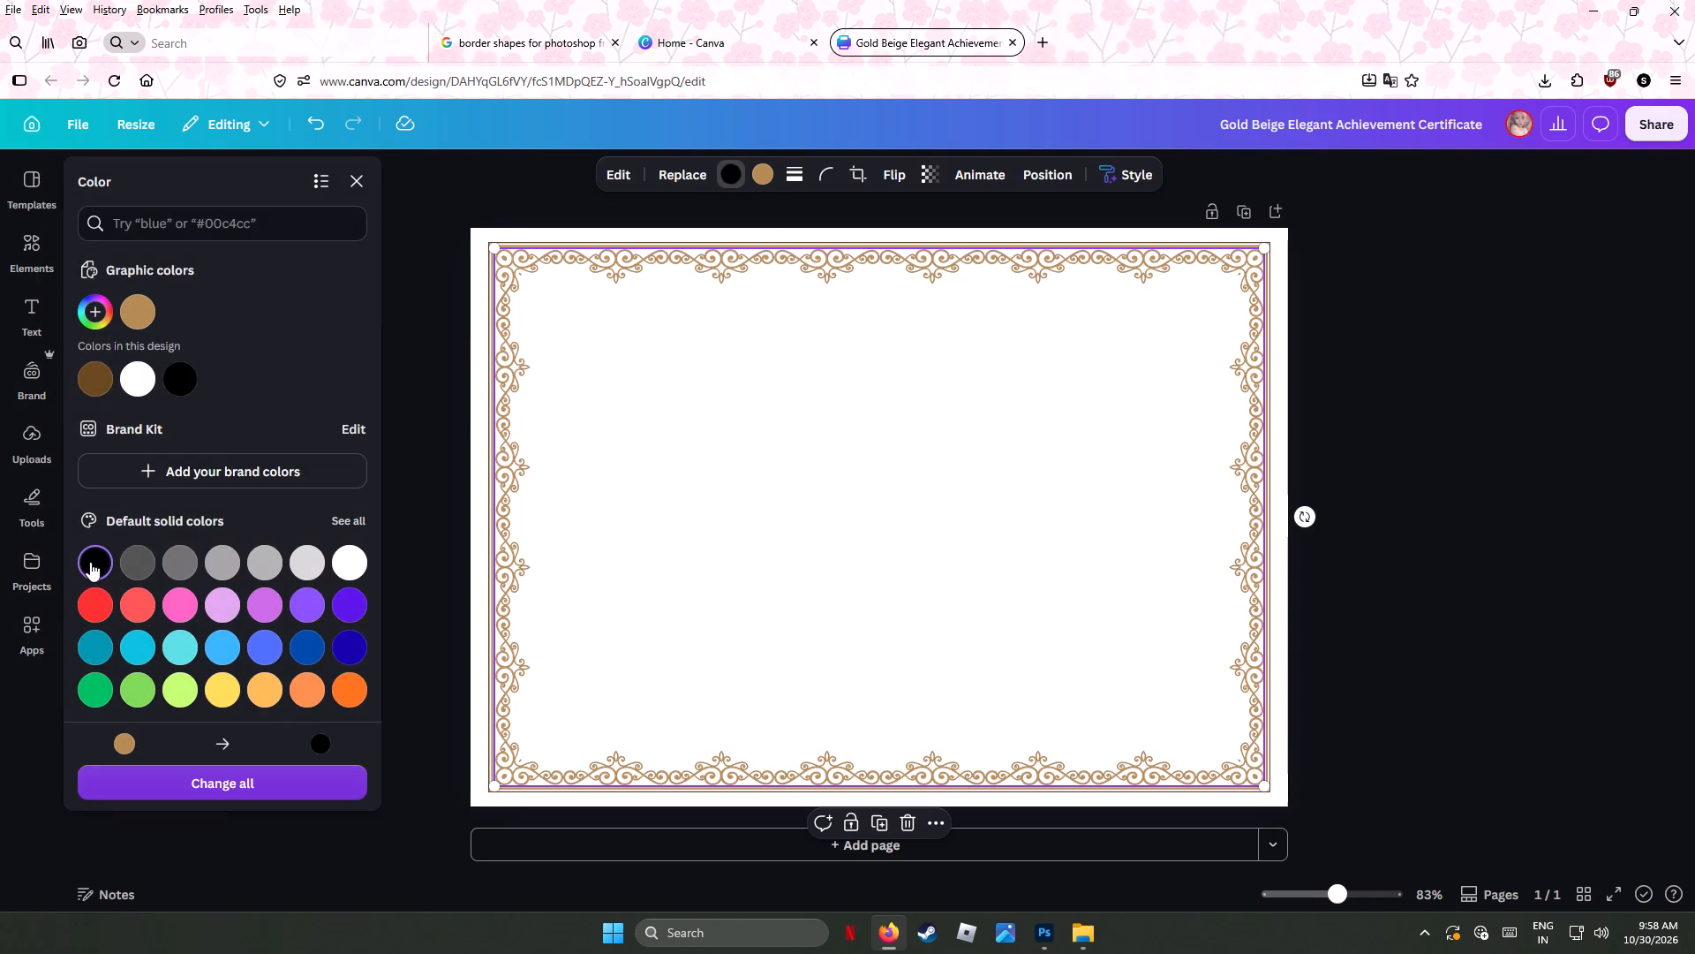
{"action": "double_click", "coordinate": [90, 560]}
{"action": "left_click", "coordinate": [763, 174]}
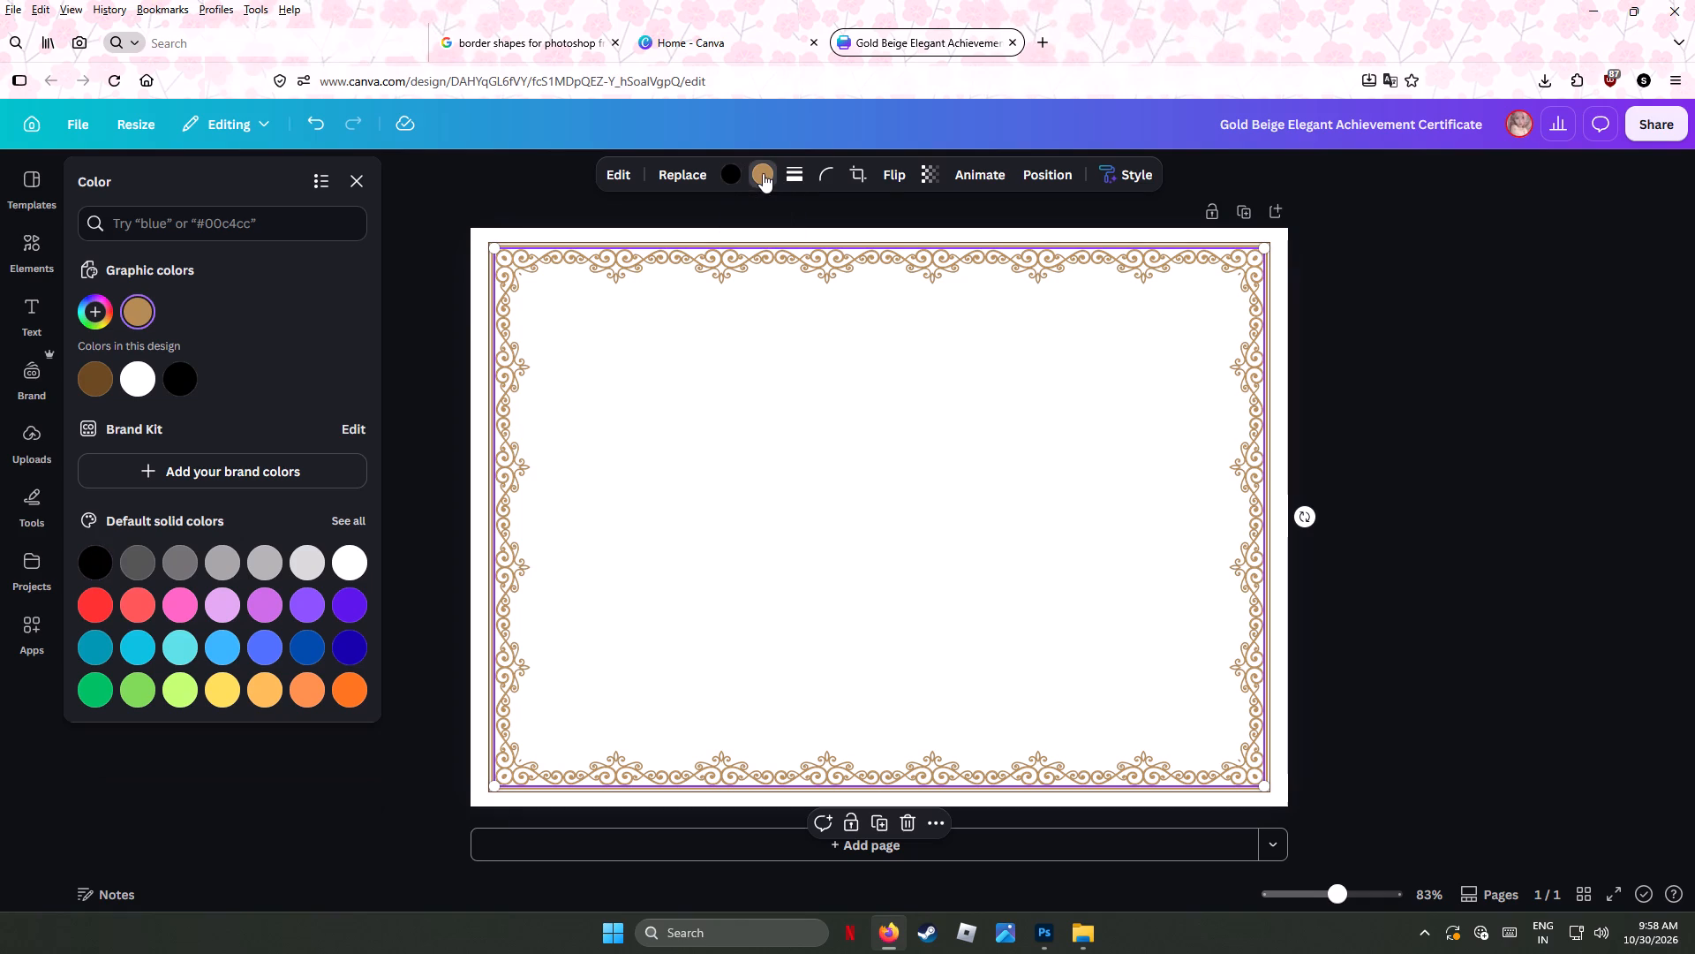
{"action": "left_click", "coordinate": [763, 173]}
{"action": "left_click", "coordinate": [763, 173]}
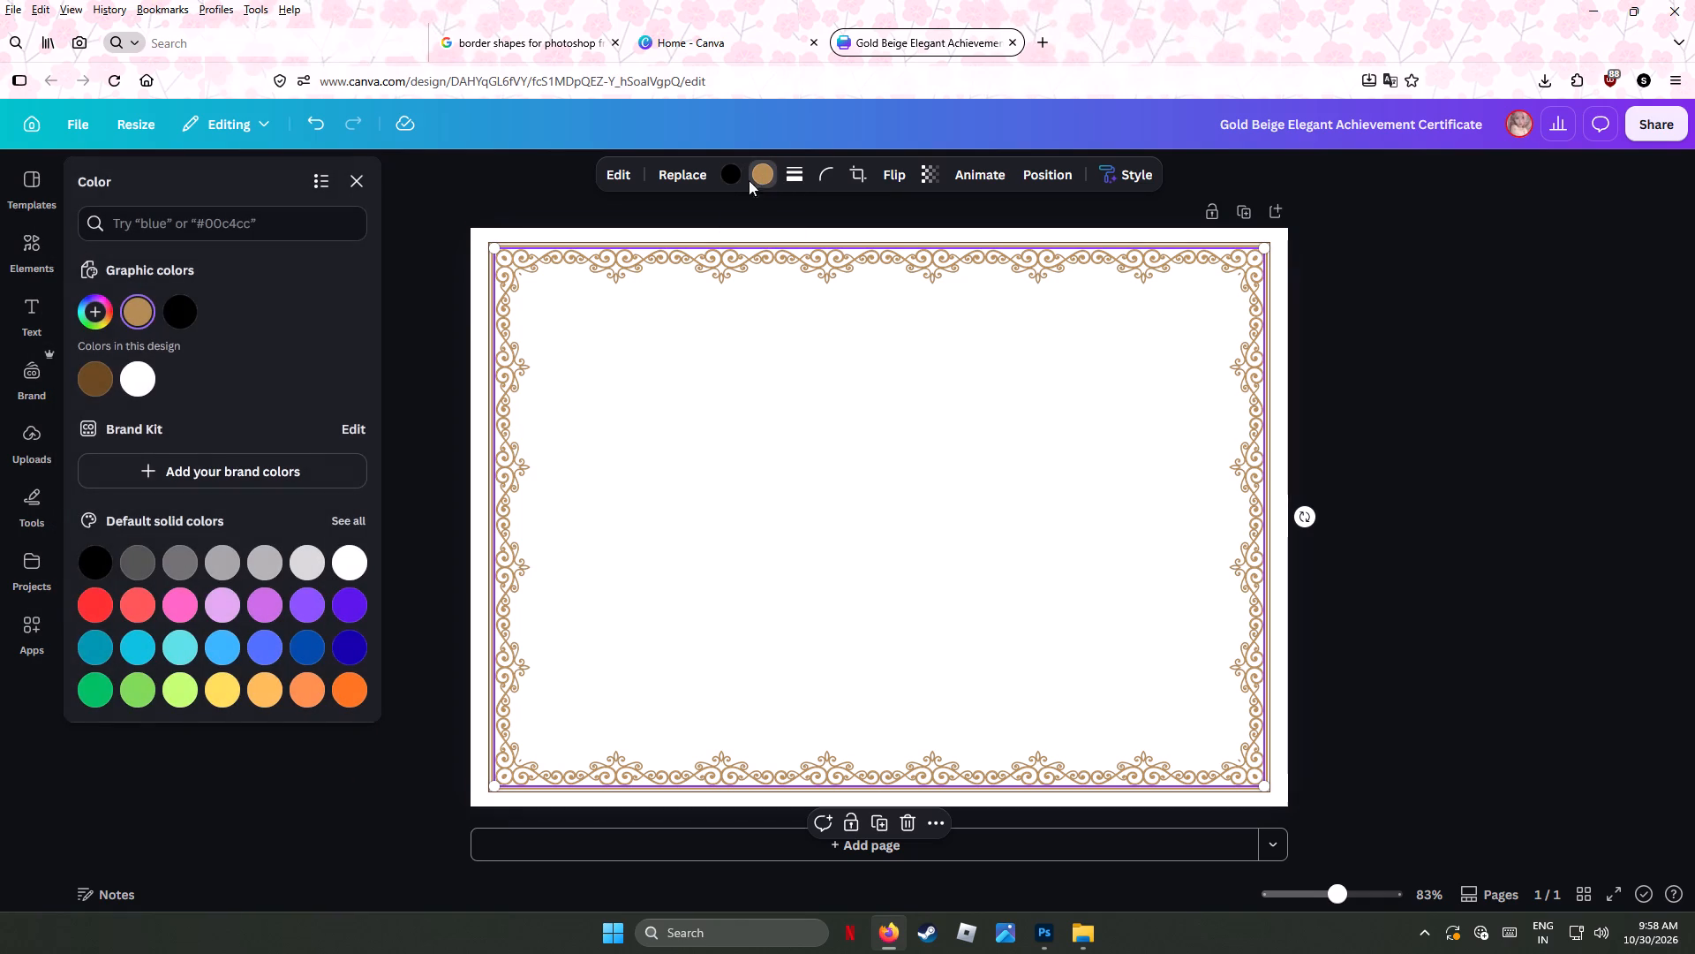
{"action": "left_click", "coordinate": [104, 560]}
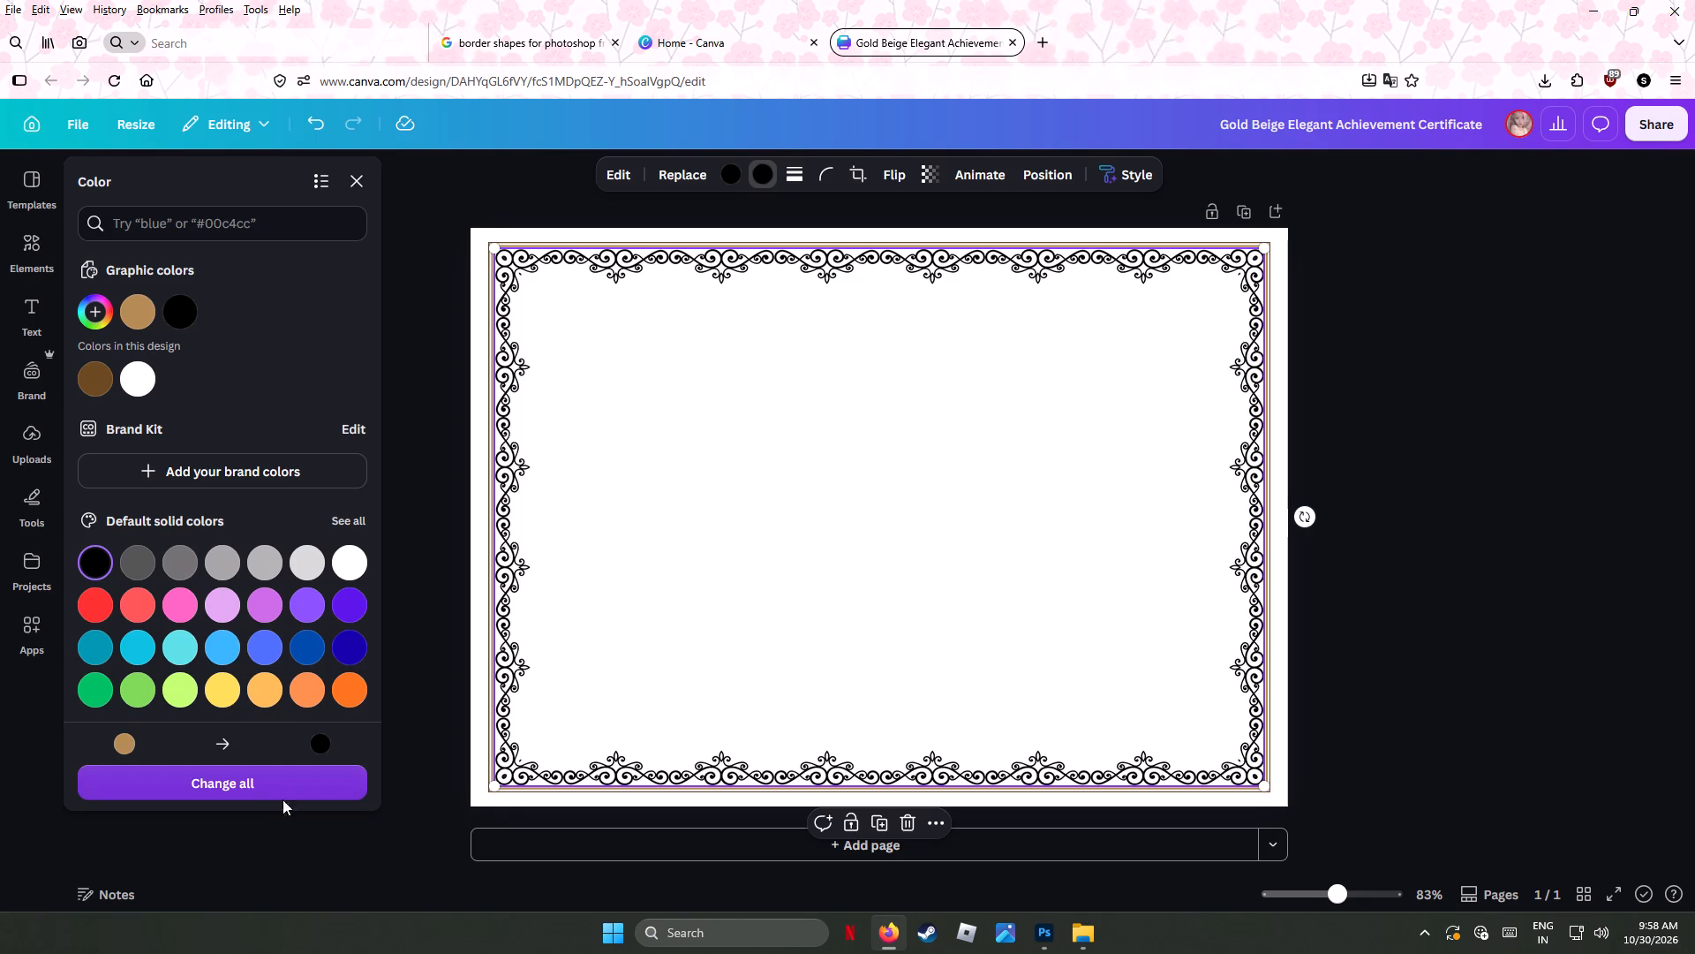
{"action": "left_click", "coordinate": [269, 780]}
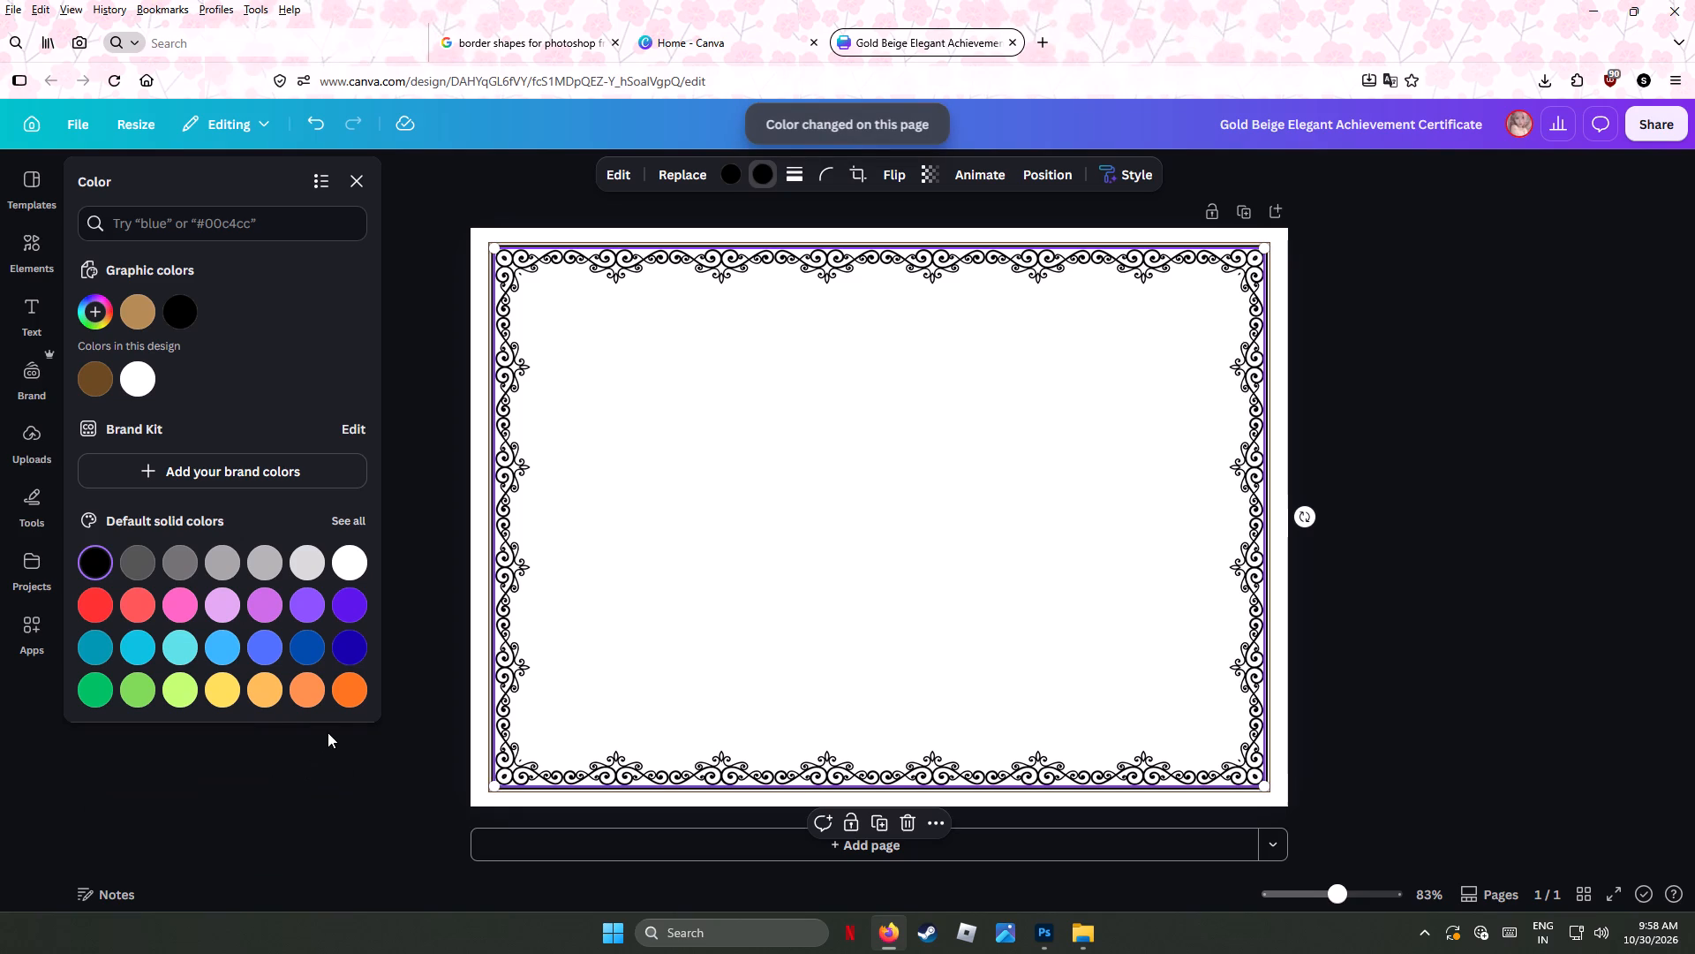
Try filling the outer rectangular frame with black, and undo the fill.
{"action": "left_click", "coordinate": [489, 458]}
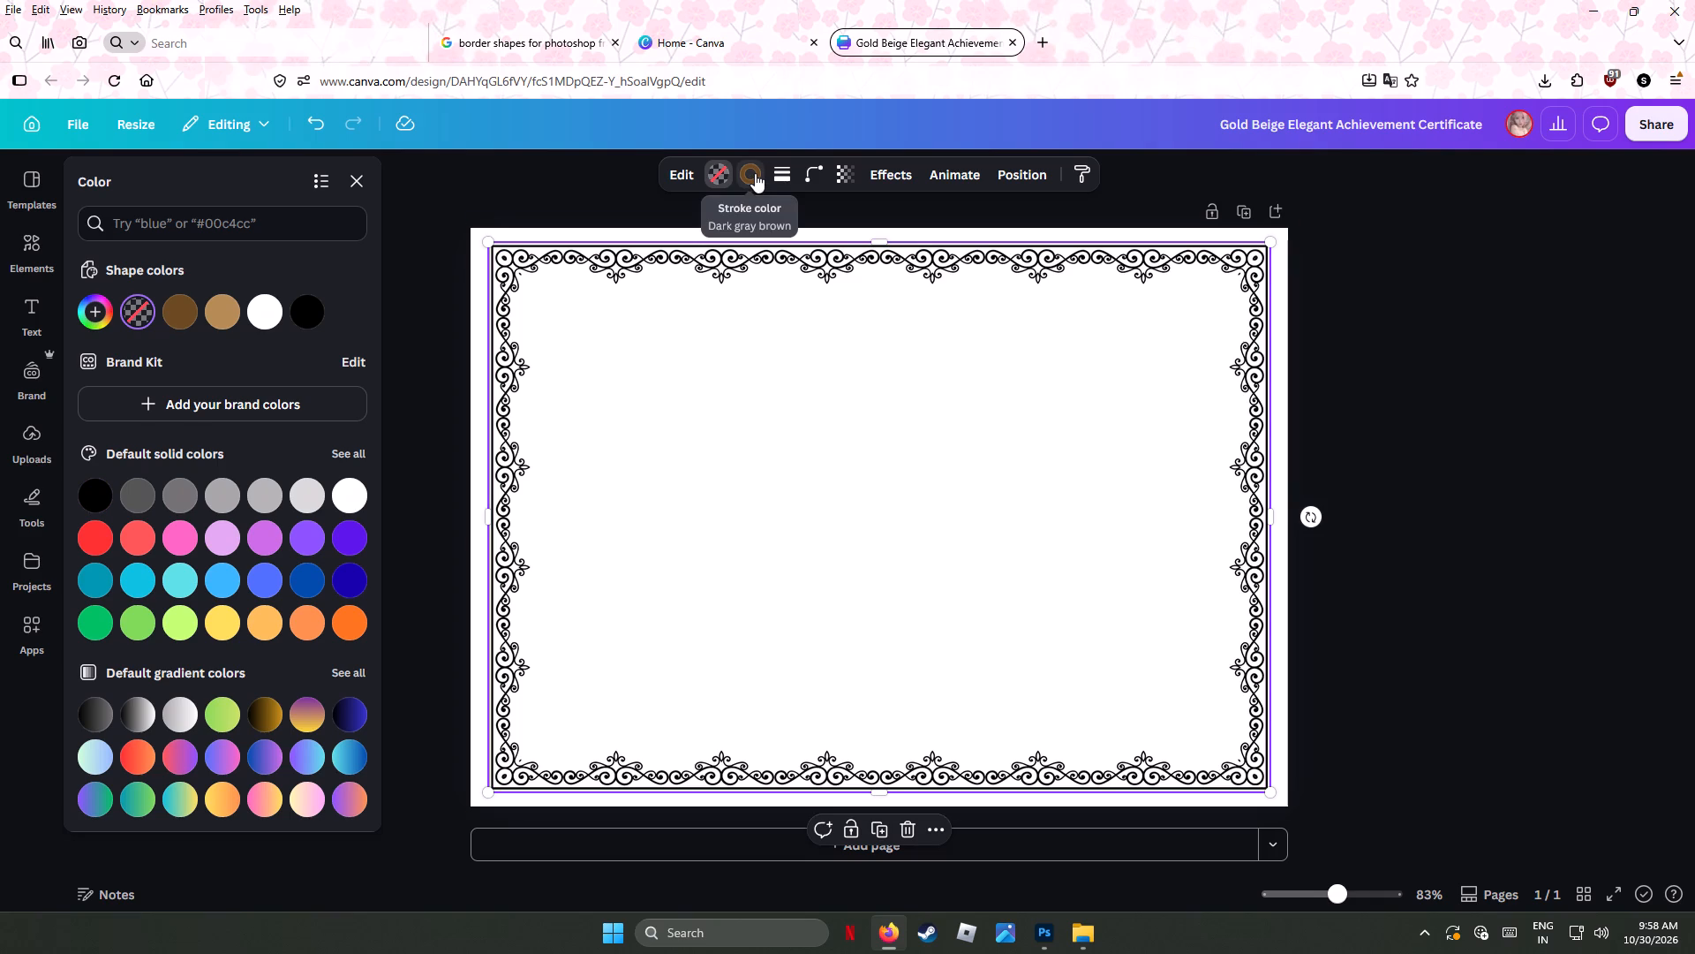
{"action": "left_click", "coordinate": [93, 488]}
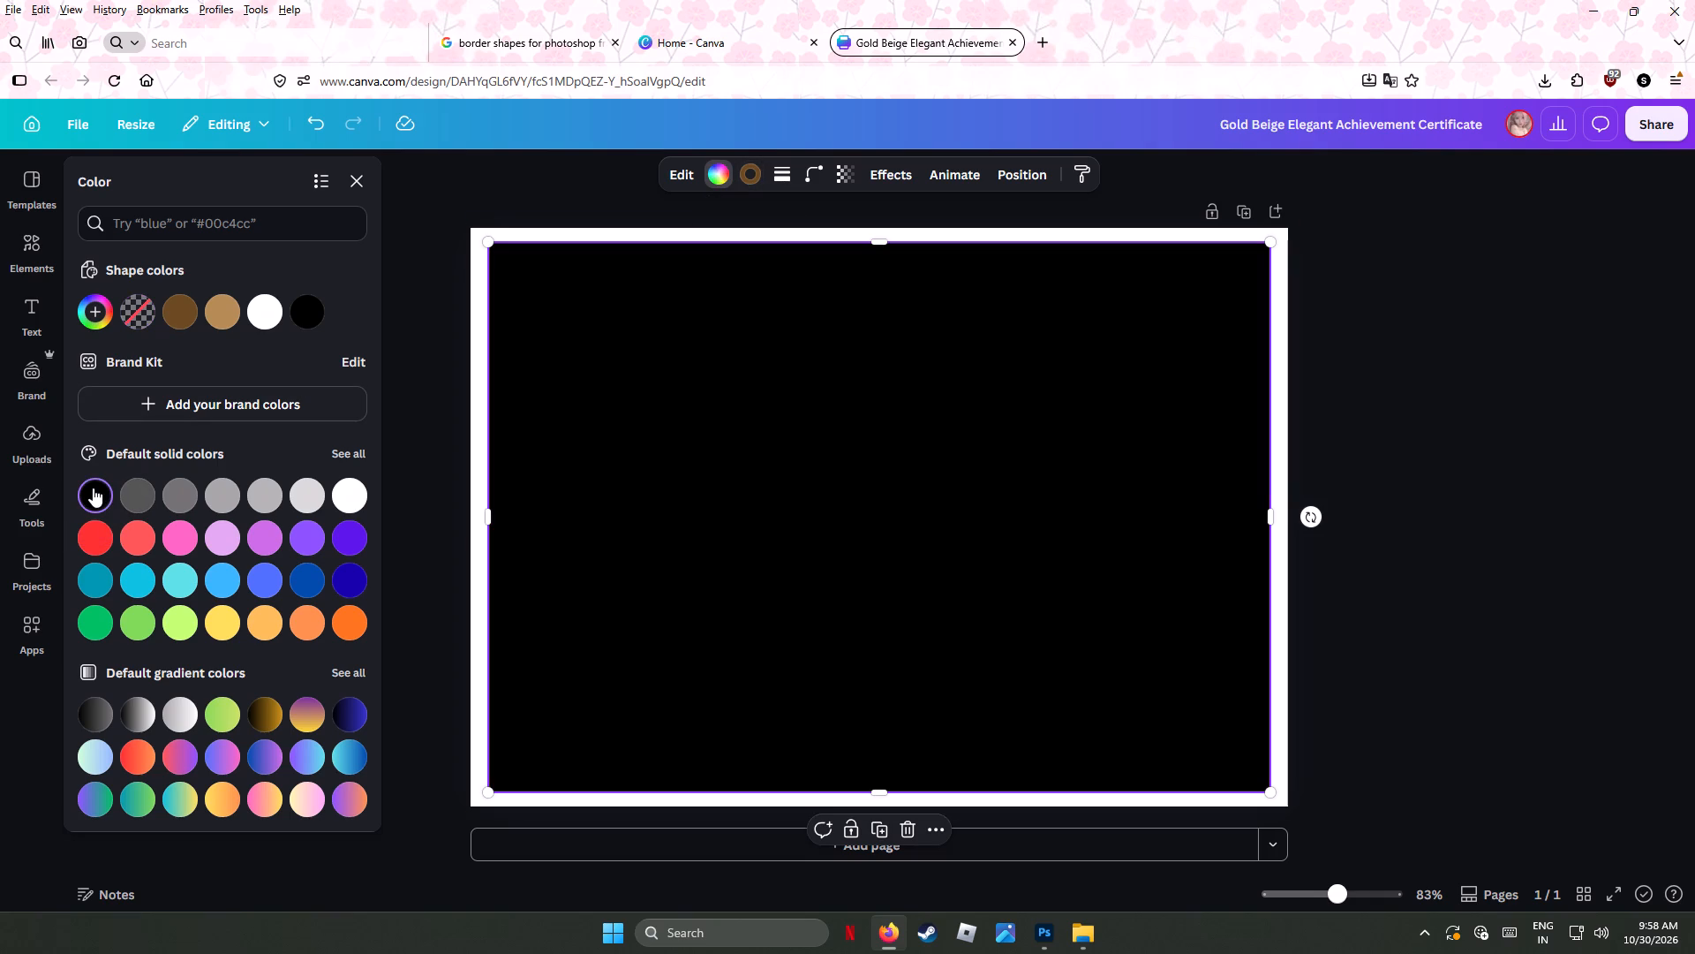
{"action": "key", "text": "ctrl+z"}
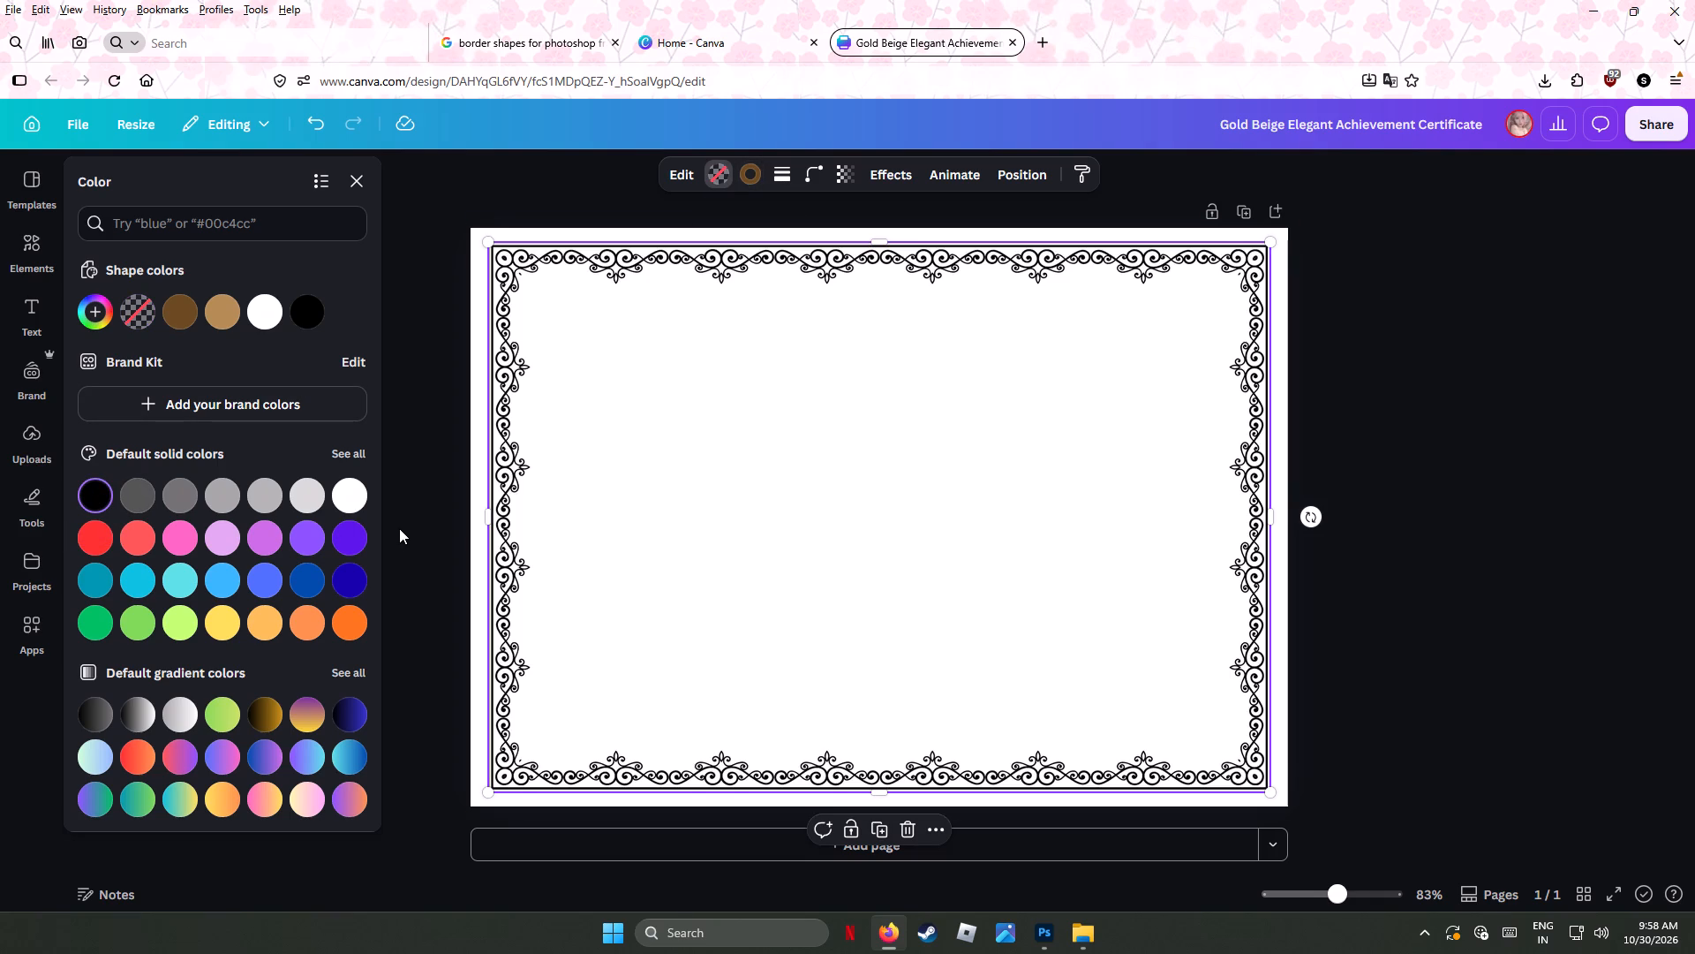
Set the stroke colour of the outer rectangular frame to black.
{"action": "left_click", "coordinate": [753, 173]}
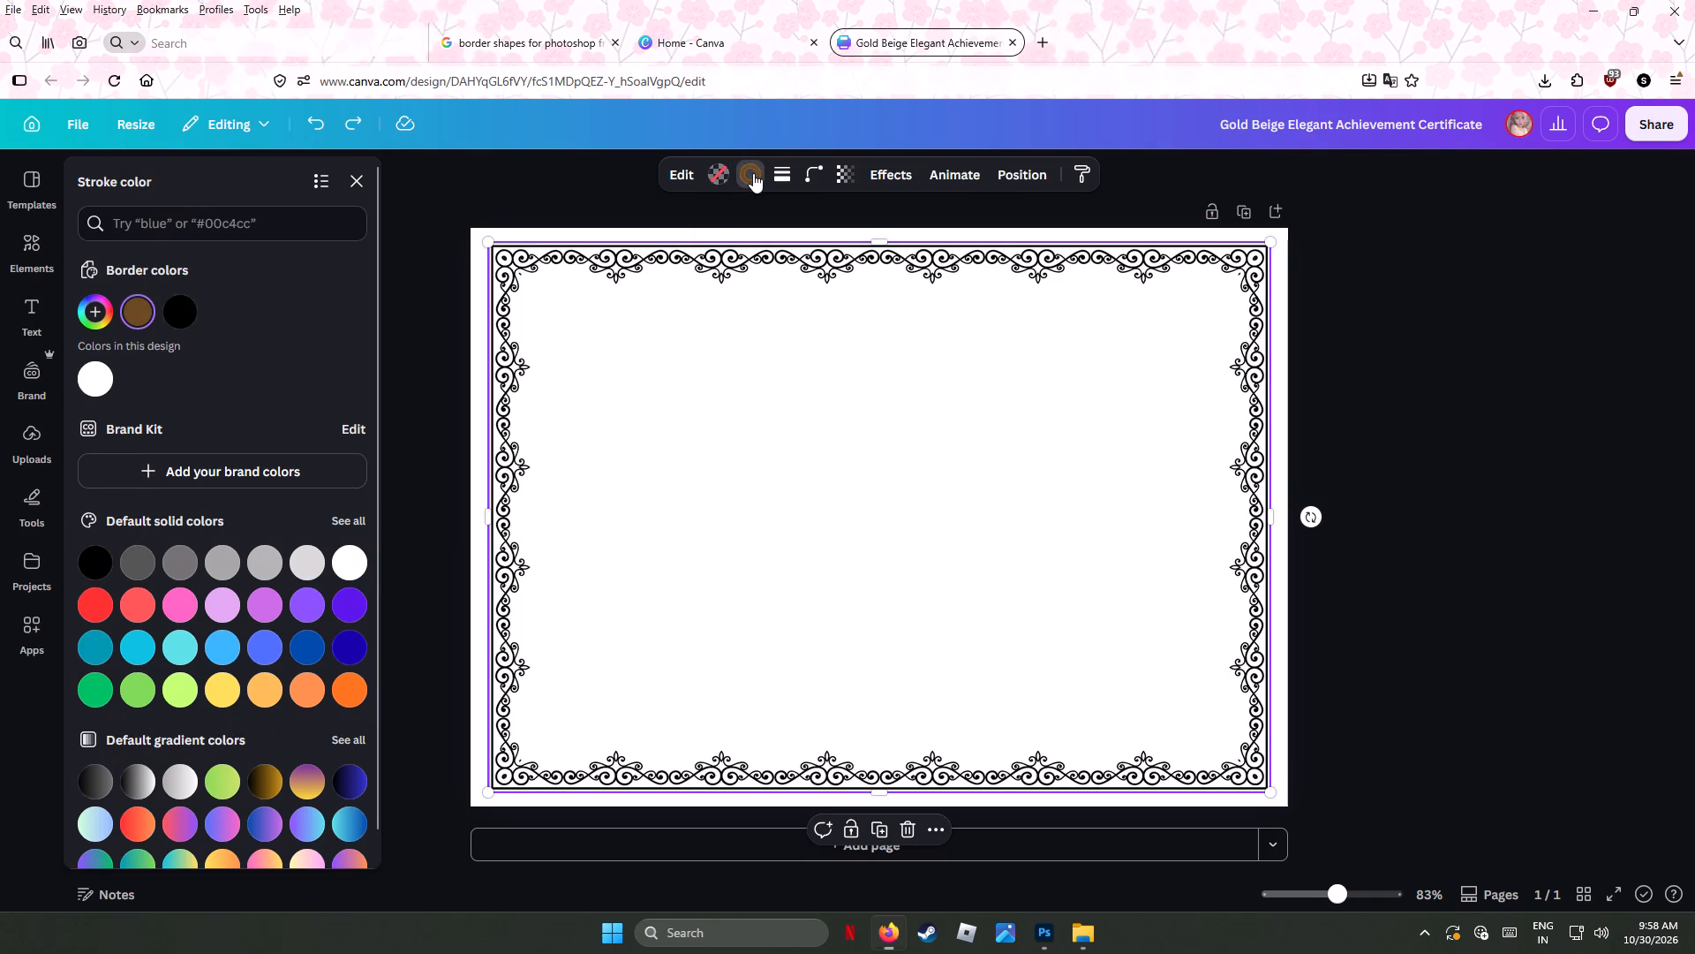
{"action": "left_click", "coordinate": [96, 555]}
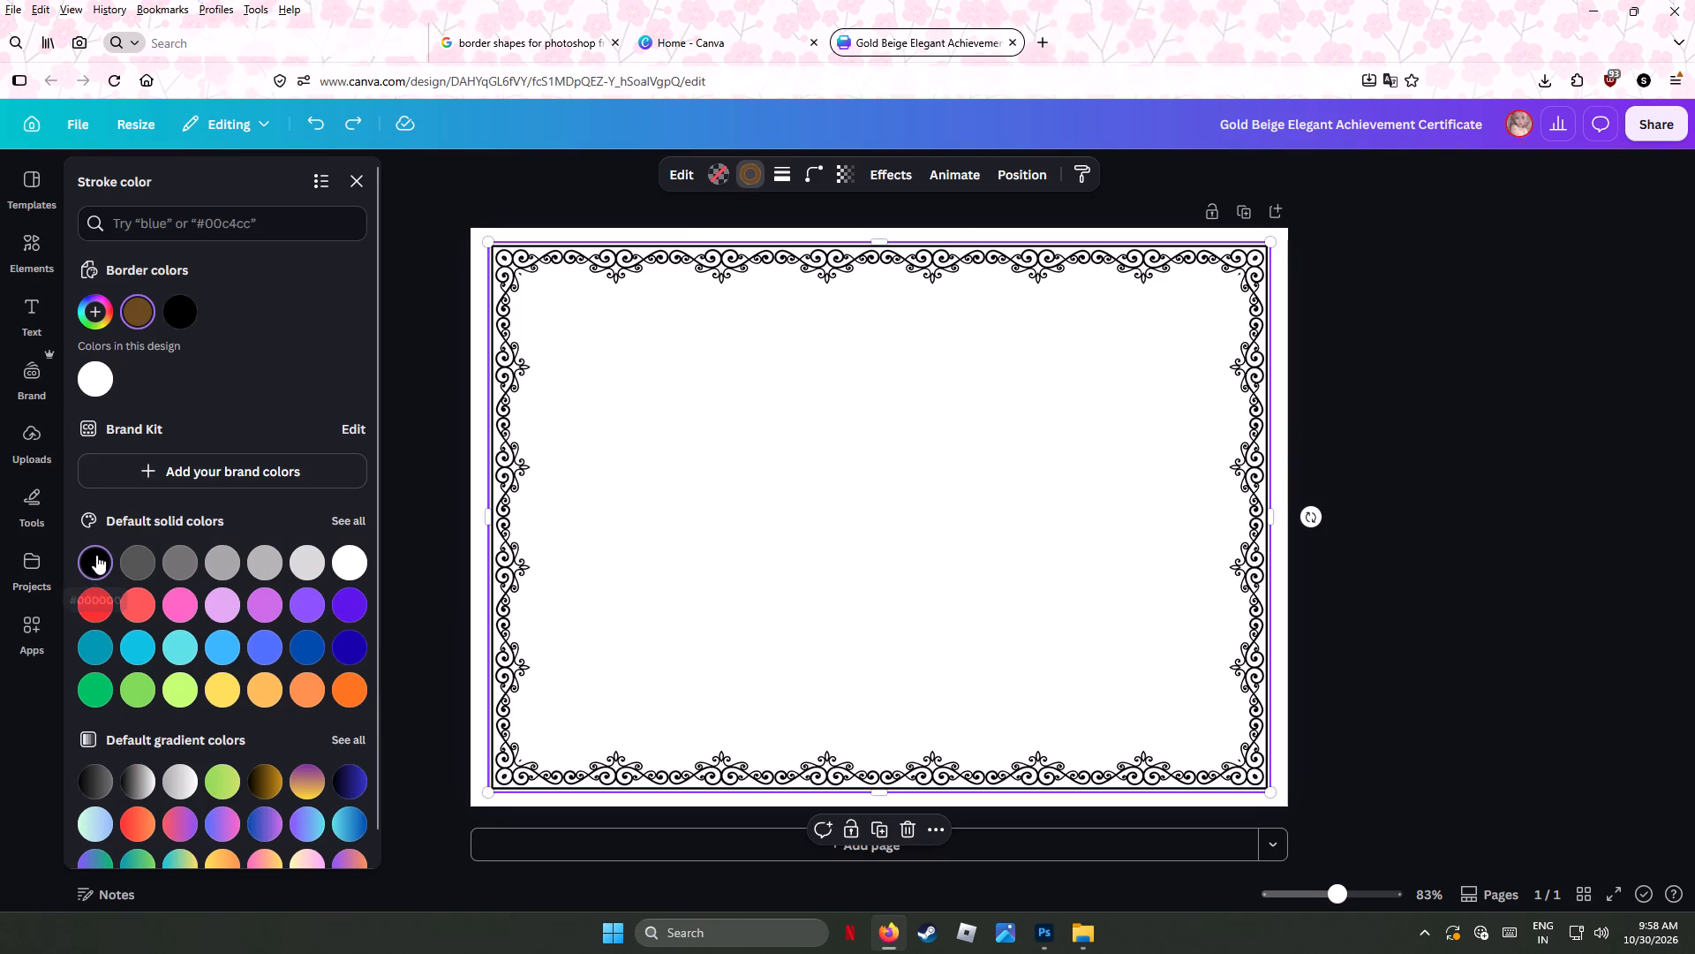
Apply solid black to the stroke of the outer rectangular frame.
{"action": "double_click", "coordinate": [96, 555]}
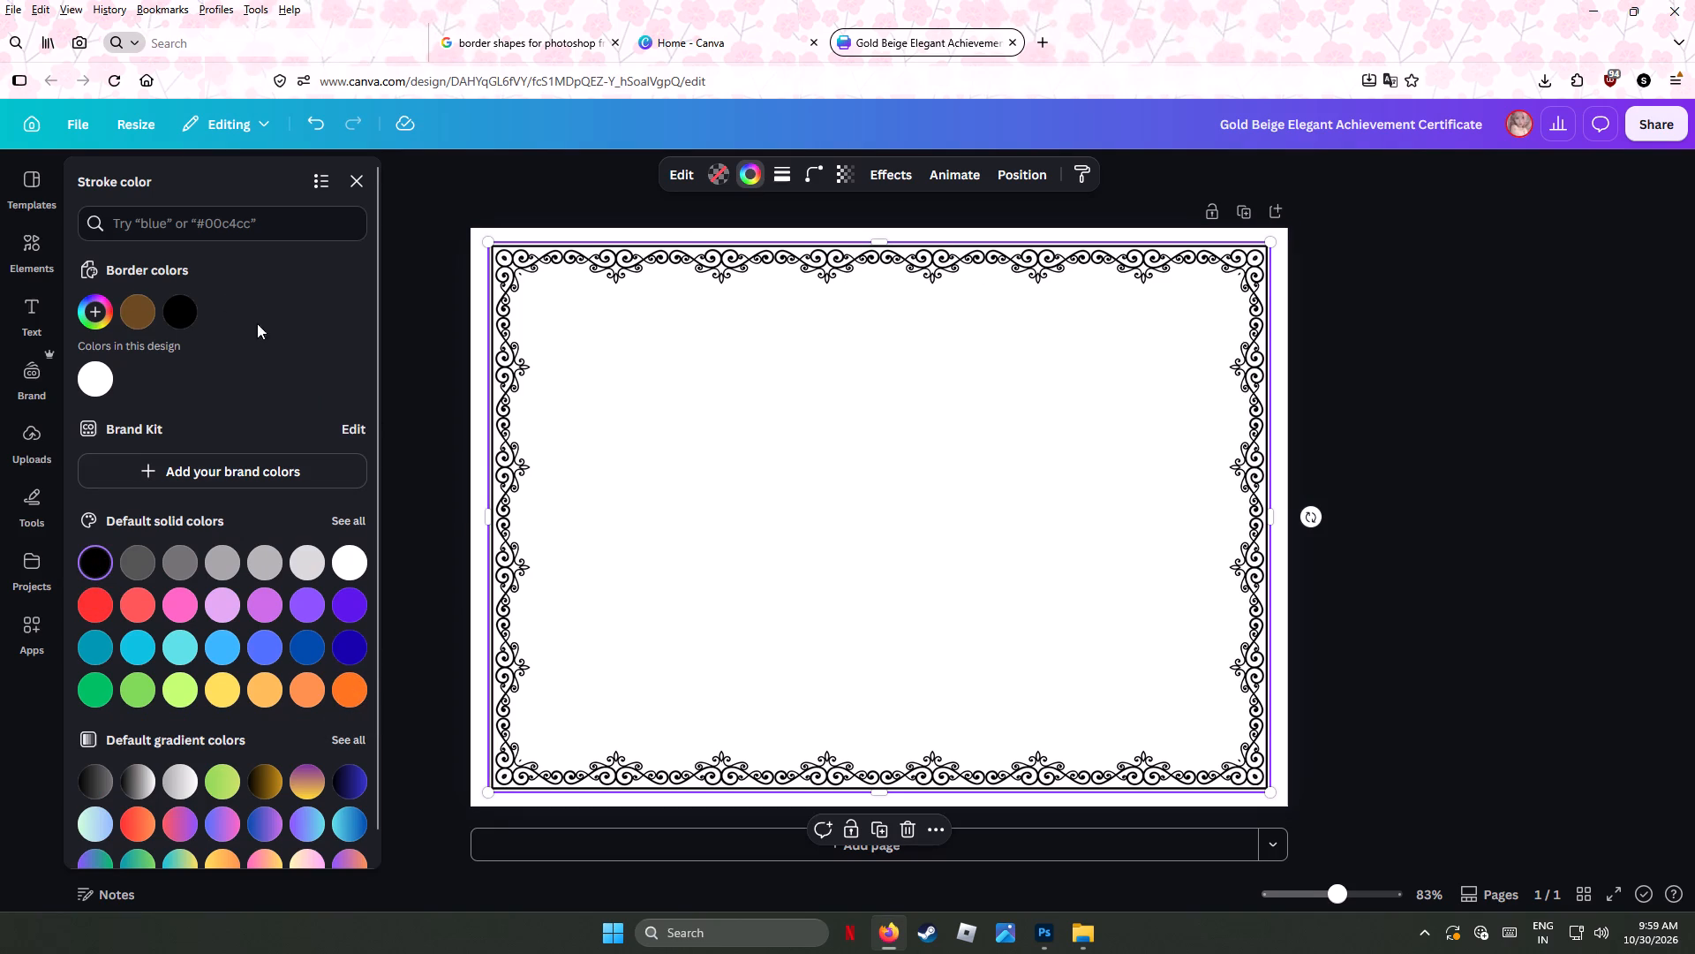
{"action": "left_click", "coordinate": [418, 284]}
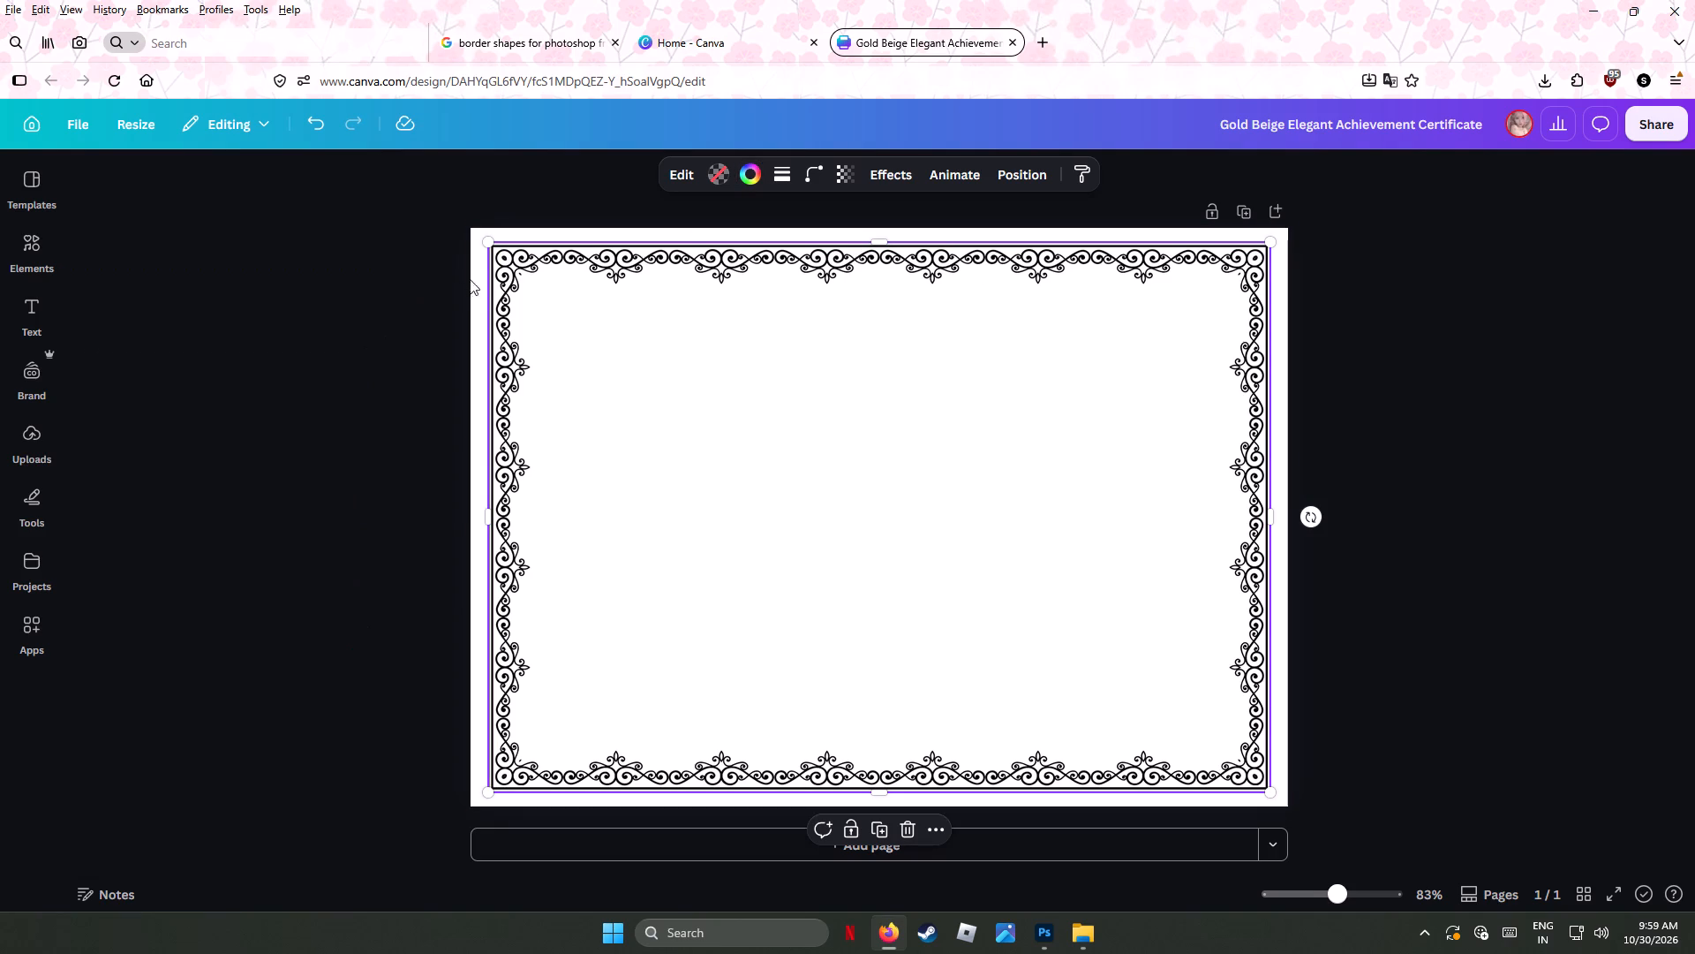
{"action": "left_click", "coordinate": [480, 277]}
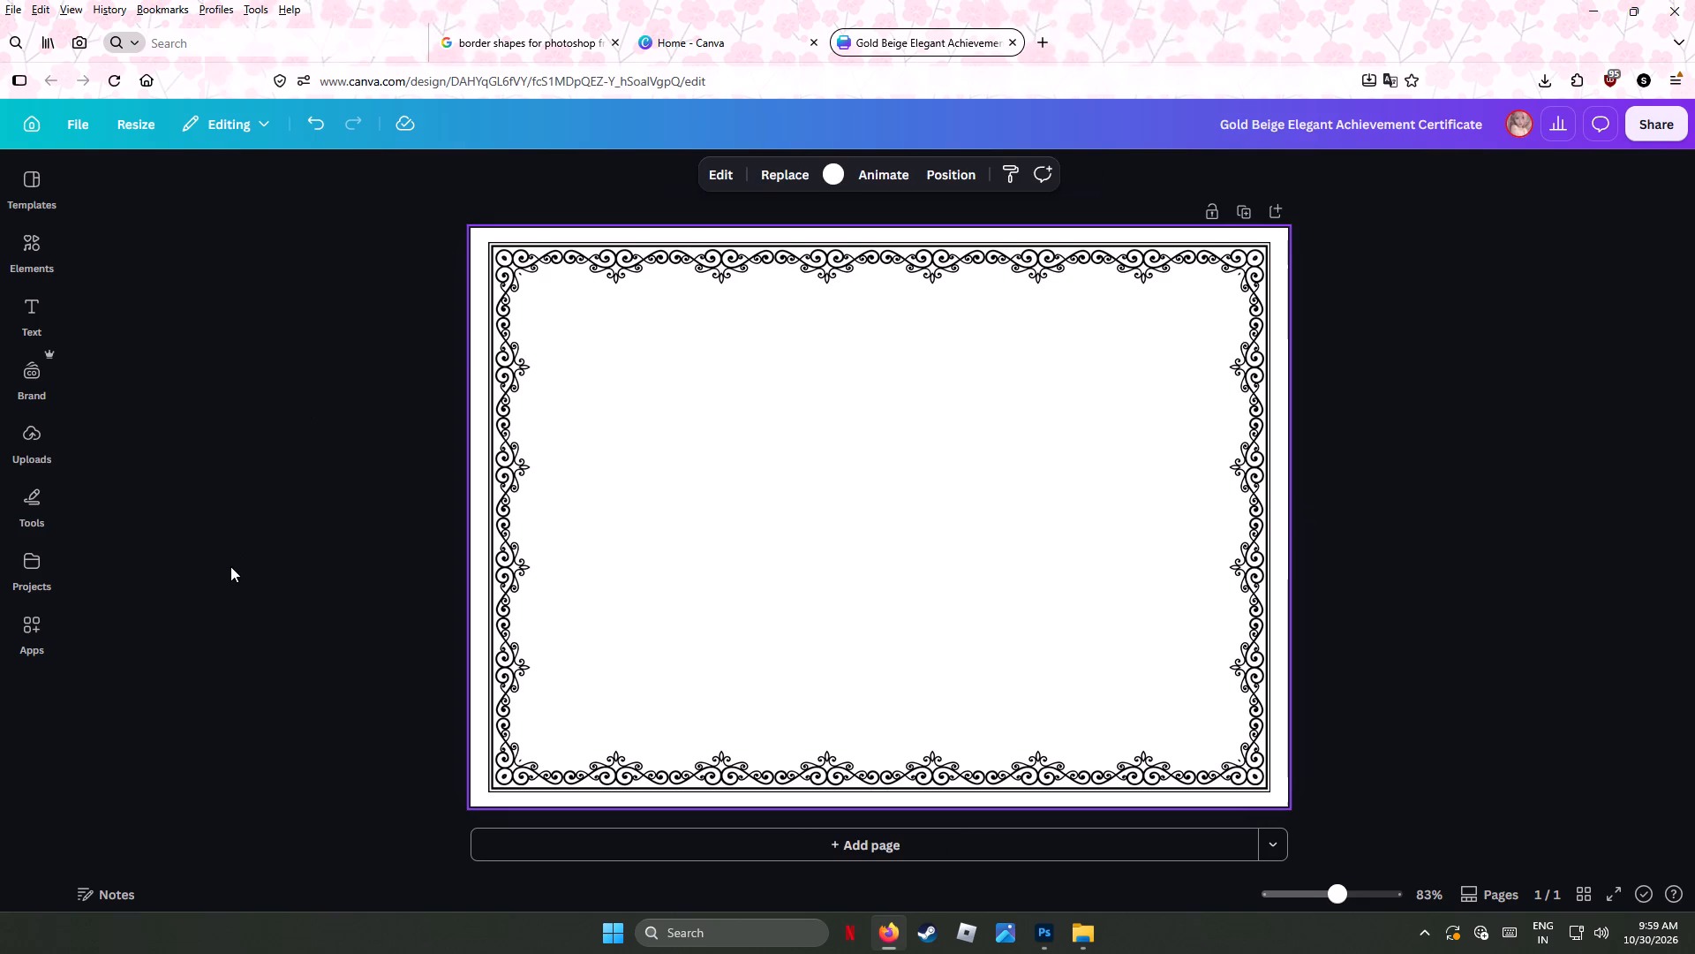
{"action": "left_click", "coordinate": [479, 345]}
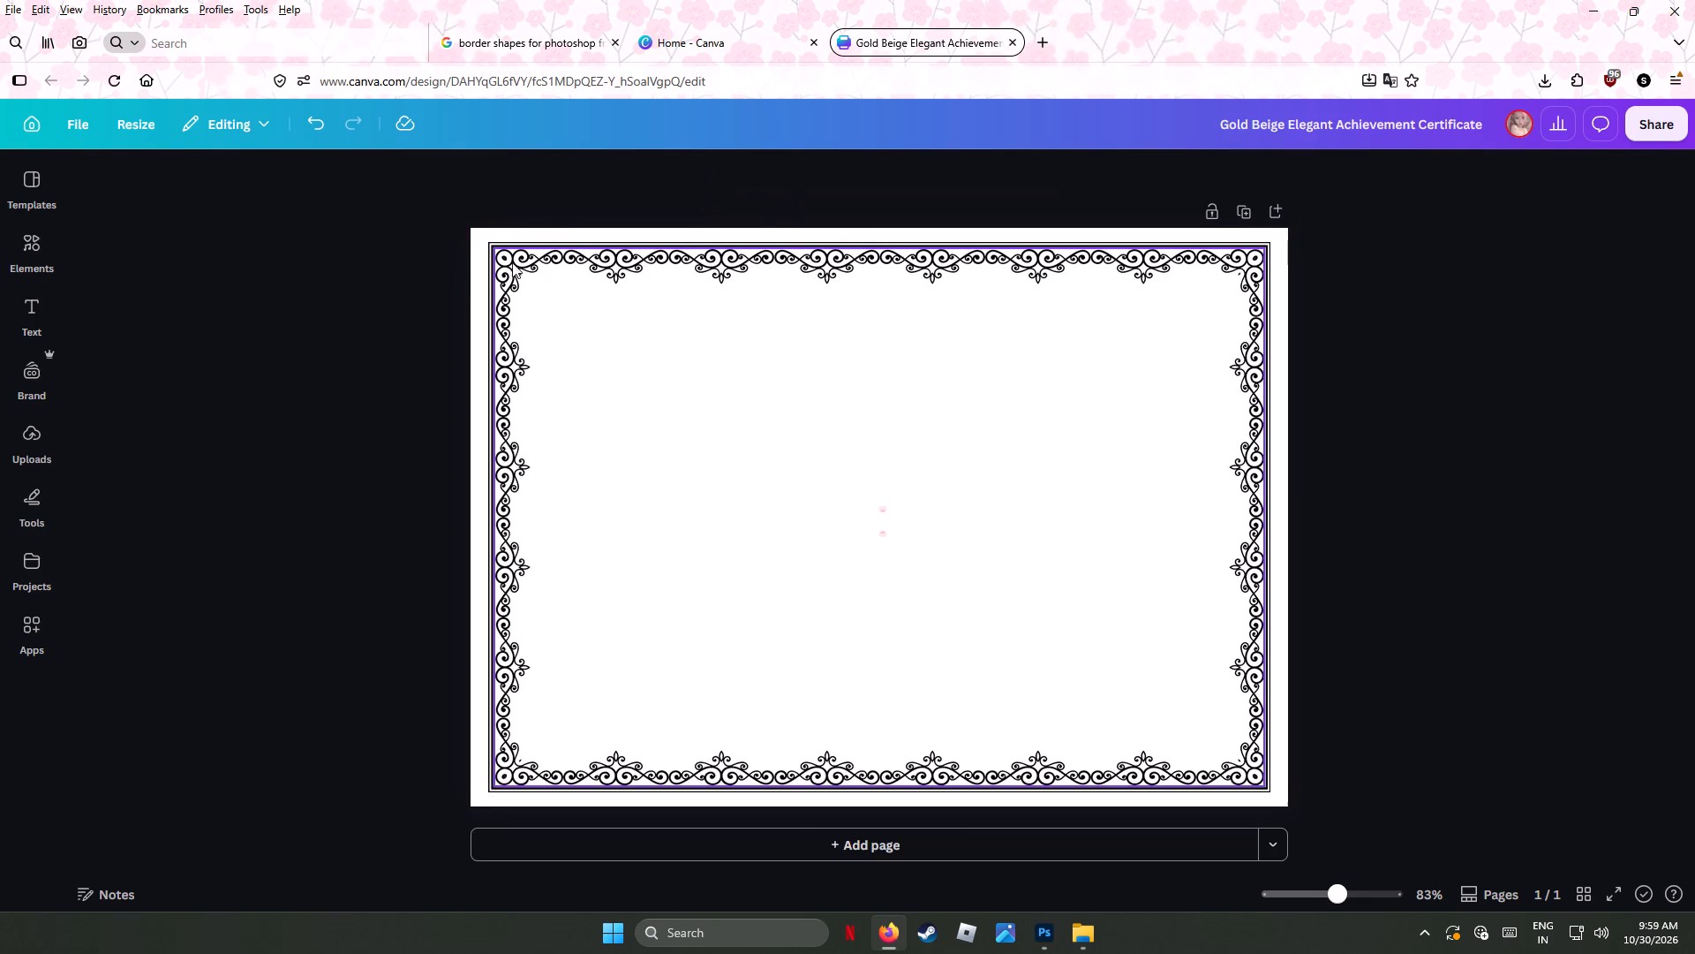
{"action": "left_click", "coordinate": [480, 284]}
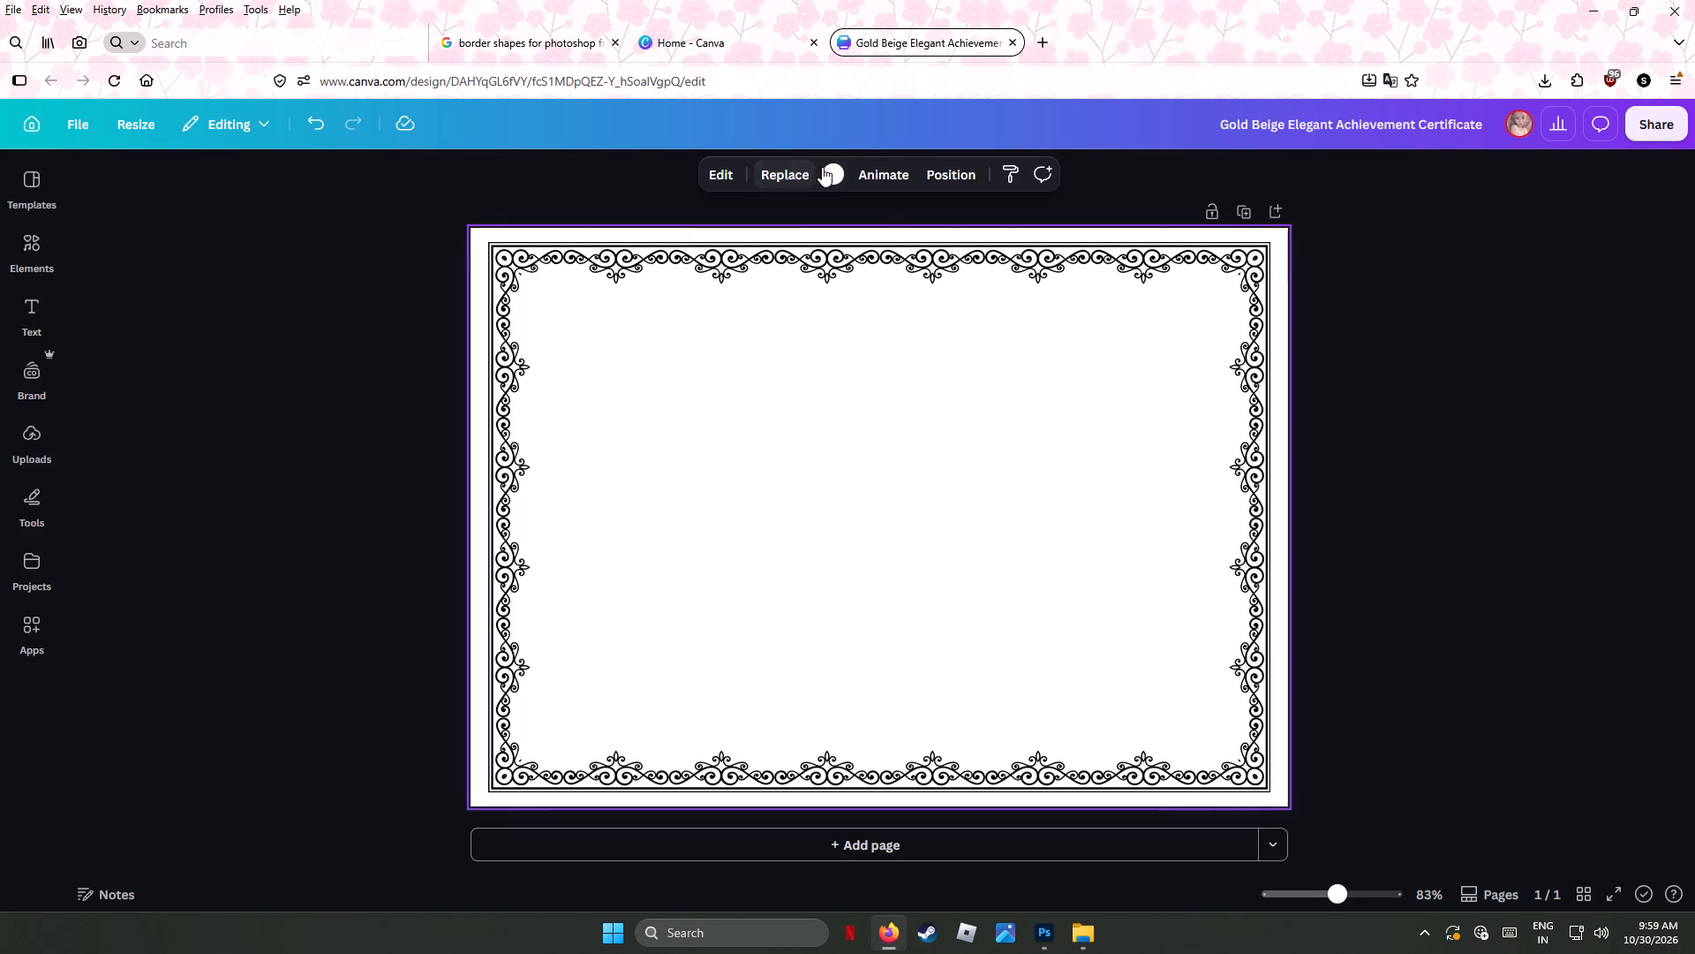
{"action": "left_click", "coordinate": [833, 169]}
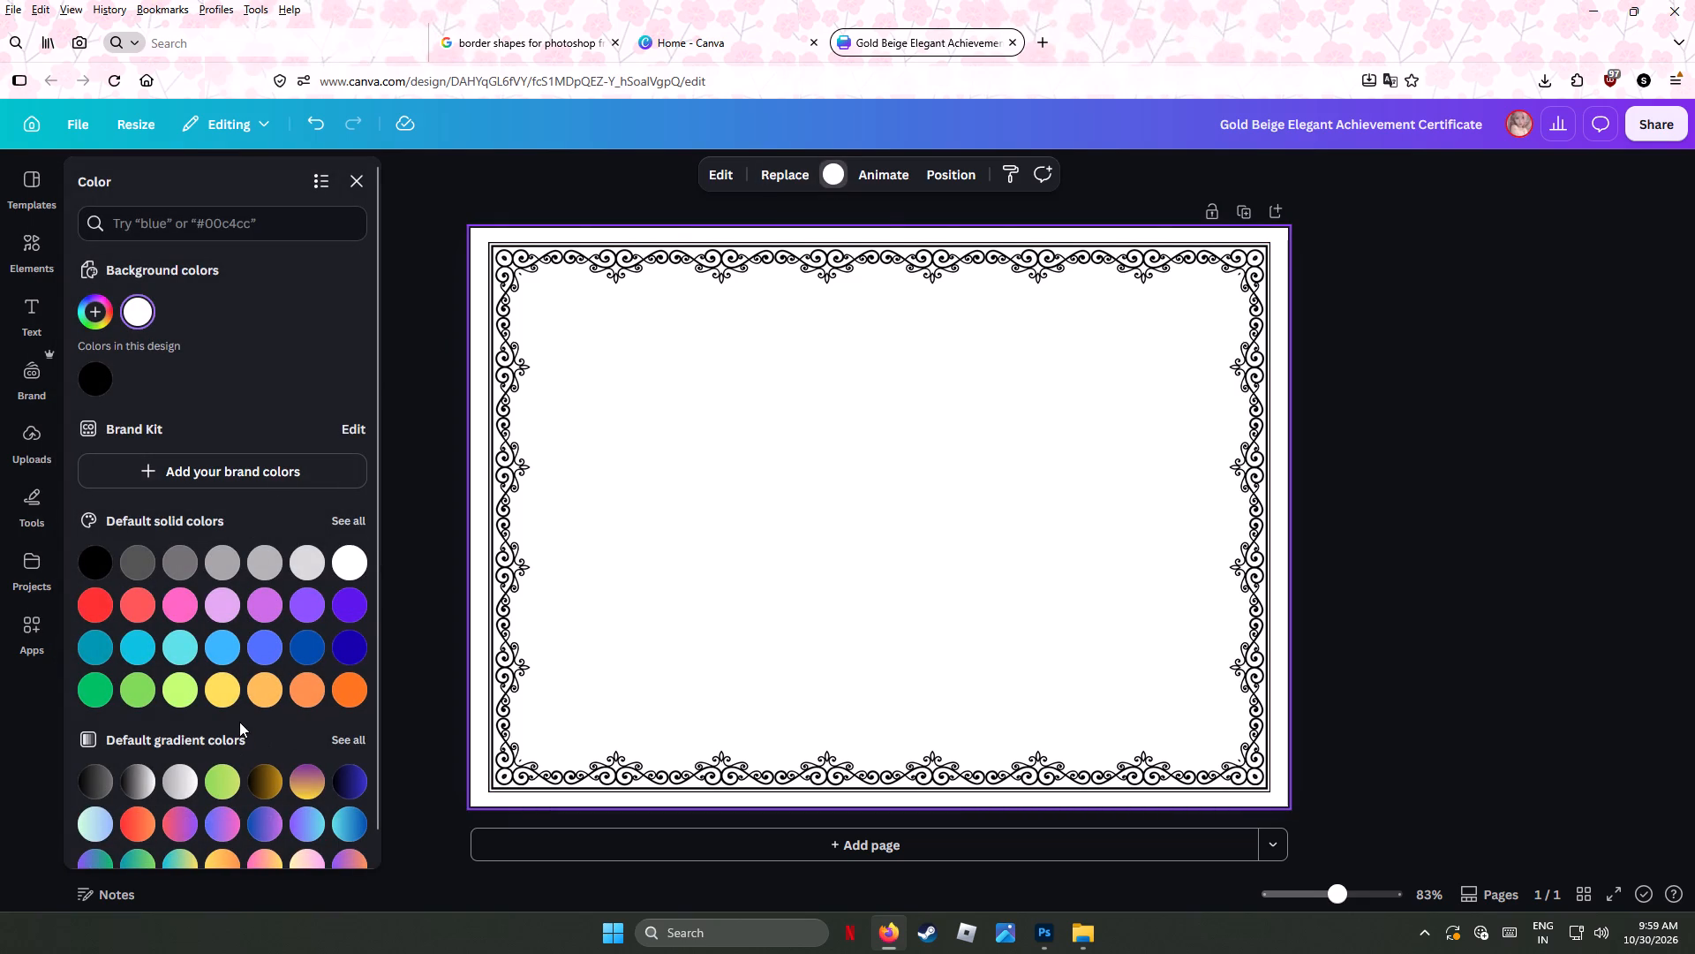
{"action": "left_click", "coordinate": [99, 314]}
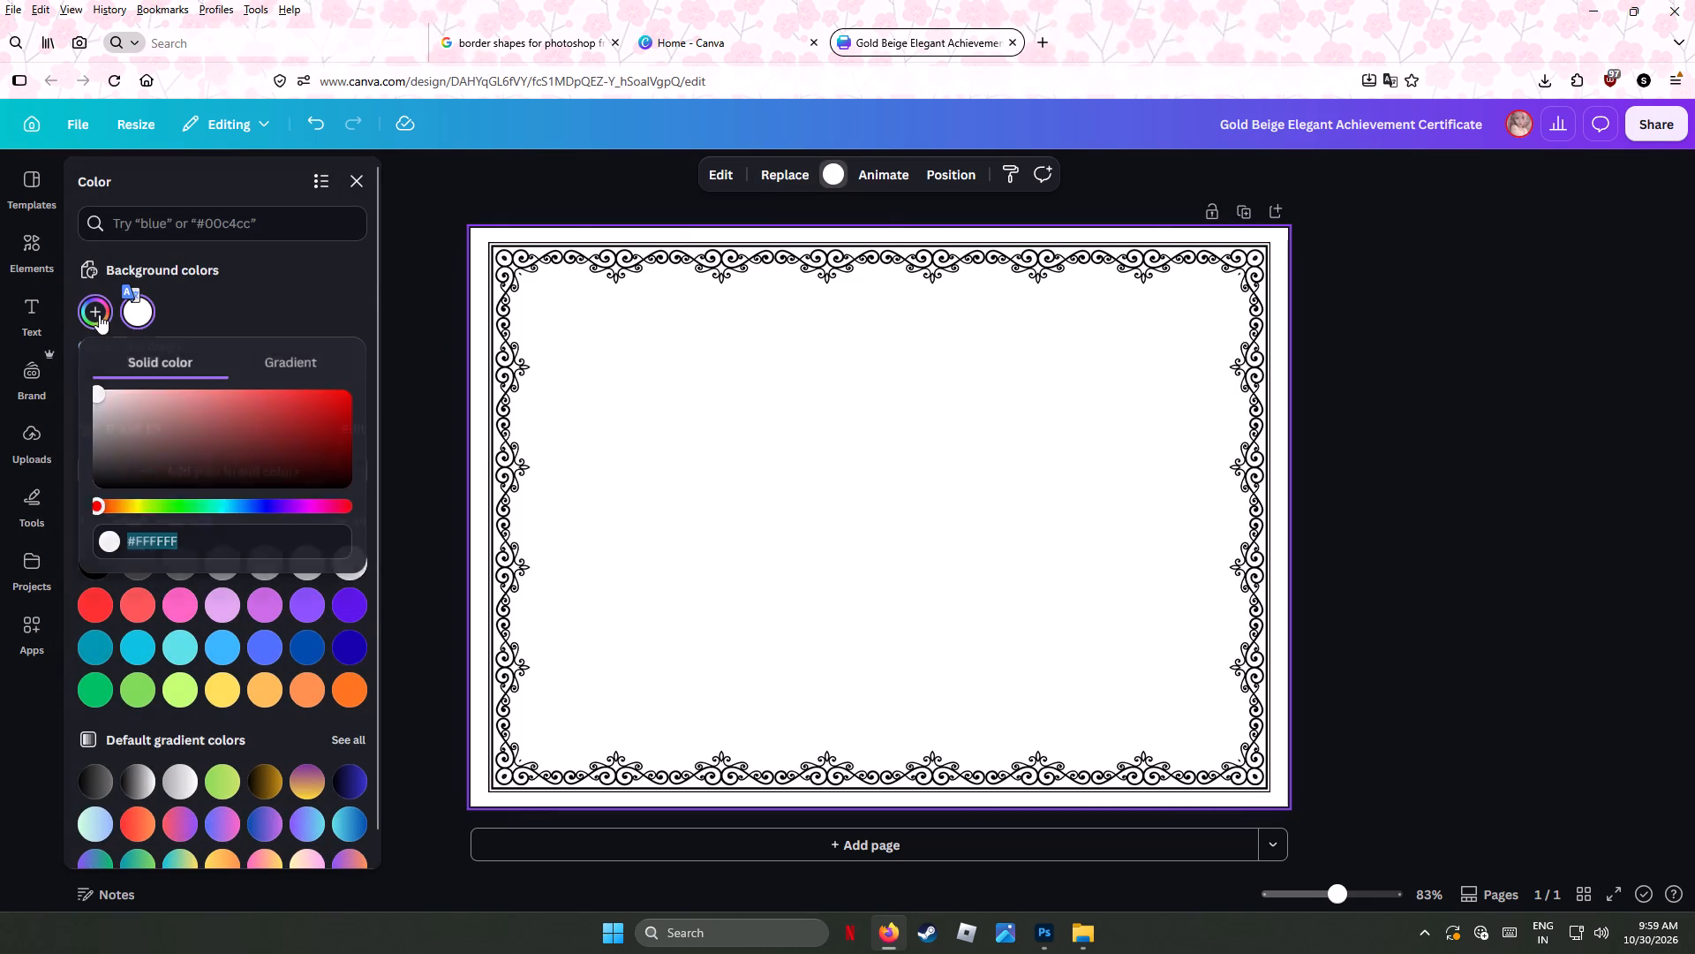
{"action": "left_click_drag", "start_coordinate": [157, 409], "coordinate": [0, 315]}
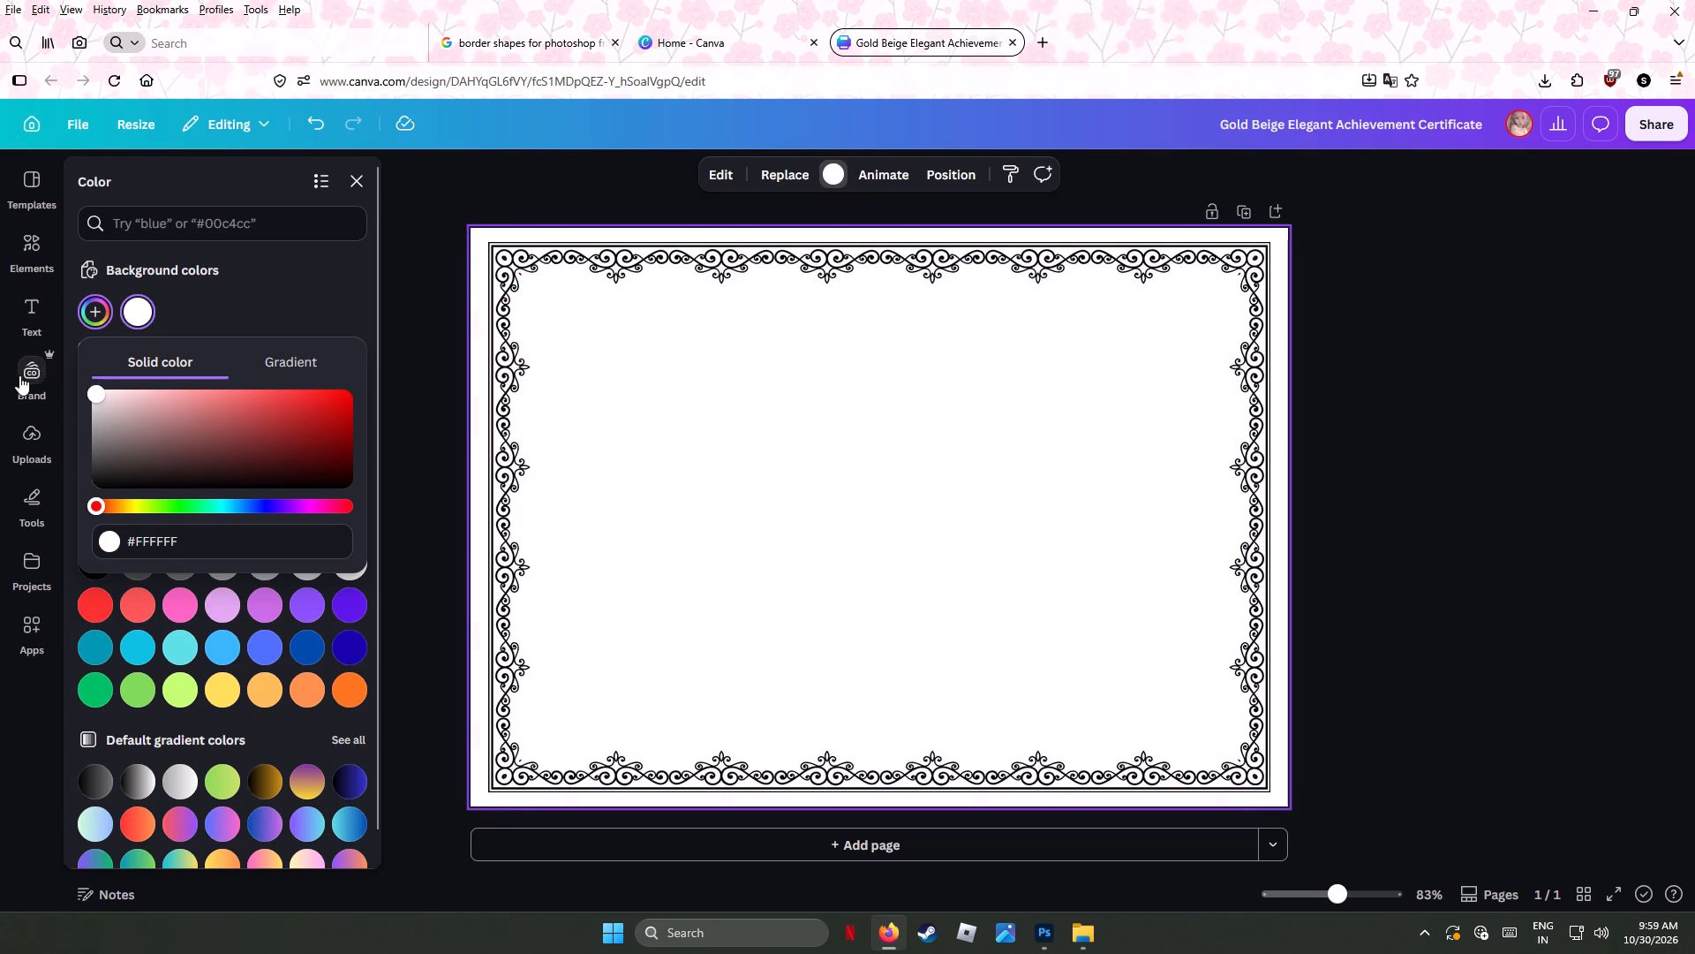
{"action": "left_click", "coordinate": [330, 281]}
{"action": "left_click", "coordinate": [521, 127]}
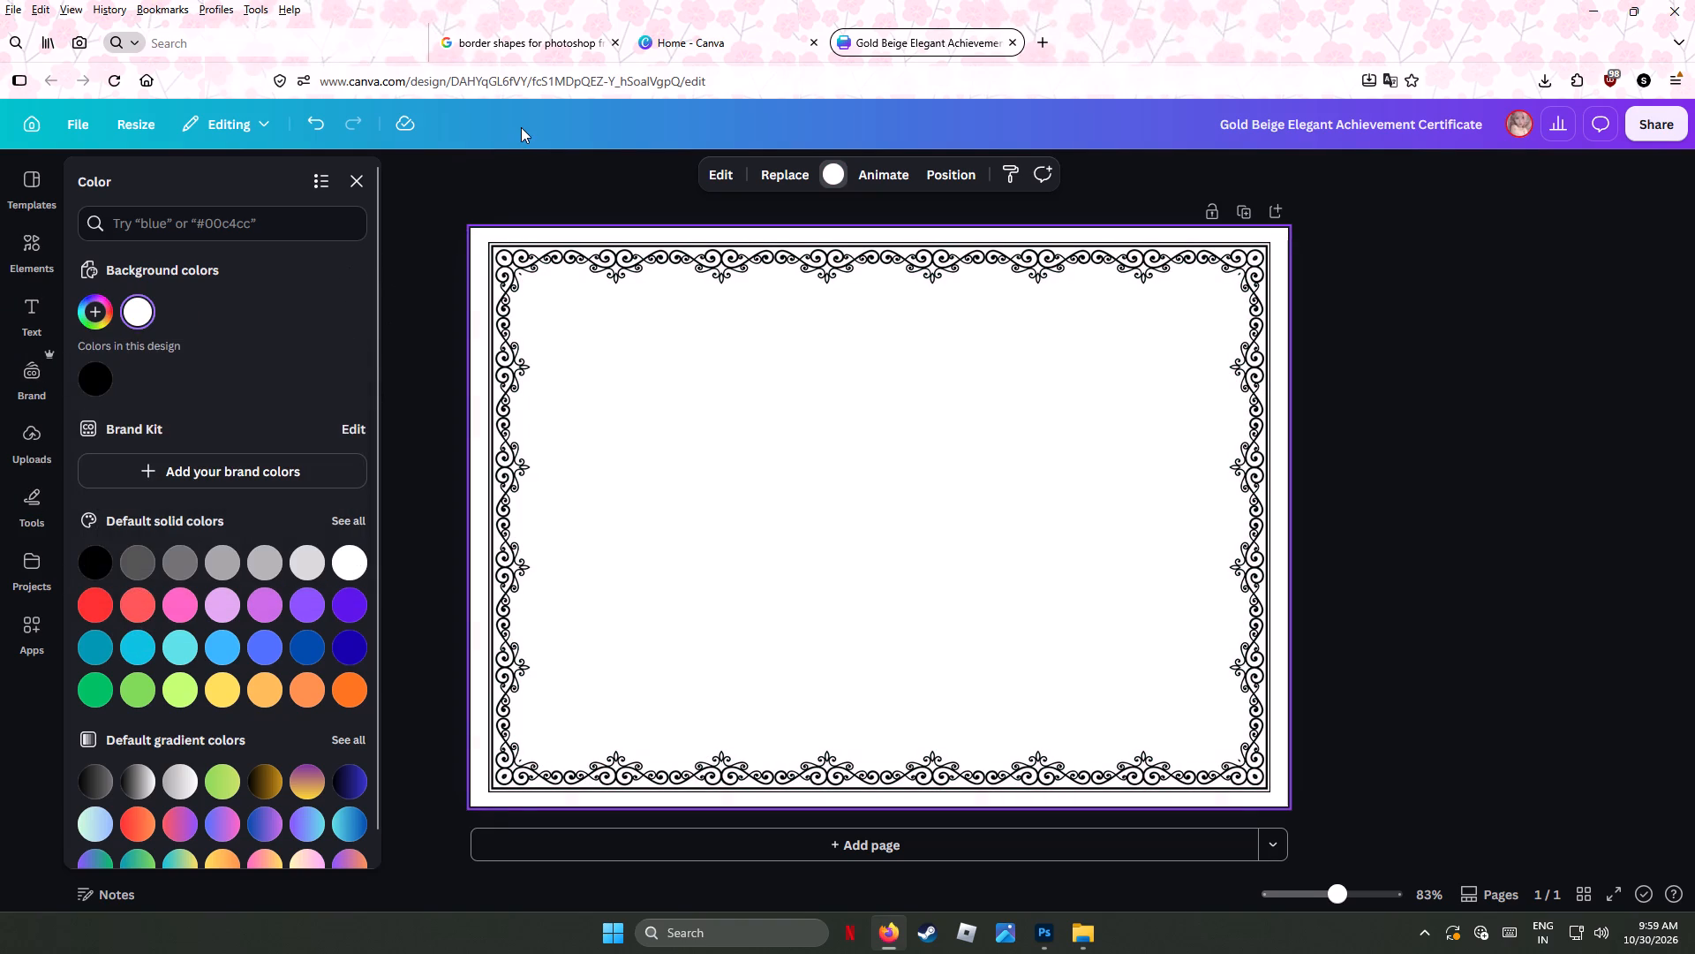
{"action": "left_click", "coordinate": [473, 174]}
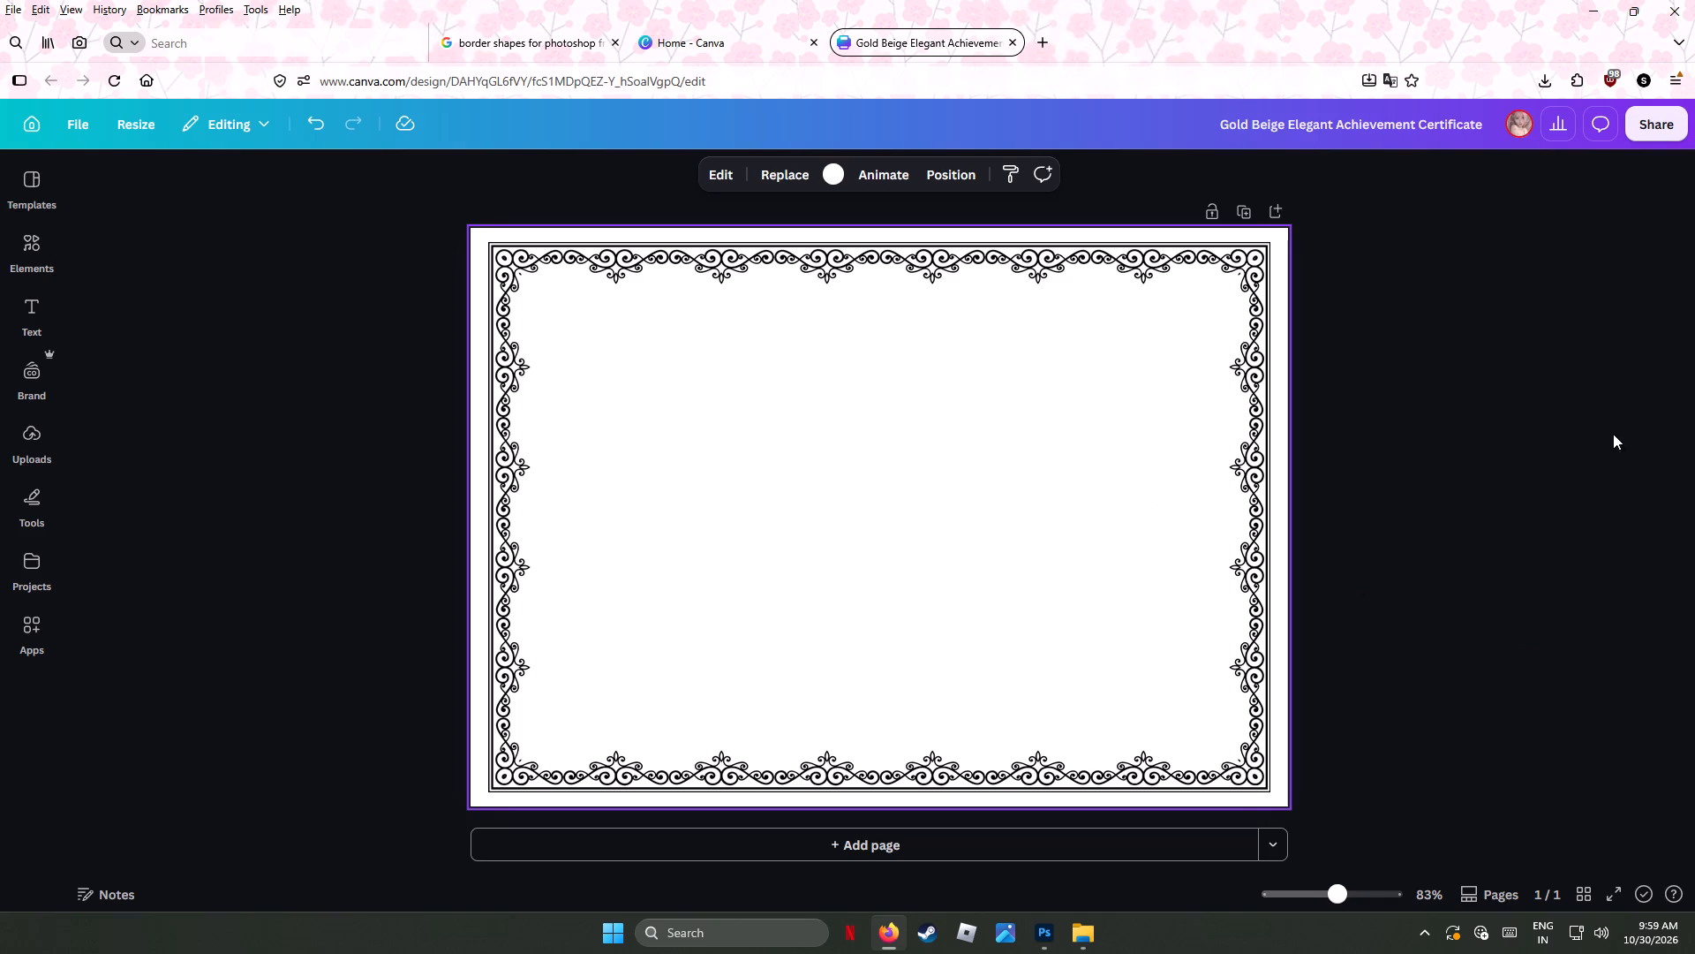
Download the black border design as a PNG with a transparent background.
{"action": "left_click", "coordinate": [1666, 126]}
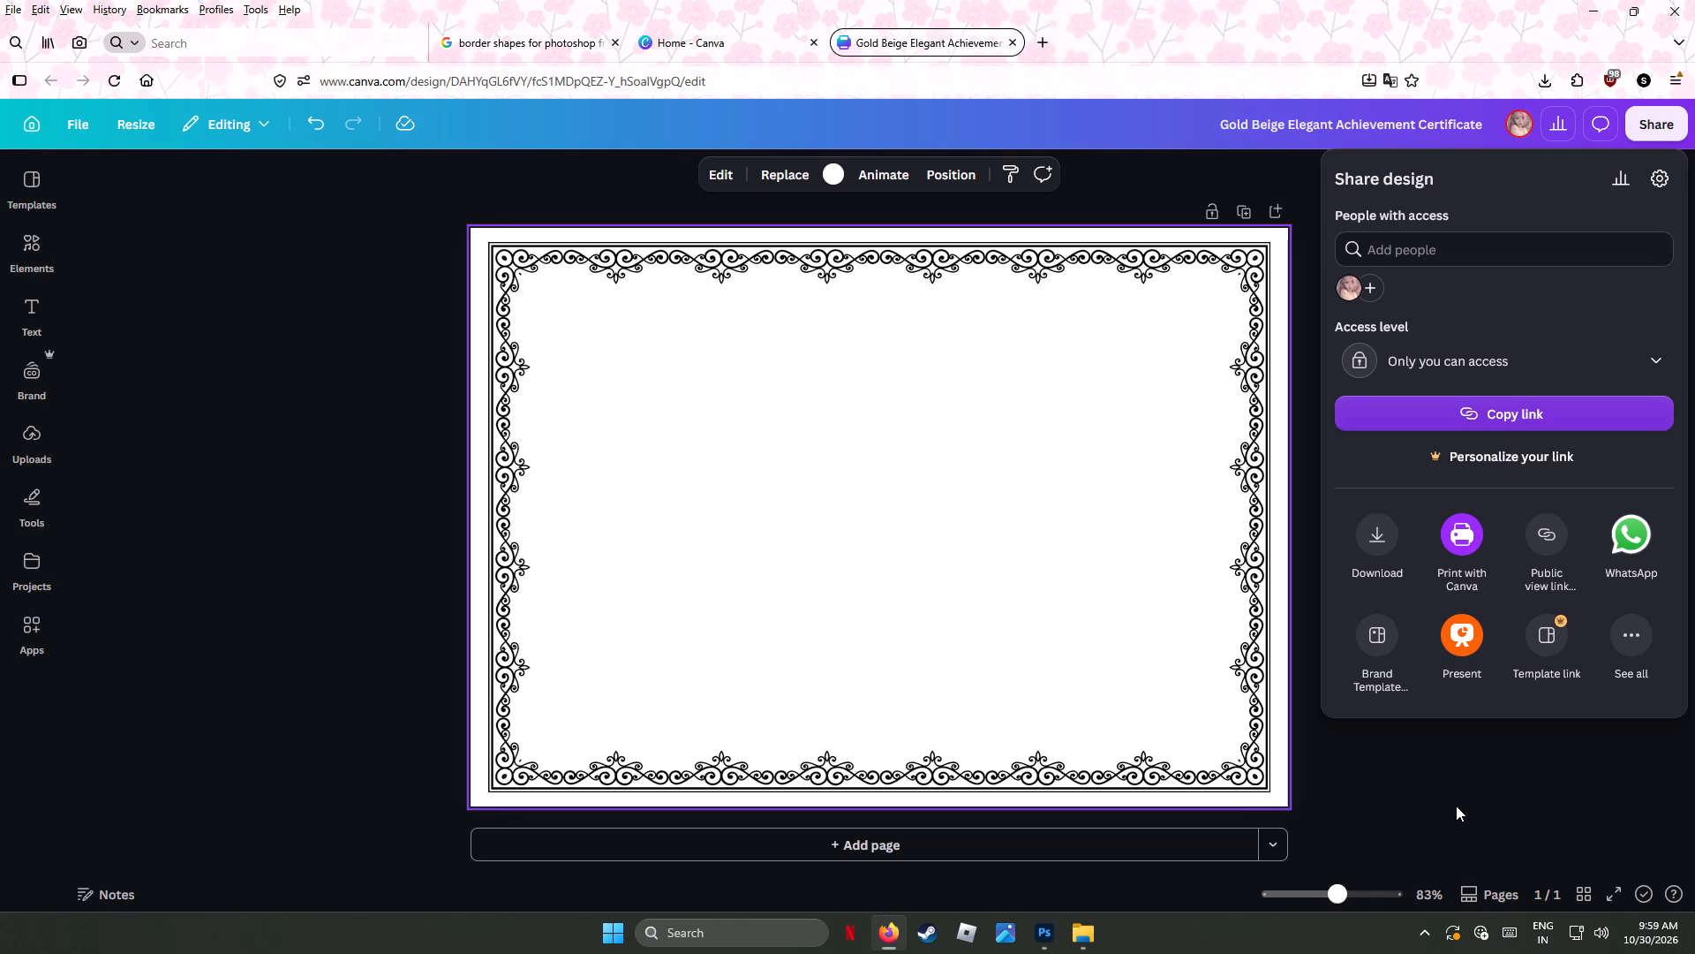
{"action": "left_click", "coordinate": [1630, 631]}
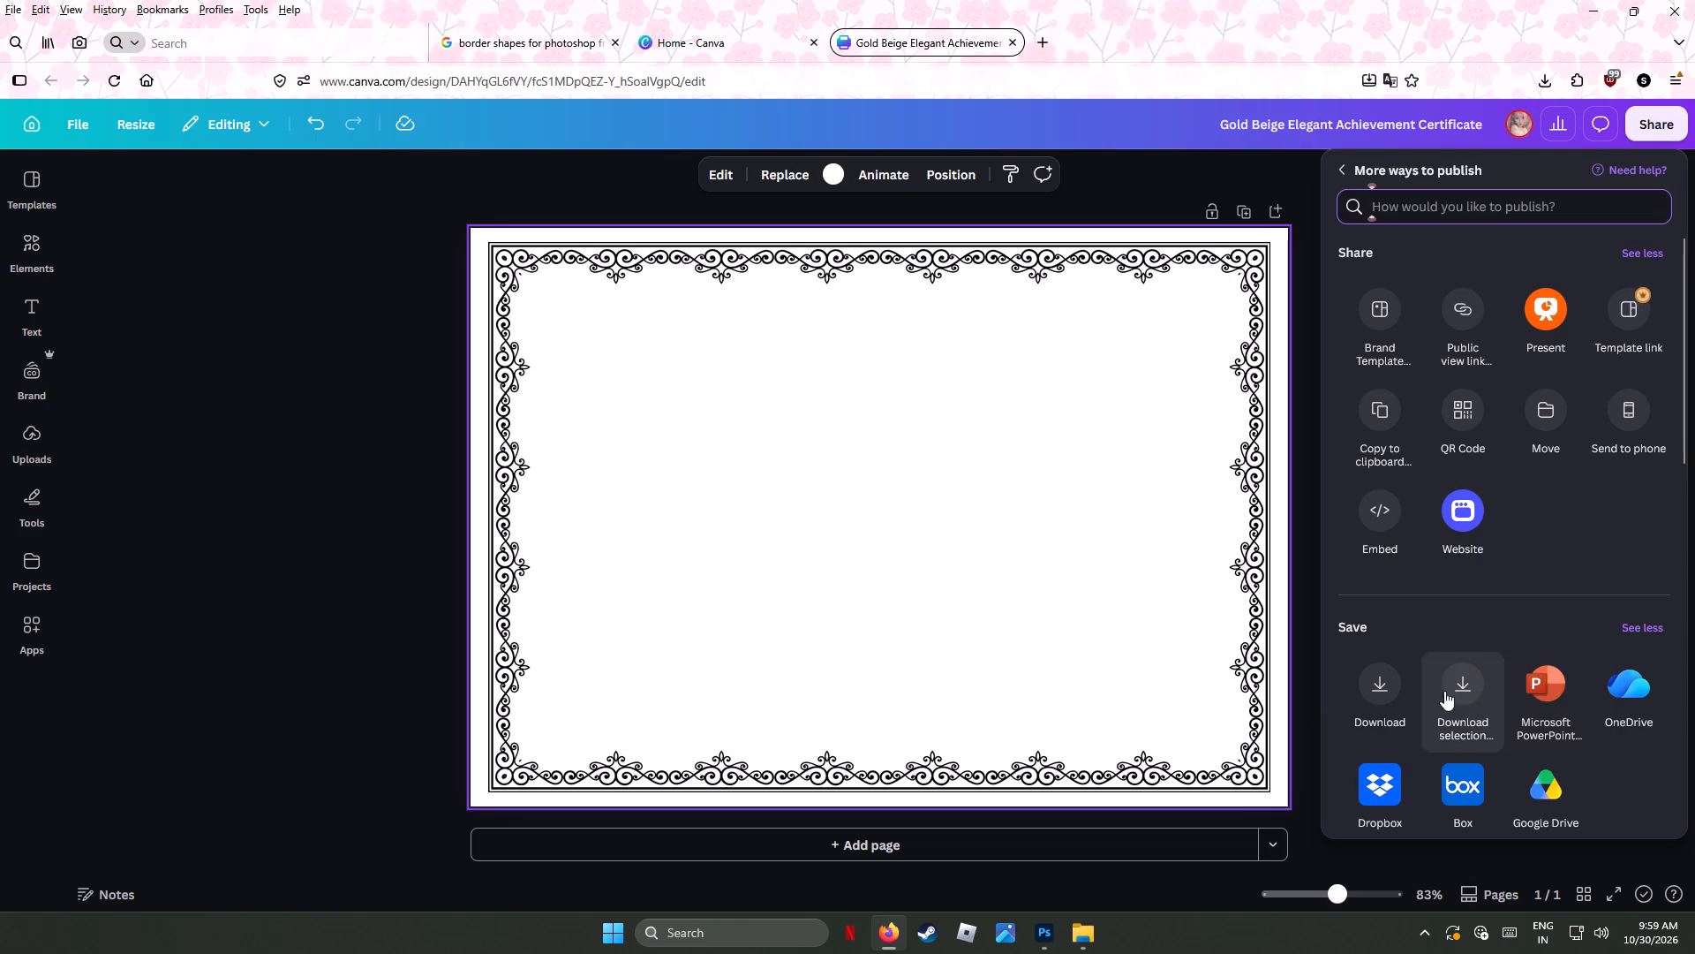
{"action": "left_click", "coordinate": [1369, 680]}
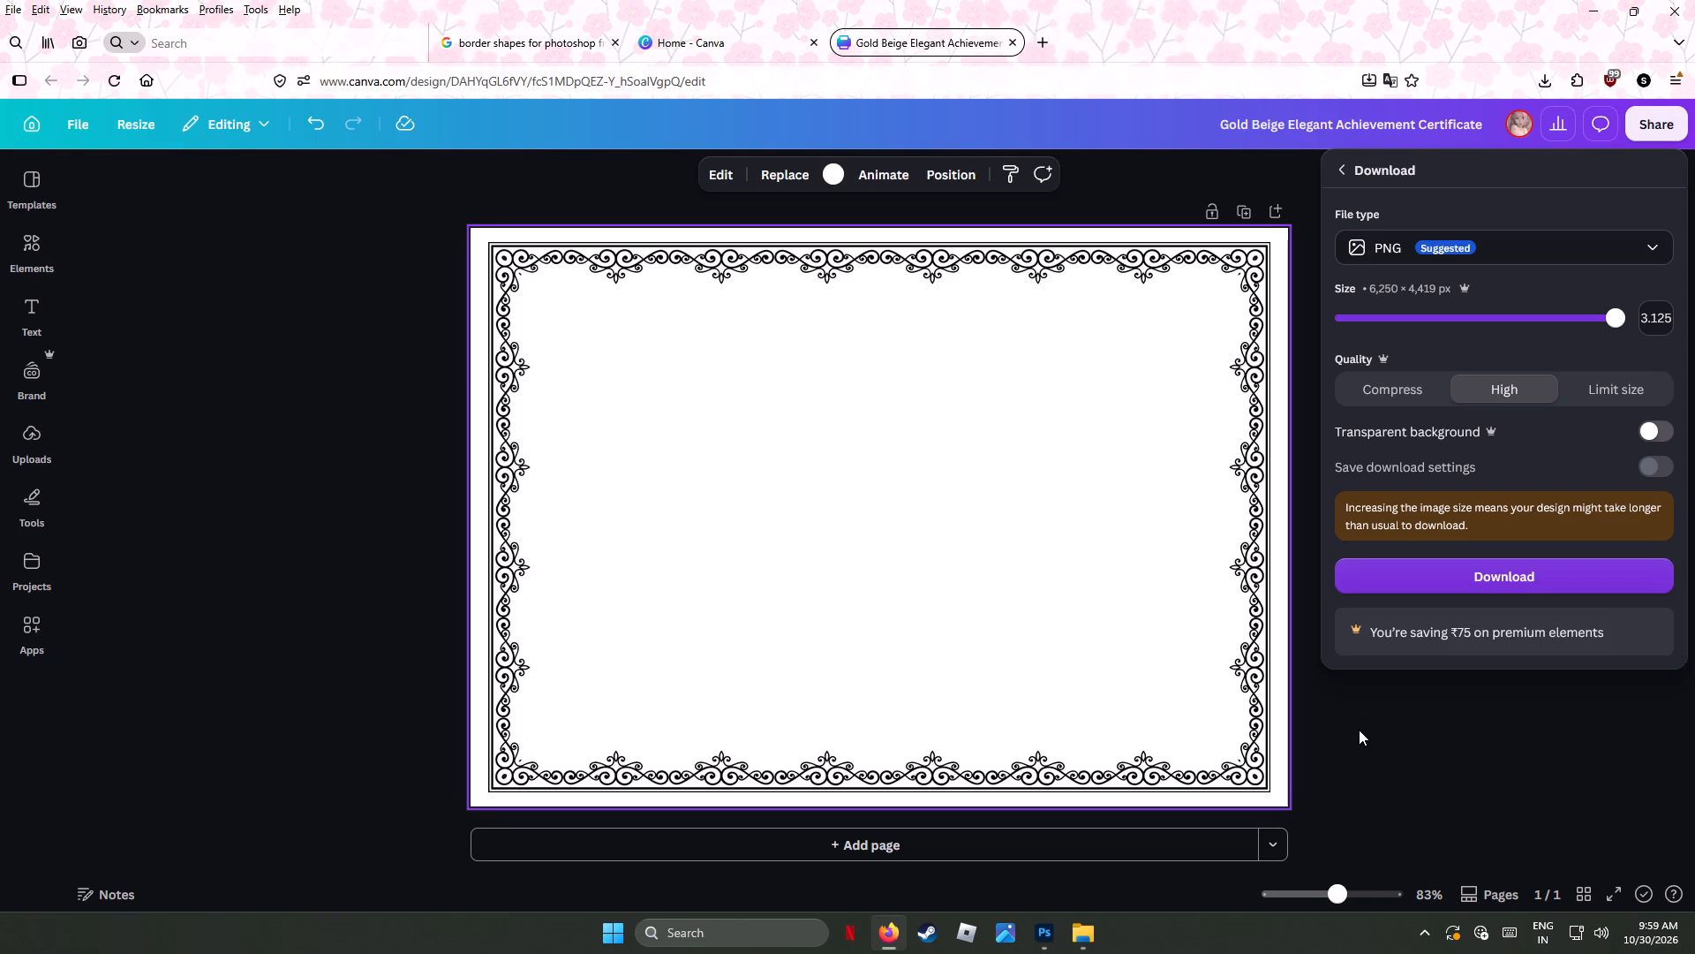
{"action": "left_click", "coordinate": [1647, 428]}
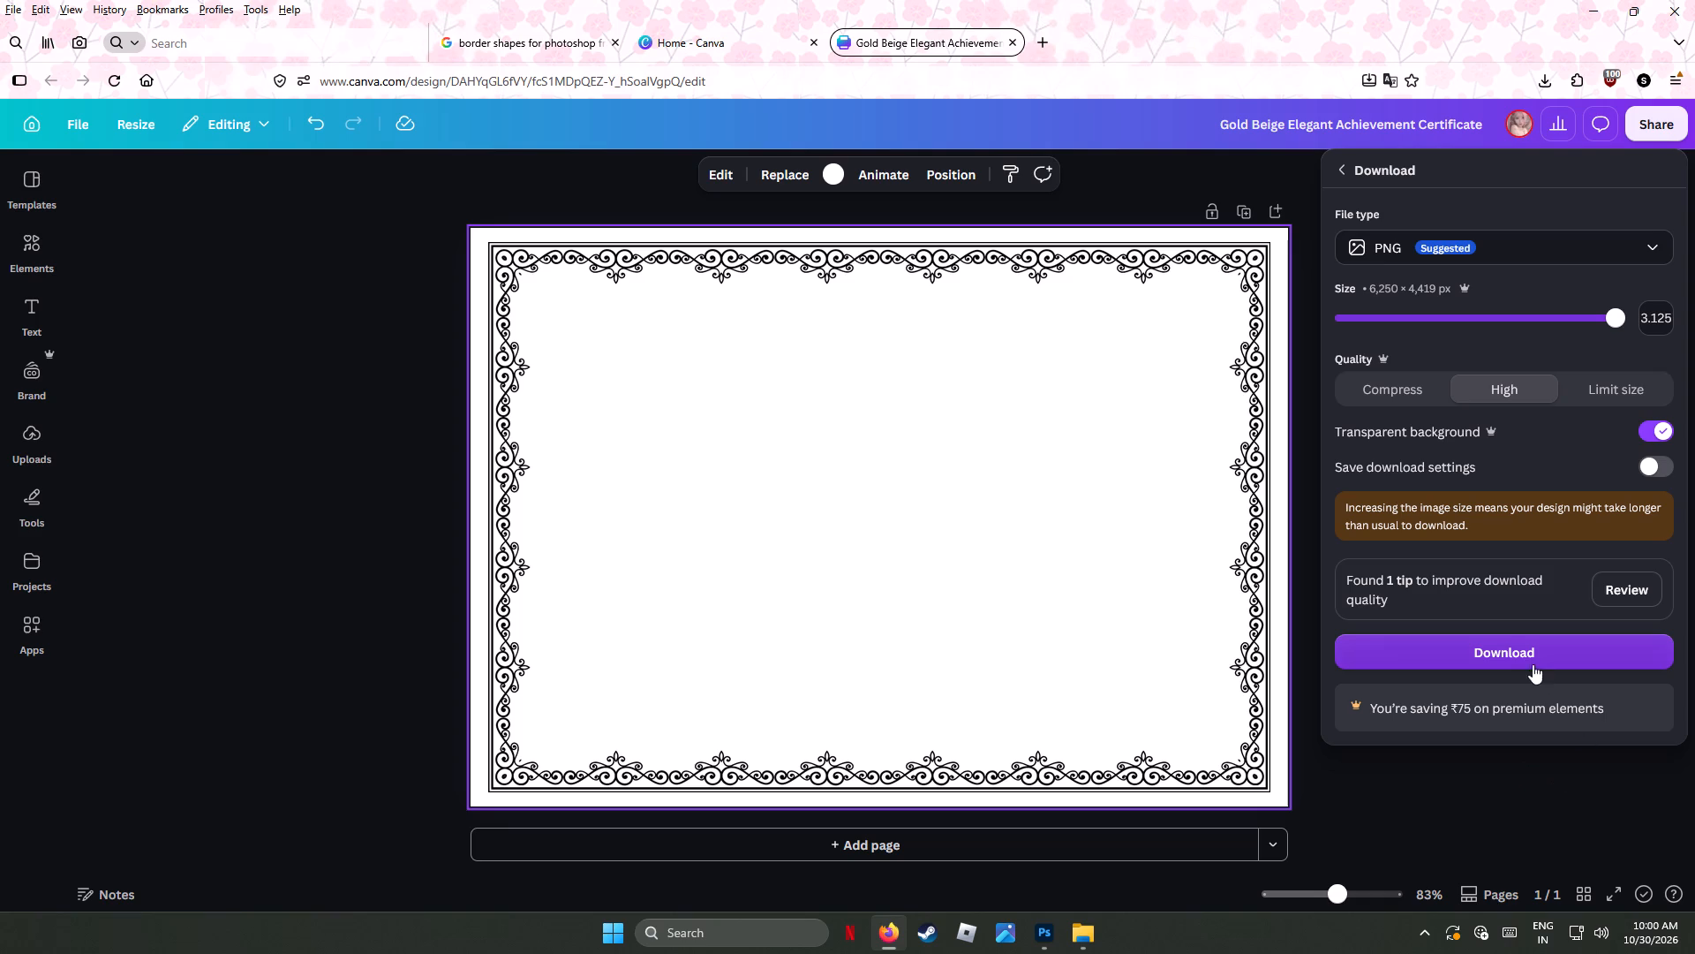
{"action": "left_click", "coordinate": [1657, 246]}
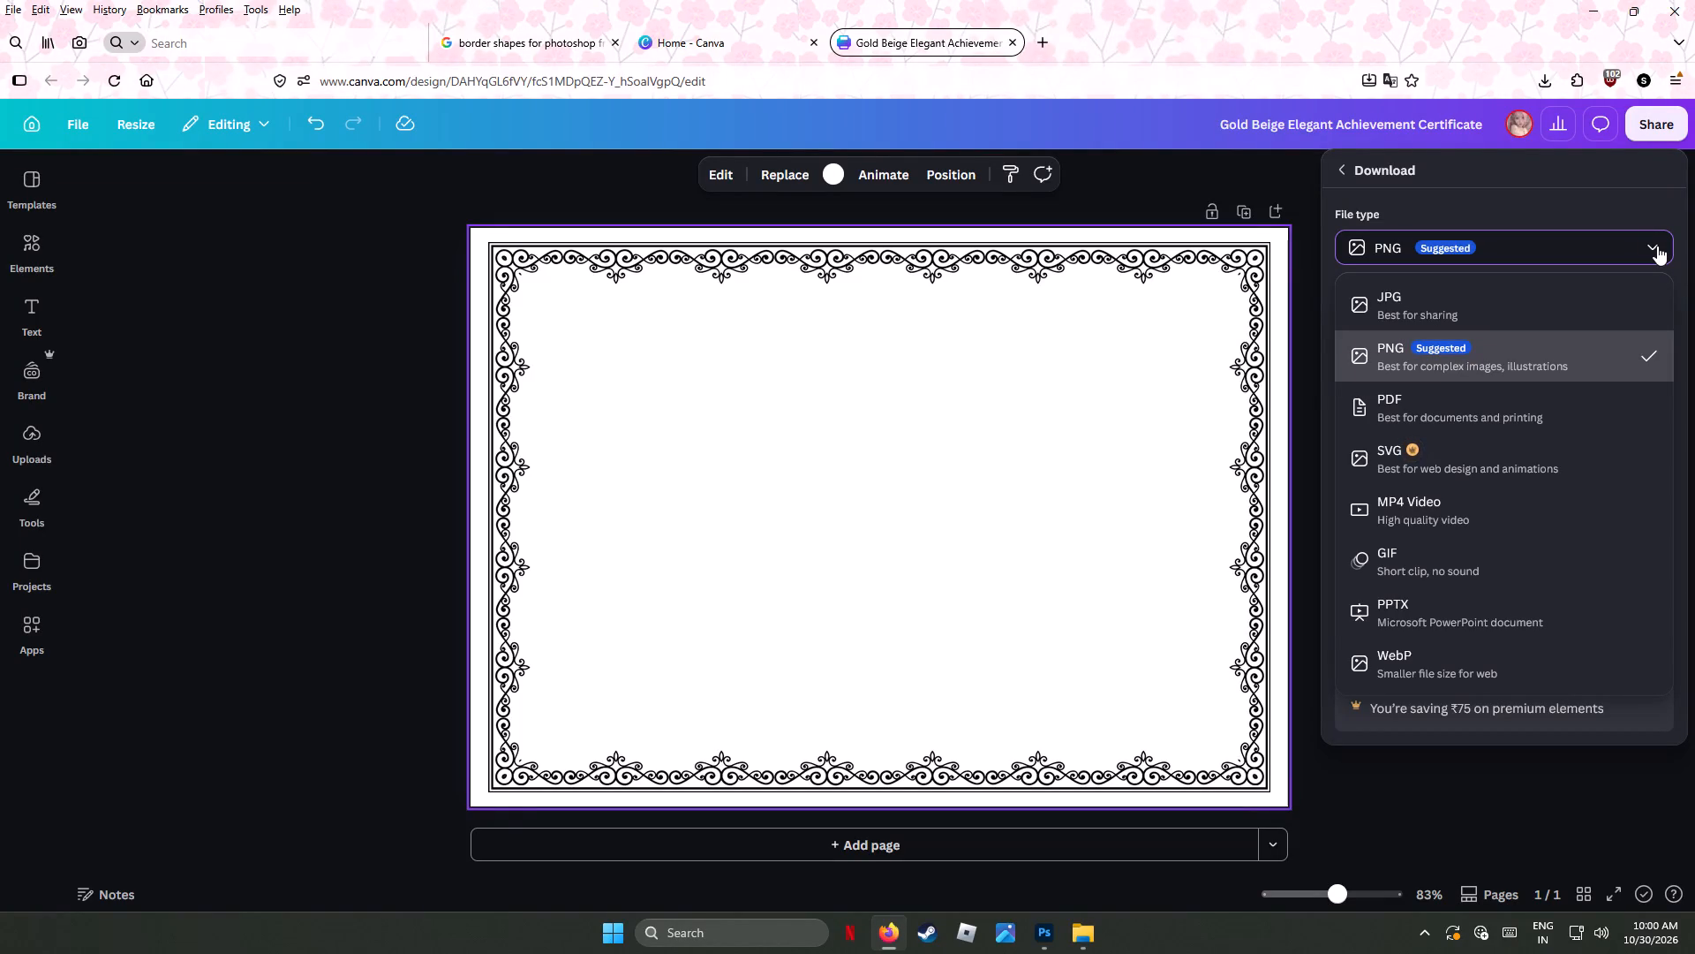
{"action": "left_click", "coordinate": [1657, 246]}
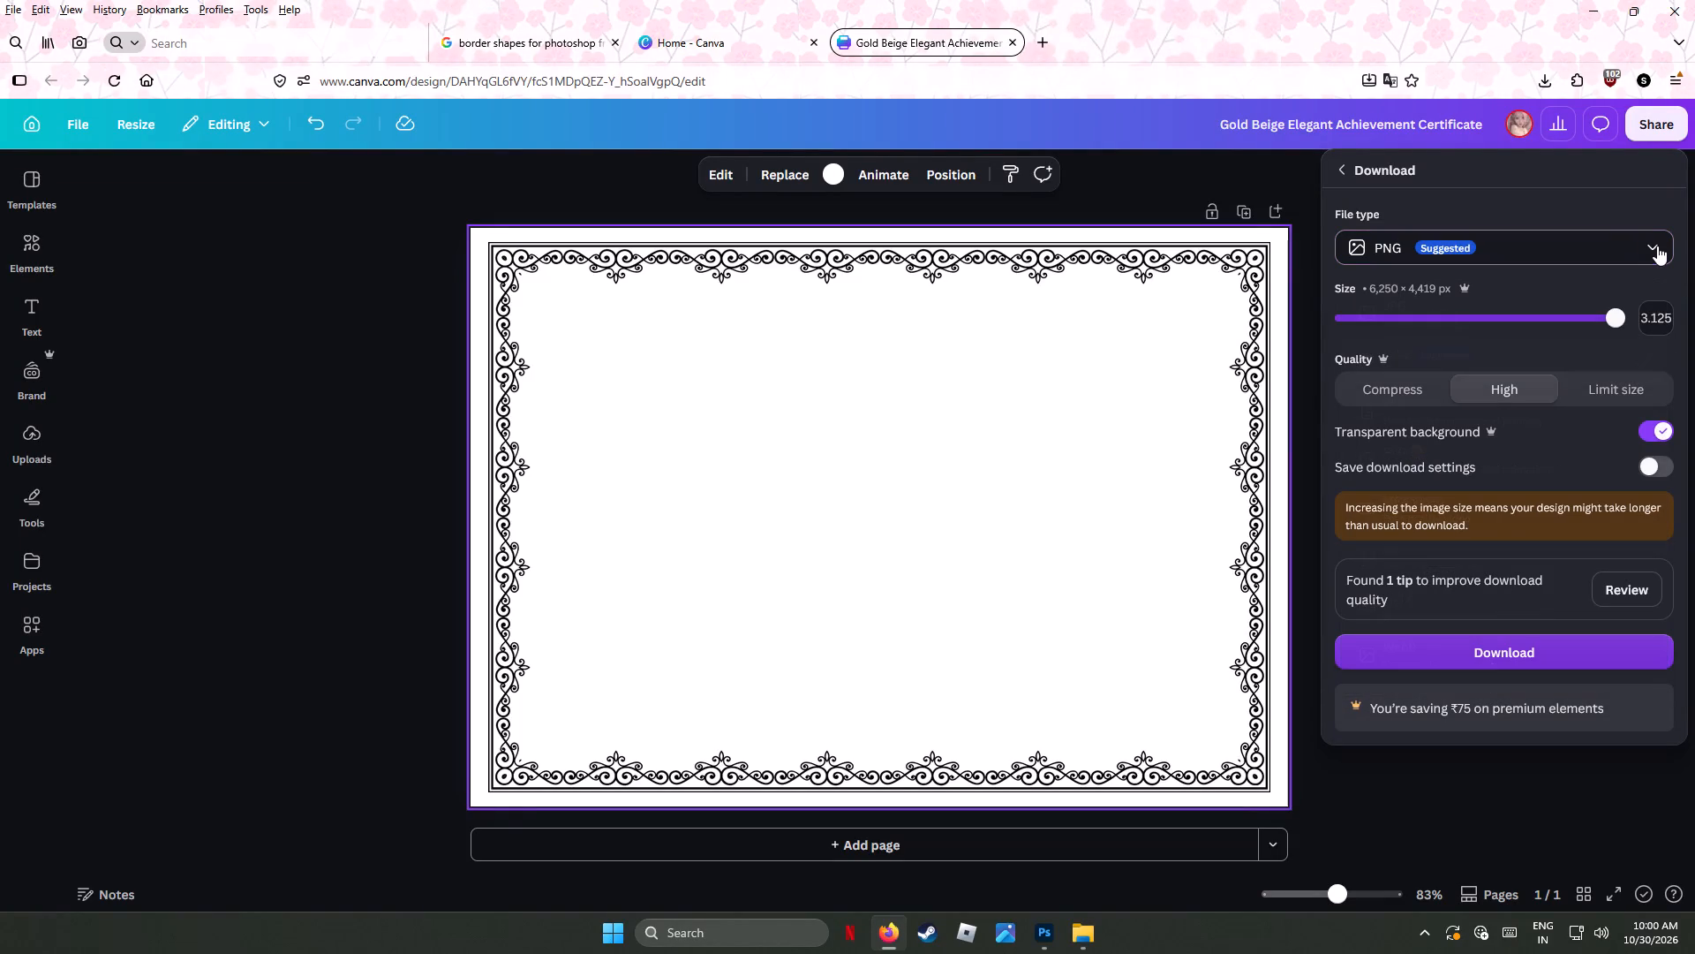
{"action": "left_click", "coordinate": [1516, 641]}
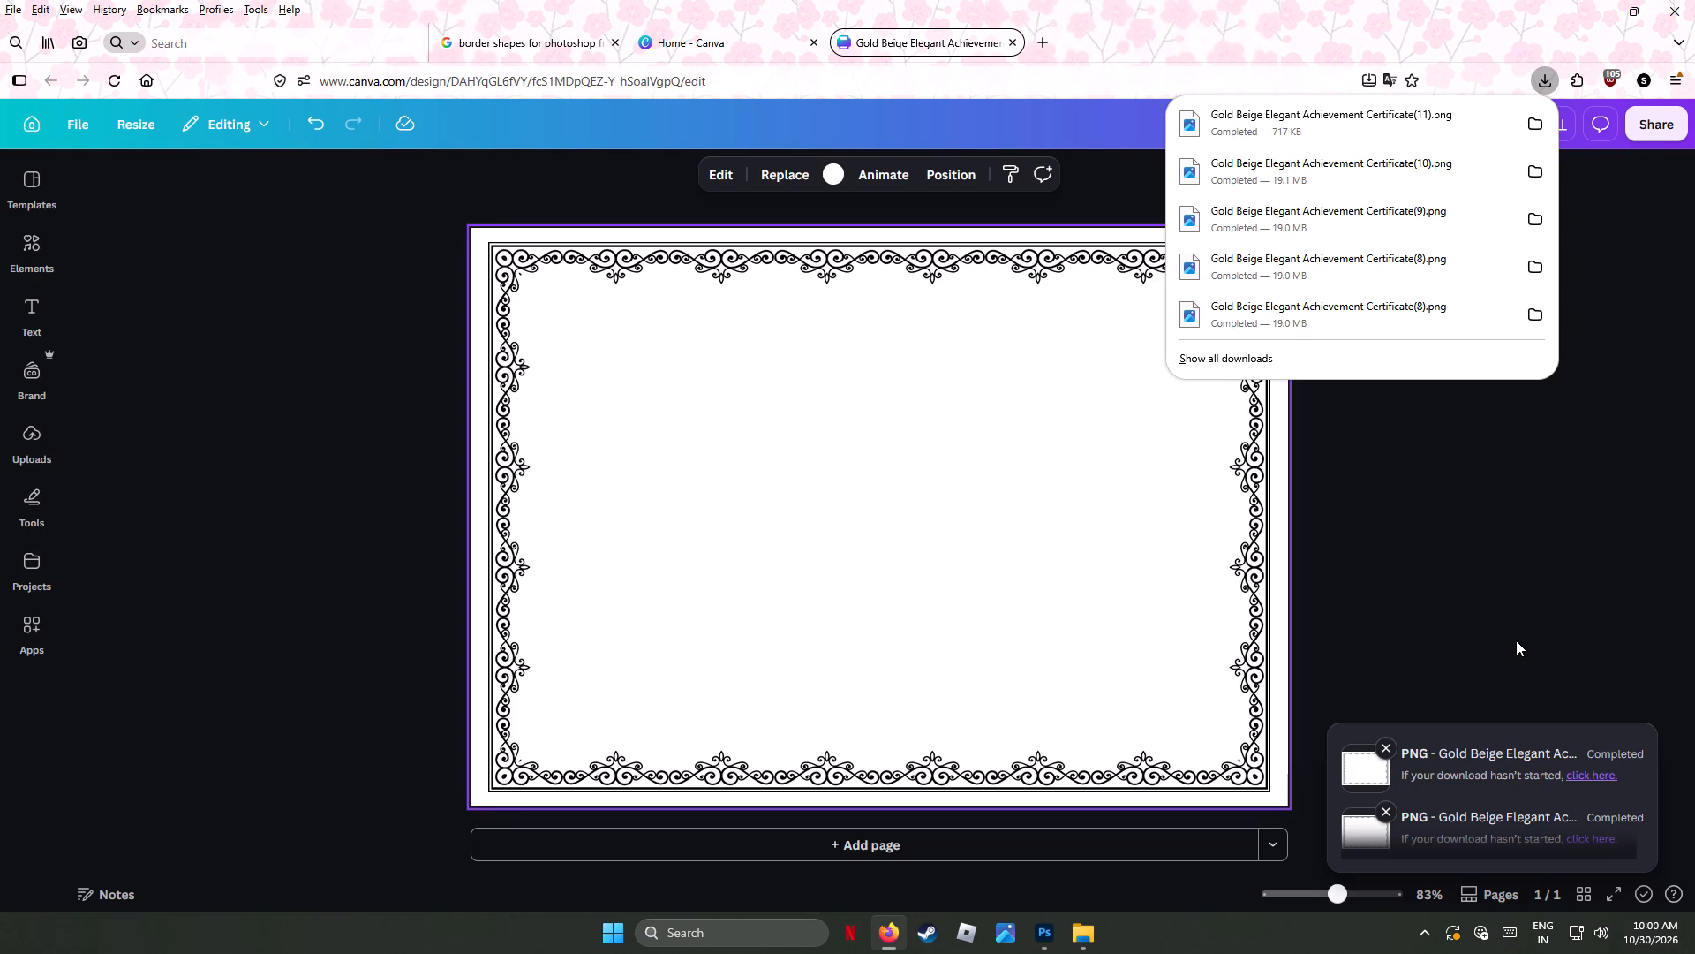
{"action": "left_click", "coordinate": [1109, 34]}
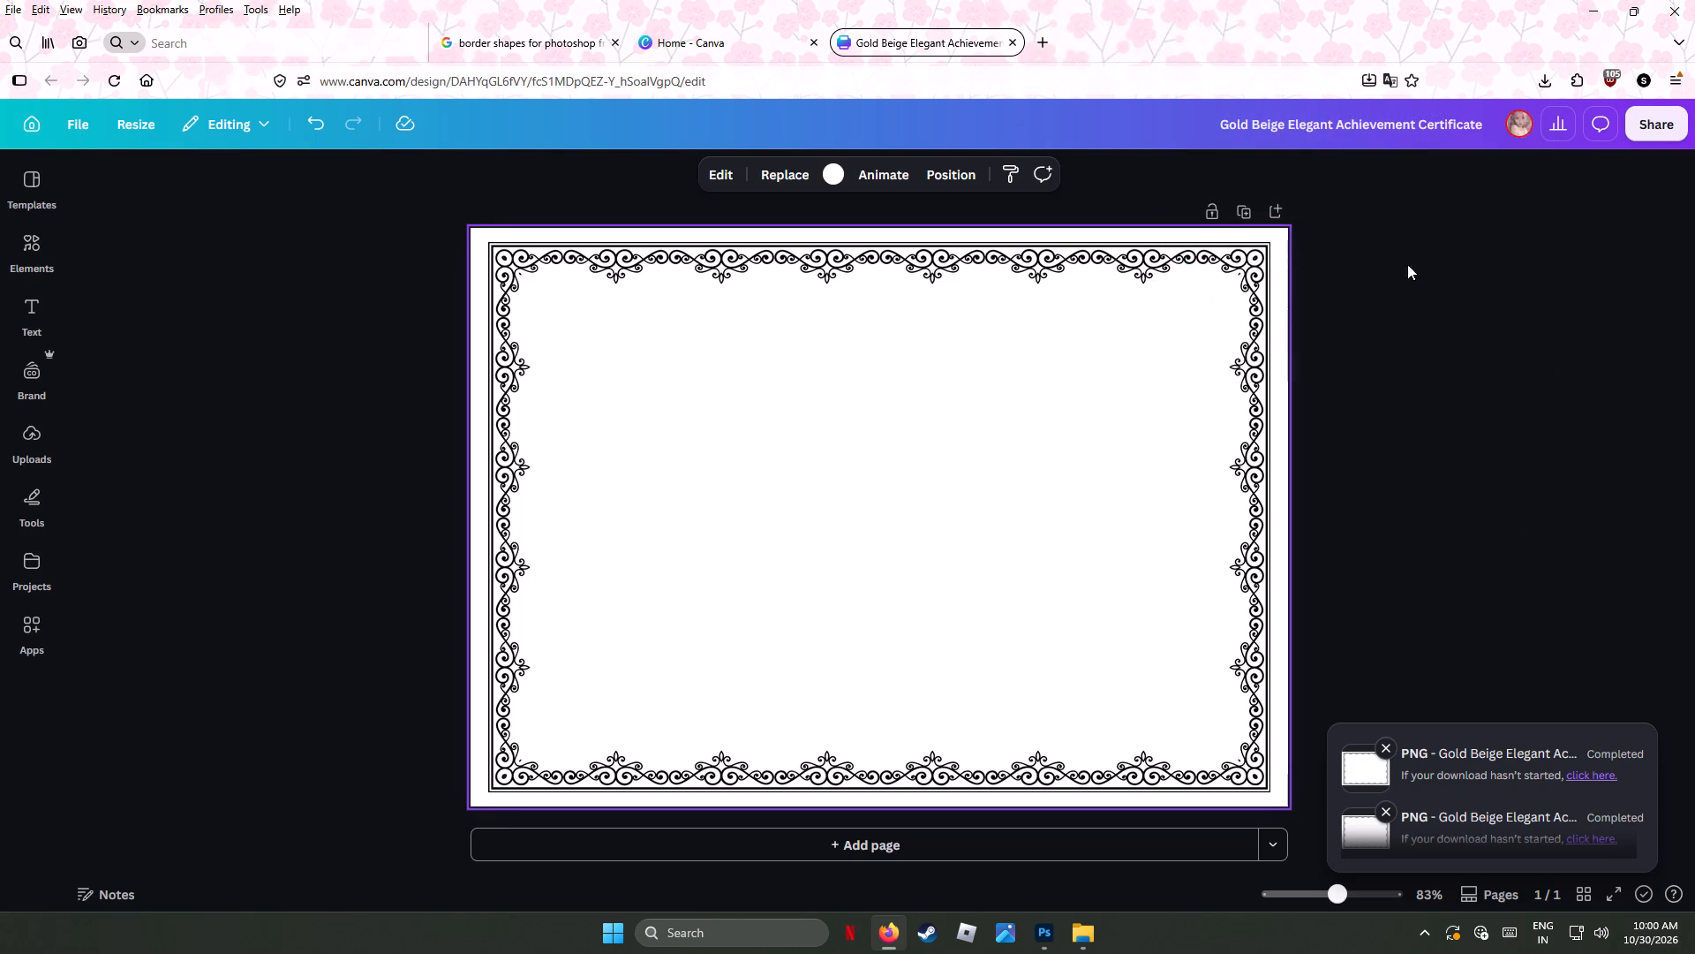
Download the same border design as an SVG with a transparent background.
{"action": "left_click", "coordinate": [1646, 123]}
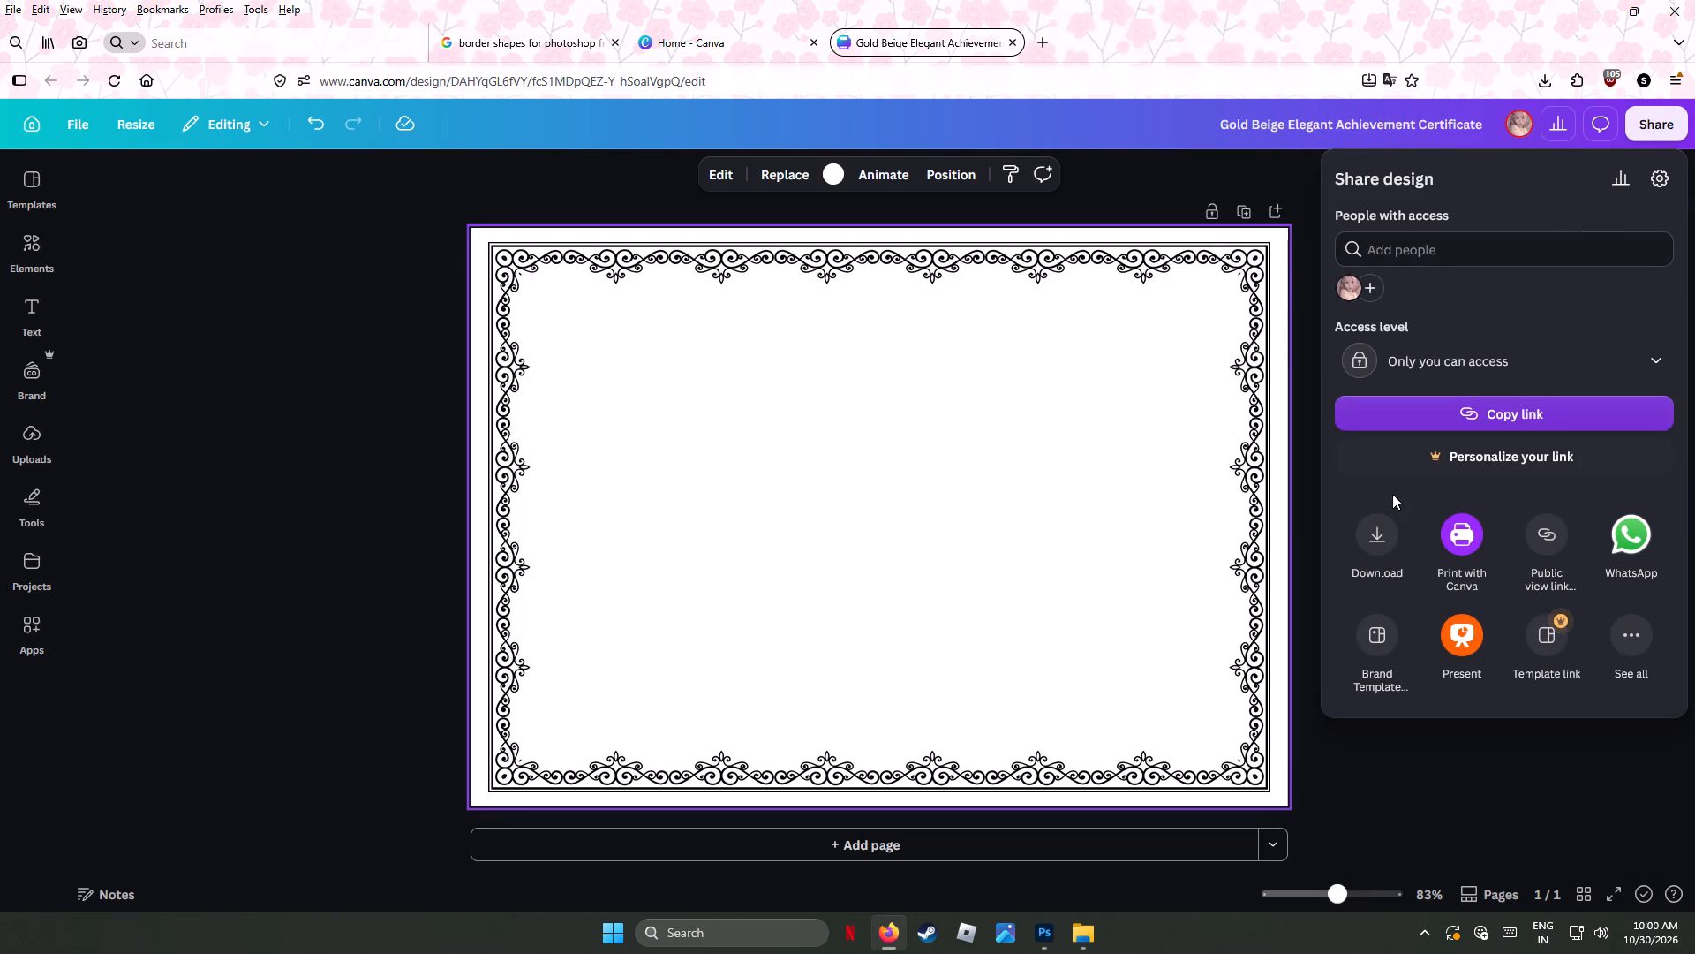
{"action": "left_click", "coordinate": [1375, 527]}
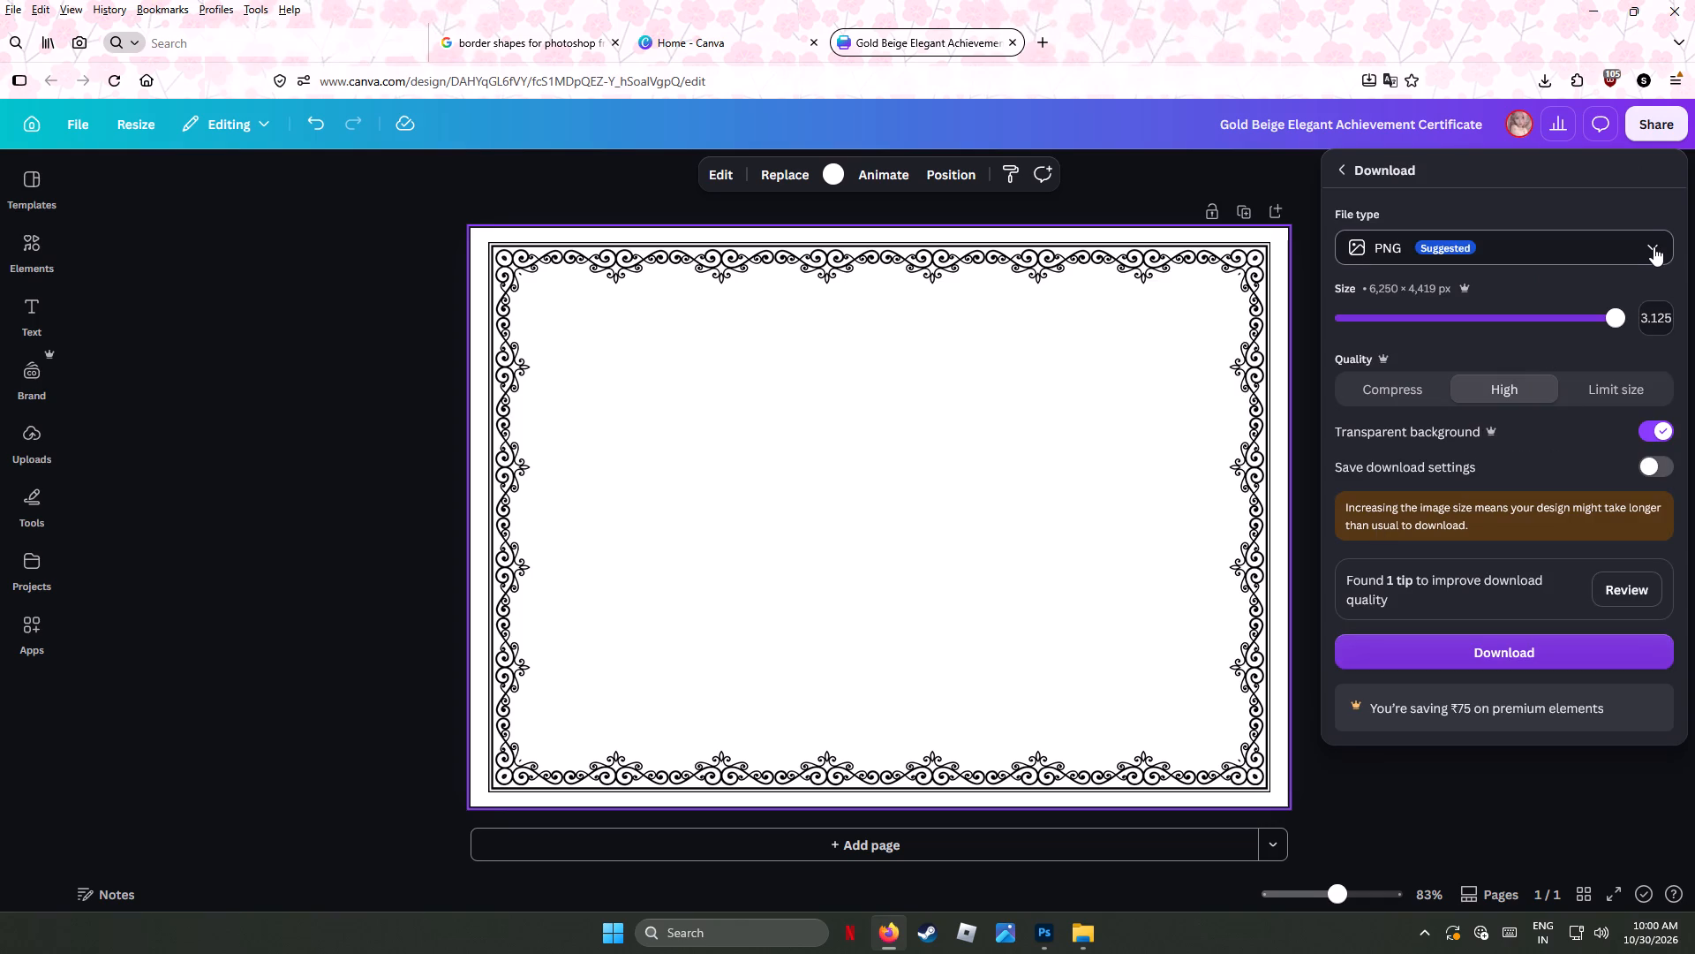
{"action": "left_click", "coordinate": [1654, 246]}
{"action": "left_click", "coordinate": [1477, 447]}
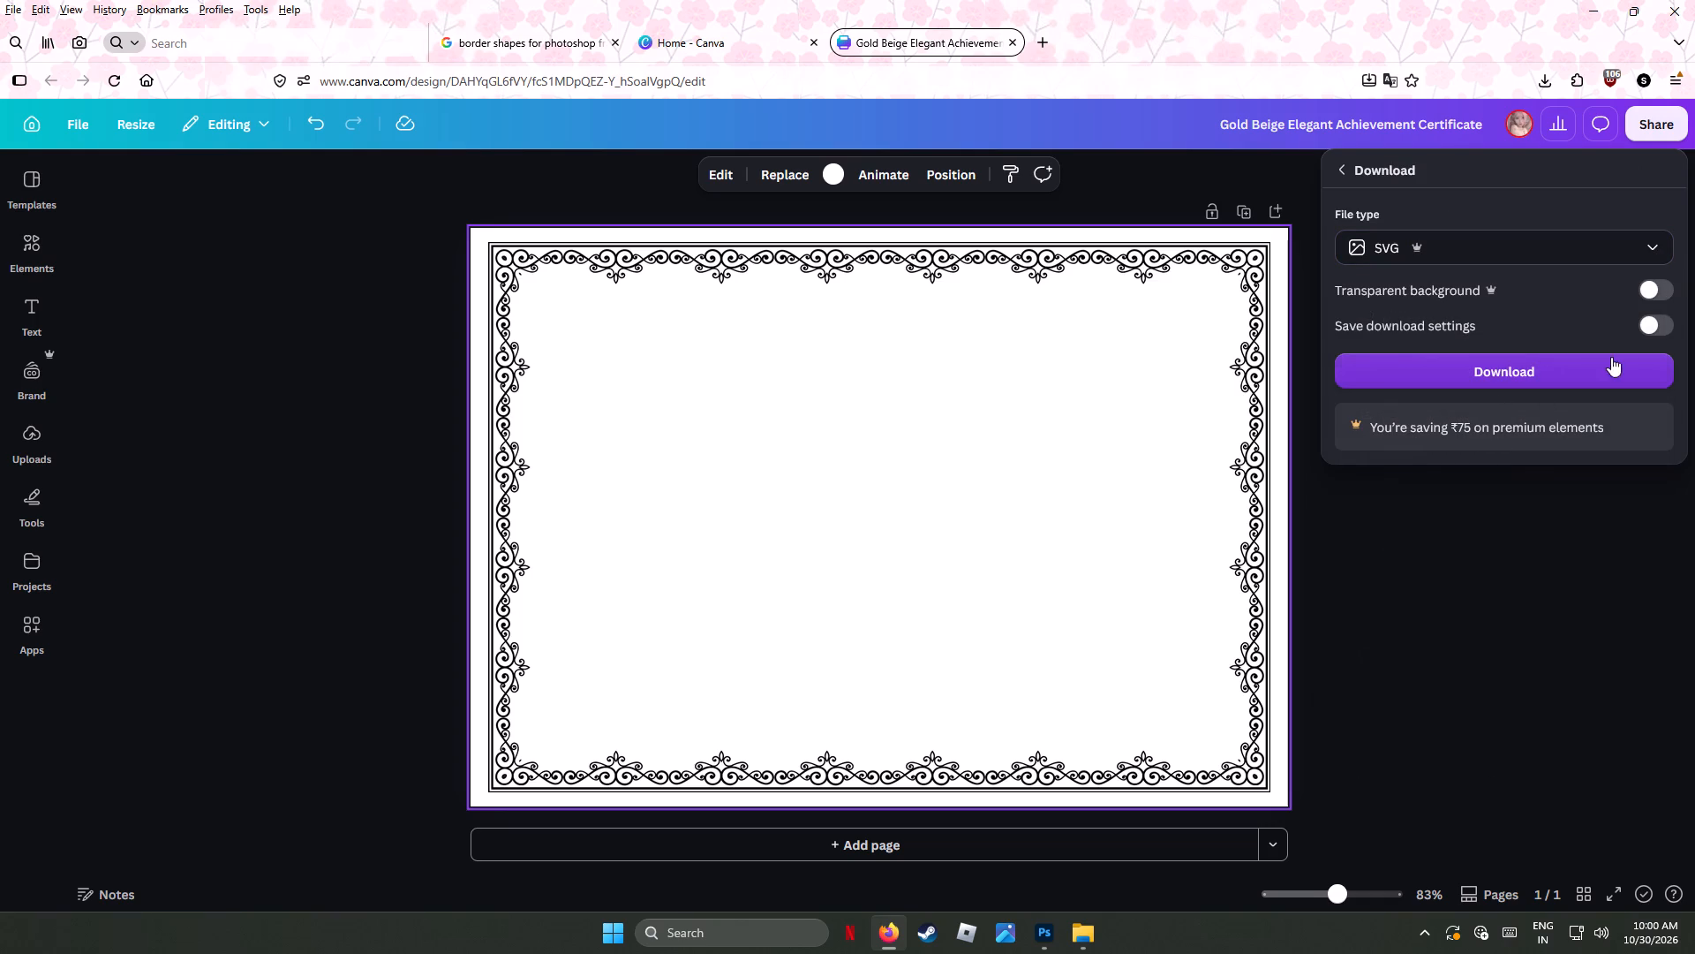
{"action": "left_click", "coordinate": [1647, 283]}
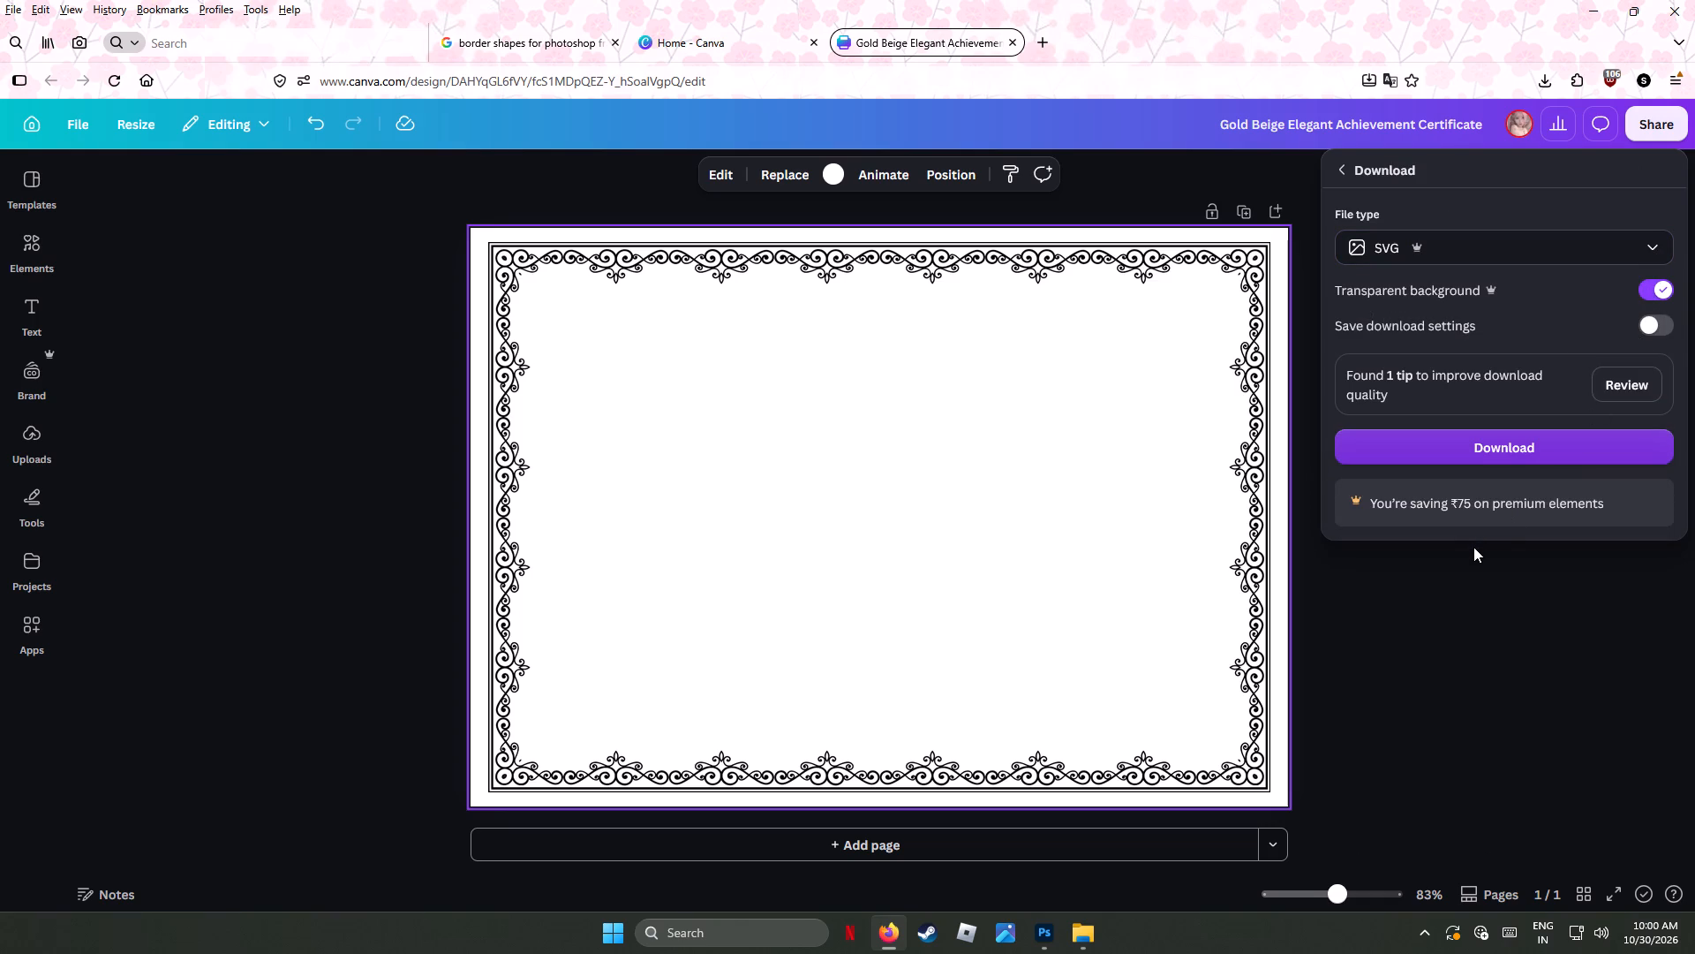
{"action": "left_click", "coordinate": [1495, 443]}
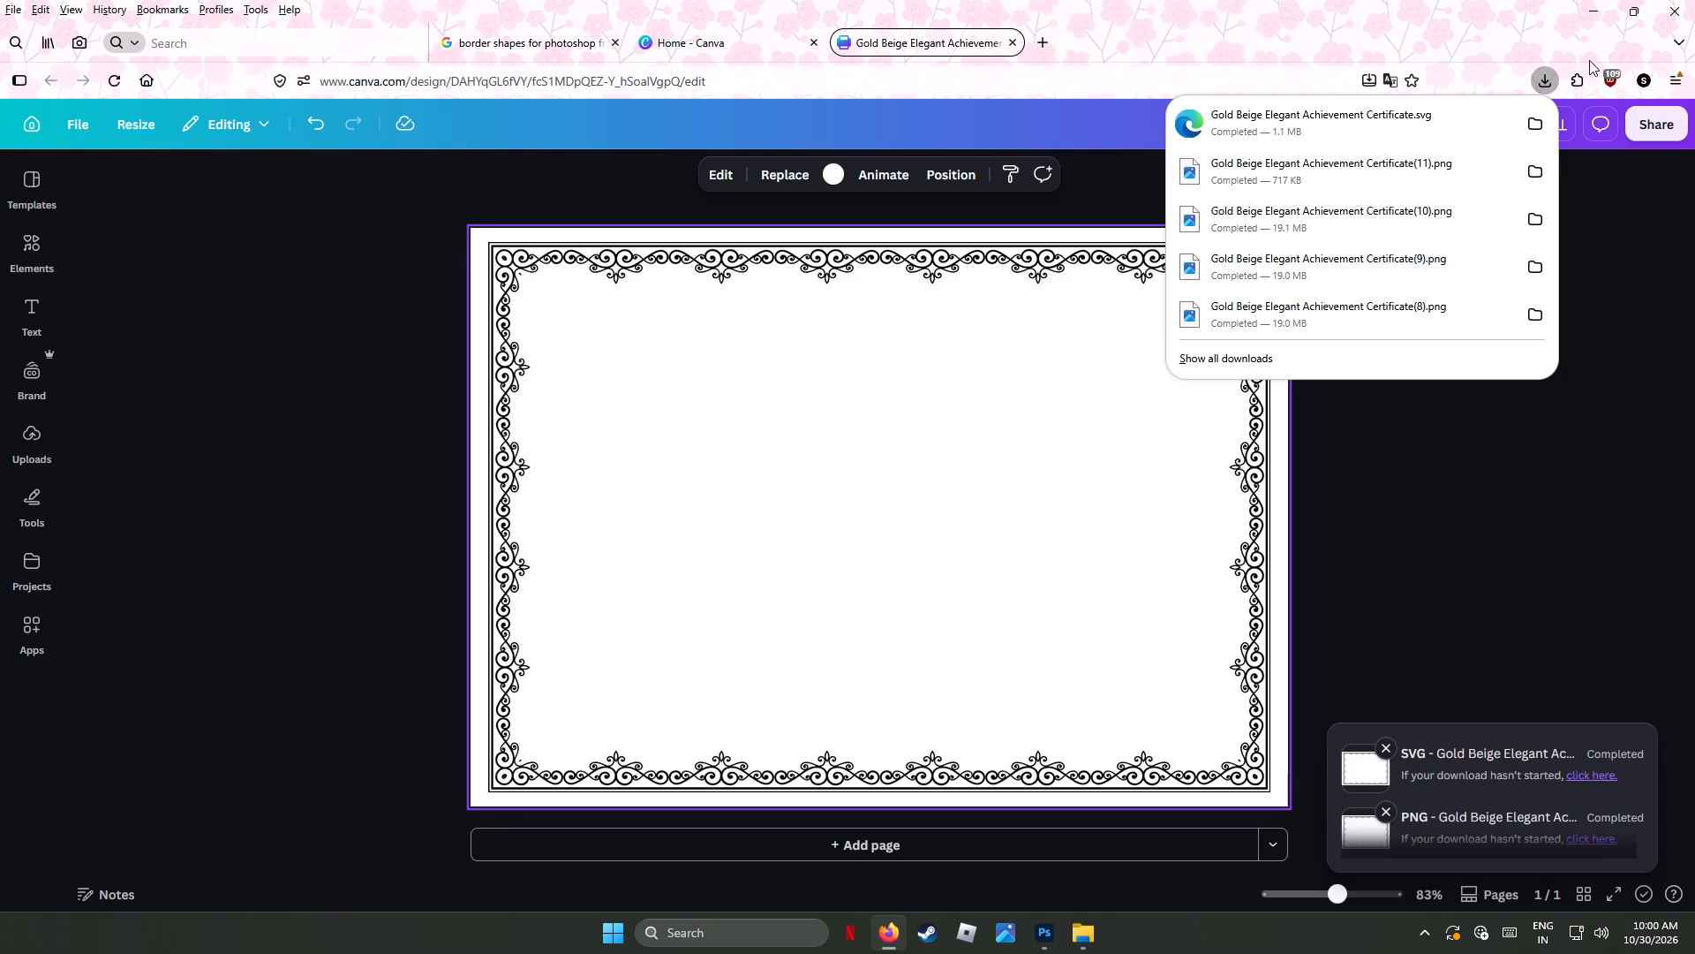
{"action": "left_click", "coordinate": [335, 264]}
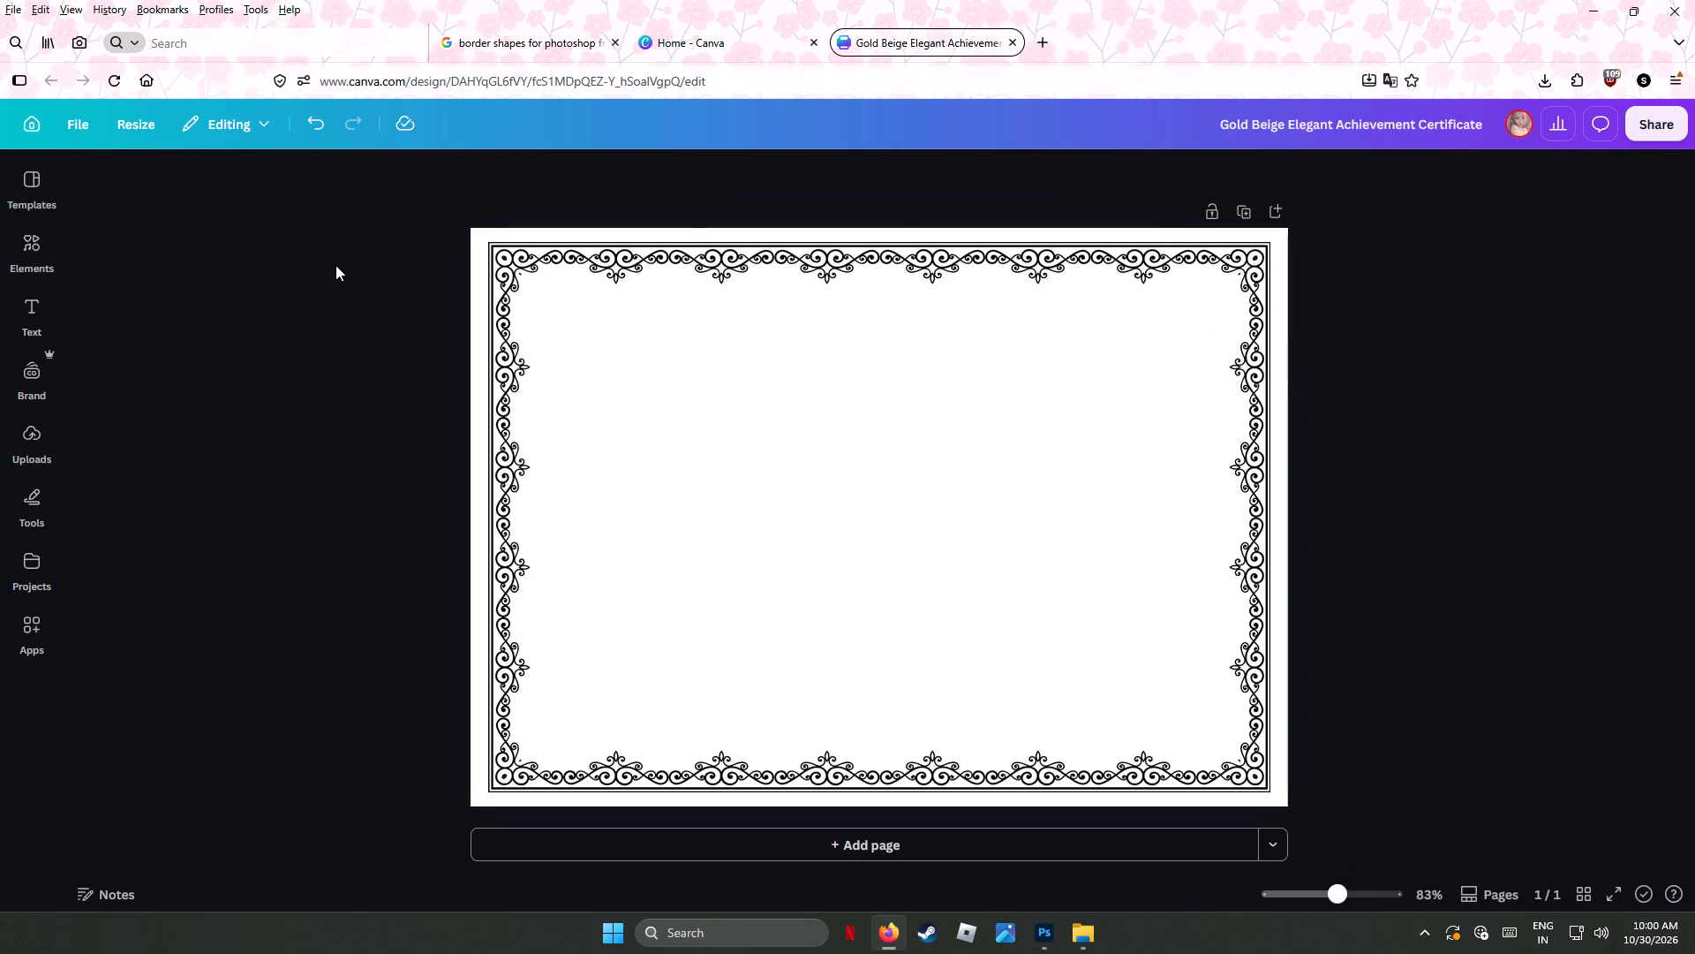
Undo the recolouring and all deletions back to the full certificate with its text, signatures, seal, paper background and gold border.
{"action": "key", "text": "ctrl+z"}
{"action": "key", "text": "ctrl+z"}
{"action": "key", "text": "ctrl+z"}
{"action": "key", "text": "ctrl+z"}
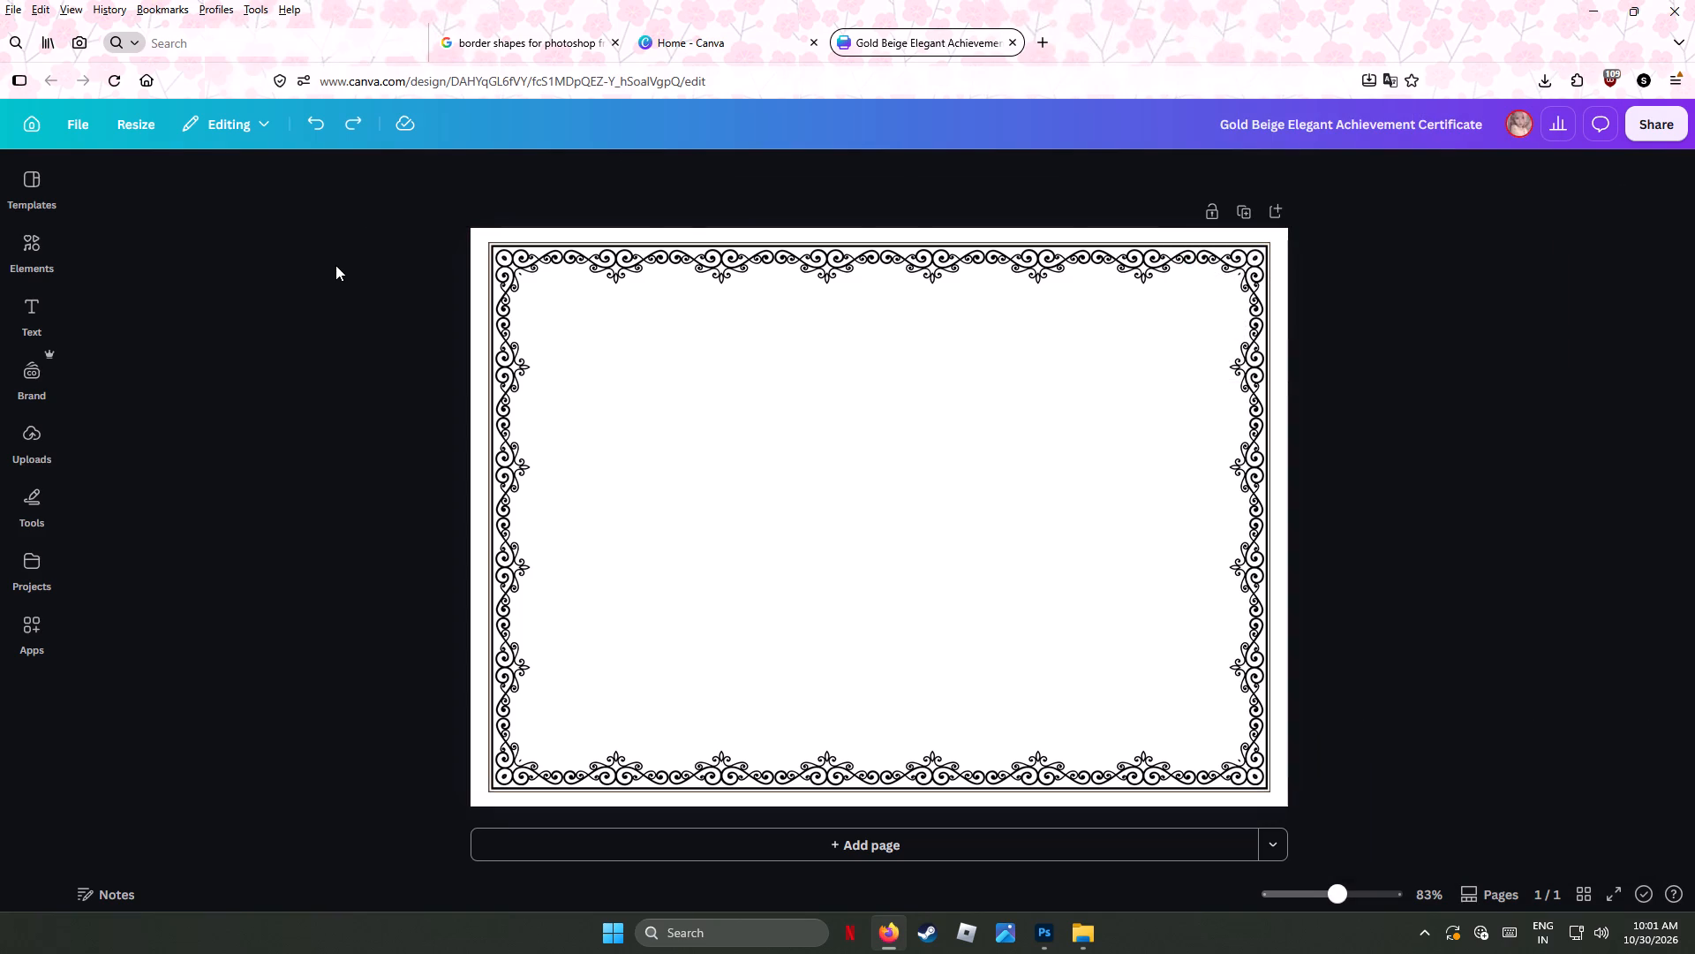
{"action": "key", "text": "ctrl+z"}
{"action": "key", "text": "ctrl+z"}
{"action": "key", "text": "ctrl+z"}
{"action": "key", "text": "ctrl+z"}
{"action": "key", "text": "ctrl+z"}
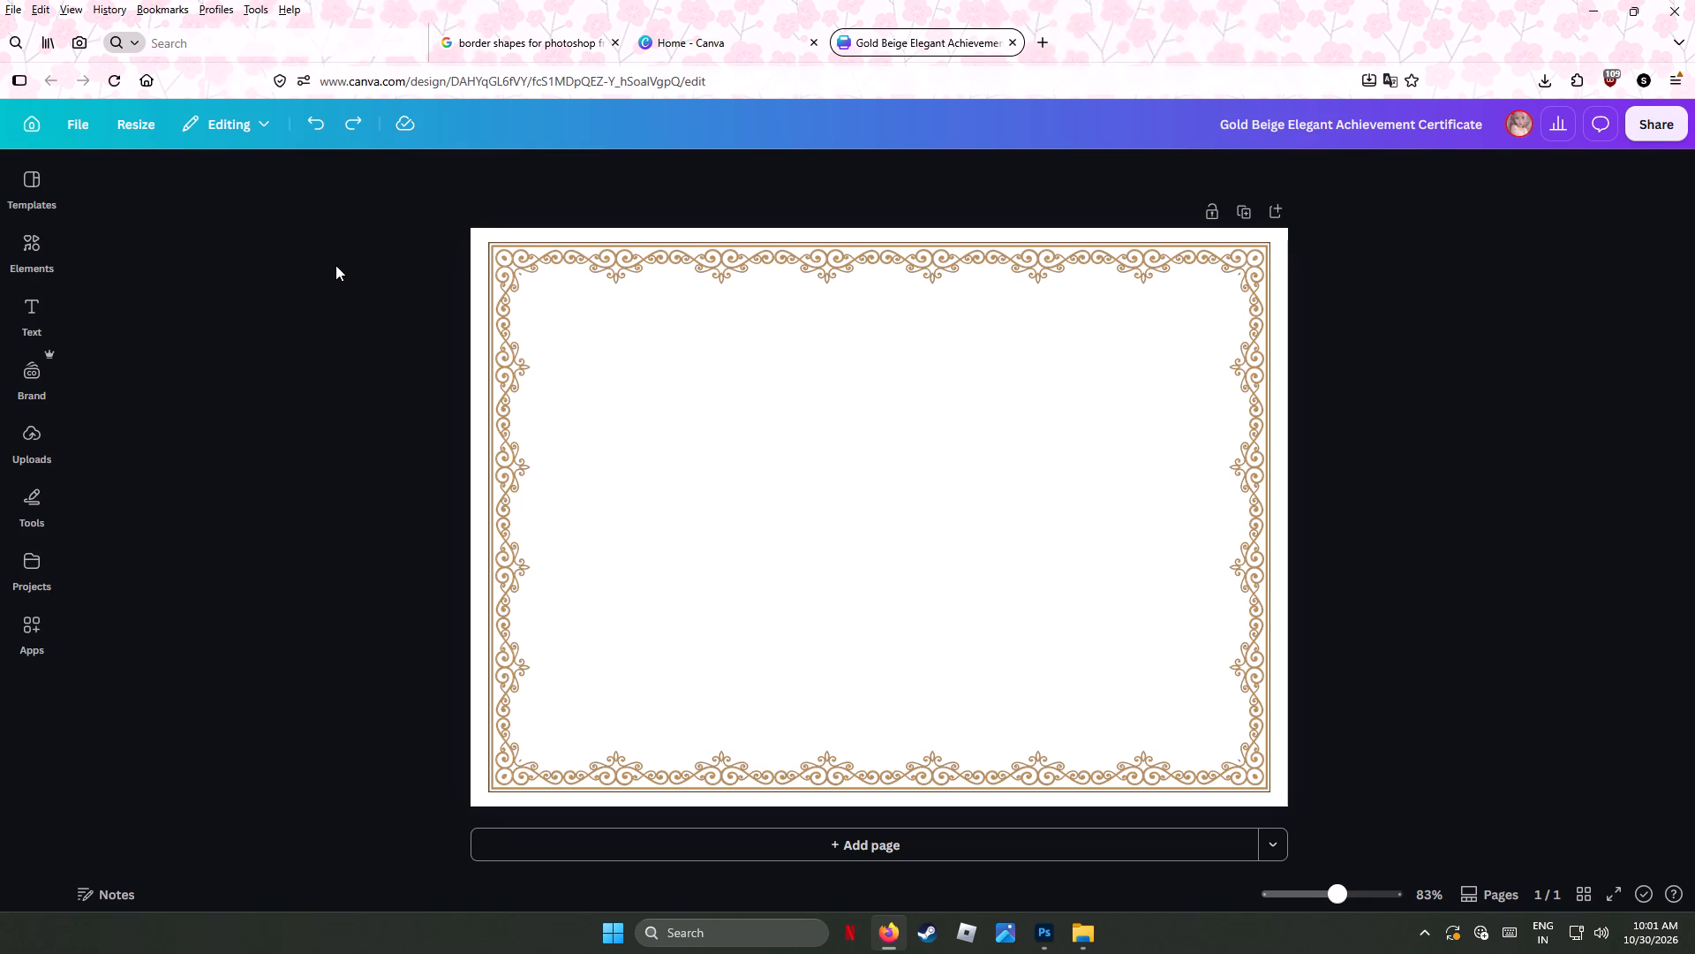
{"action": "key", "text": "ctrl+z"}
{"action": "key", "text": "ctrl+z"}
{"action": "key", "text": "ctrl+z"}
{"action": "key", "text": "ctrl+z"}
{"action": "key", "text": "ctrl+z"}
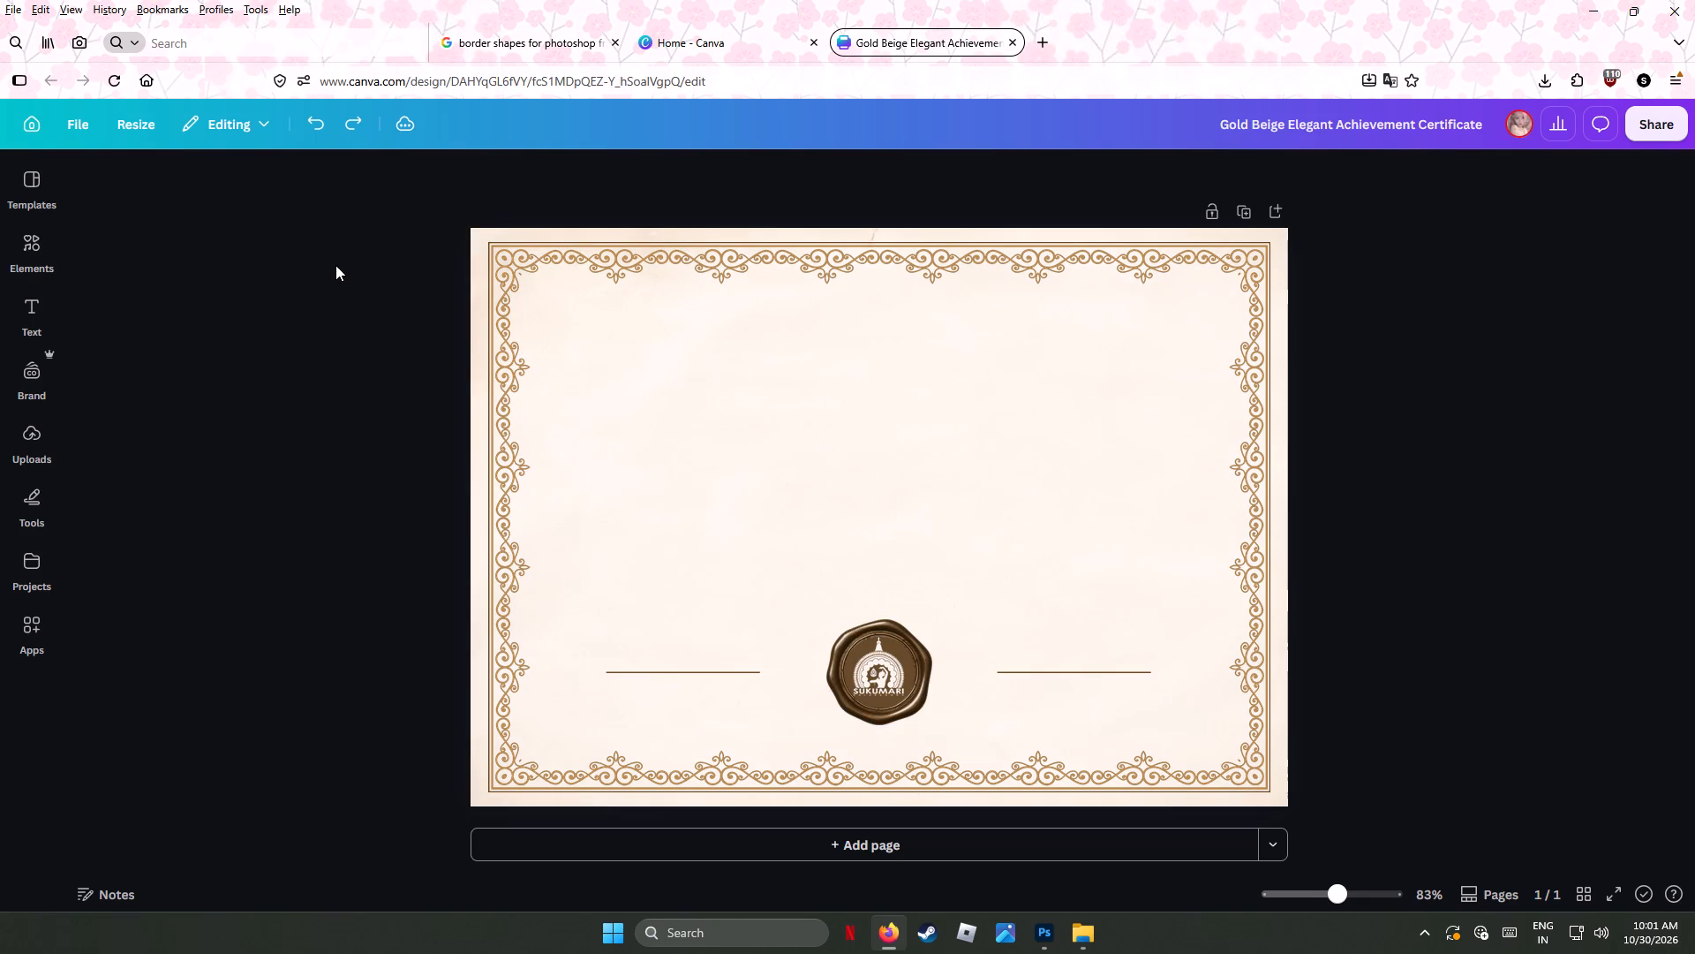
{"action": "key", "text": "ctrl+z"}
{"action": "key", "text": "ctrl+z"}
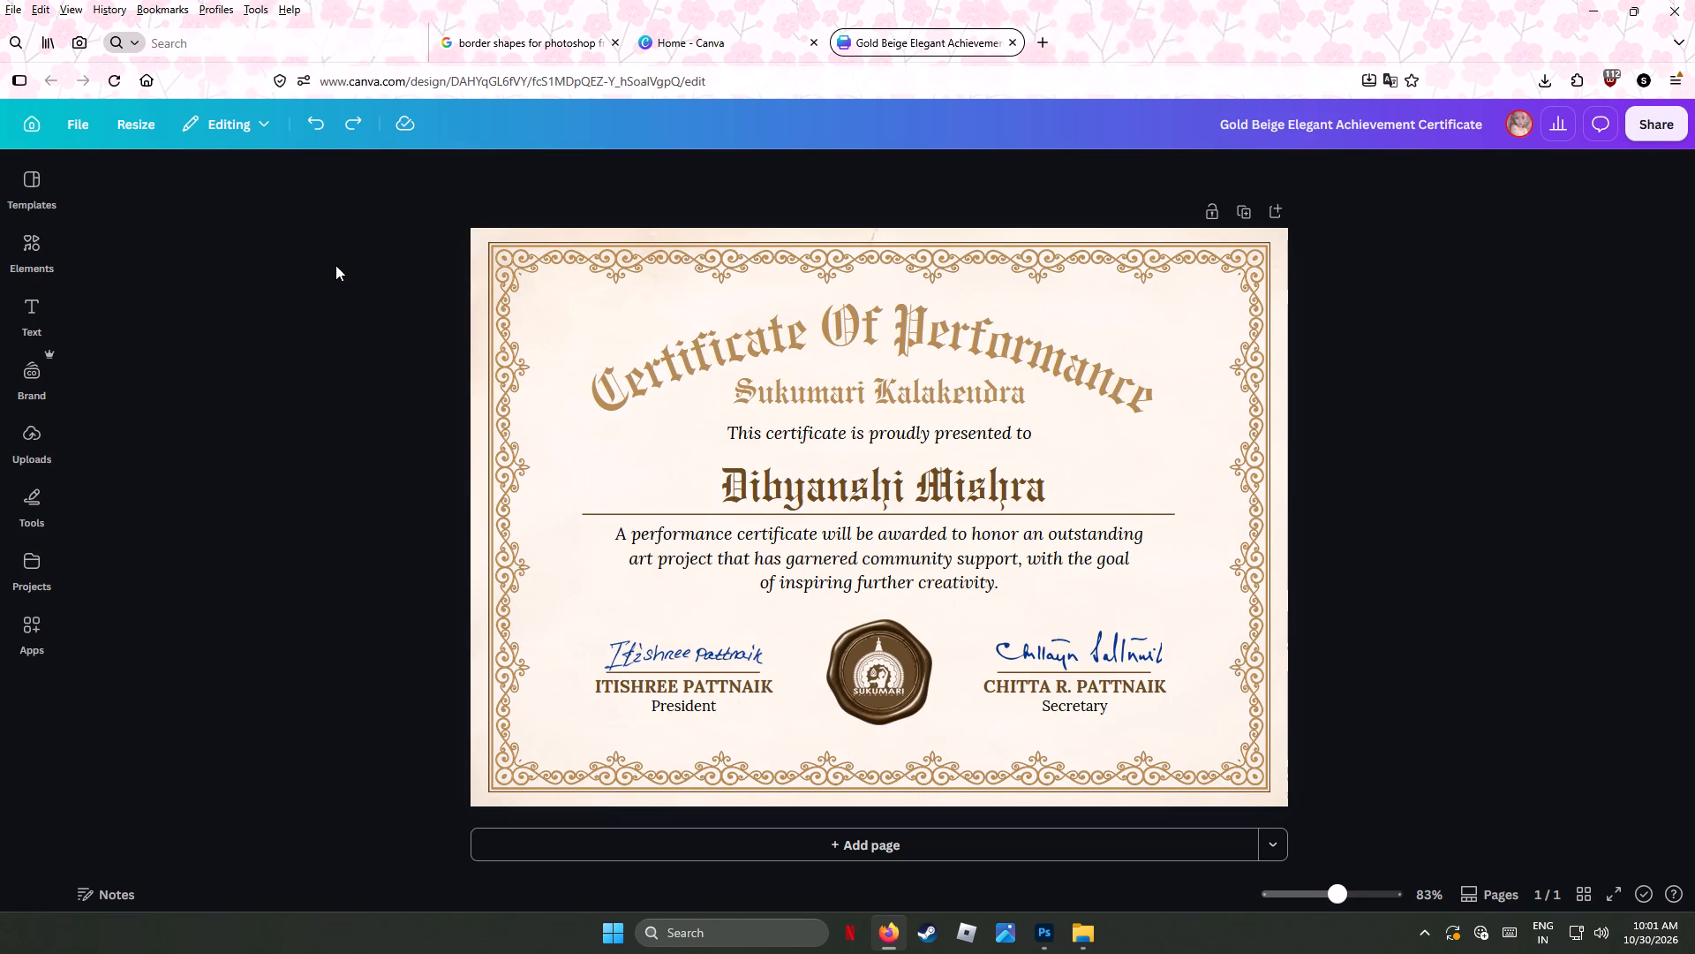
Open Gold Beige Elegant Achievement Certificate.svg from Downloads in Photoshop, rasterizing it at 4679 × 3308 pixels, 300 pixels/inch, RGB Color.
{"action": "left_click", "coordinate": [1597, 18]}
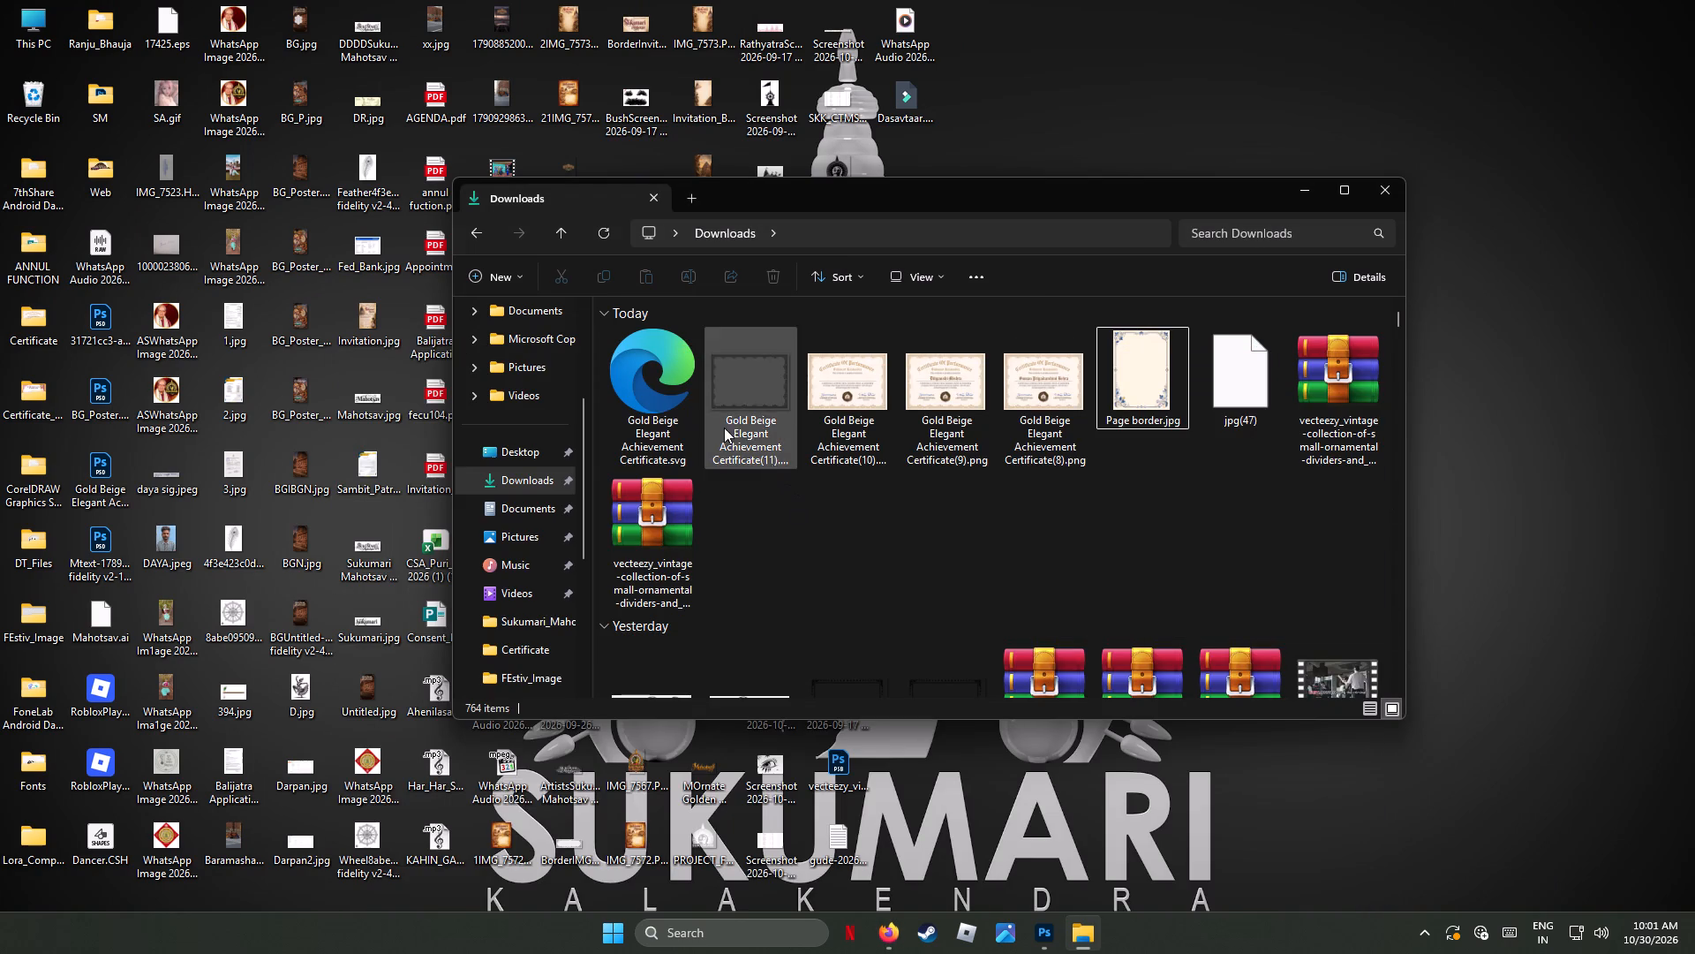
{"action": "right_click", "coordinate": [677, 367]}
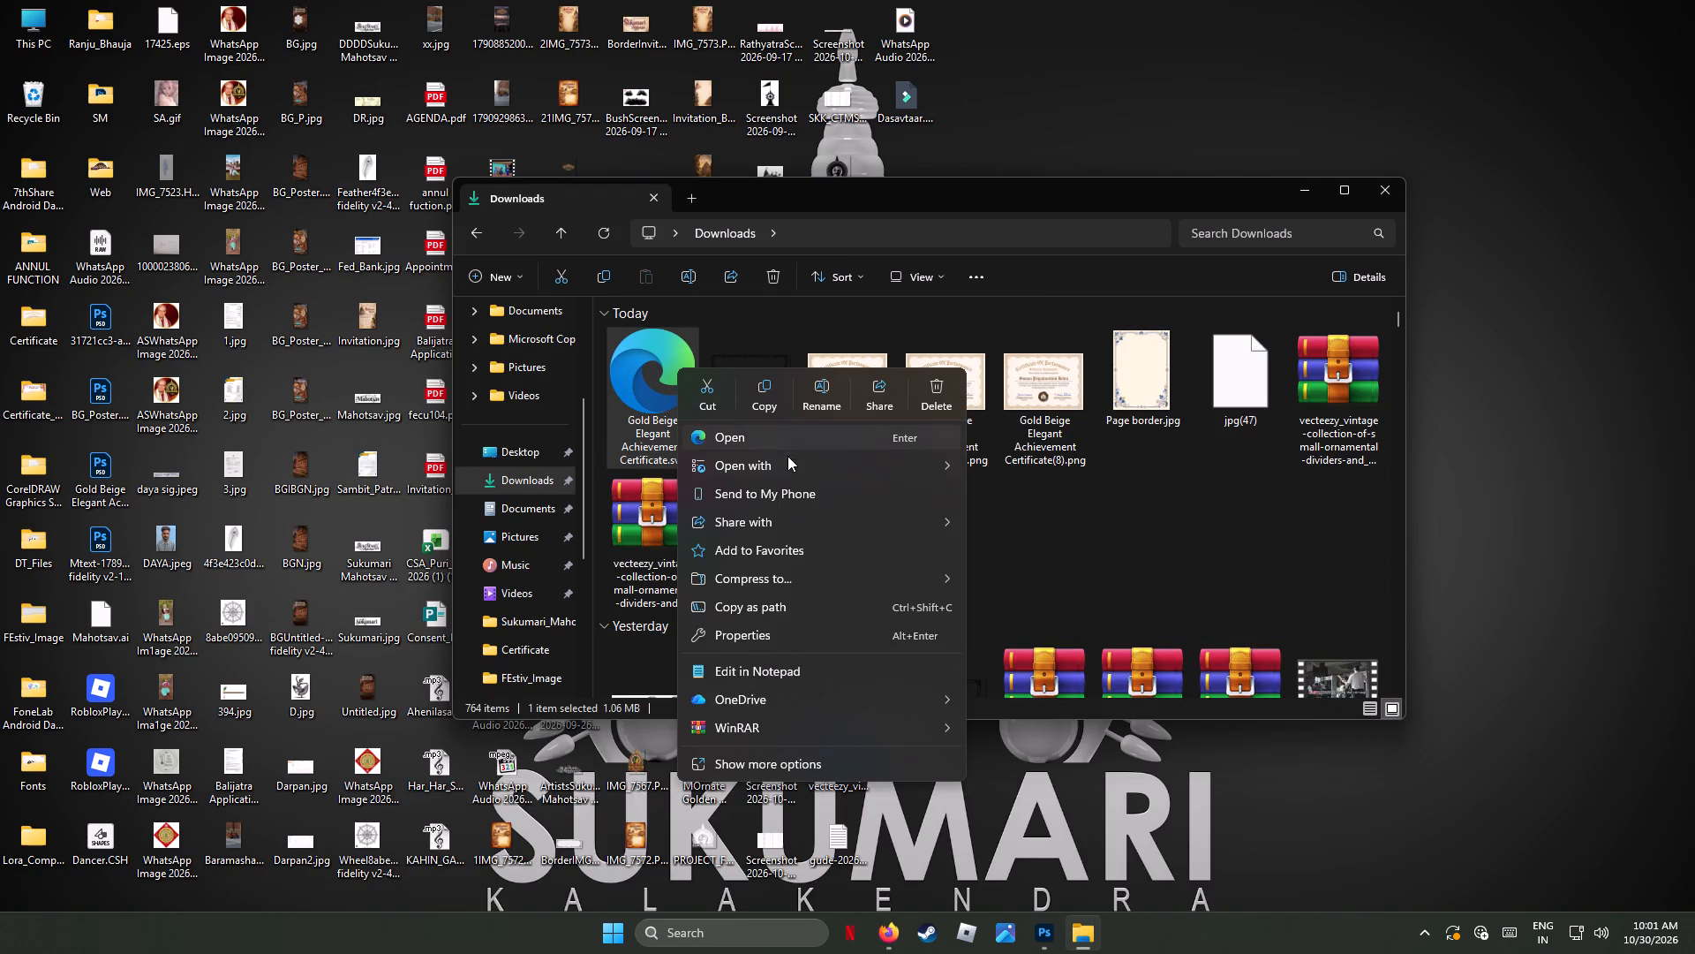
{"action": "left_click", "coordinate": [1013, 470]}
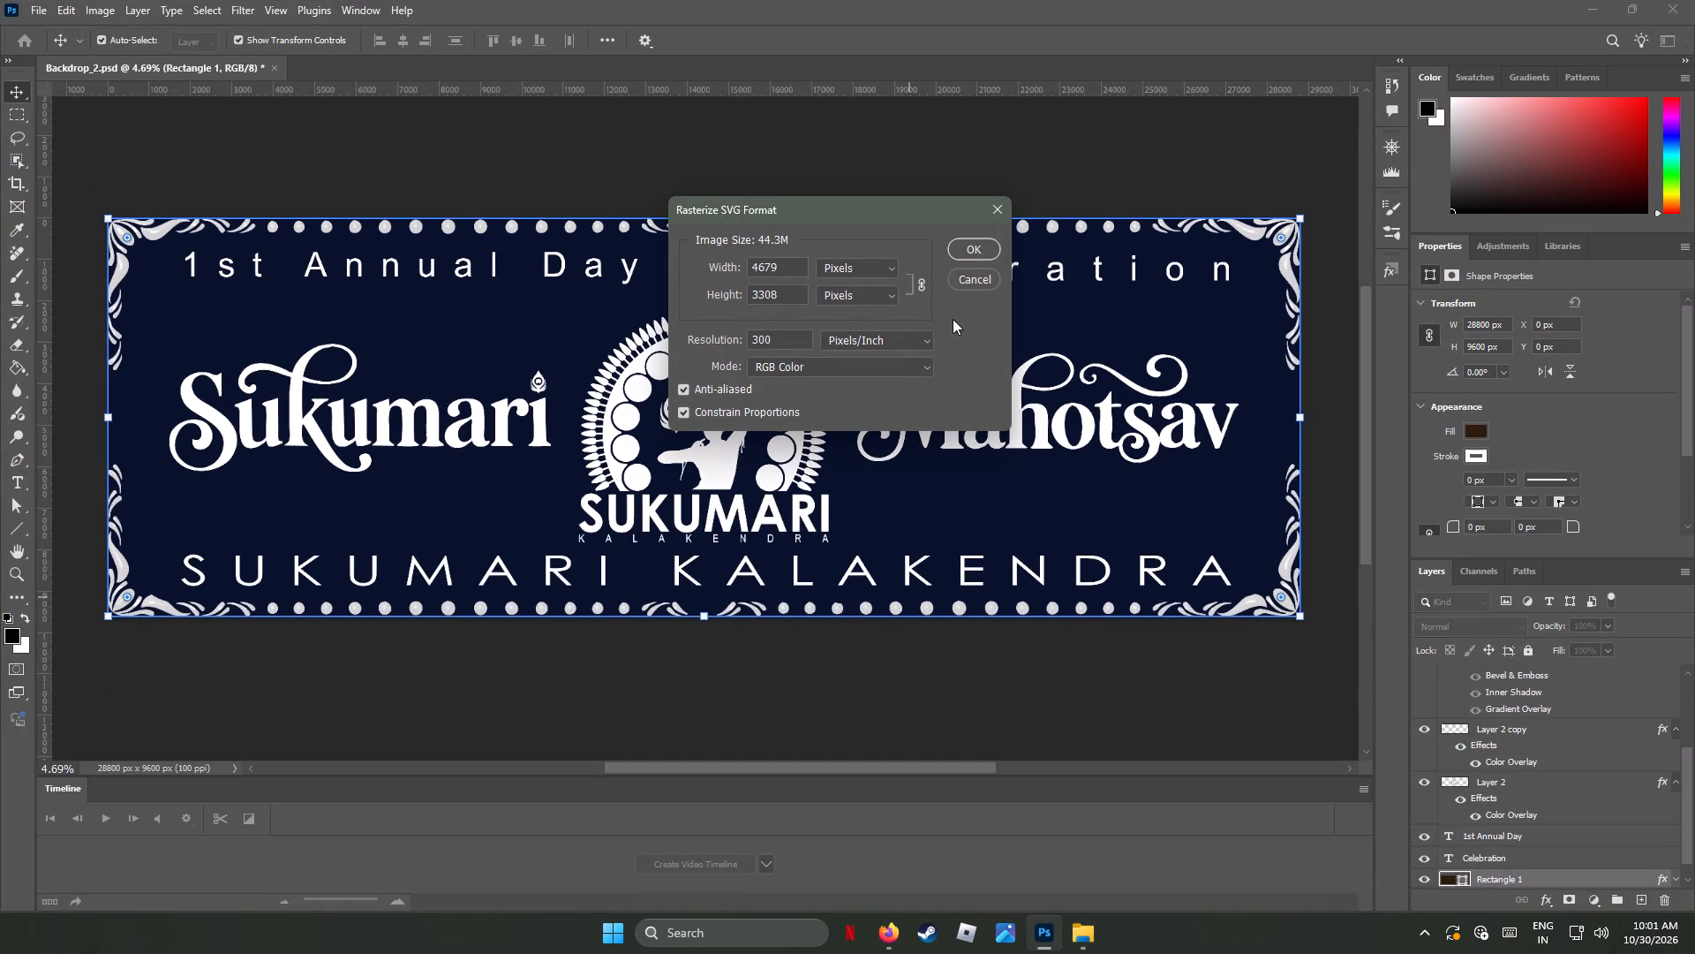
{"action": "left_click", "coordinate": [976, 246]}
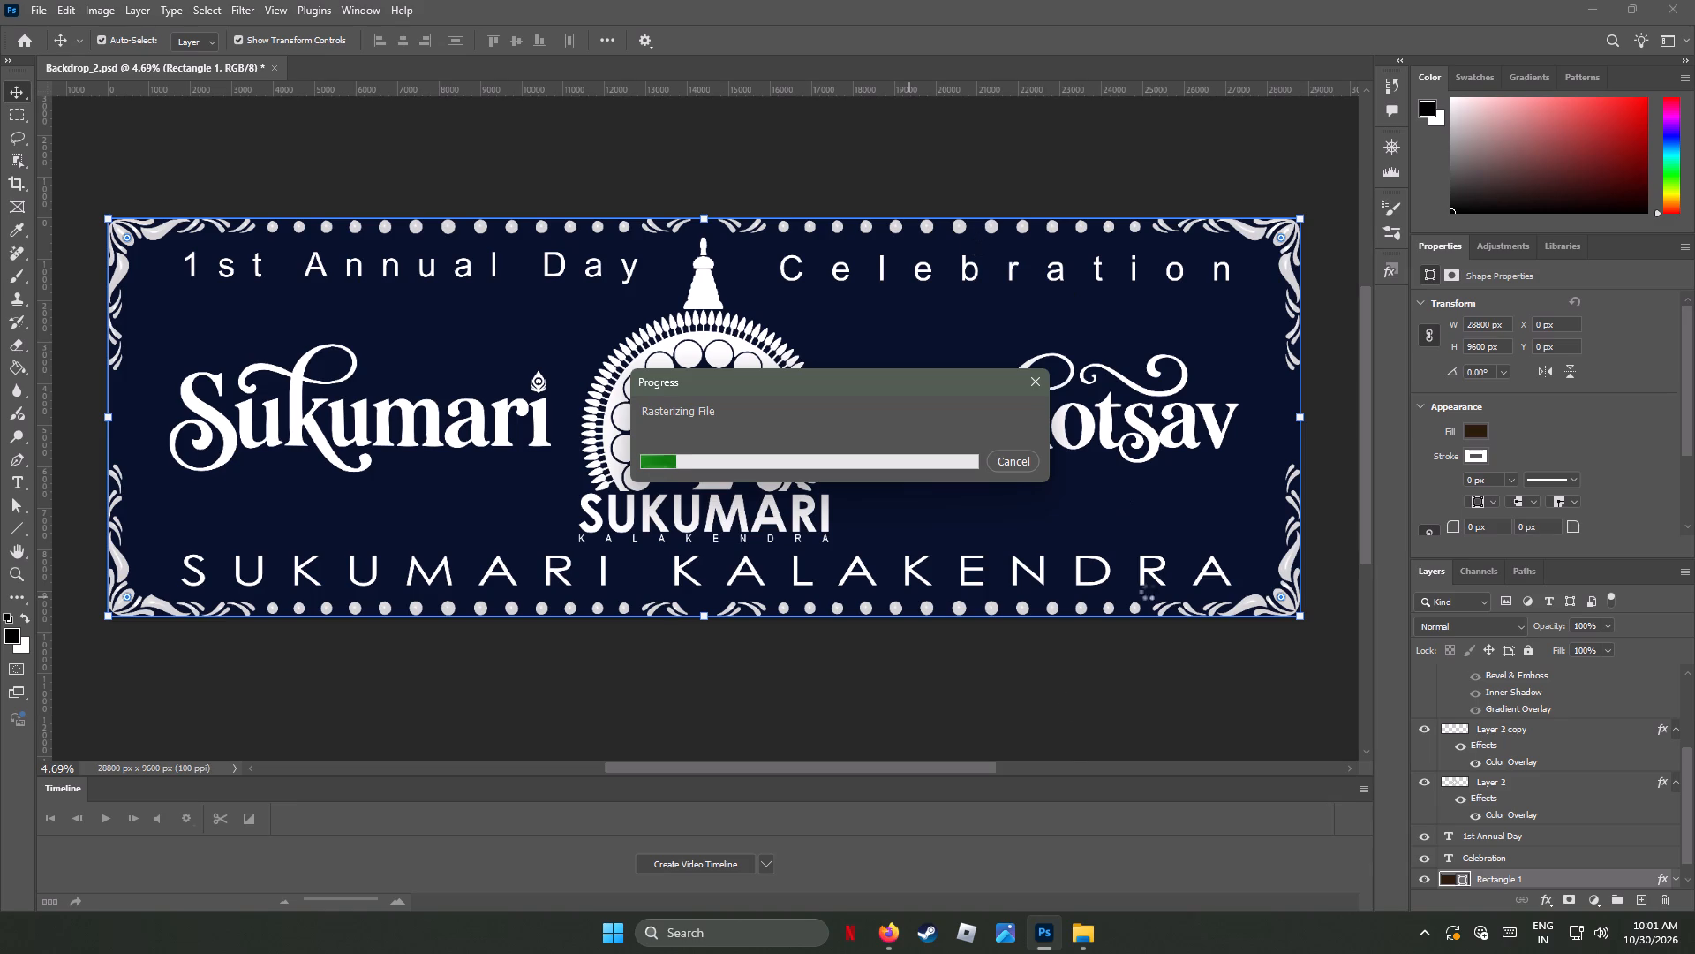
Preview Gold Beige Elegant Achievement Certificate(8).png from the Downloads folder, and close the preview.
{"action": "left_click", "coordinate": [1087, 933]}
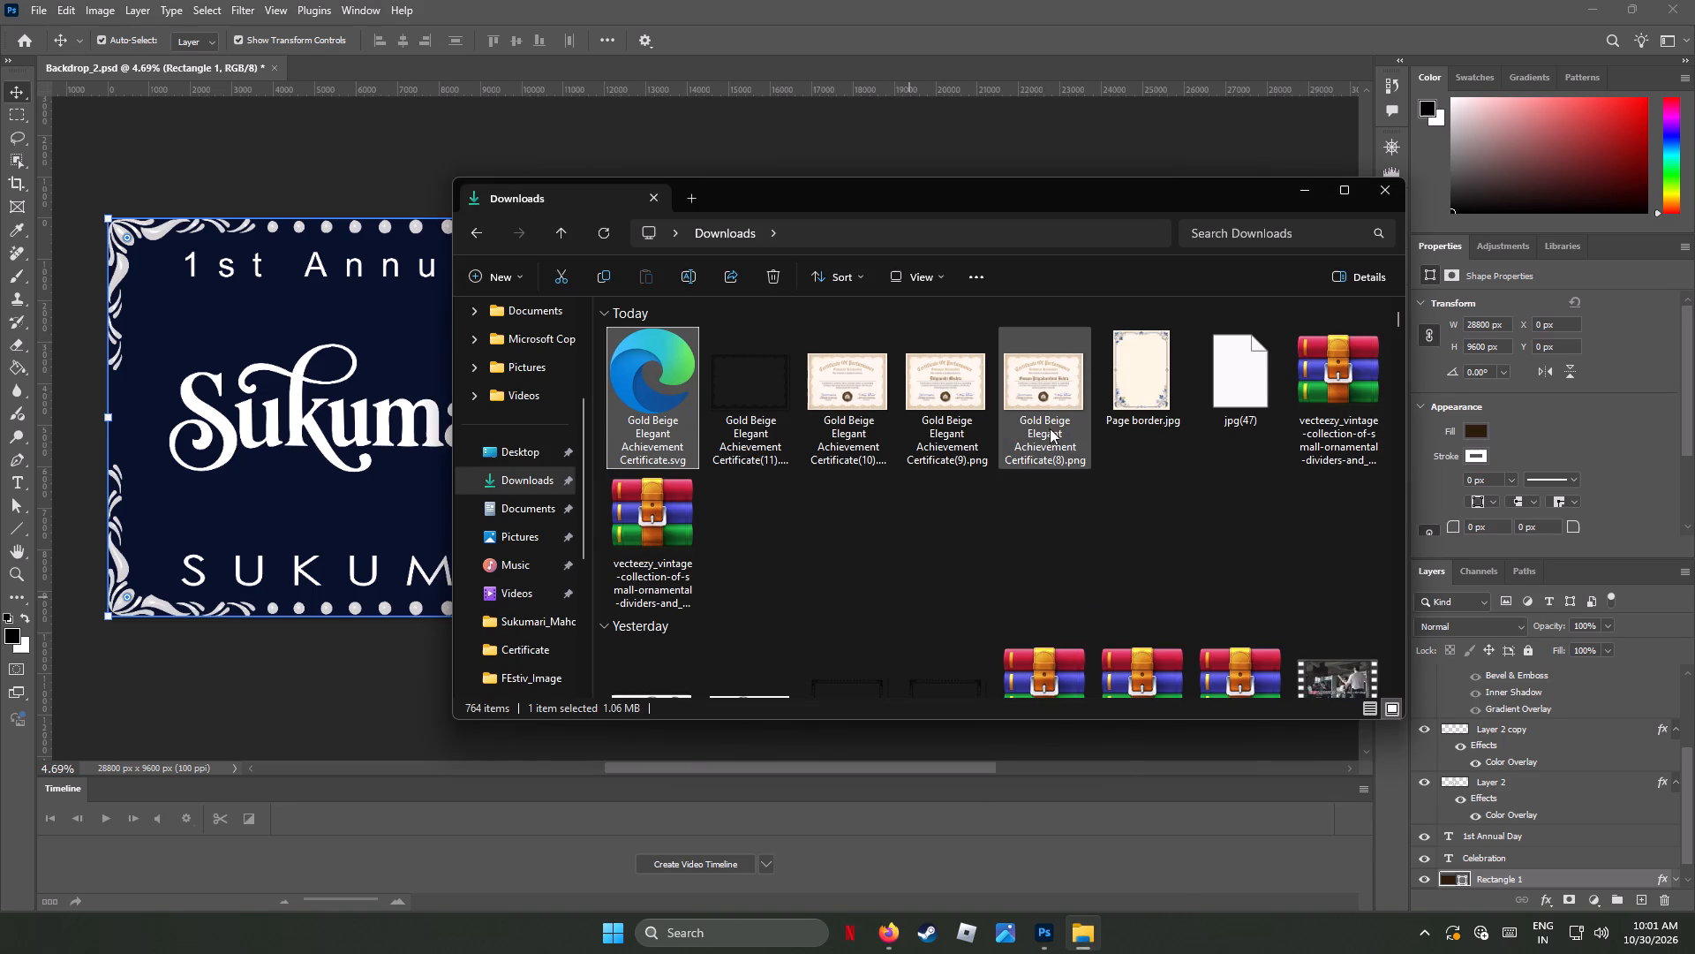
{"action": "double_click", "coordinate": [1055, 393]}
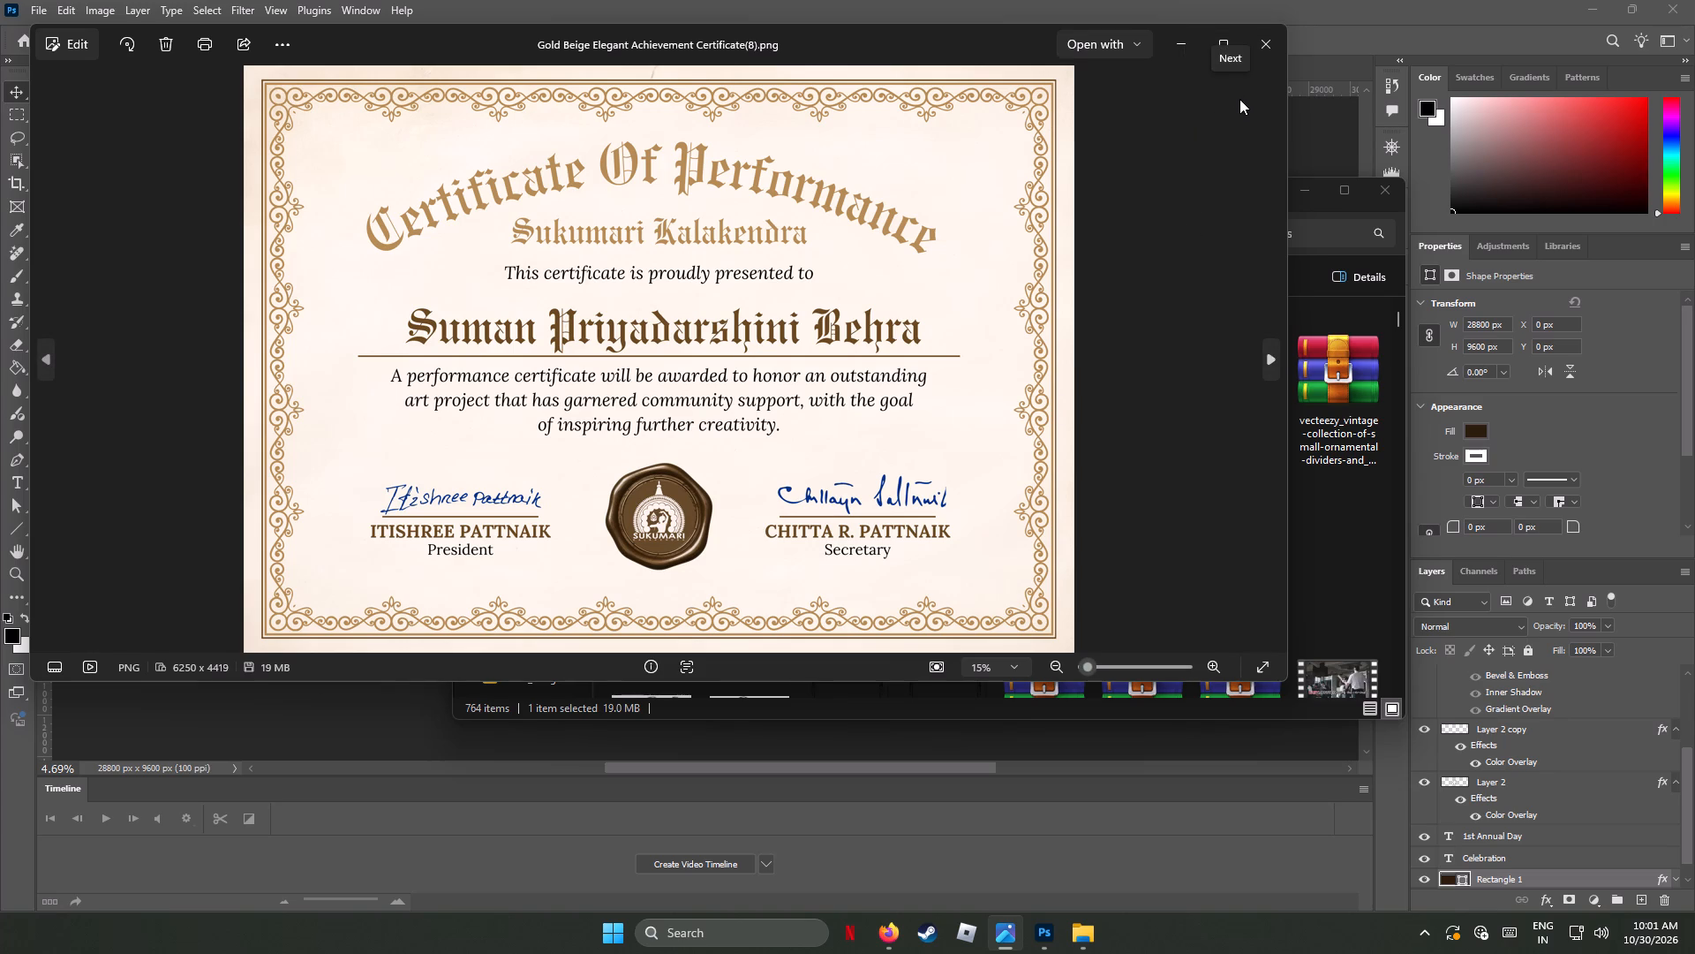
{"action": "left_click", "coordinate": [1262, 49]}
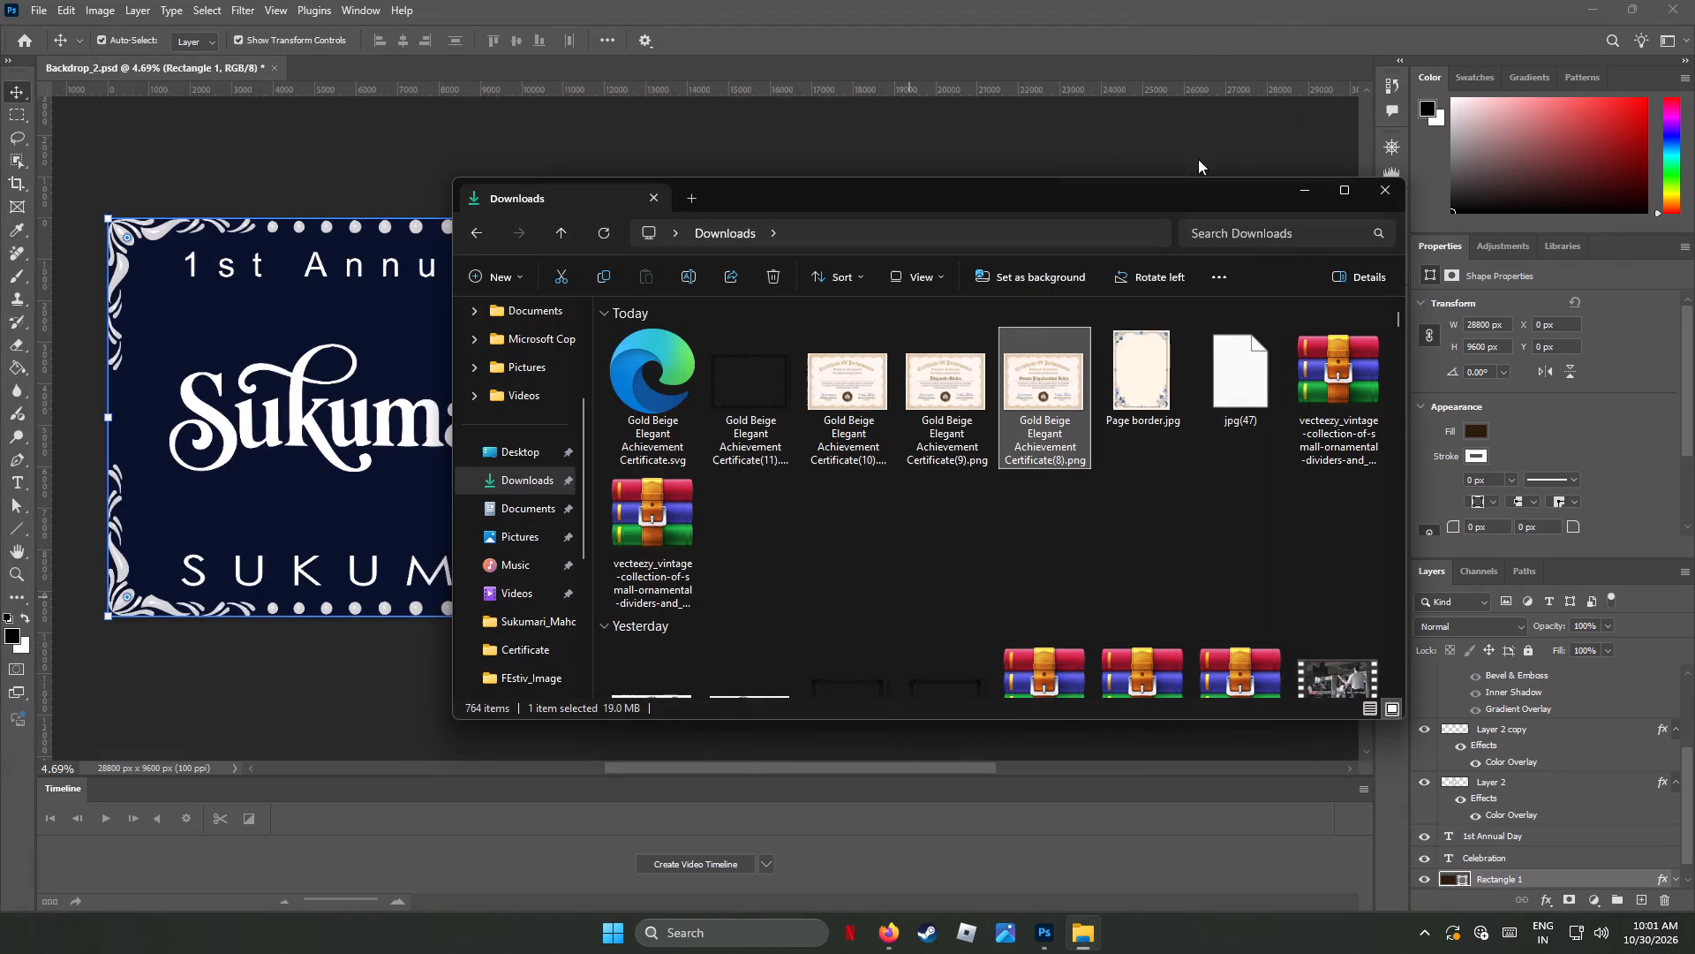
Rename Gold Beige Elegant Achievement Certificate(8).png in Downloads after its recipient, with an underscore between first name and surname.
{"action": "right_click", "coordinate": [1054, 393]}
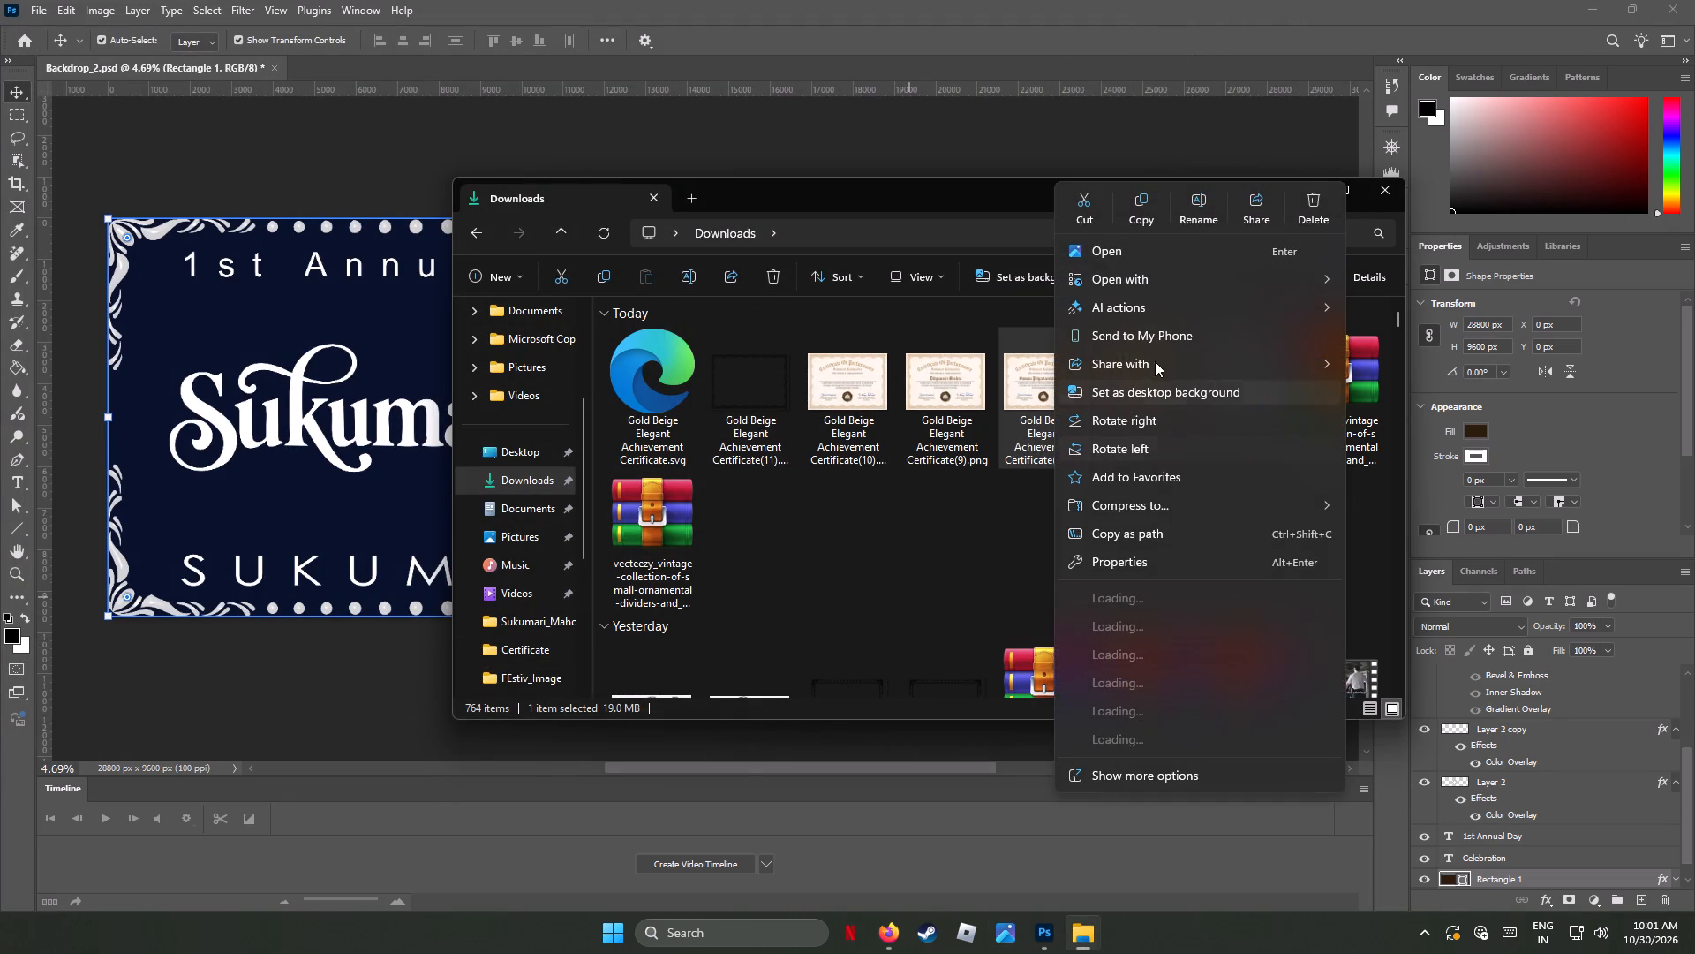
{"action": "left_click", "coordinate": [1199, 208]}
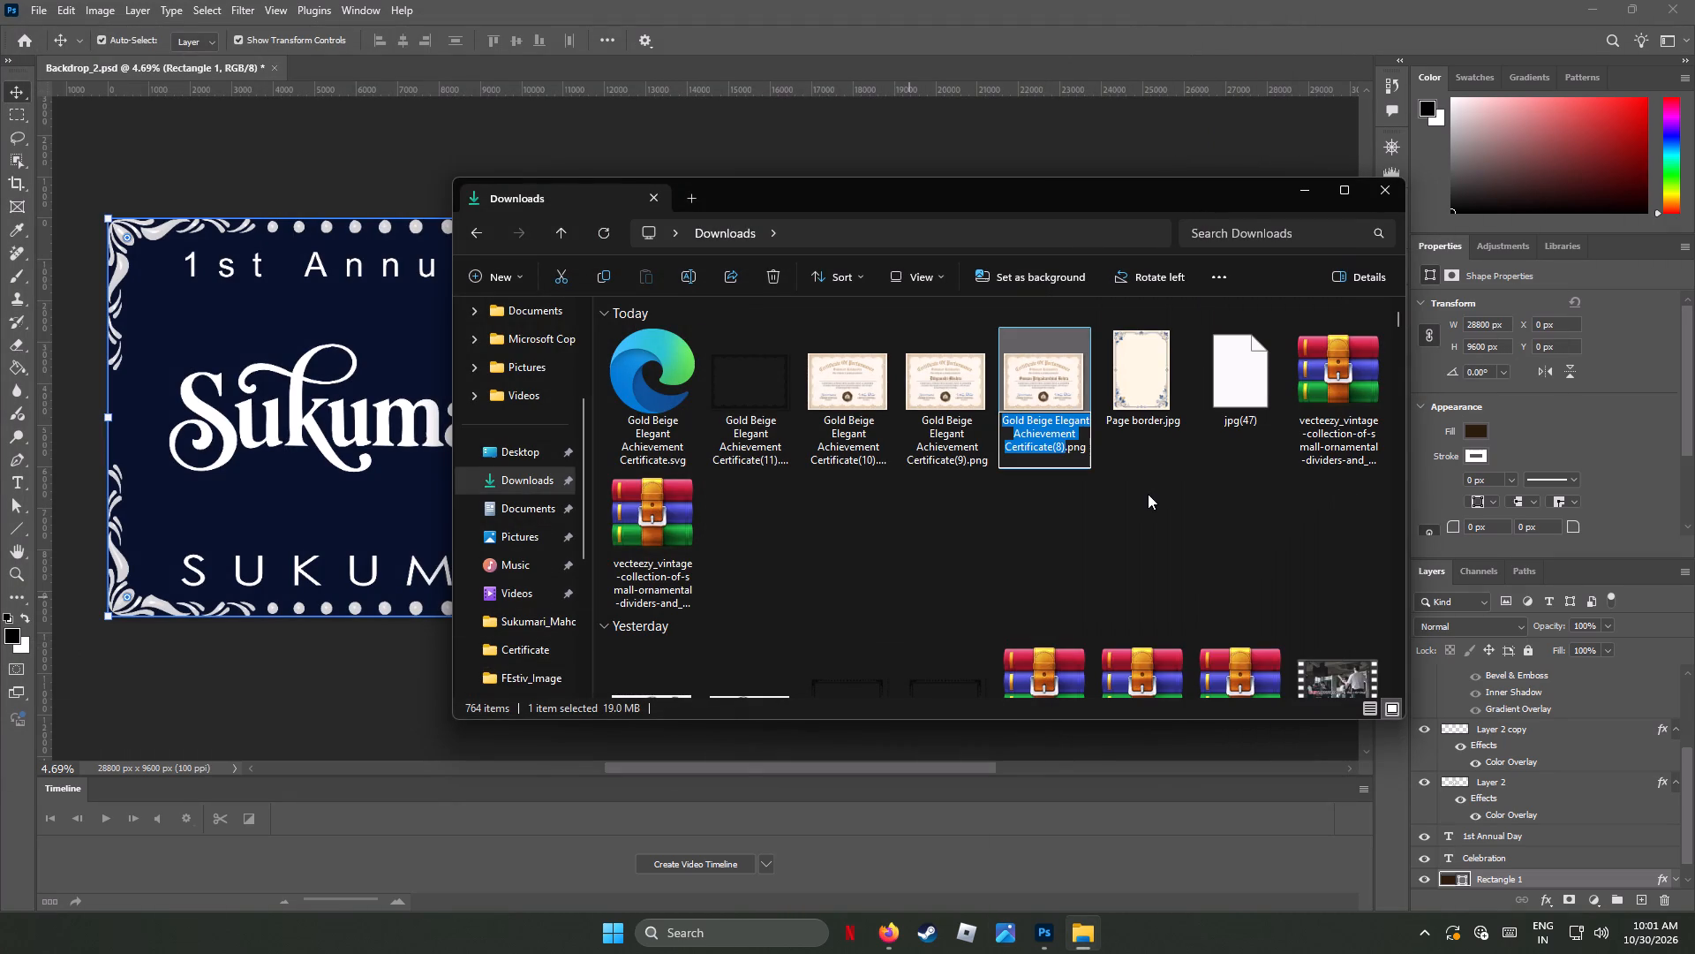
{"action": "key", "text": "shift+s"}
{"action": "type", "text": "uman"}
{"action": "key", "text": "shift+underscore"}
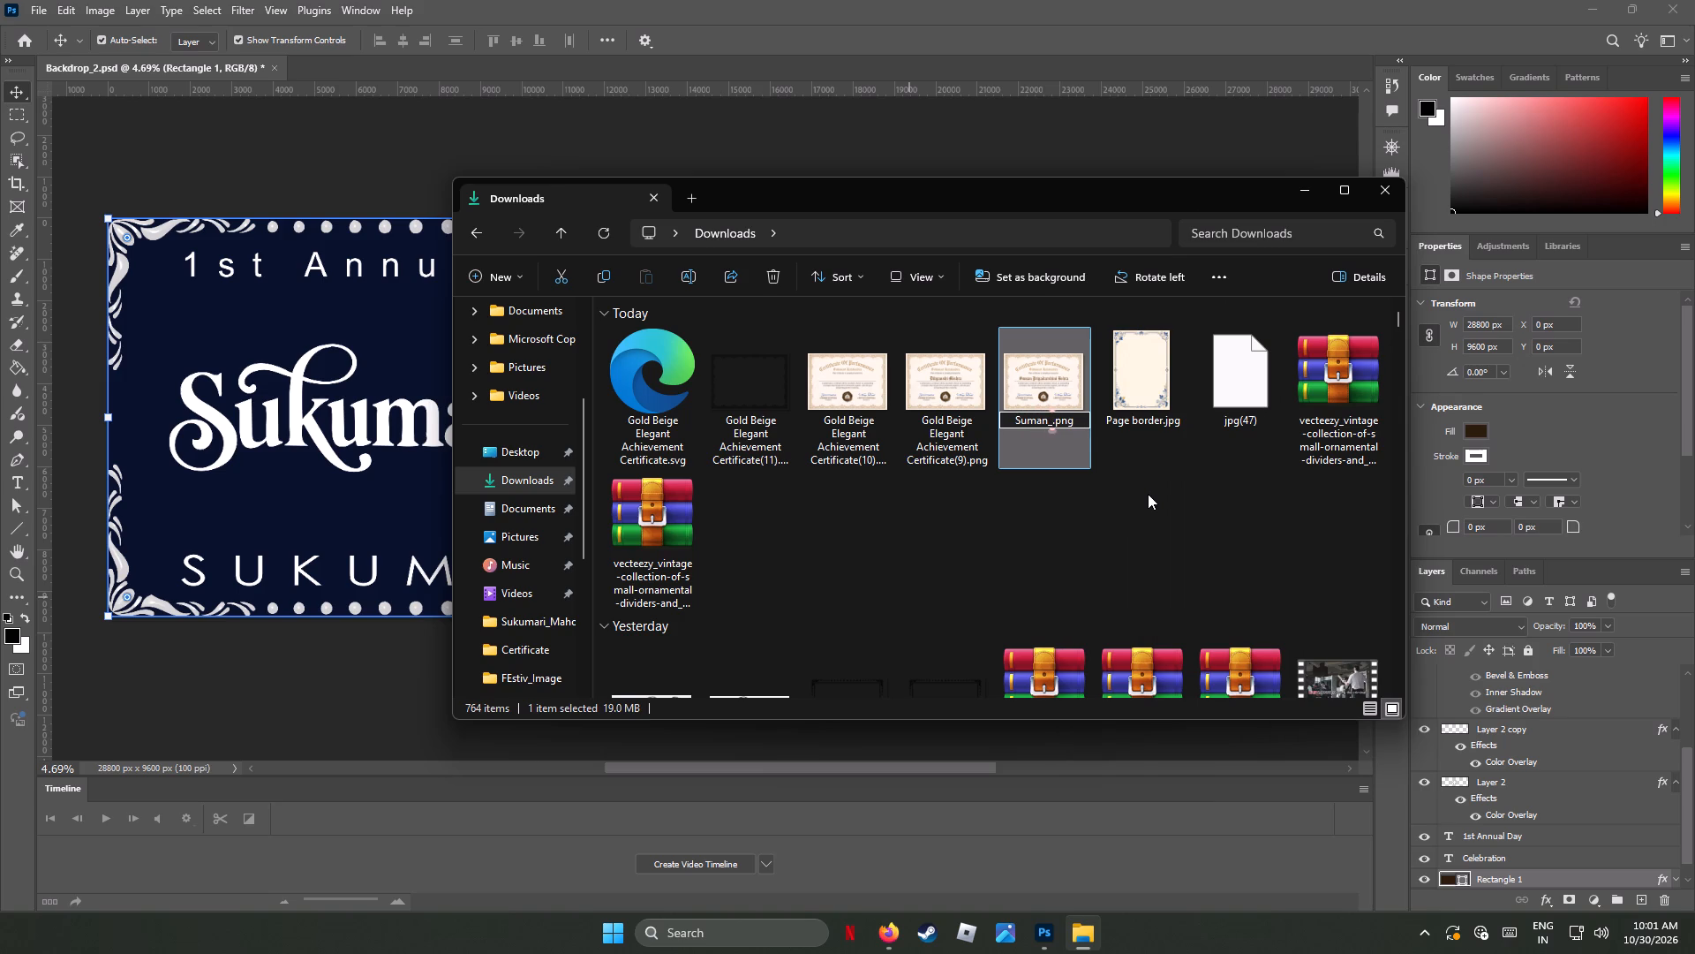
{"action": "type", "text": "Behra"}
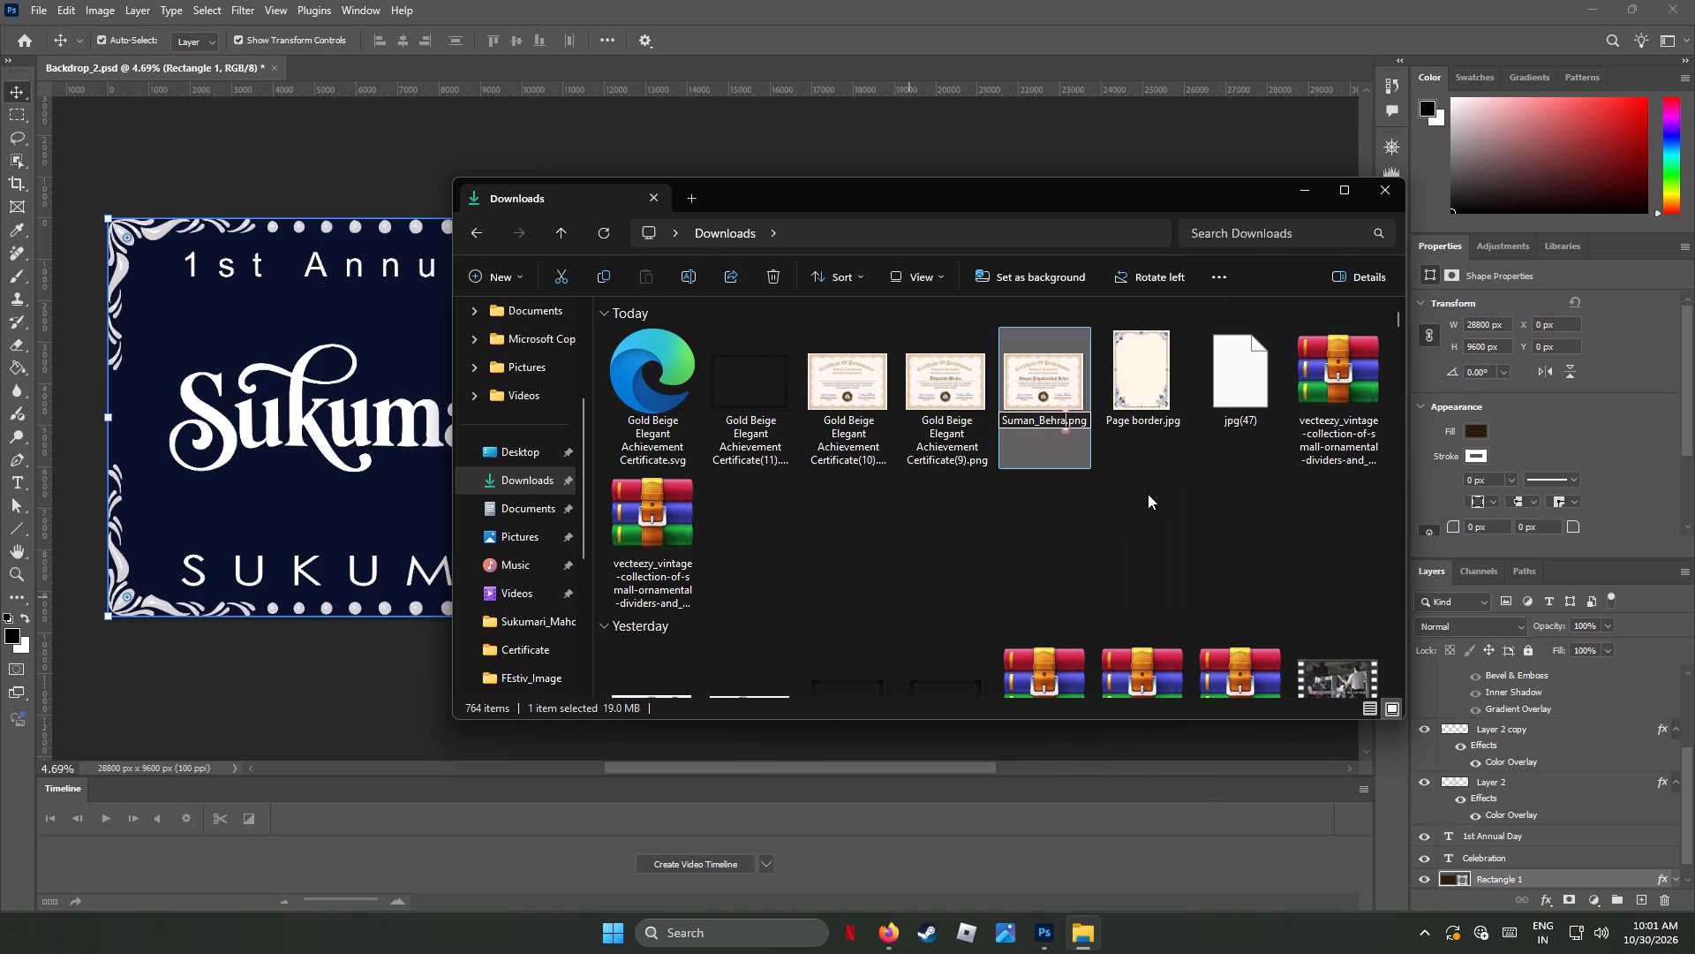
{"action": "left_click", "coordinate": [1148, 495]}
Preview Gold Beige Elegant Achievement Certificate(9).png and rename it after its recipient, with an underscore between first name and surname.
{"action": "double_click", "coordinate": [960, 394]}
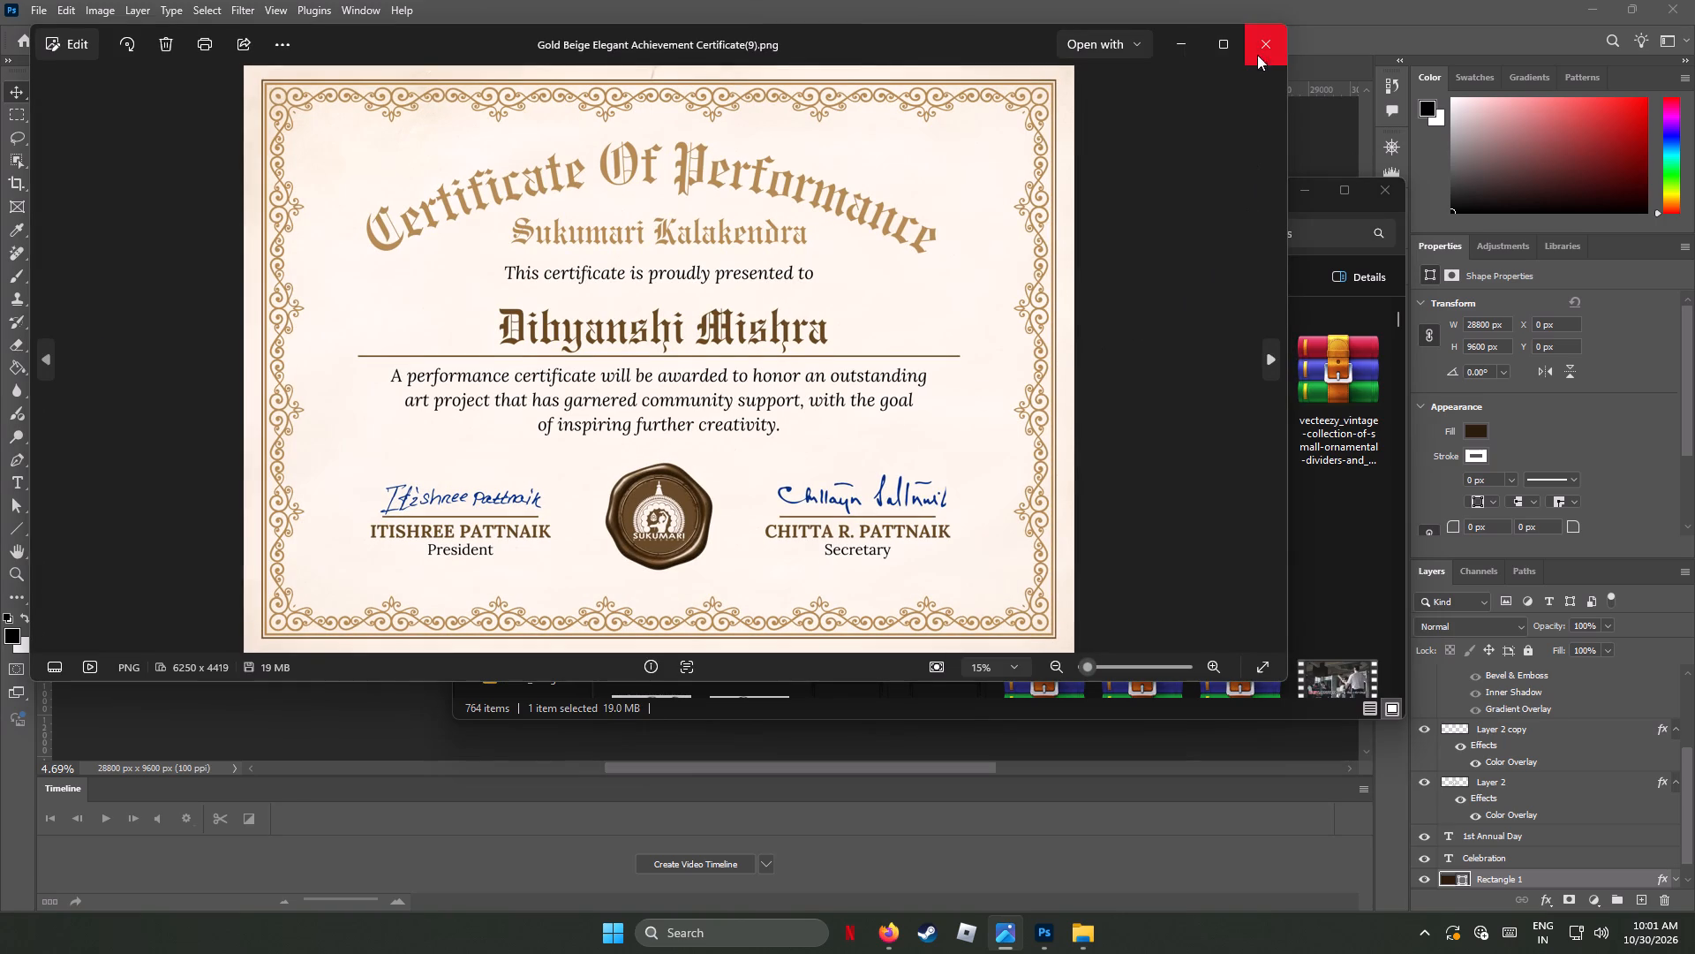
{"action": "left_click", "coordinate": [1271, 41]}
{"action": "right_click", "coordinate": [934, 386]}
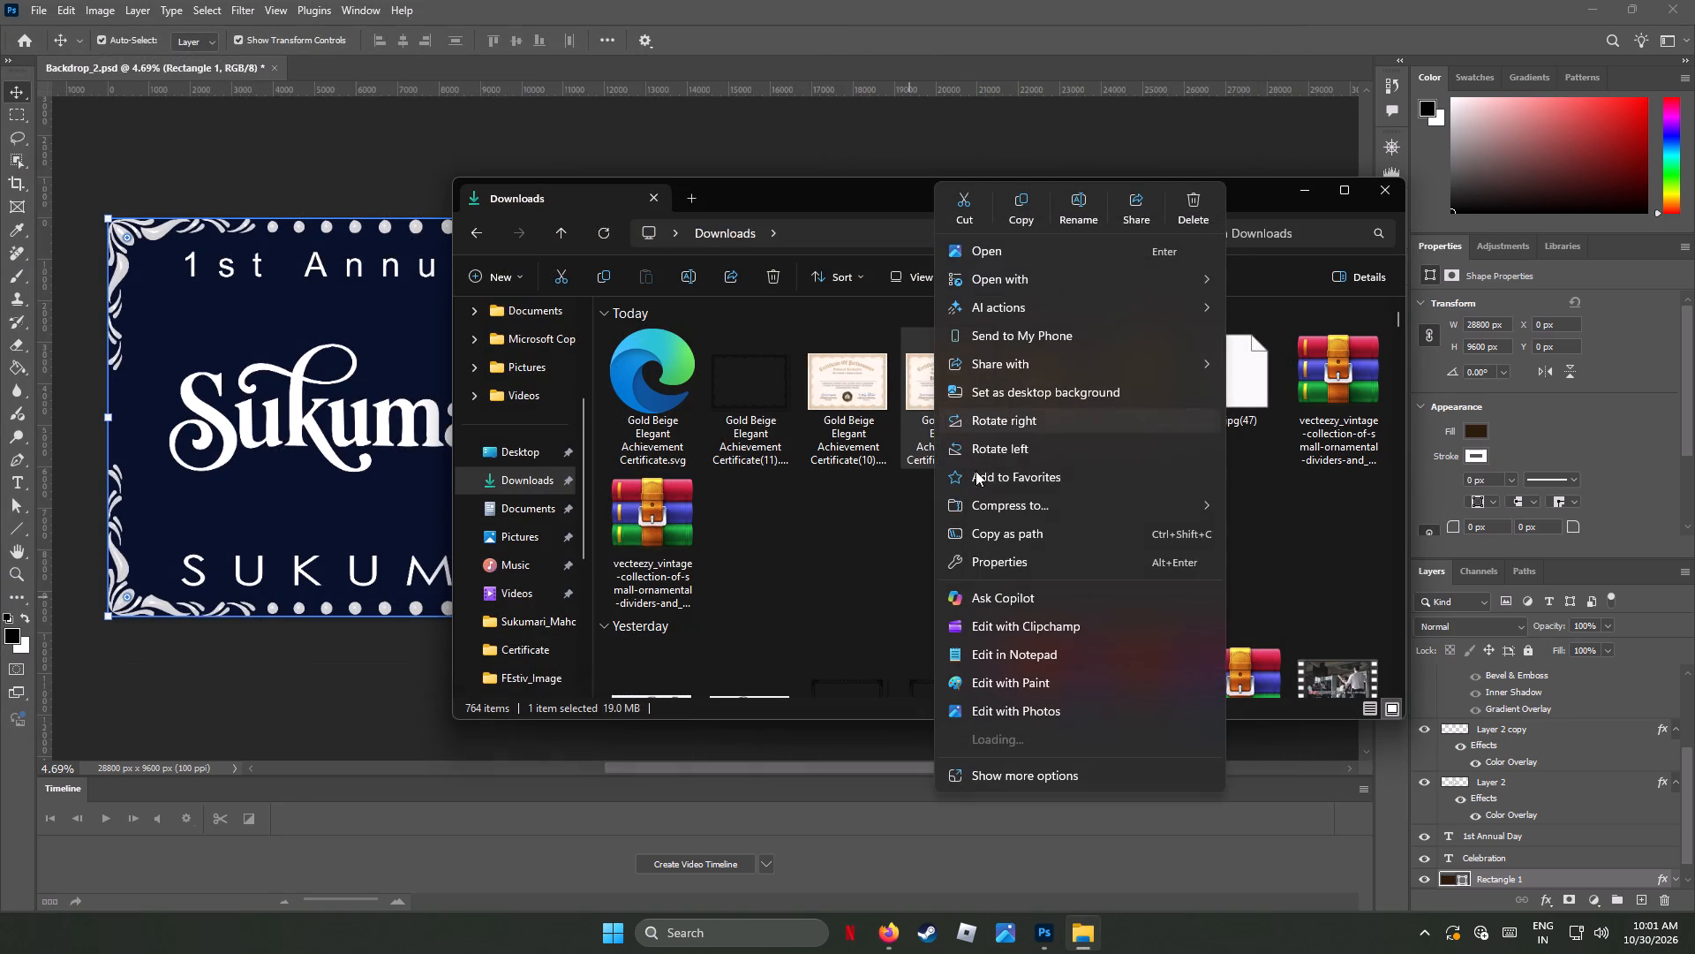
{"action": "left_click", "coordinate": [1080, 210]}
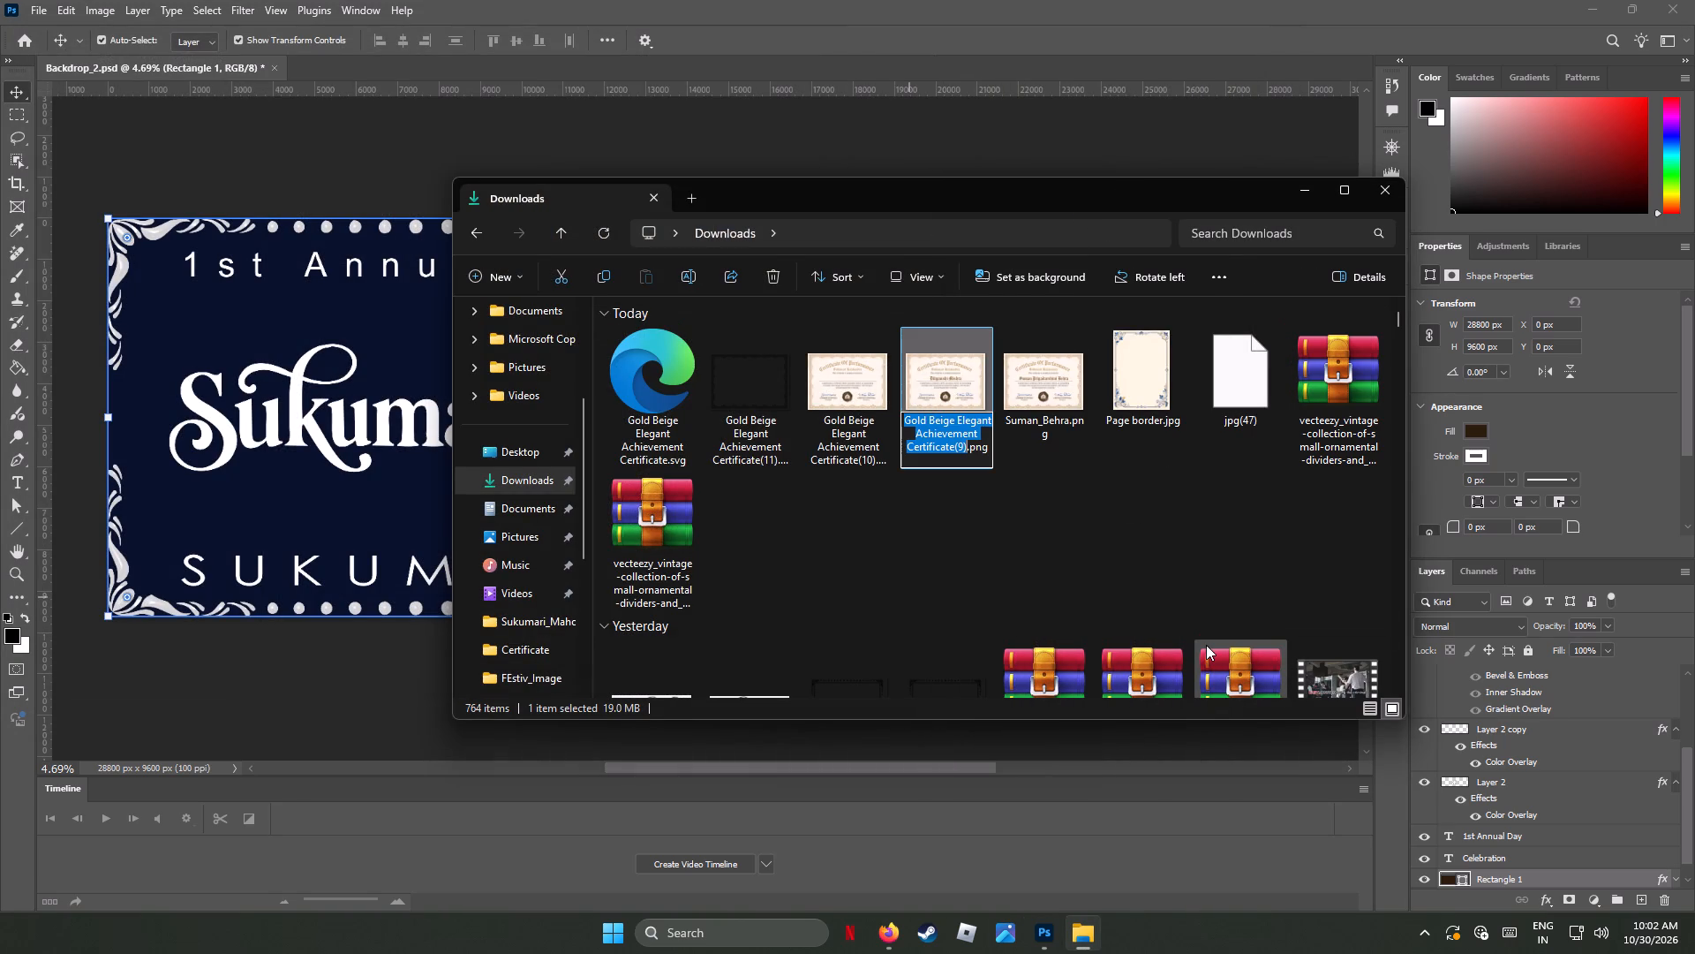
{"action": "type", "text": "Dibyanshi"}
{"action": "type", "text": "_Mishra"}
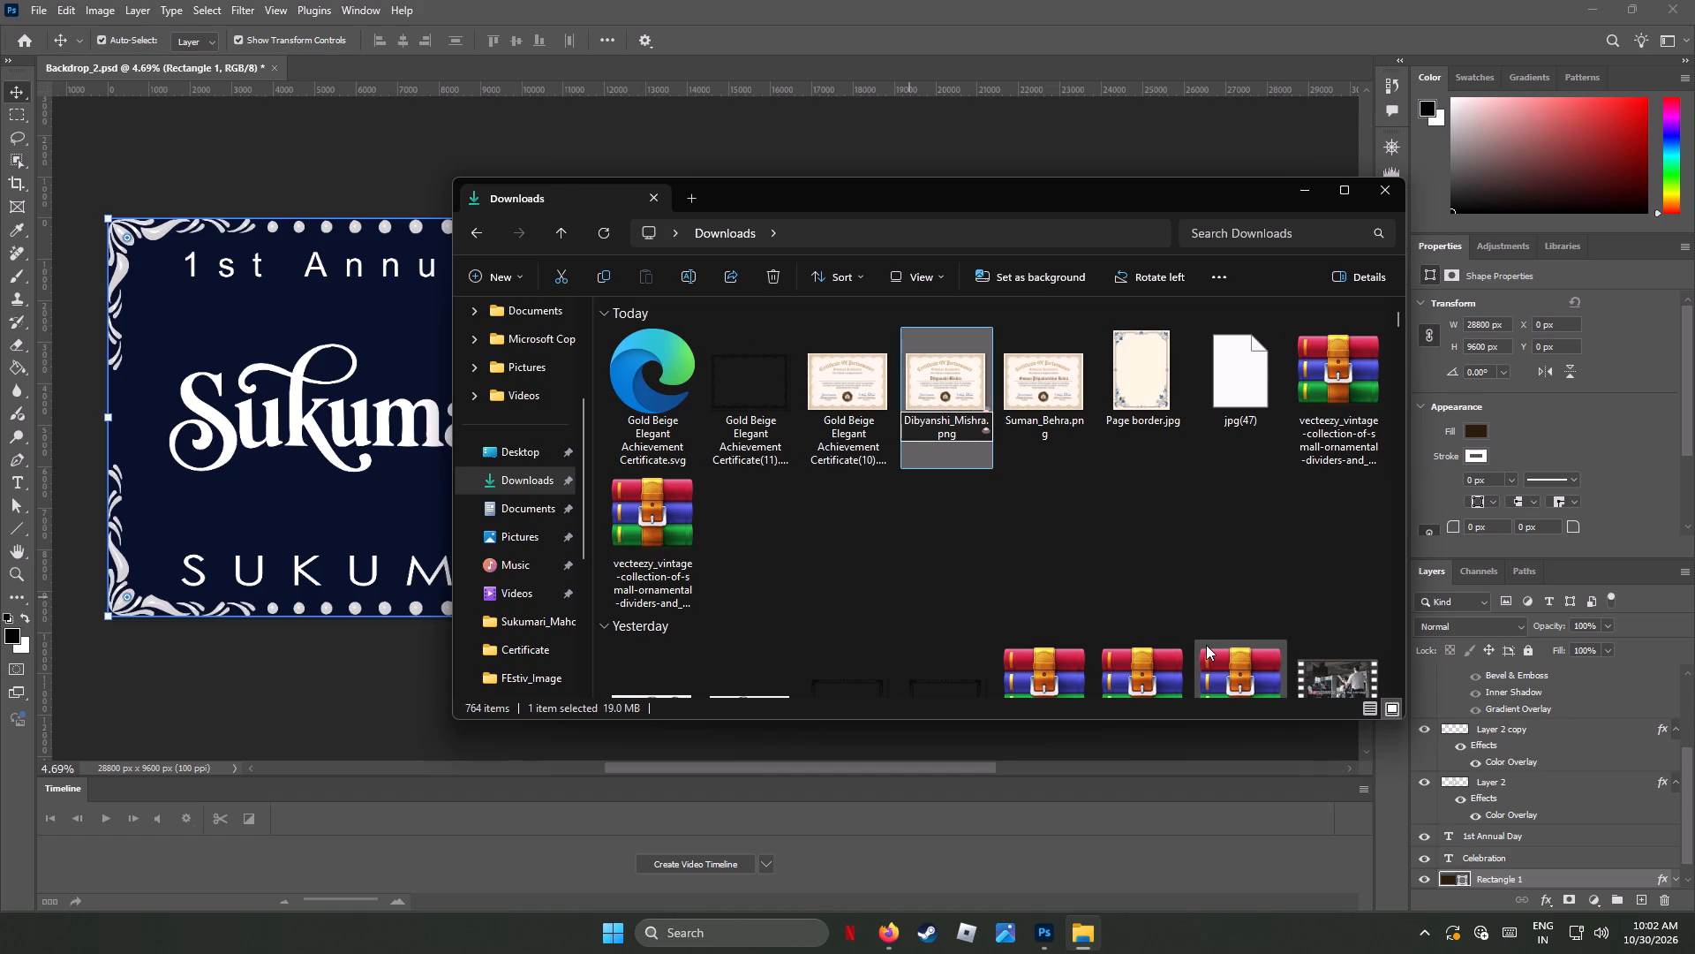
{"action": "left_click", "coordinate": [938, 611]}
Preview Gold Beige Elegant Achievement Certificate(10).png and rename the file as Certificate_Blank.
{"action": "double_click", "coordinate": [849, 405]}
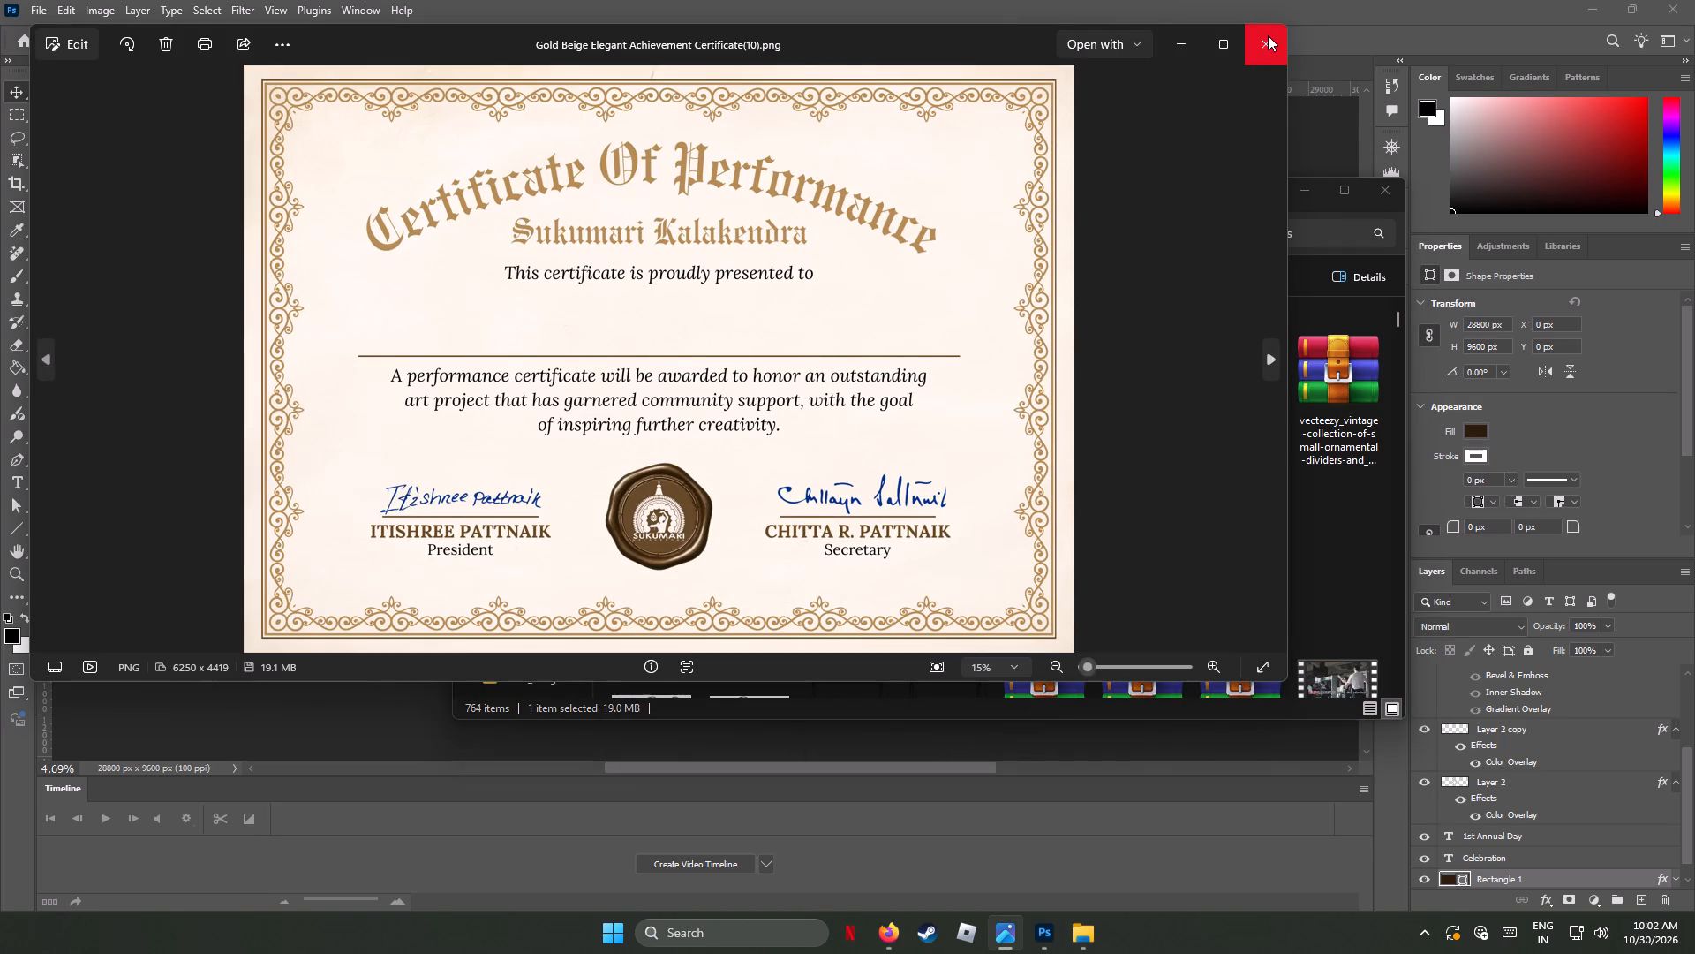
{"action": "left_click", "coordinate": [1267, 37]}
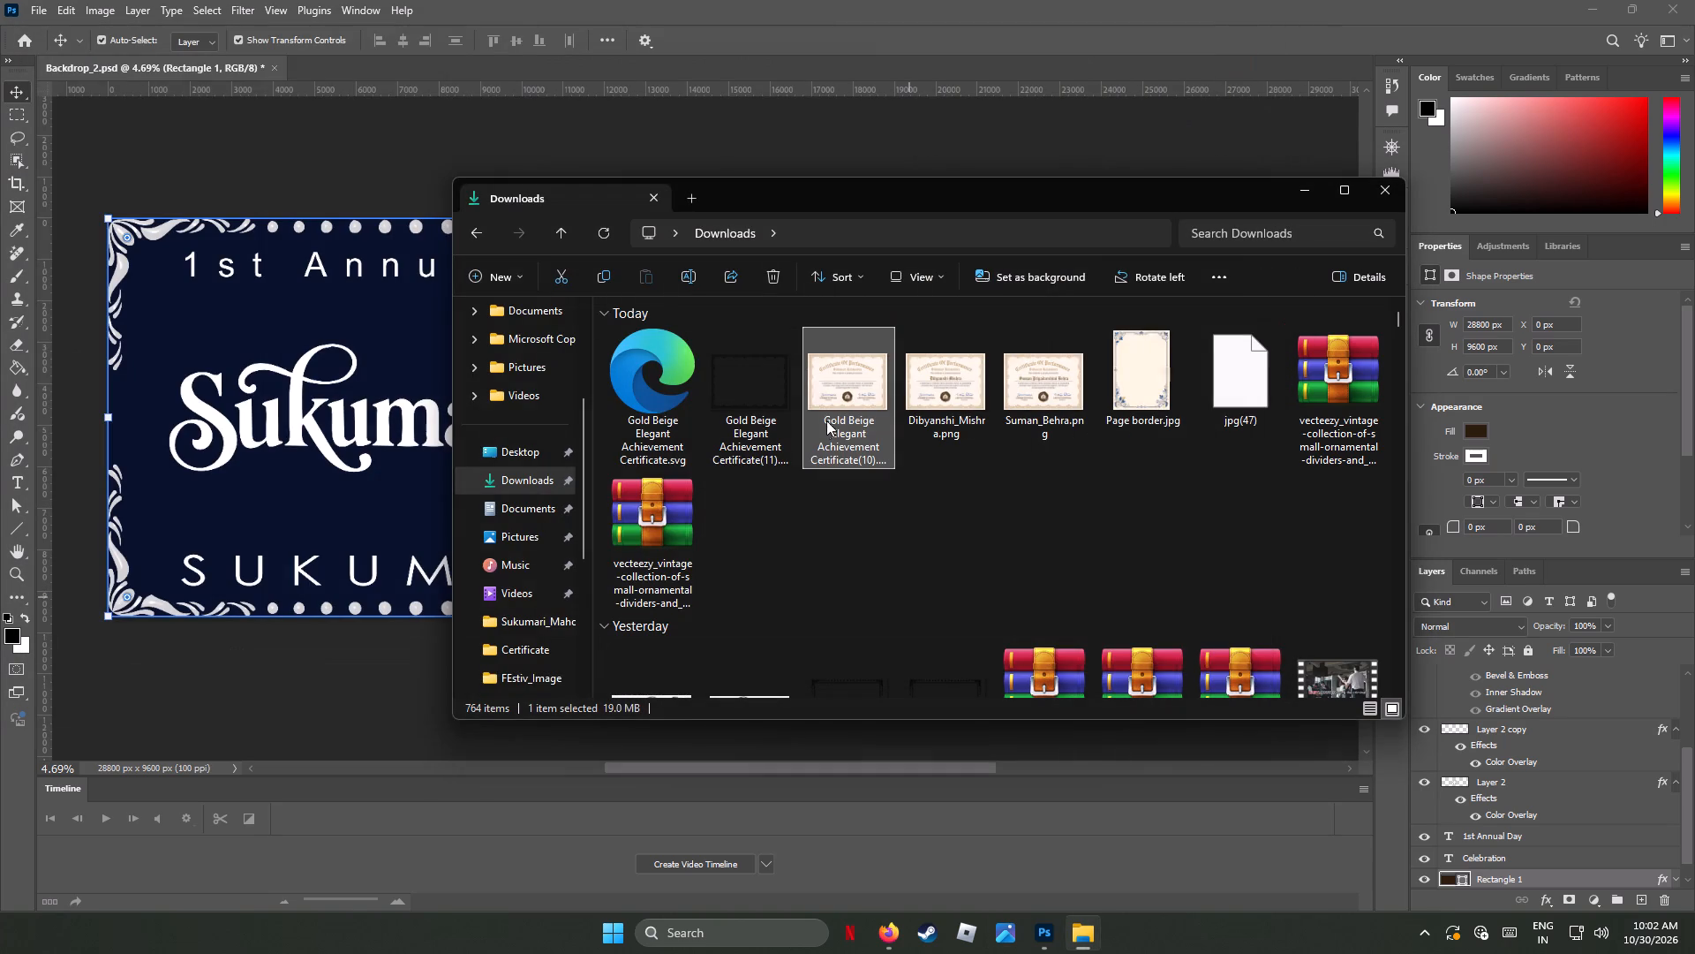
{"action": "right_click", "coordinate": [829, 394]}
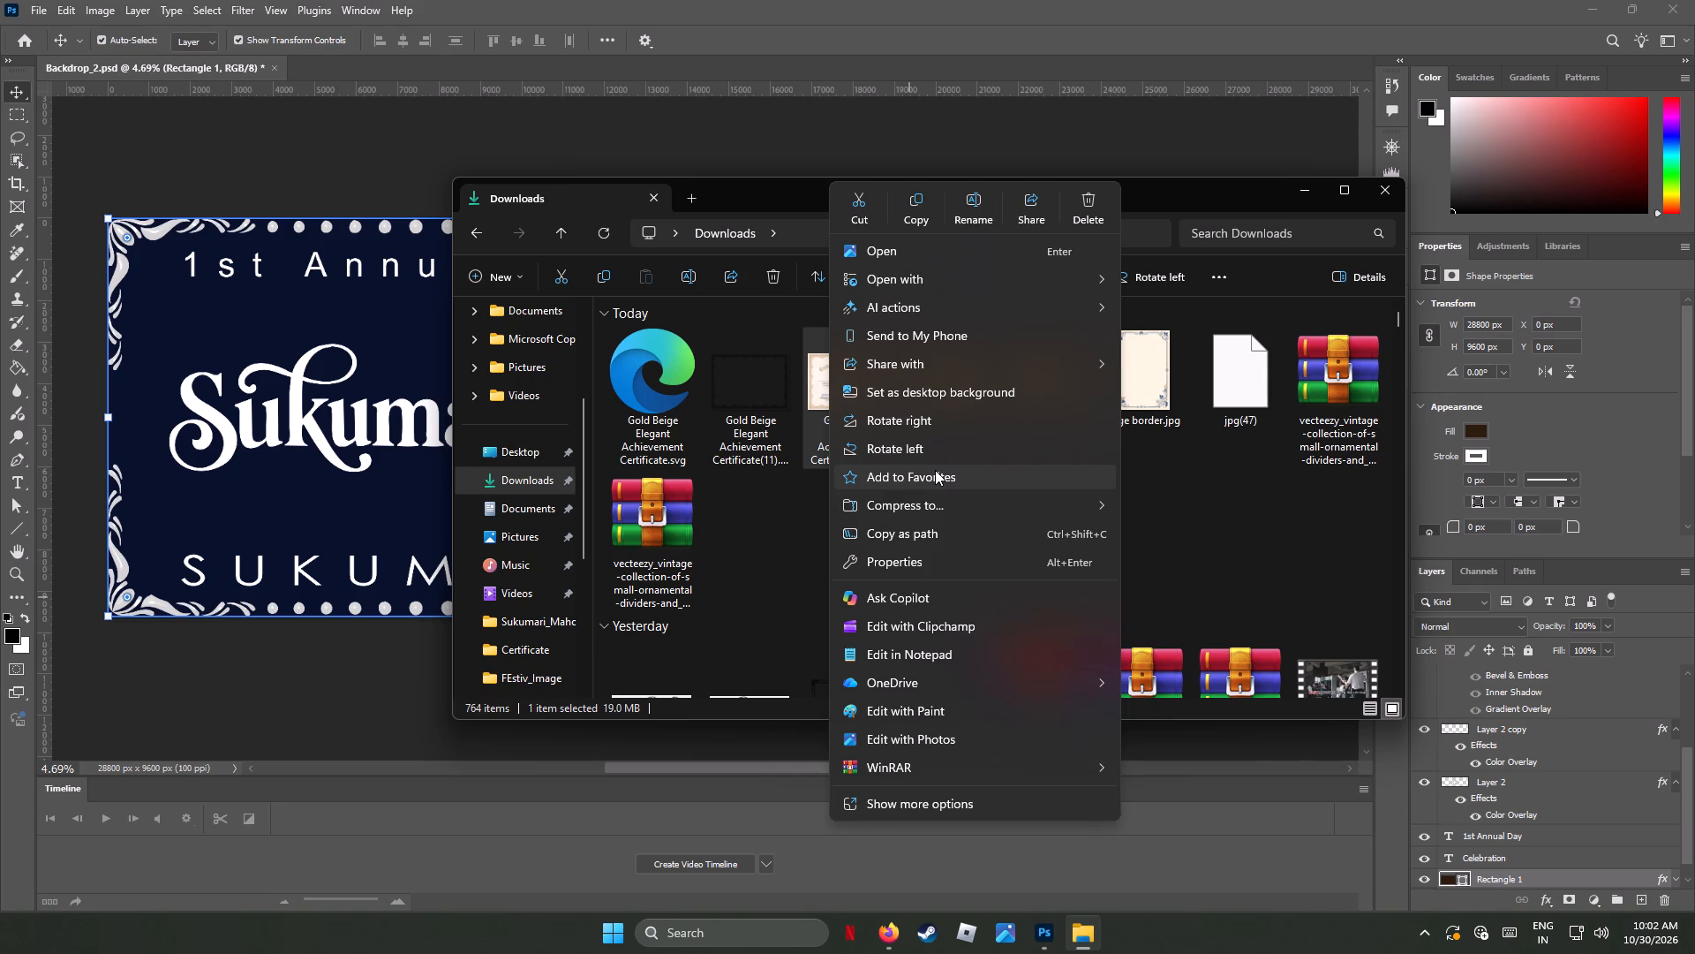
{"action": "left_click", "coordinate": [978, 206]}
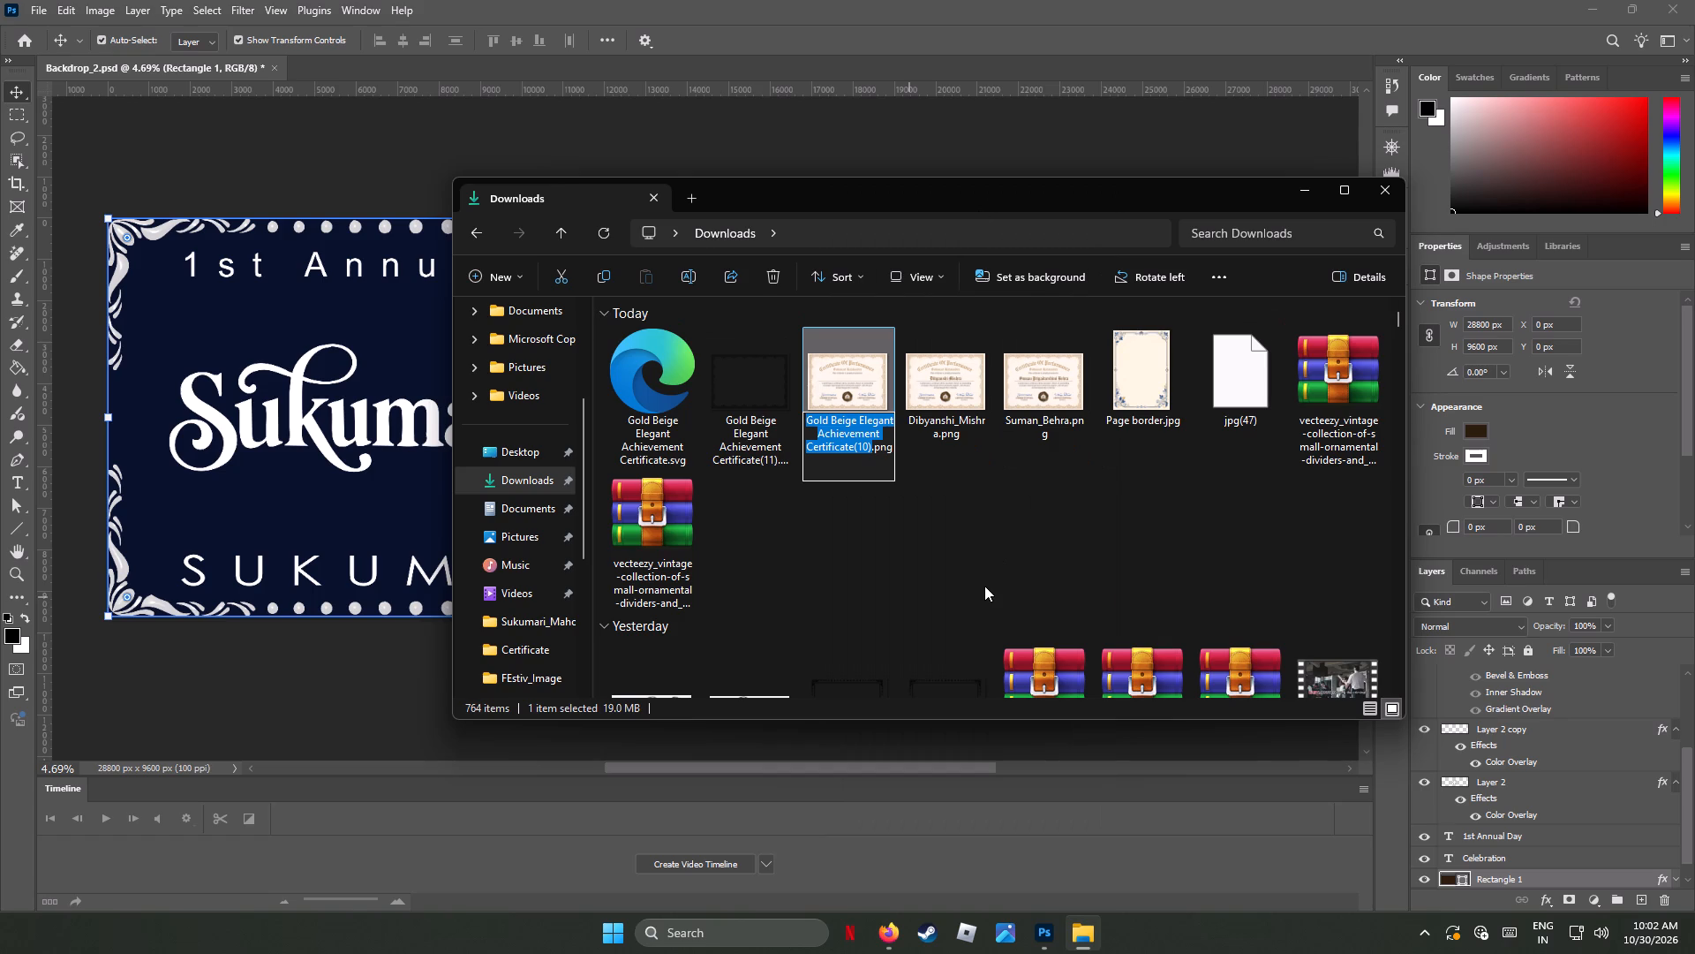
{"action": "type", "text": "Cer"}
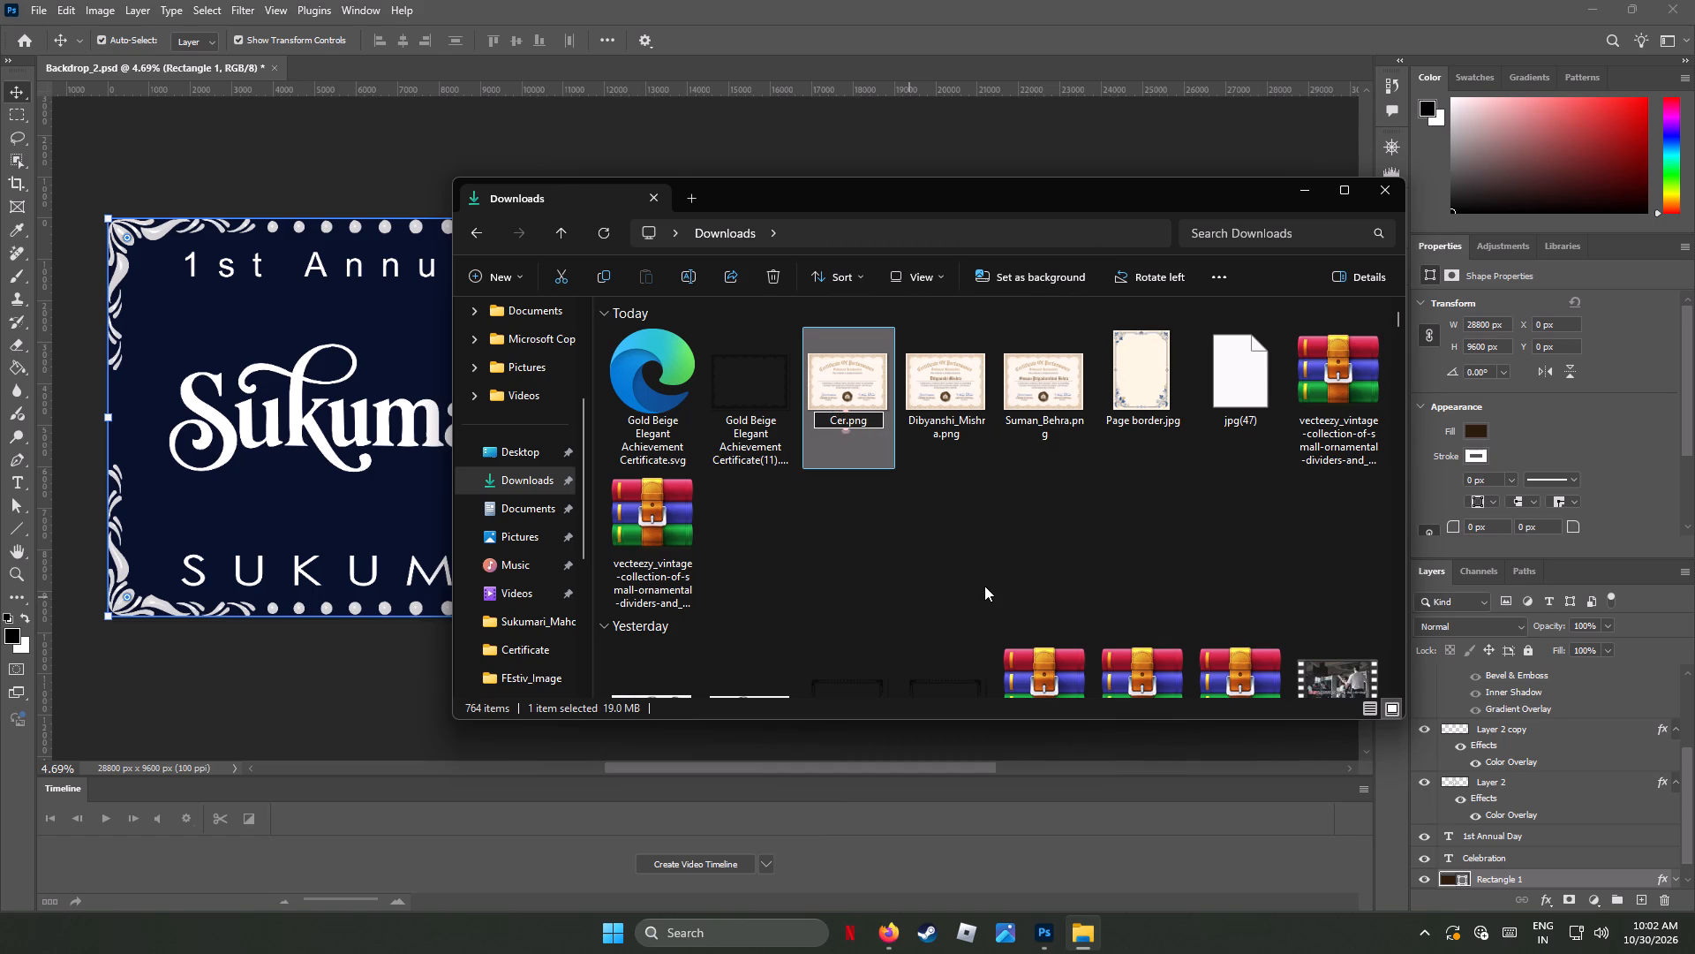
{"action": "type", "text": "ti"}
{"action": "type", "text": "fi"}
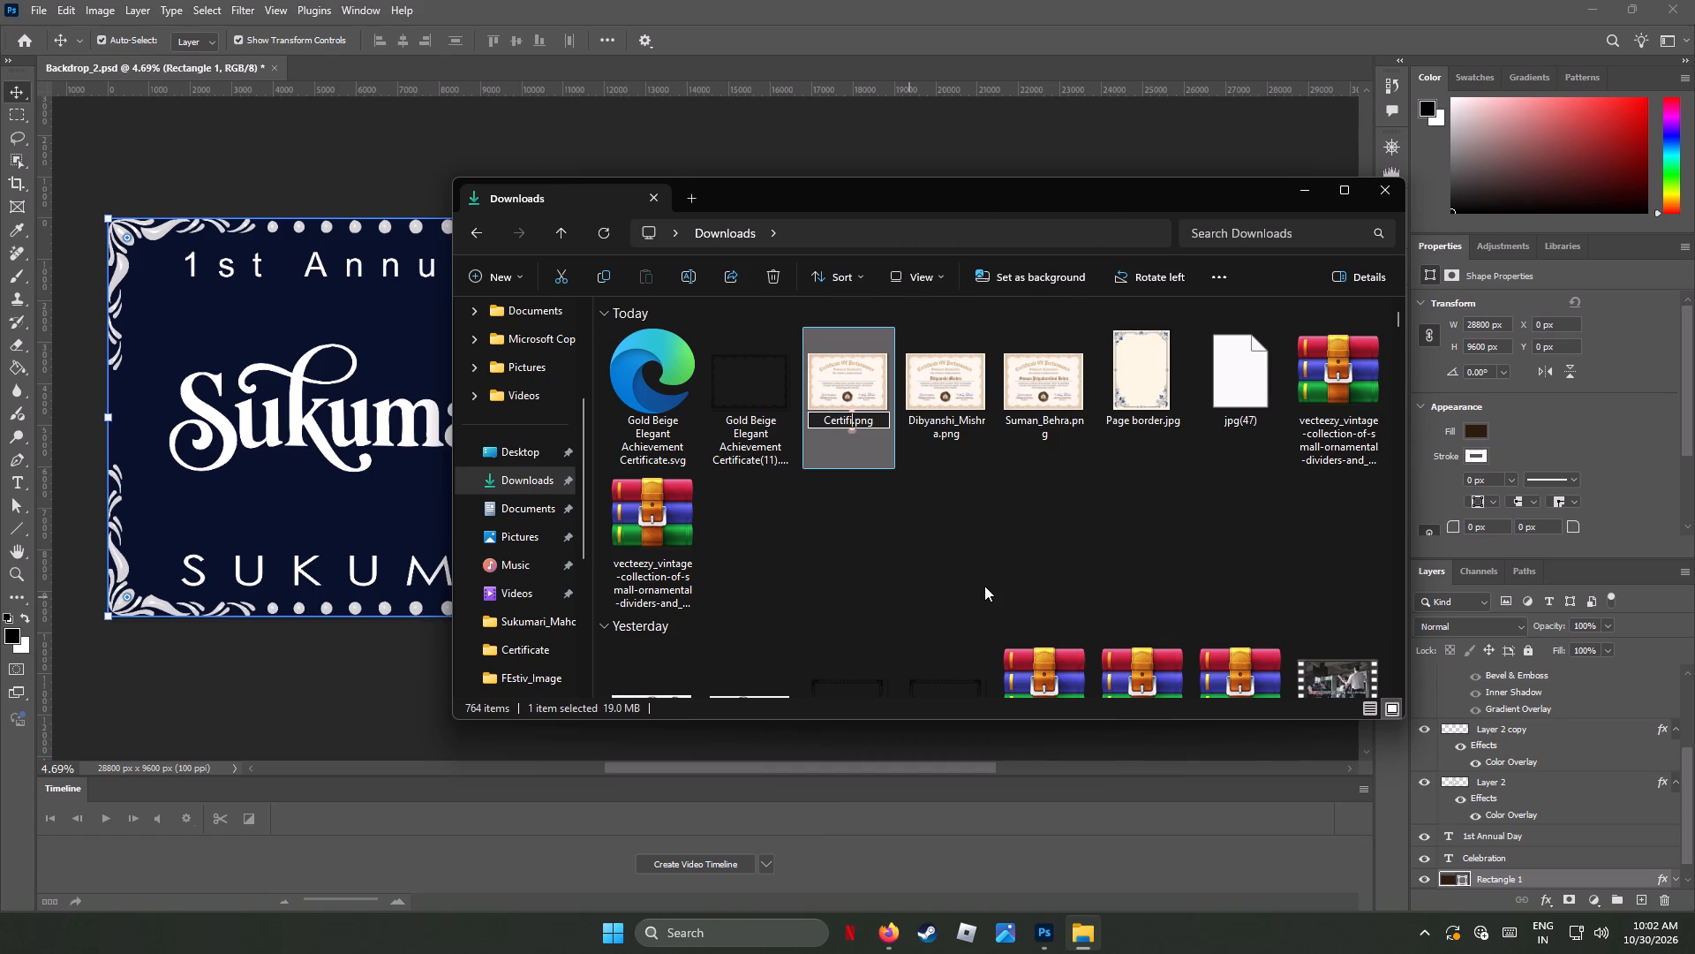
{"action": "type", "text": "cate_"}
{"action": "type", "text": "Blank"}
{"action": "left_click", "coordinate": [984, 586]}
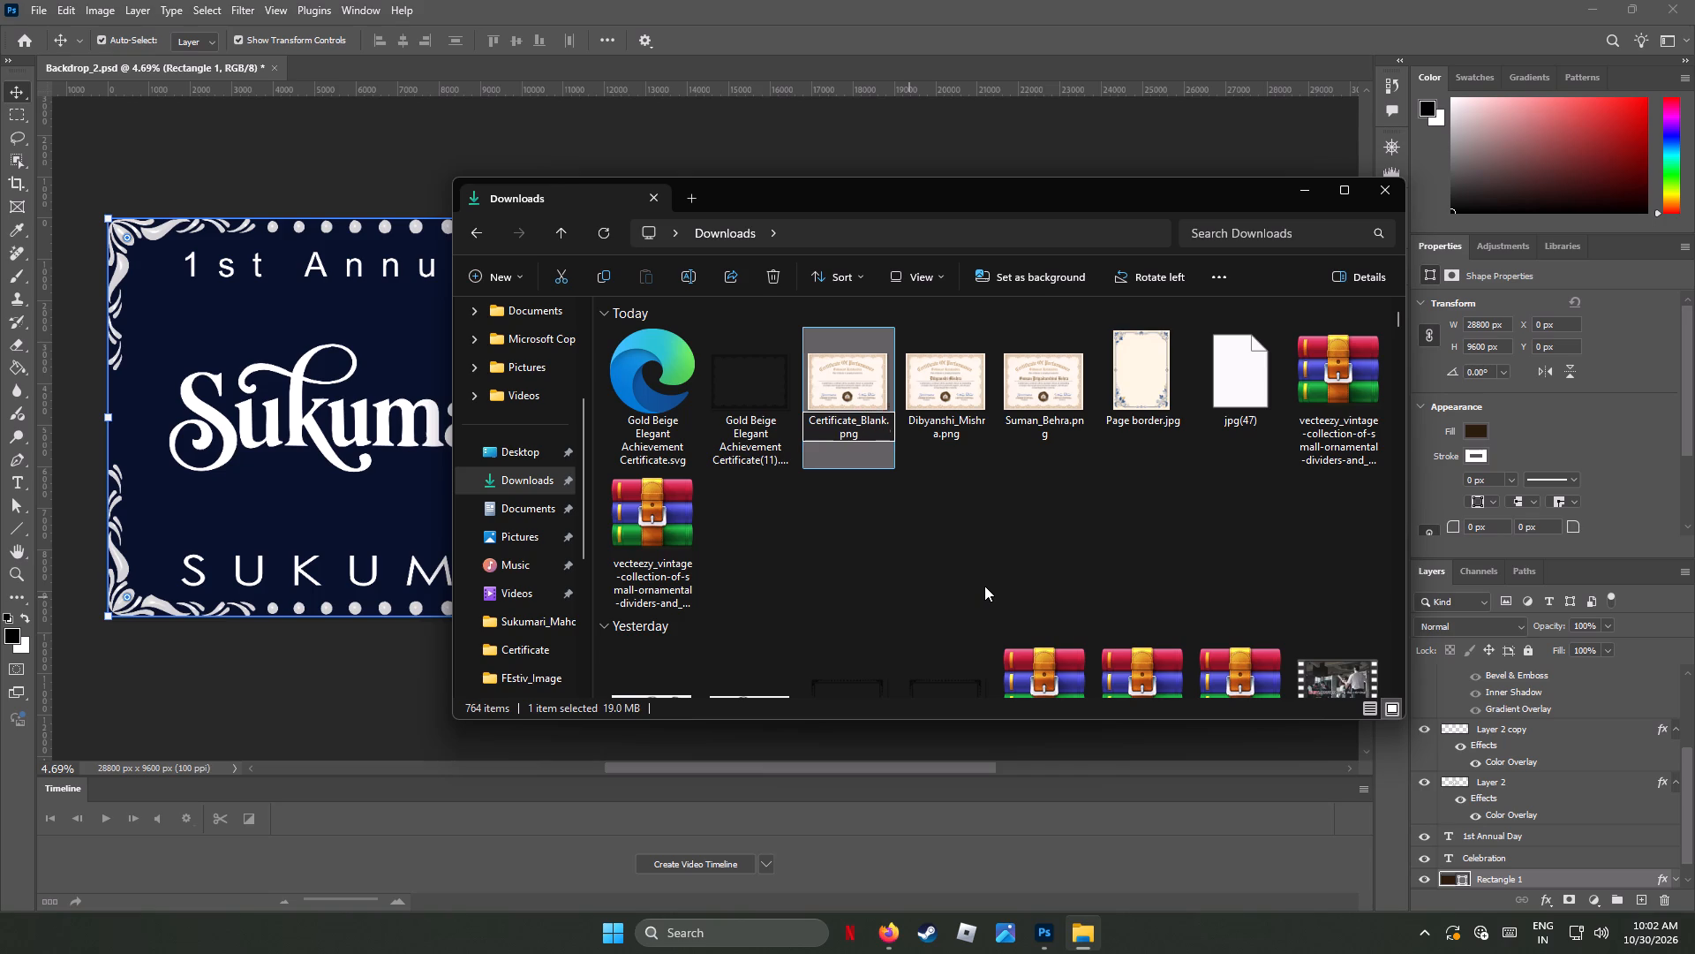
Preview Gold Beige Elegant Achievement Certificate(11).png from the Downloads folder, and close the preview.
{"action": "double_click", "coordinate": [757, 397]}
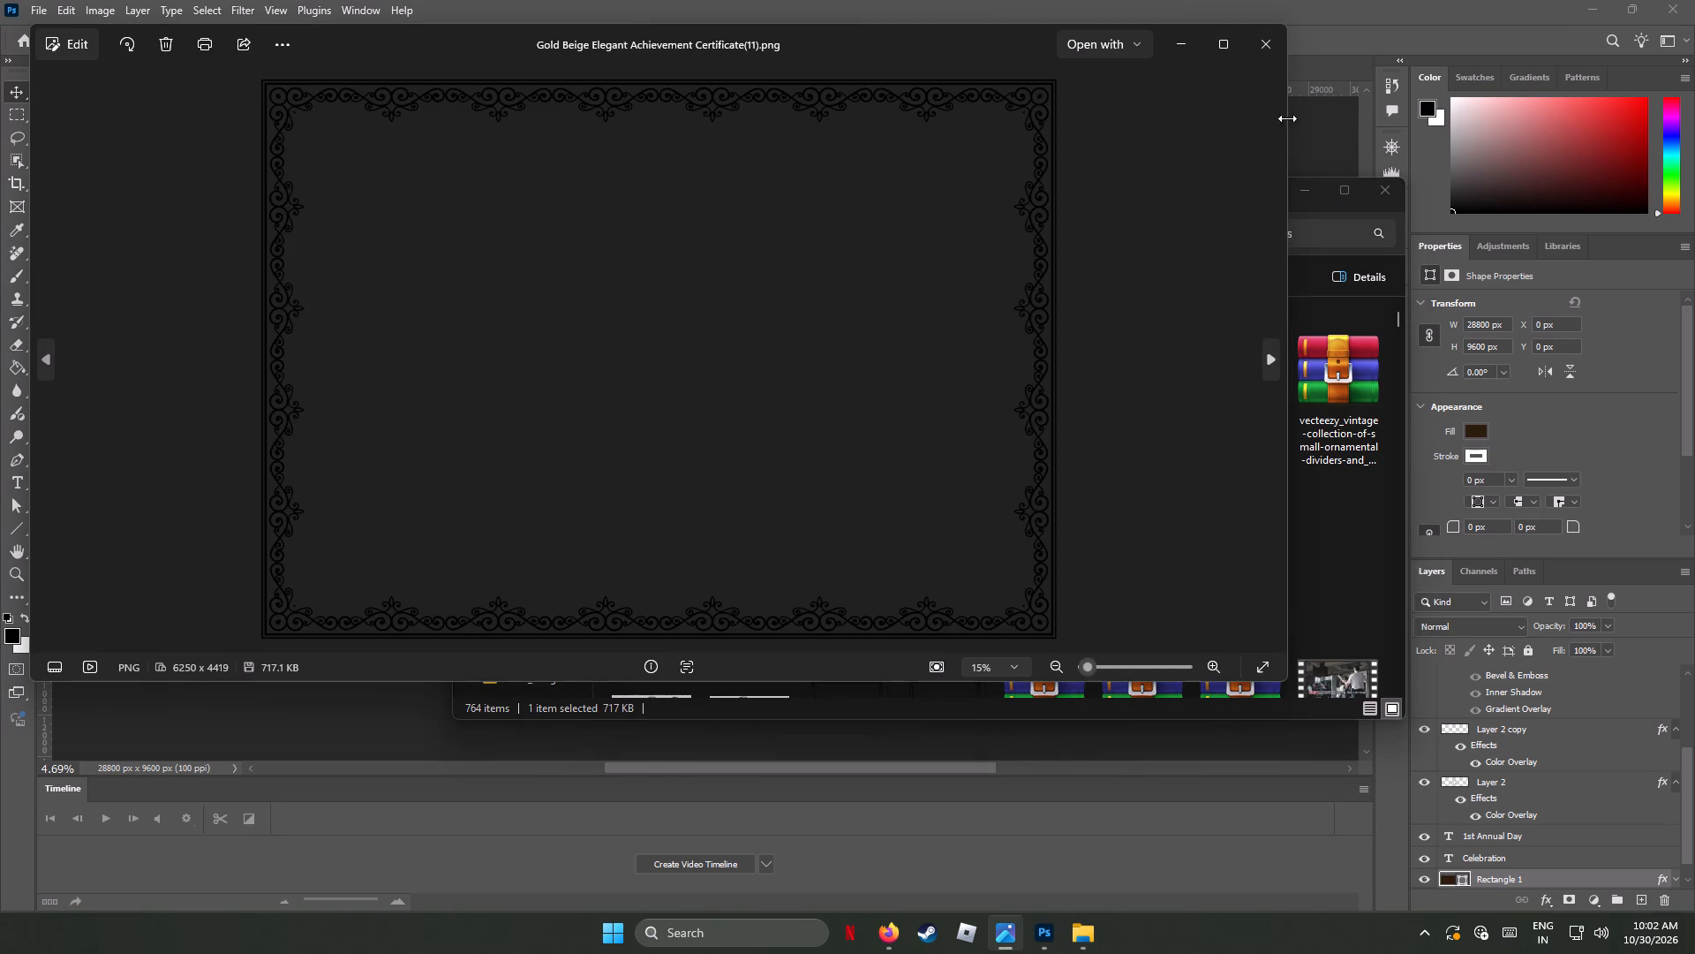
{"action": "left_click", "coordinate": [1269, 47]}
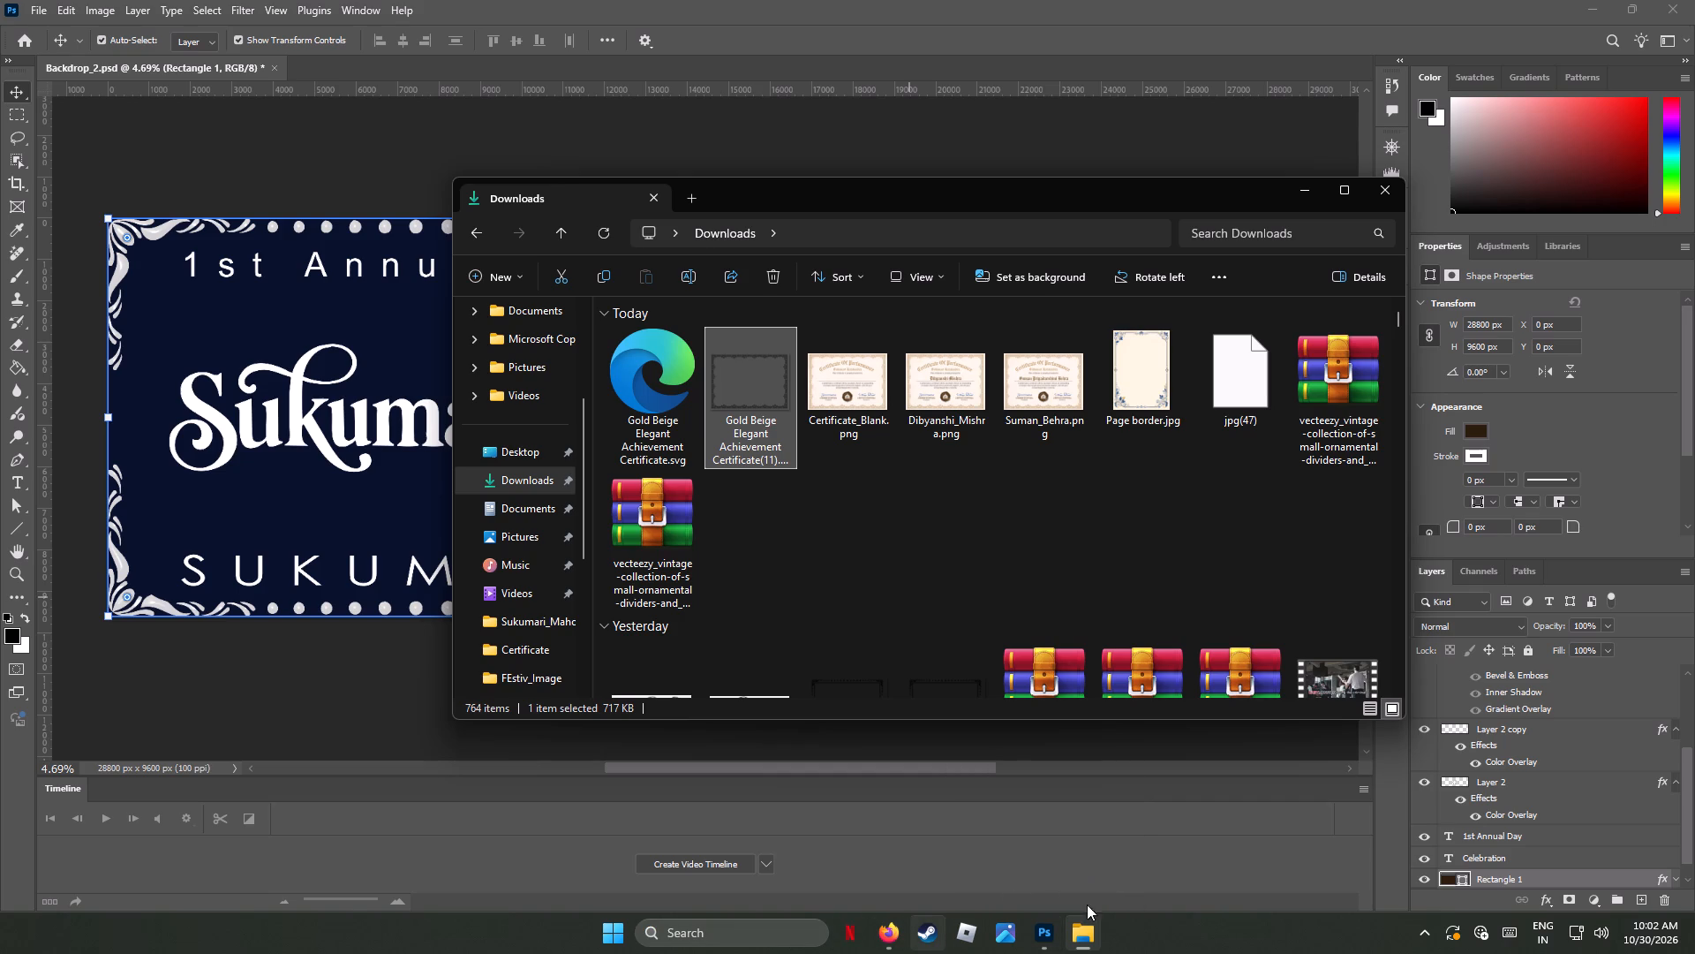
Switch to Photoshop and cancel the rasterizing of the SVG border file.
{"action": "left_click", "coordinate": [1039, 930]}
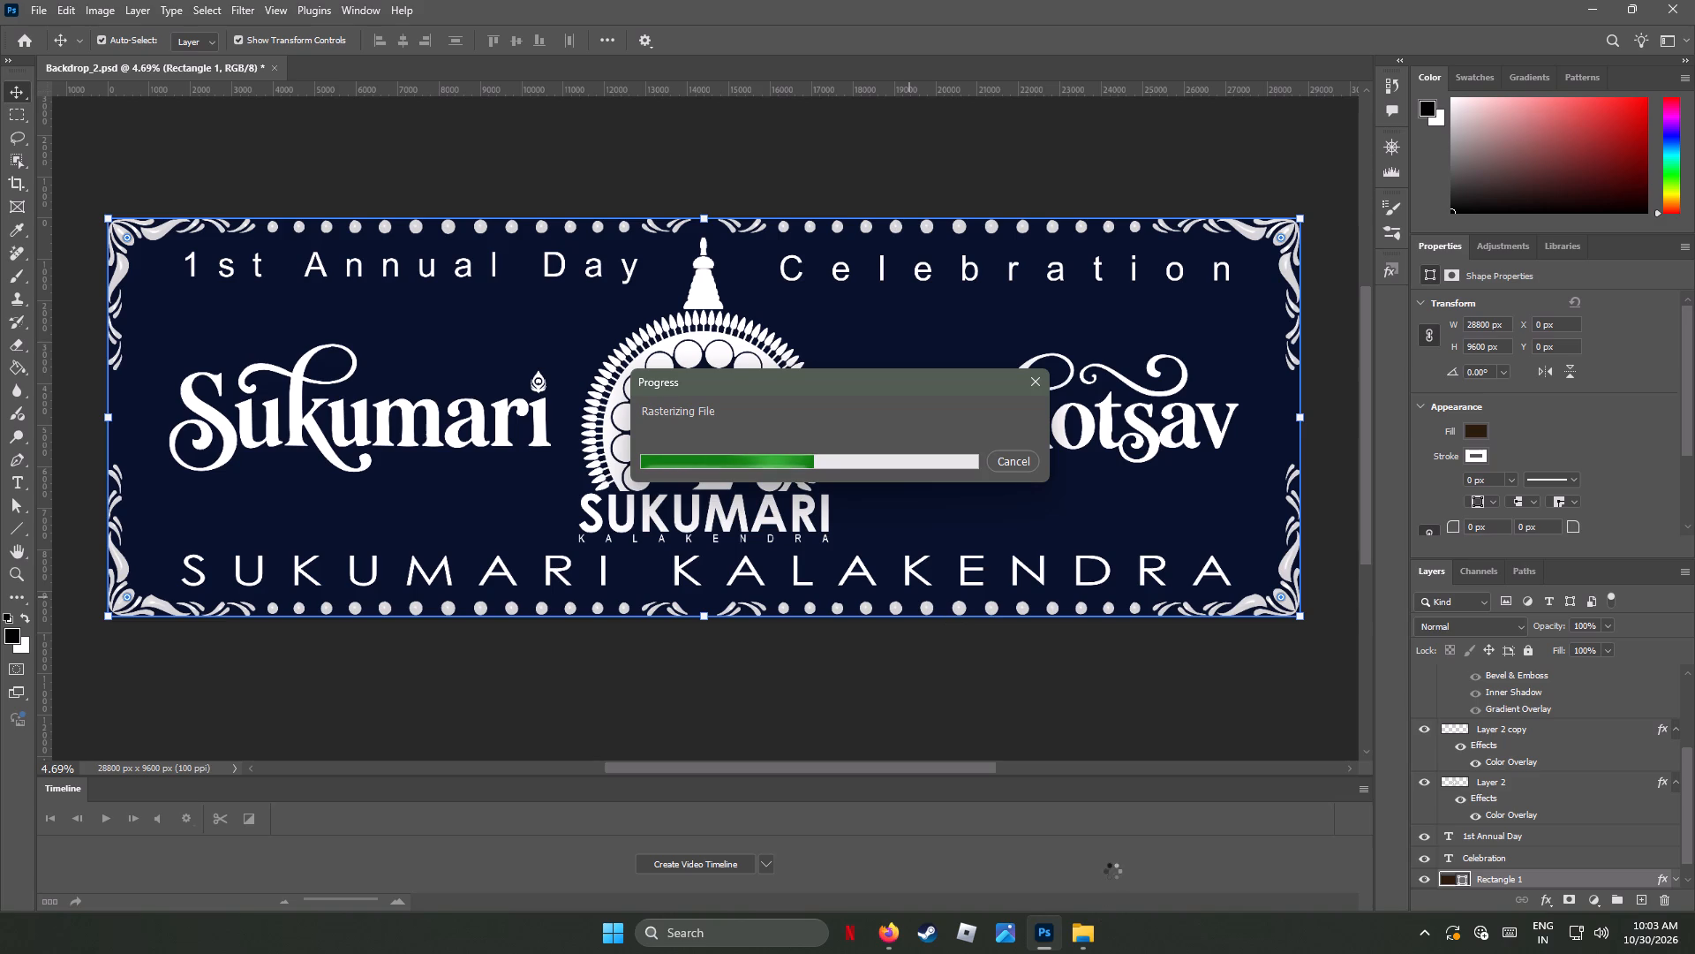
{"action": "left_click", "coordinate": [1024, 461]}
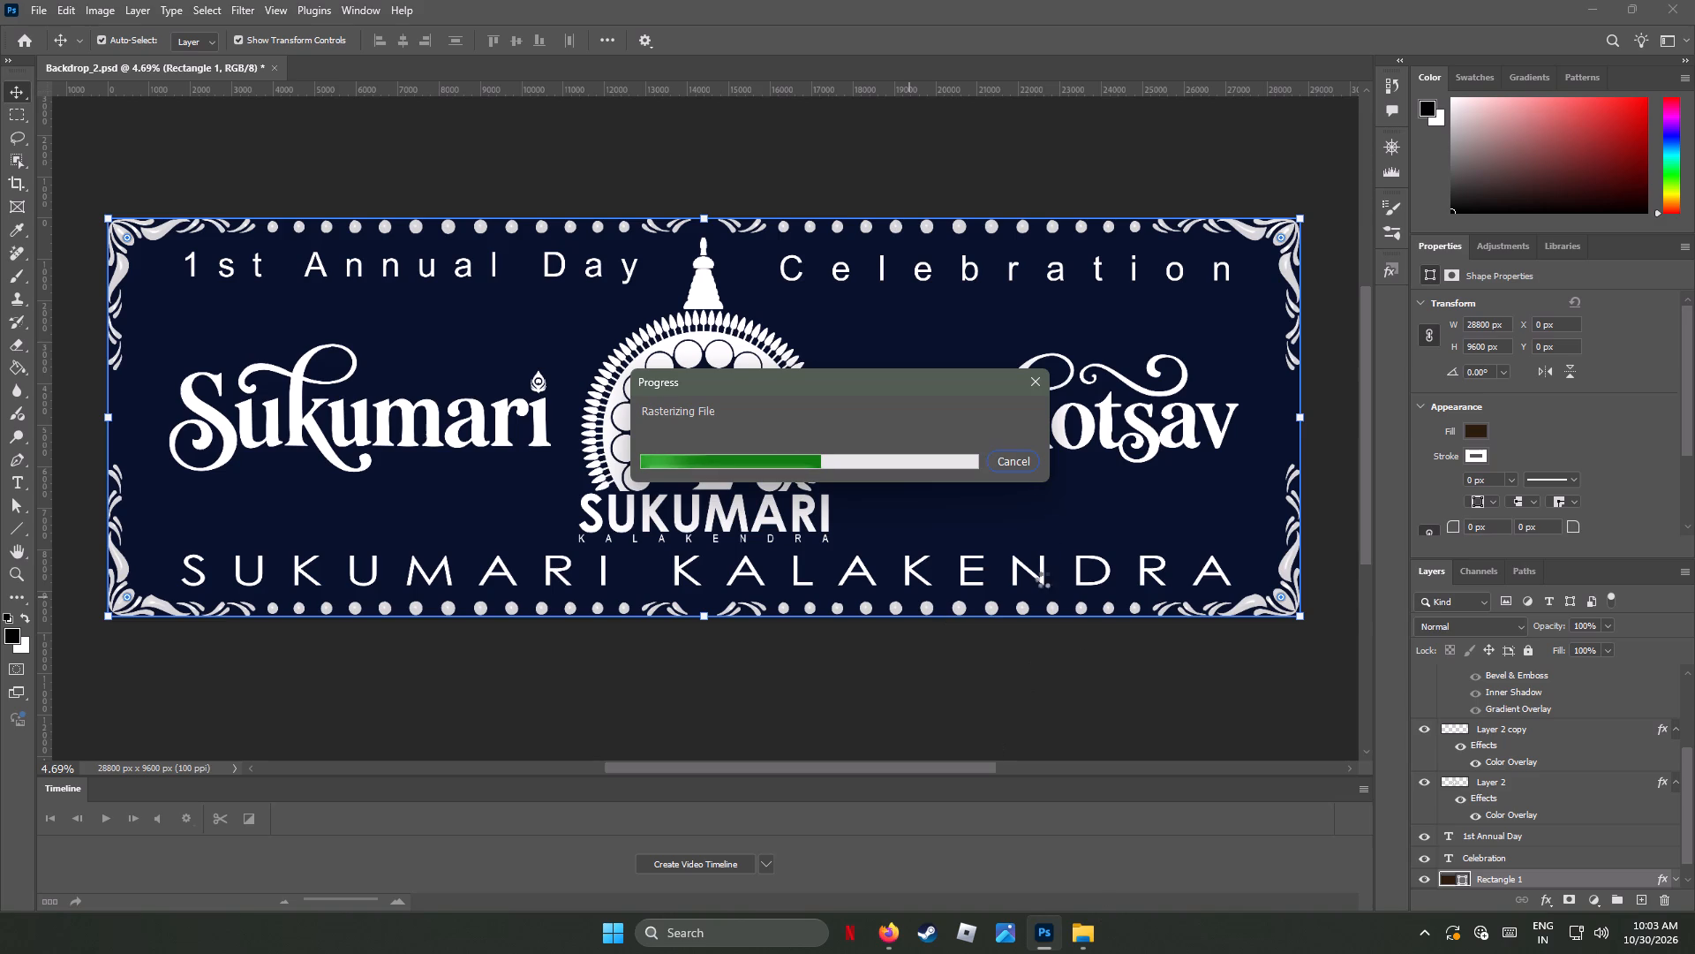
{"action": "left_click", "coordinate": [1021, 462]}
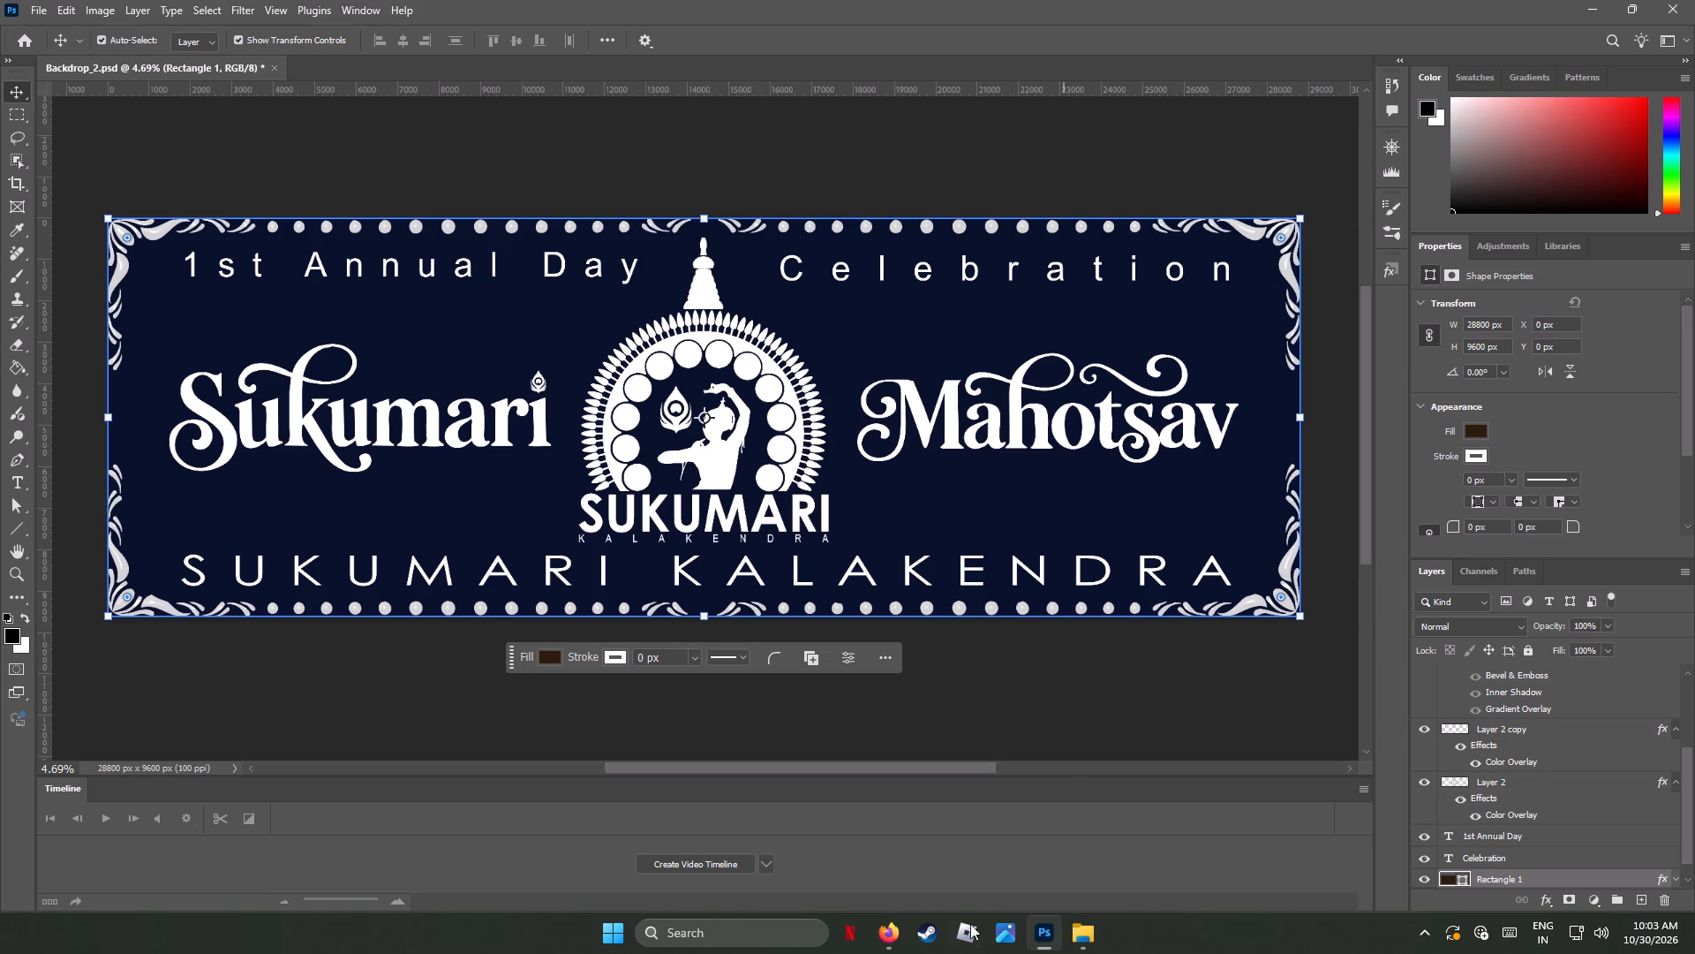
Open Gold Beige Elegant Achievement Certificate(11).png from the Downloads folder in Photoshop.
{"action": "left_click", "coordinate": [1586, 10]}
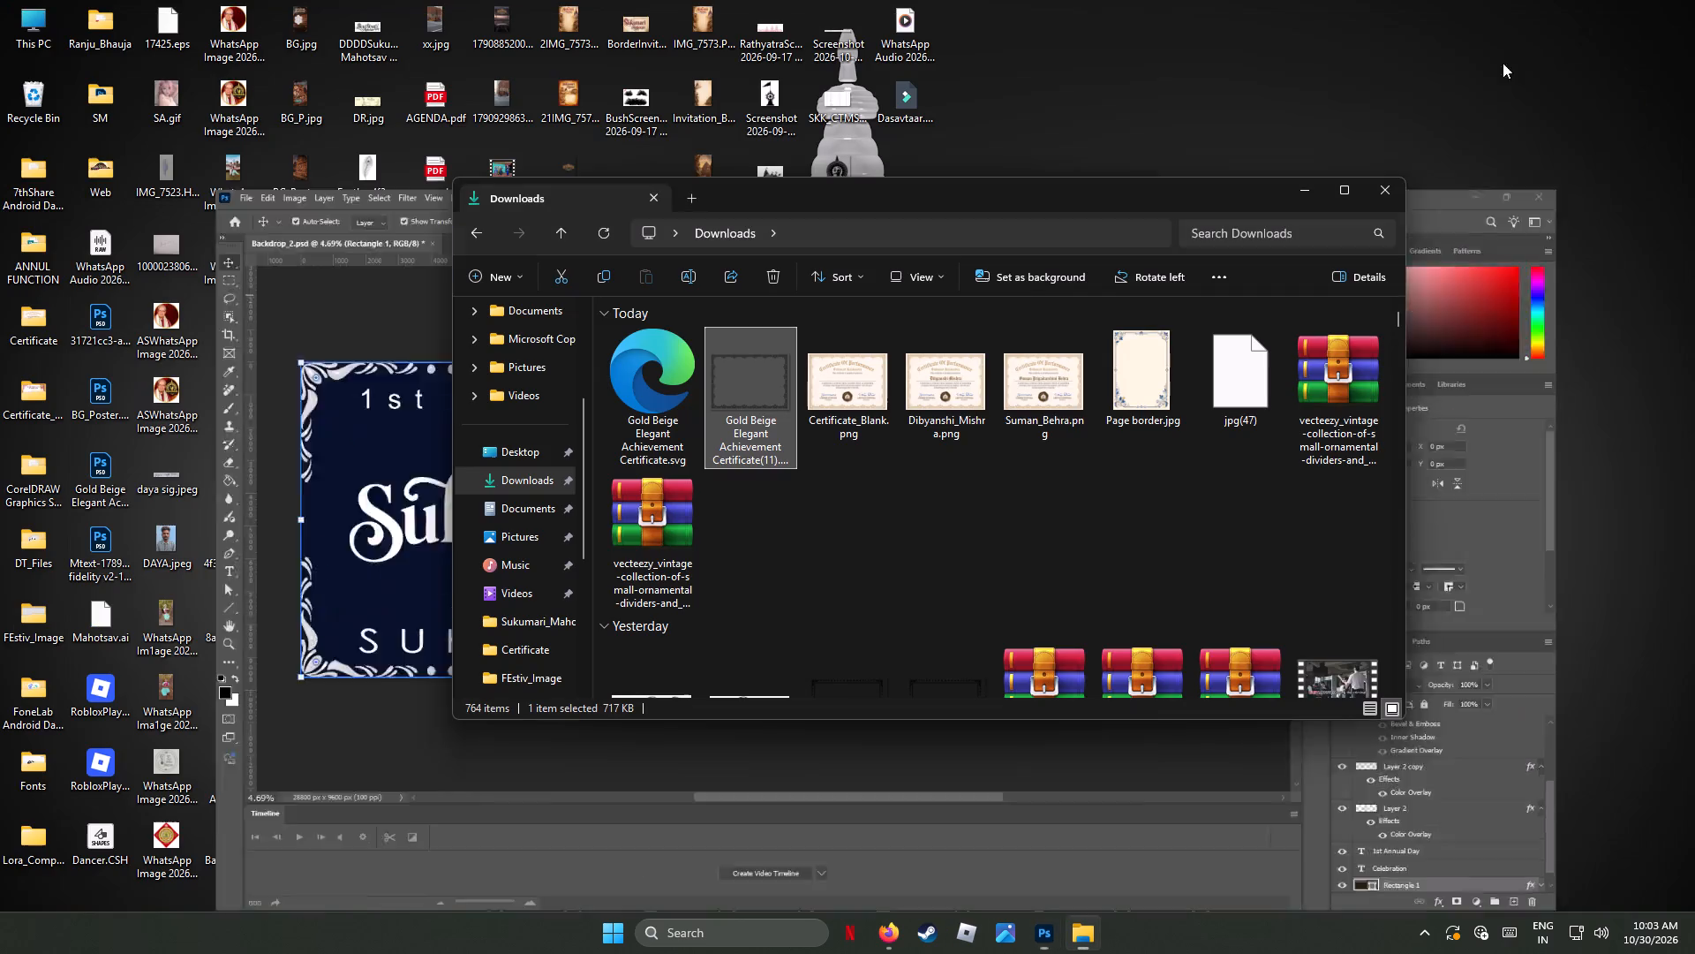
{"action": "right_click", "coordinate": [752, 390]}
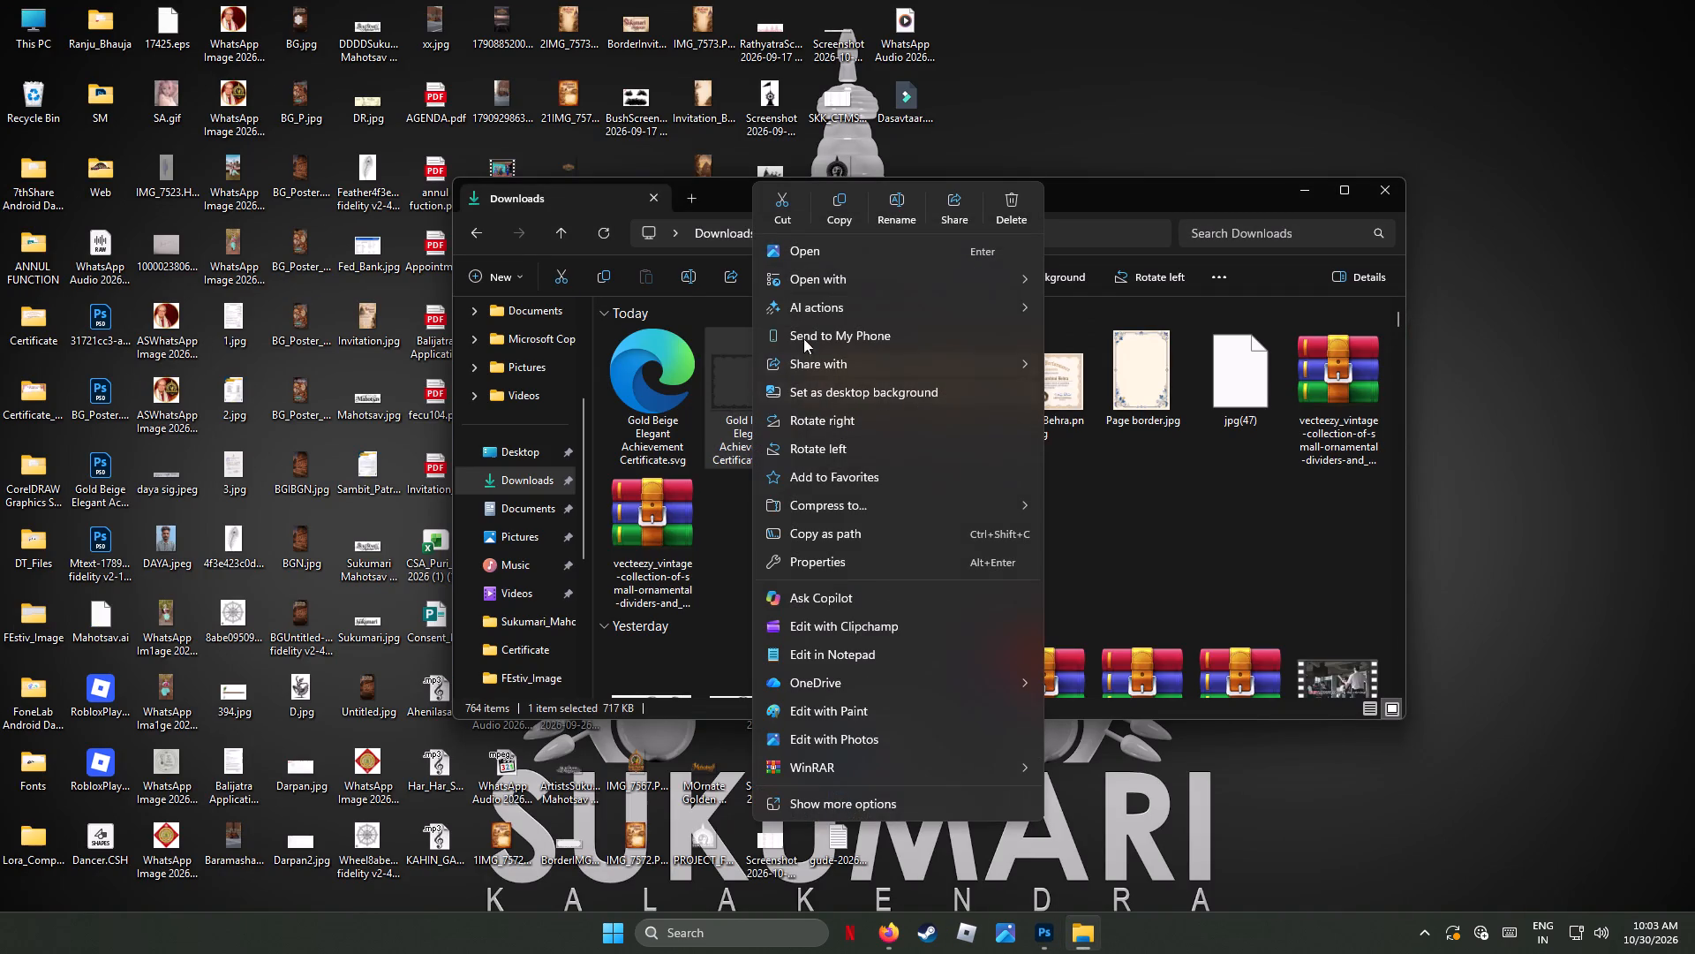
{"action": "left_click", "coordinate": [1140, 279]}
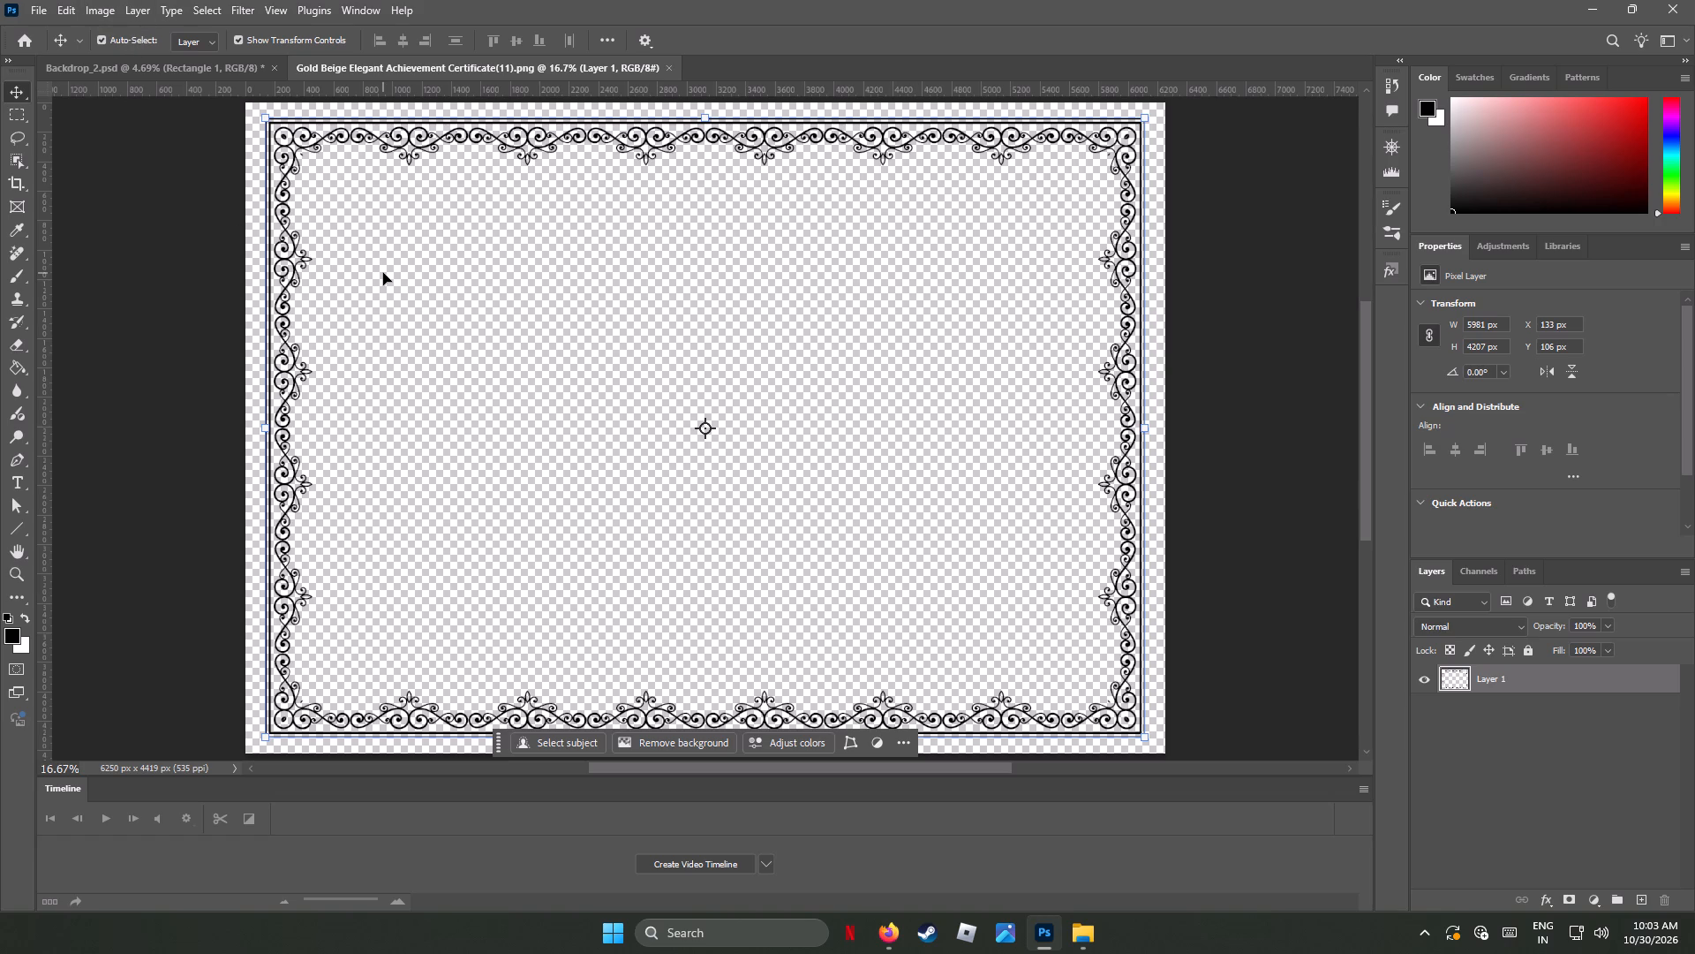
Copy the black border and paste it into a new transparent RGB document of 5981 × 4207 pixels at 535 pixels/inch.
{"action": "left_click", "coordinate": [11, 93]}
{"action": "key", "text": "ctrl+v"}
{"action": "key", "text": "ctrl+v"}
{"action": "key", "text": "ctrl+v"}
{"action": "key", "text": "ctrl+v"}
{"action": "key", "text": "ctrl+c"}
{"action": "key", "text": "ctrl+c"}
{"action": "left_click", "coordinate": [45, 11]}
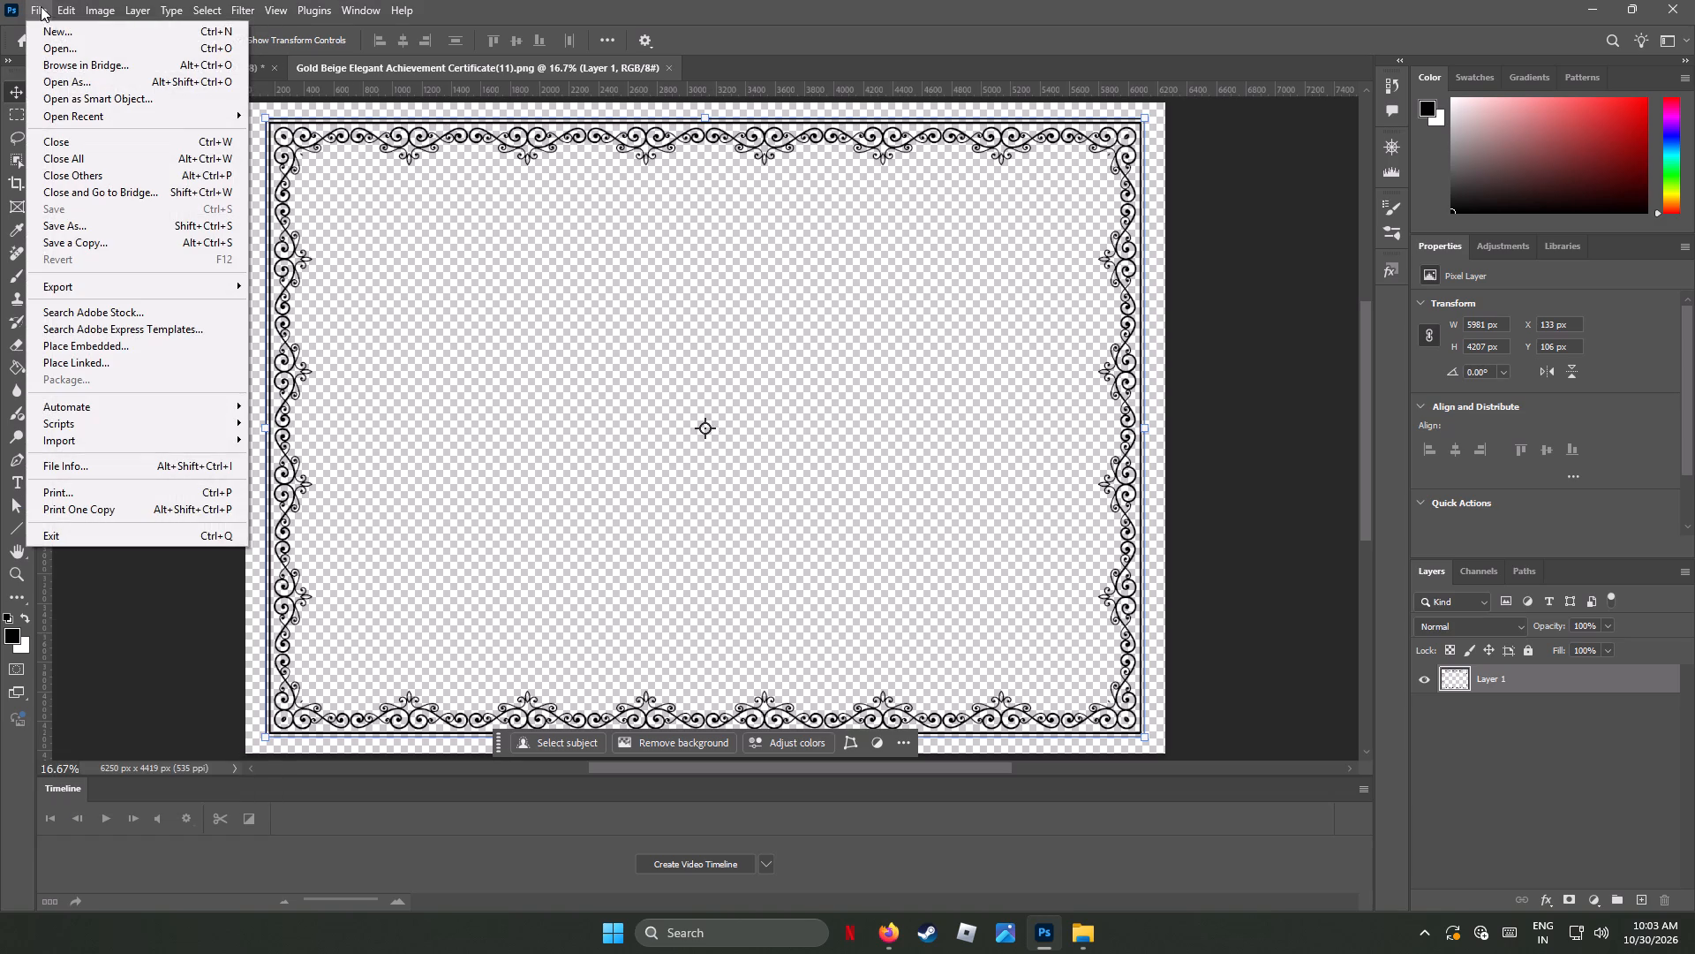
{"action": "left_click", "coordinate": [52, 29]}
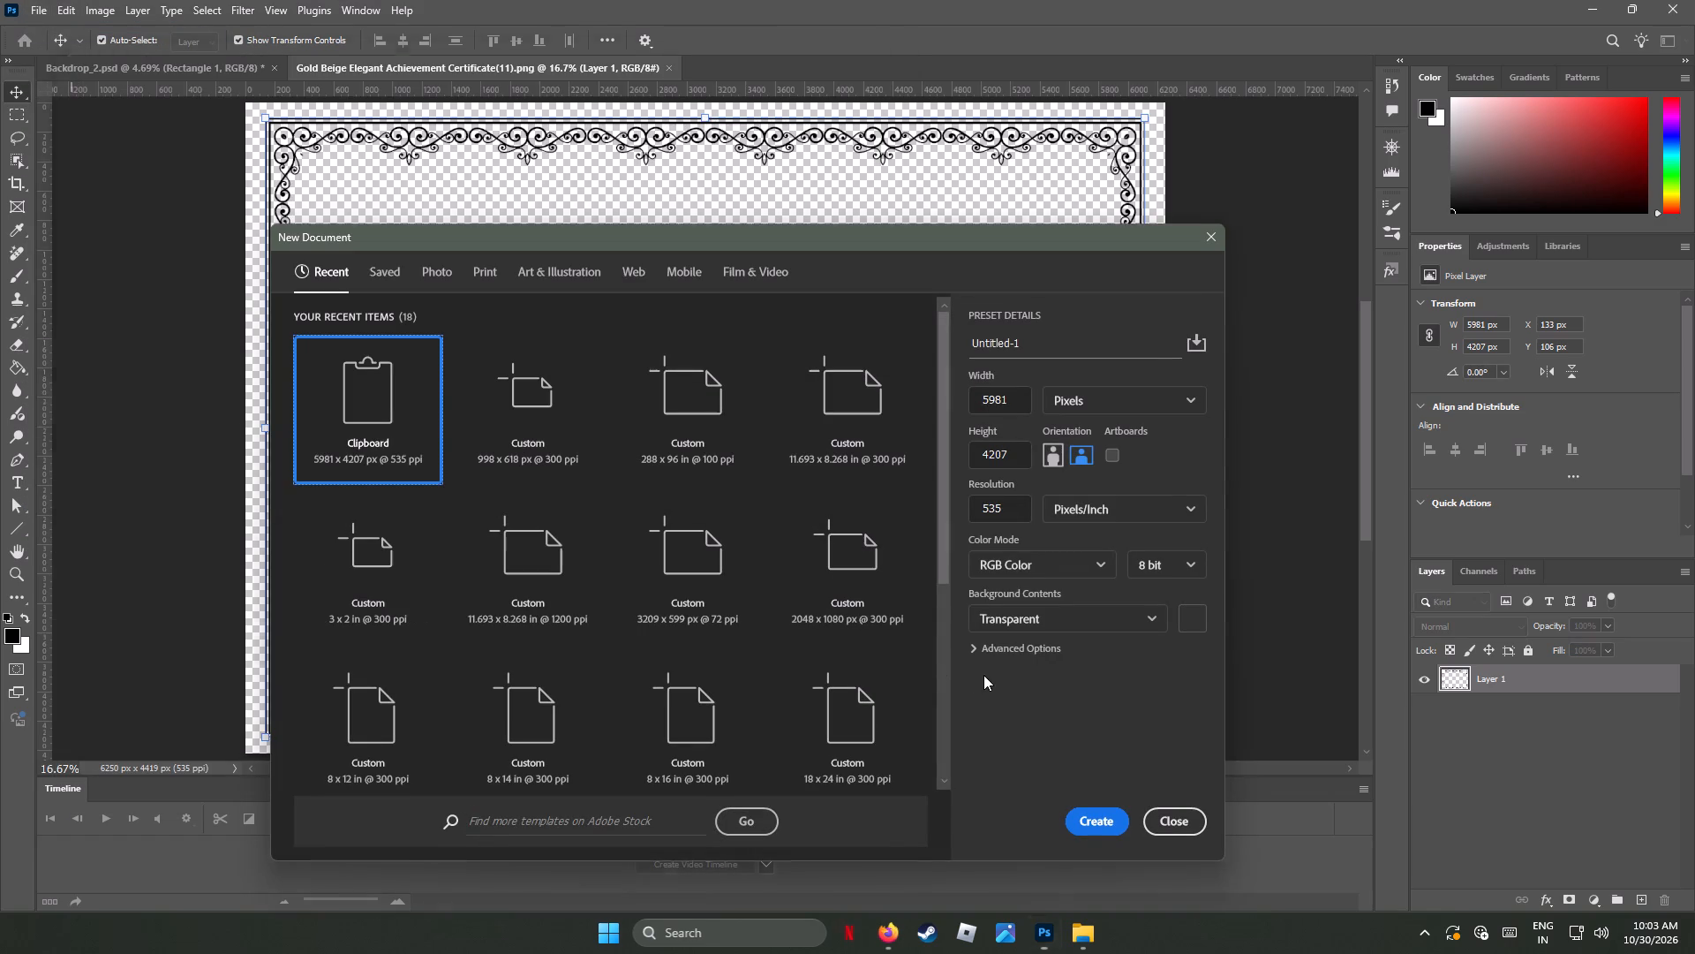
{"action": "left_click", "coordinate": [1115, 821]}
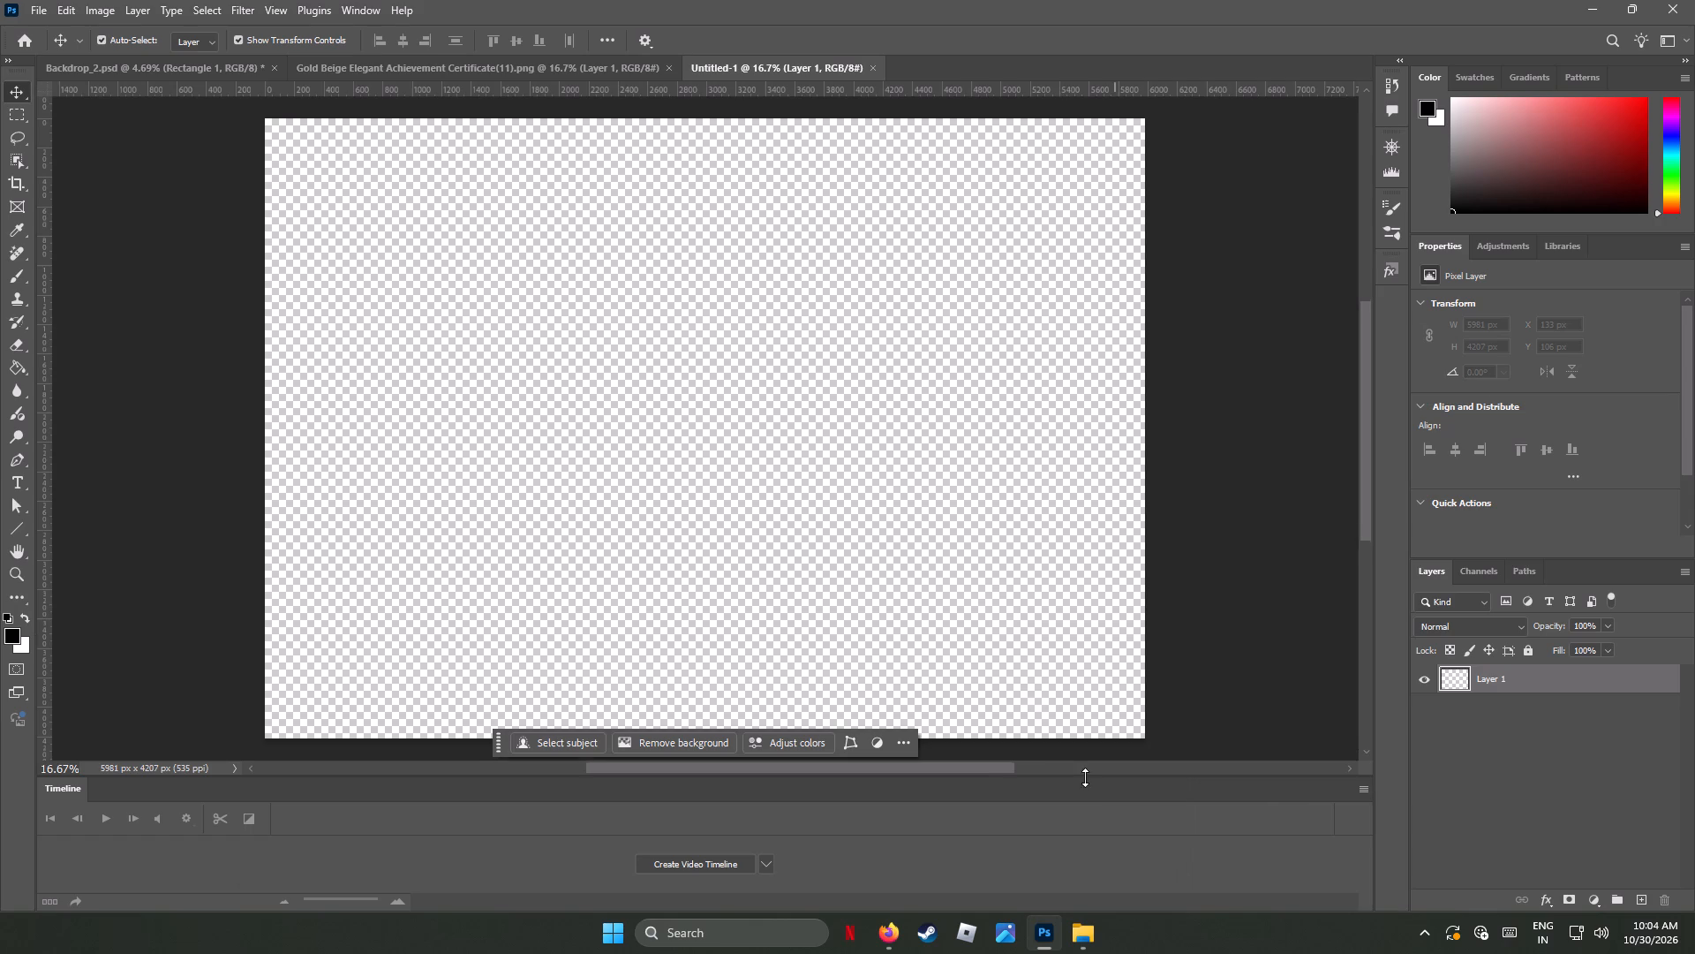
{"action": "key", "text": "ctrl+v"}
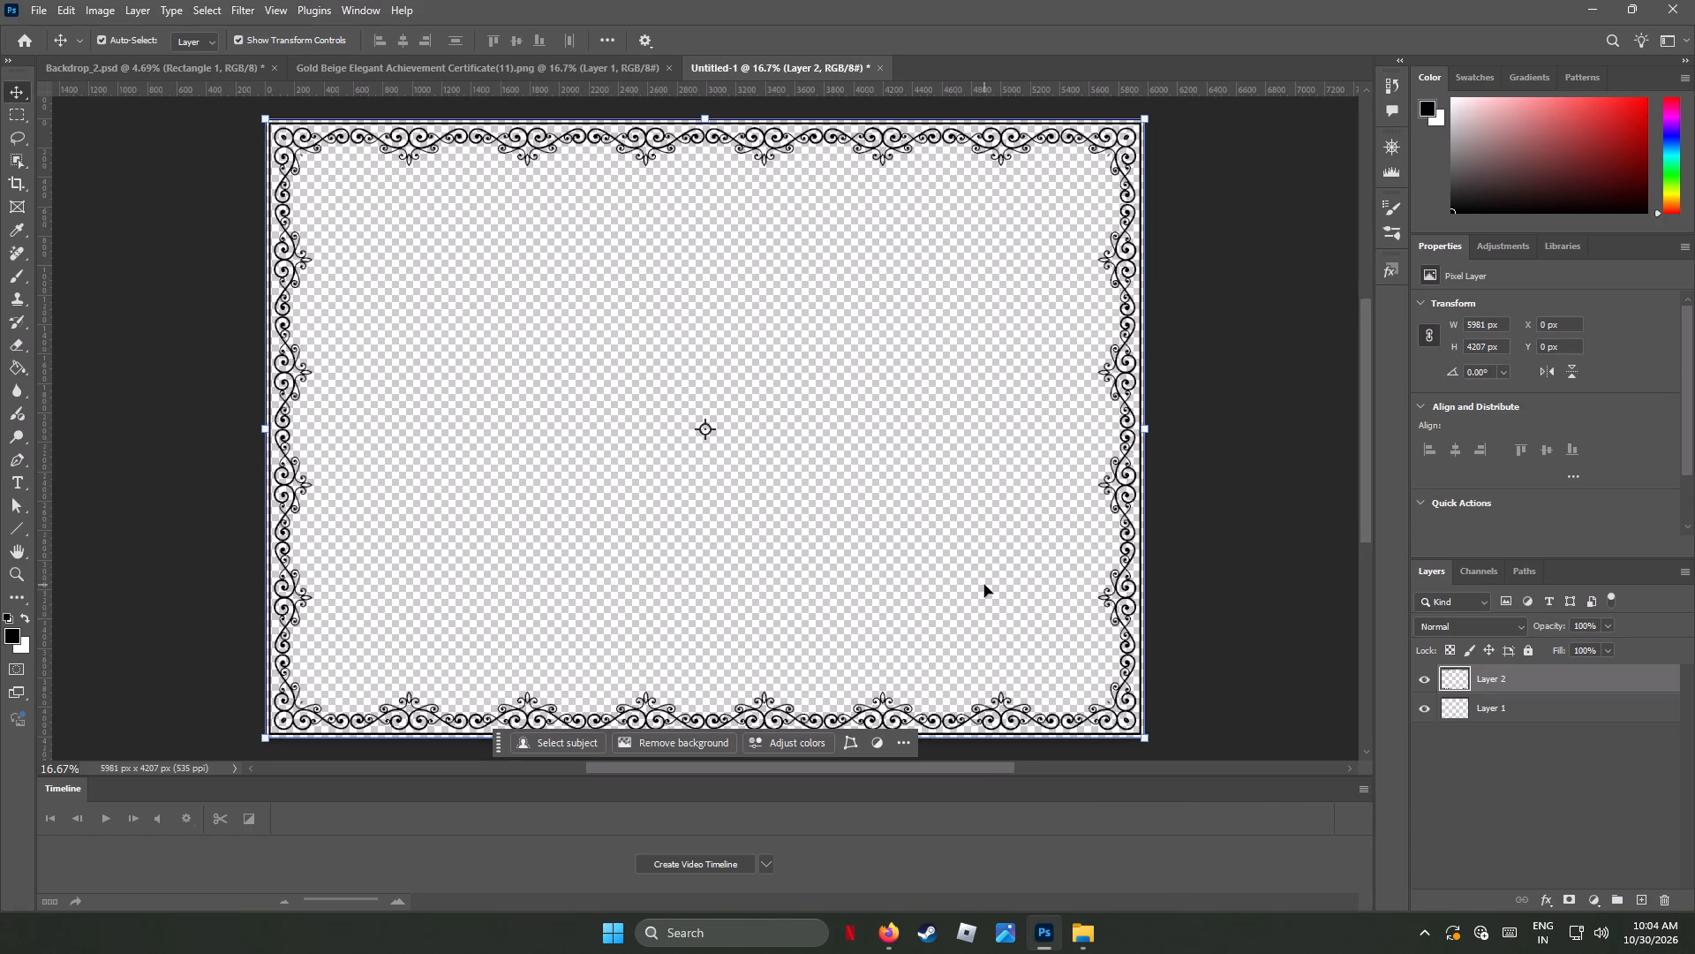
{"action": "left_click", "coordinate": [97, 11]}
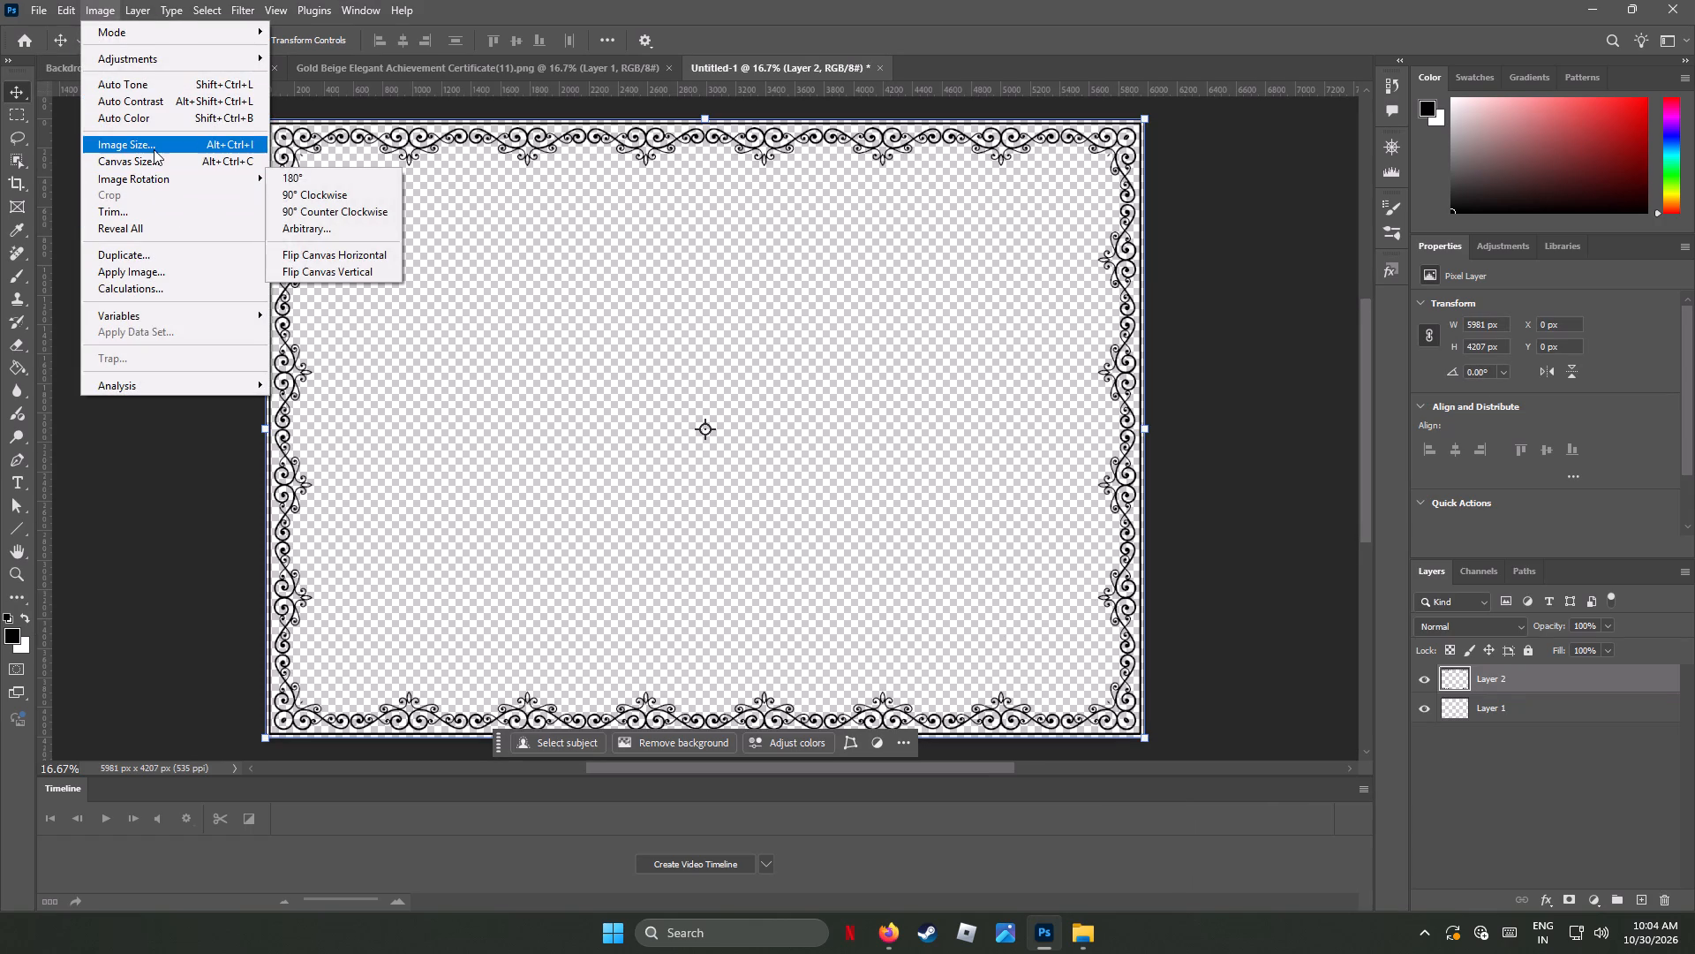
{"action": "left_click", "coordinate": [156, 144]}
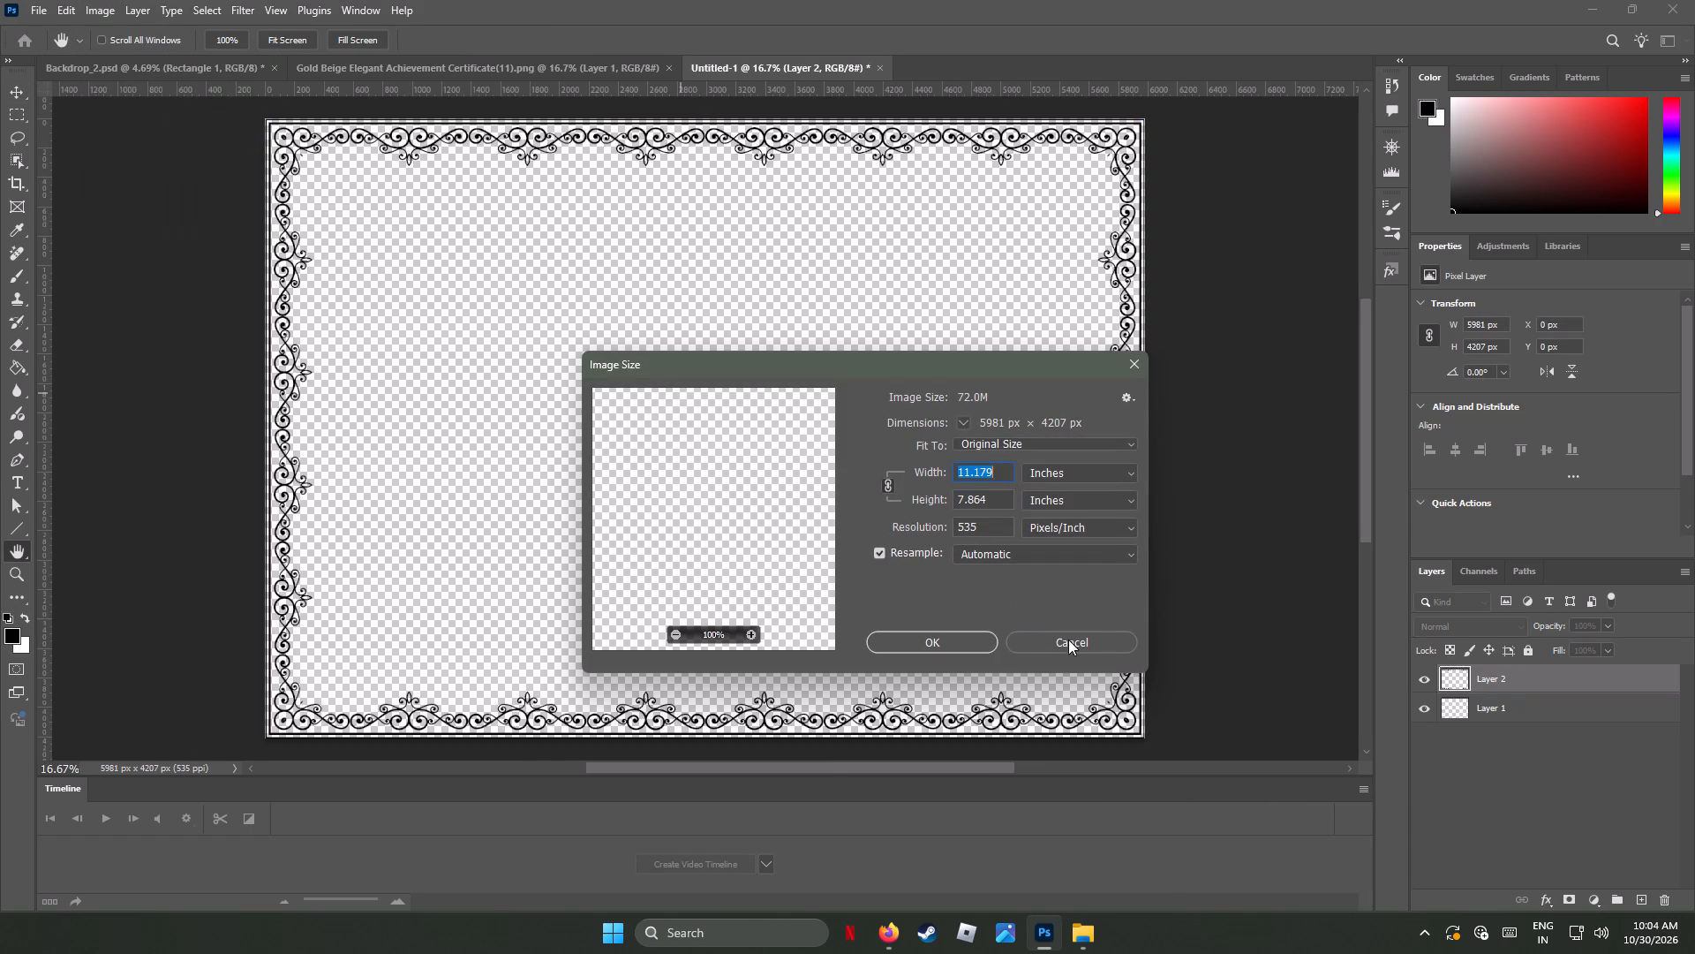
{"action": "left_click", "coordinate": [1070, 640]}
In the border document's Canvas Size settings, switch the units to inches and enter a relative height of 96 inches.
{"action": "left_click", "coordinate": [98, 5]}
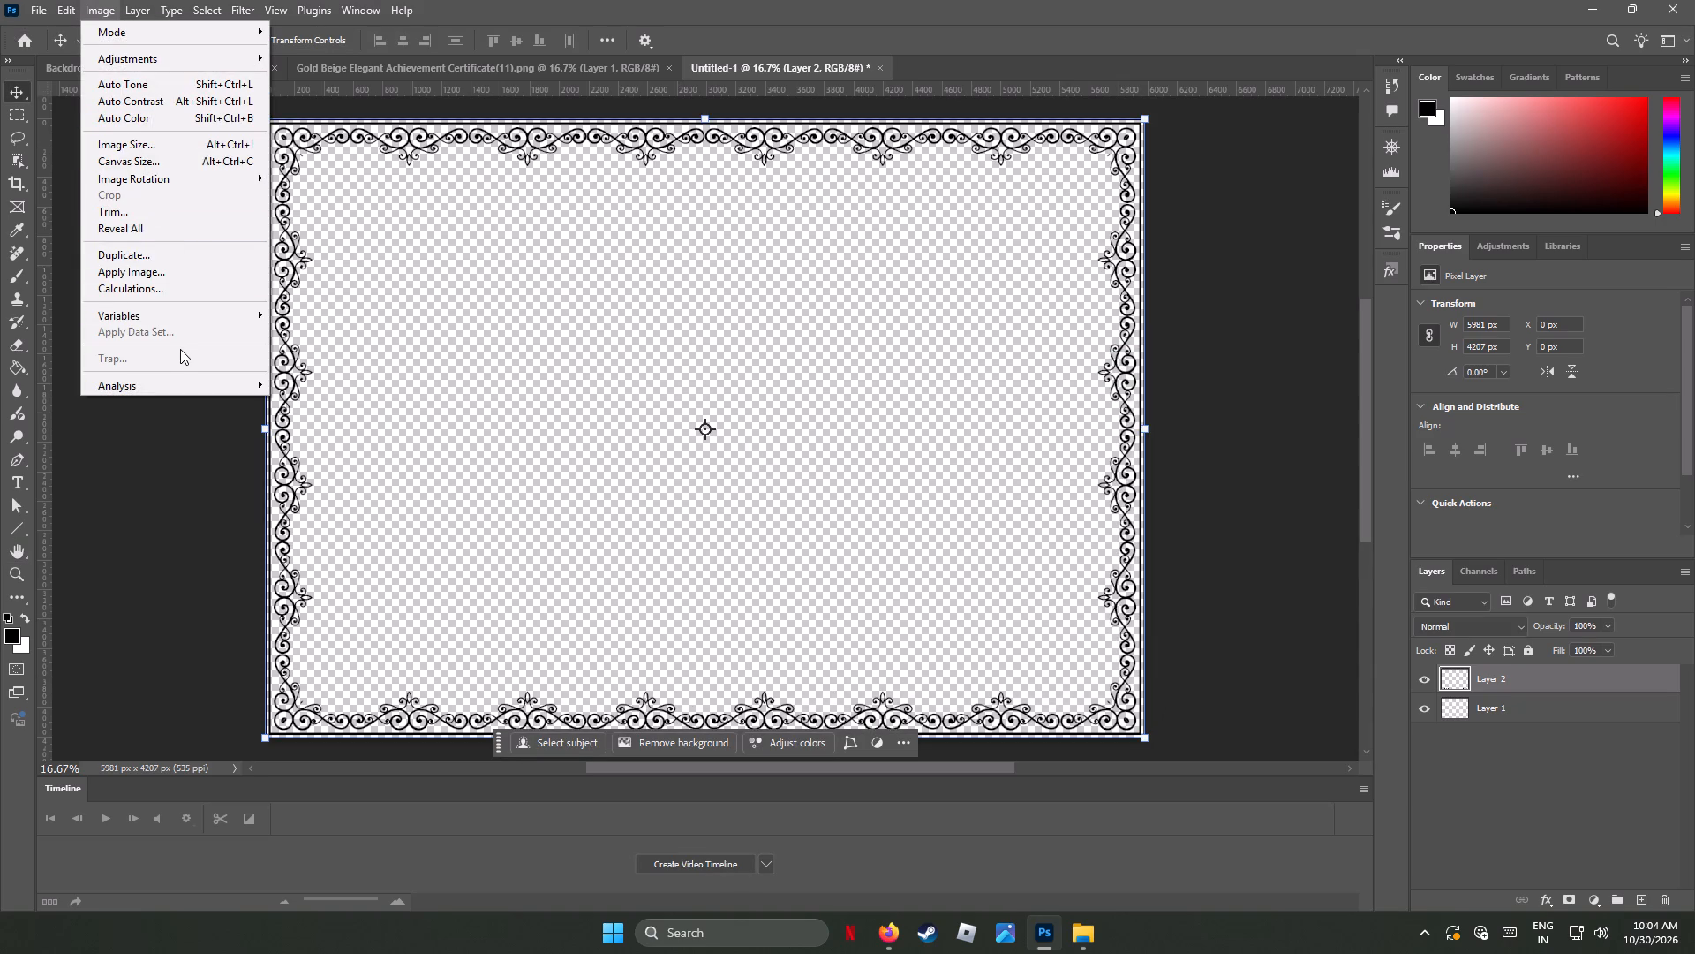
{"action": "left_click", "coordinate": [149, 156]}
{"action": "left_click_drag", "start_coordinate": [866, 341], "coordinate": [836, 351]}
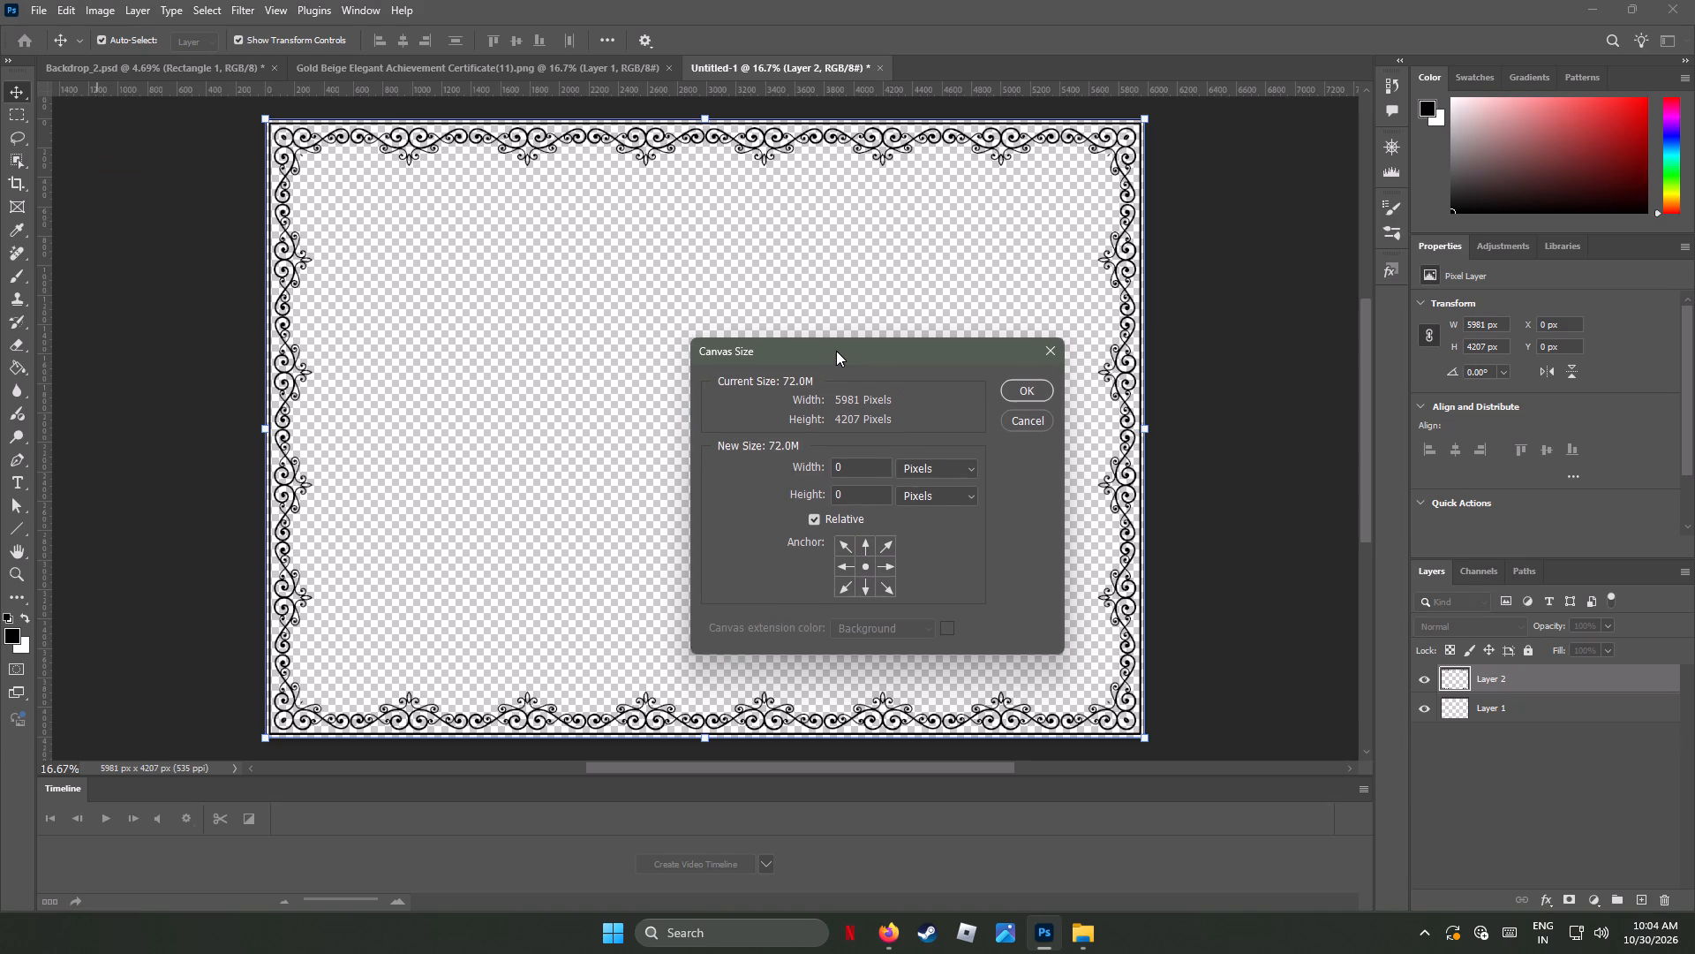
{"action": "left_click_drag", "start_coordinate": [836, 351], "coordinate": [668, 418]}
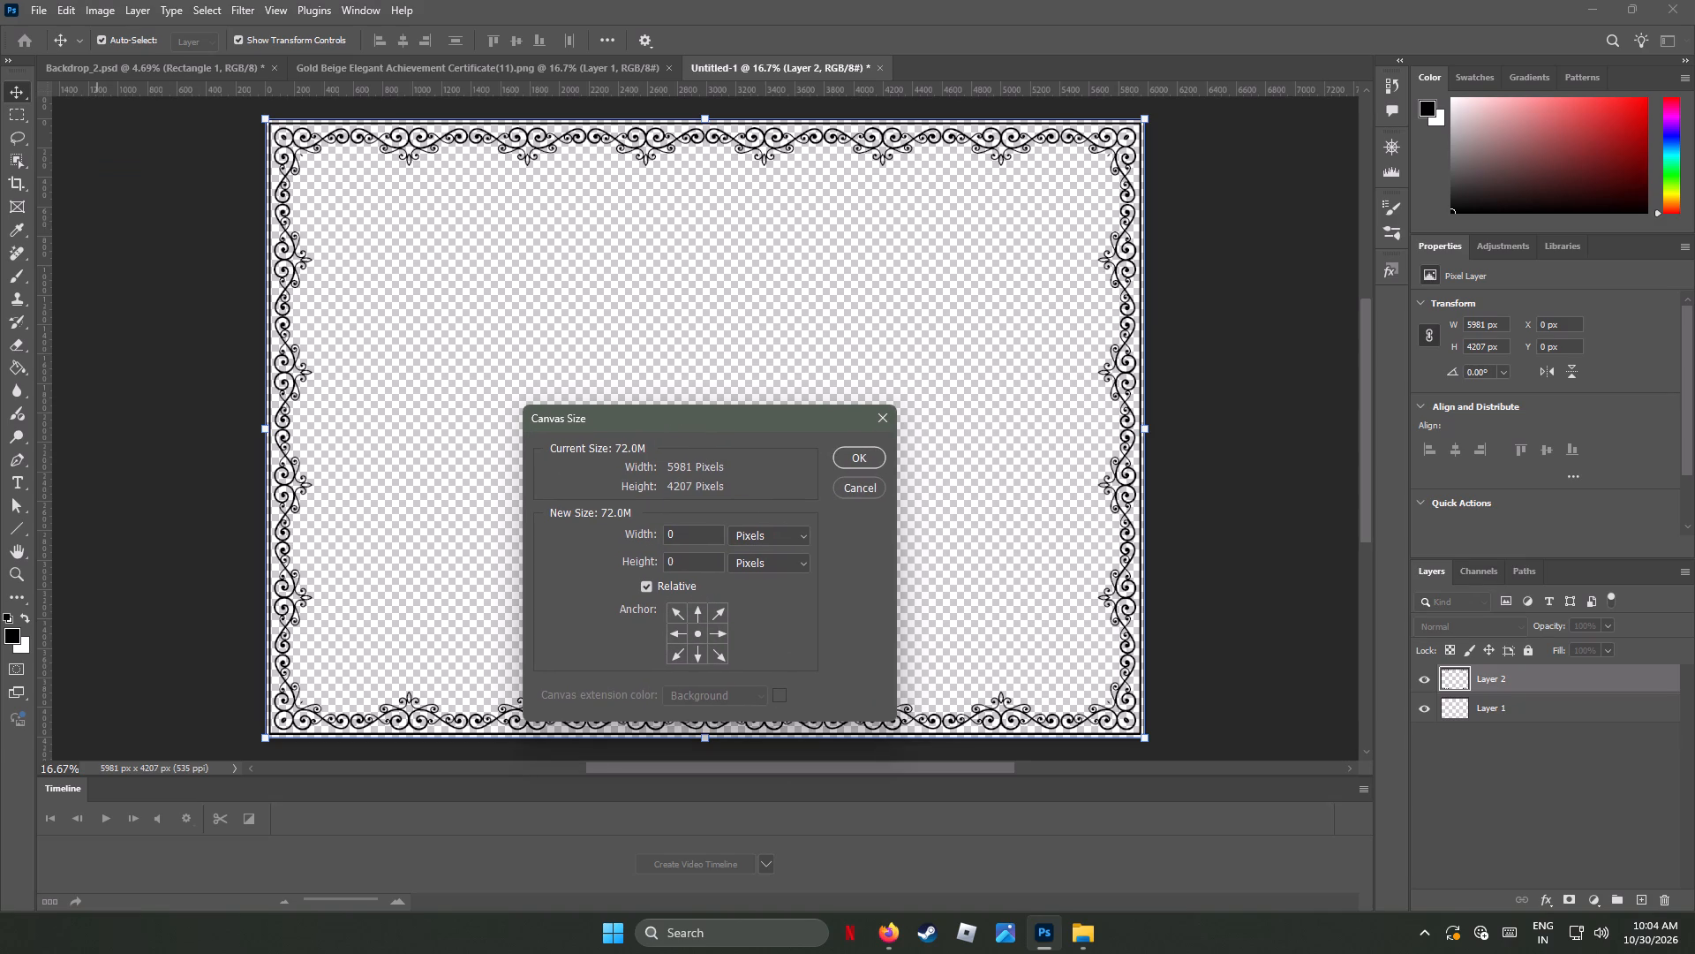
{"action": "left_click", "coordinate": [803, 533]}
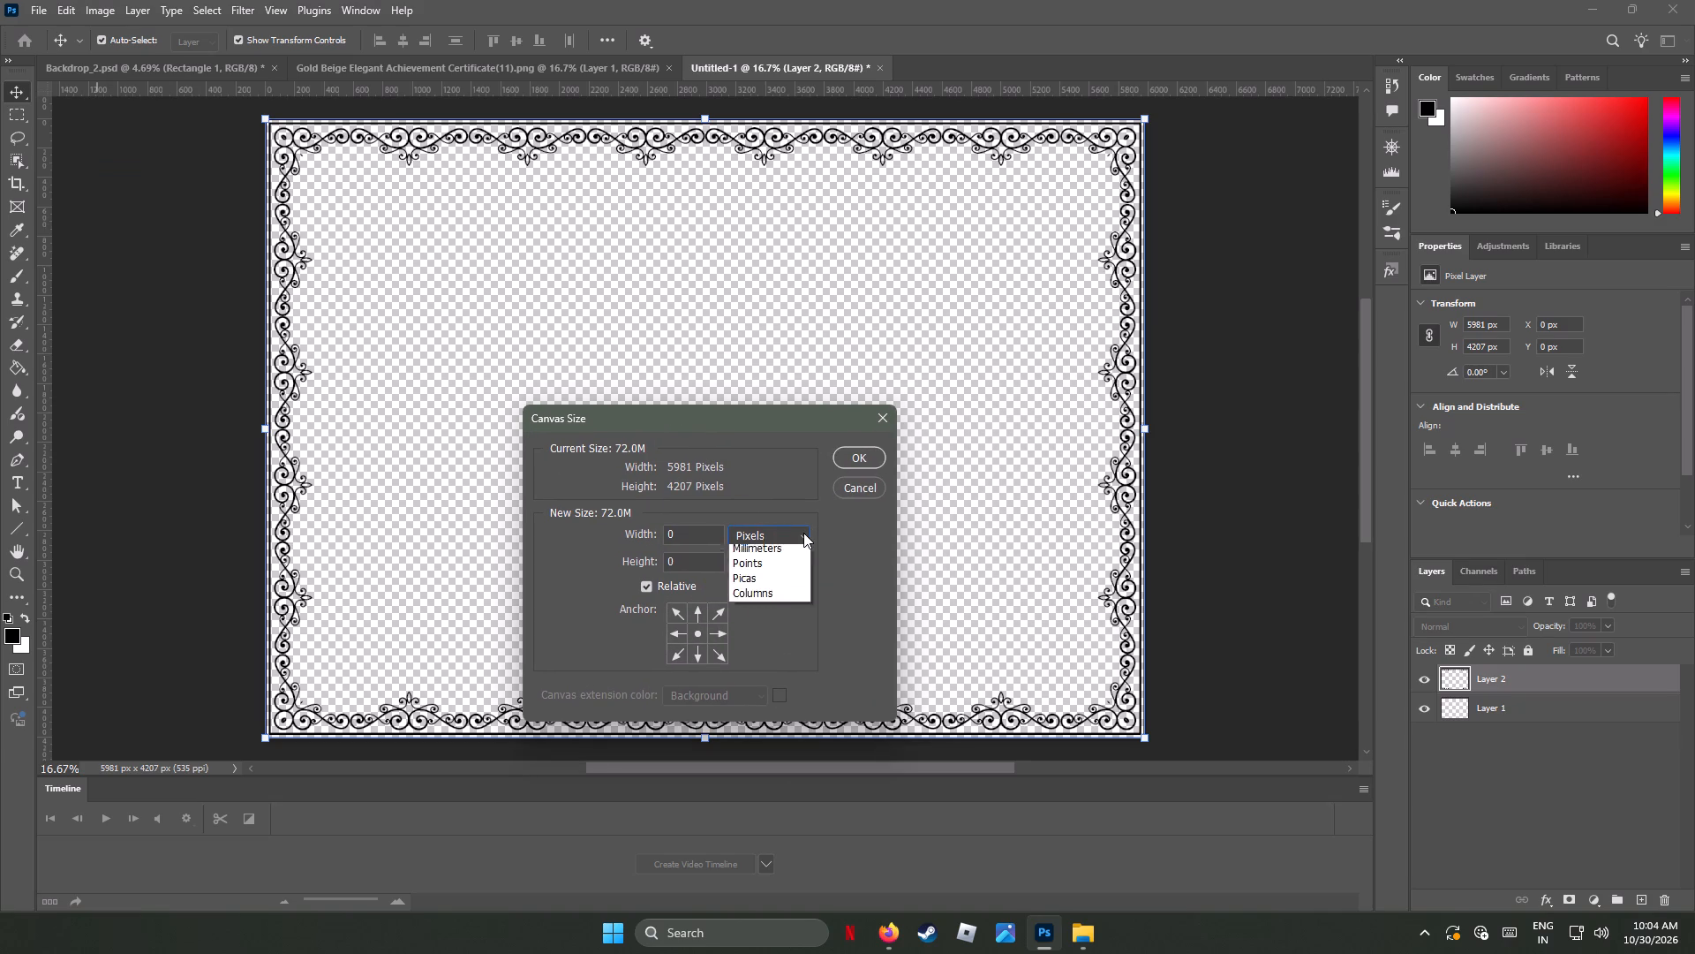
{"action": "left_click", "coordinate": [785, 580]}
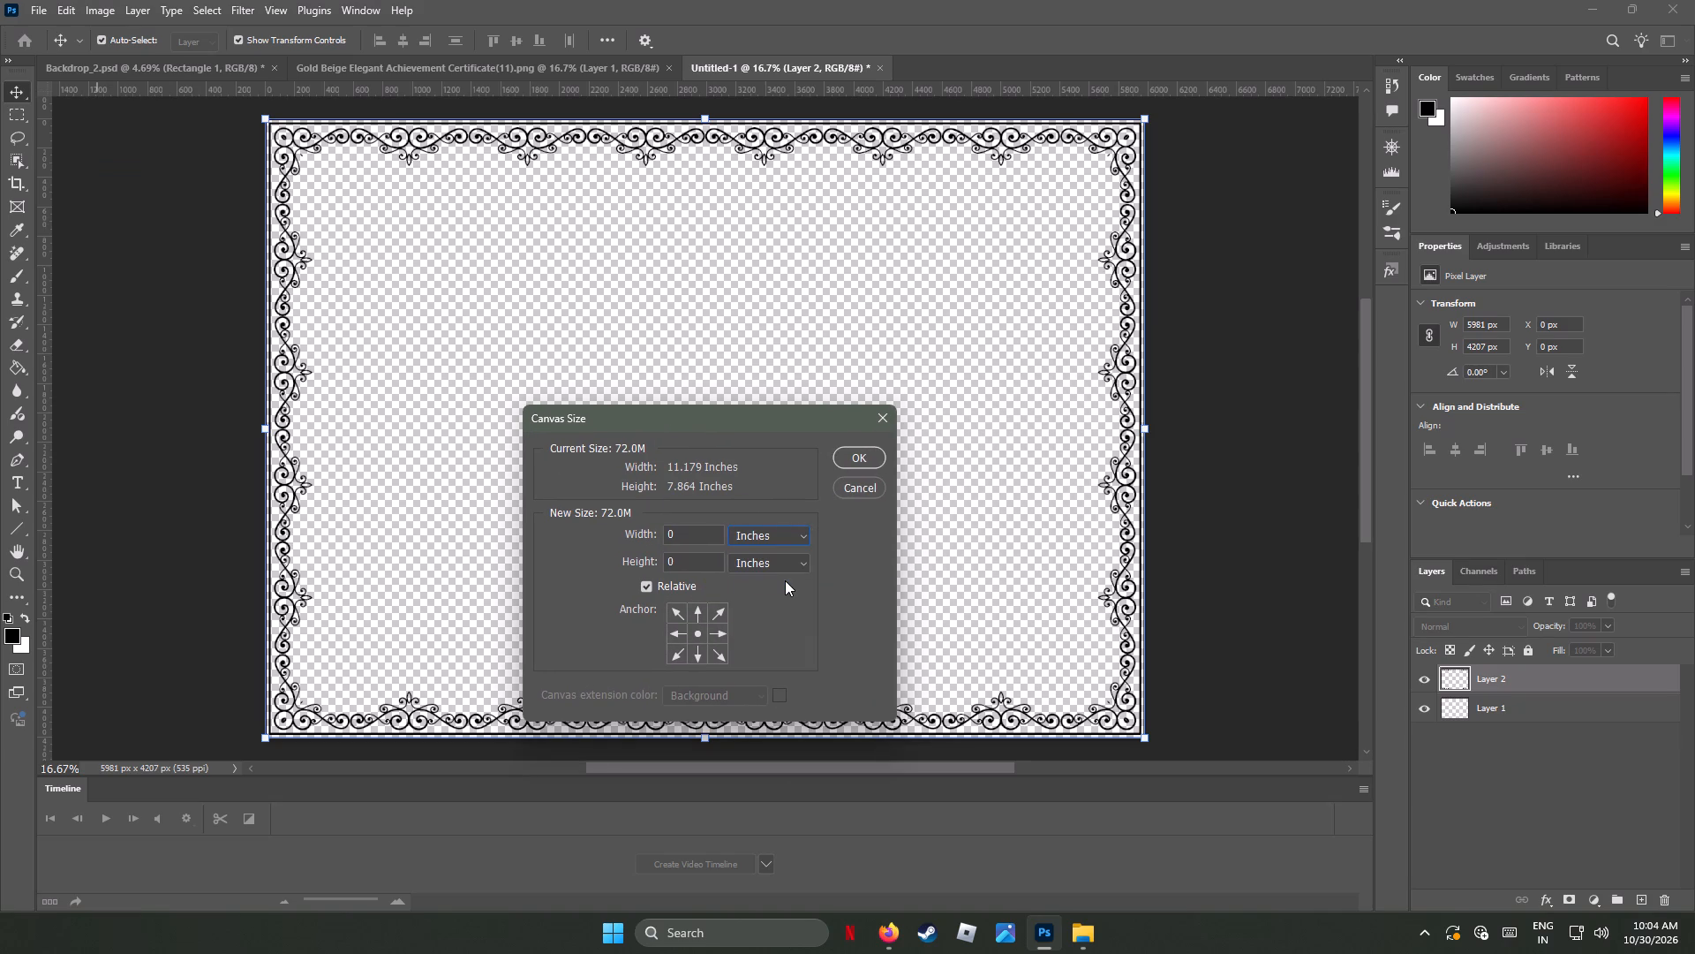
{"action": "left_click_drag", "start_coordinate": [686, 534], "coordinate": [605, 528]}
{"action": "left_click_drag", "start_coordinate": [684, 557], "coordinate": [619, 560]}
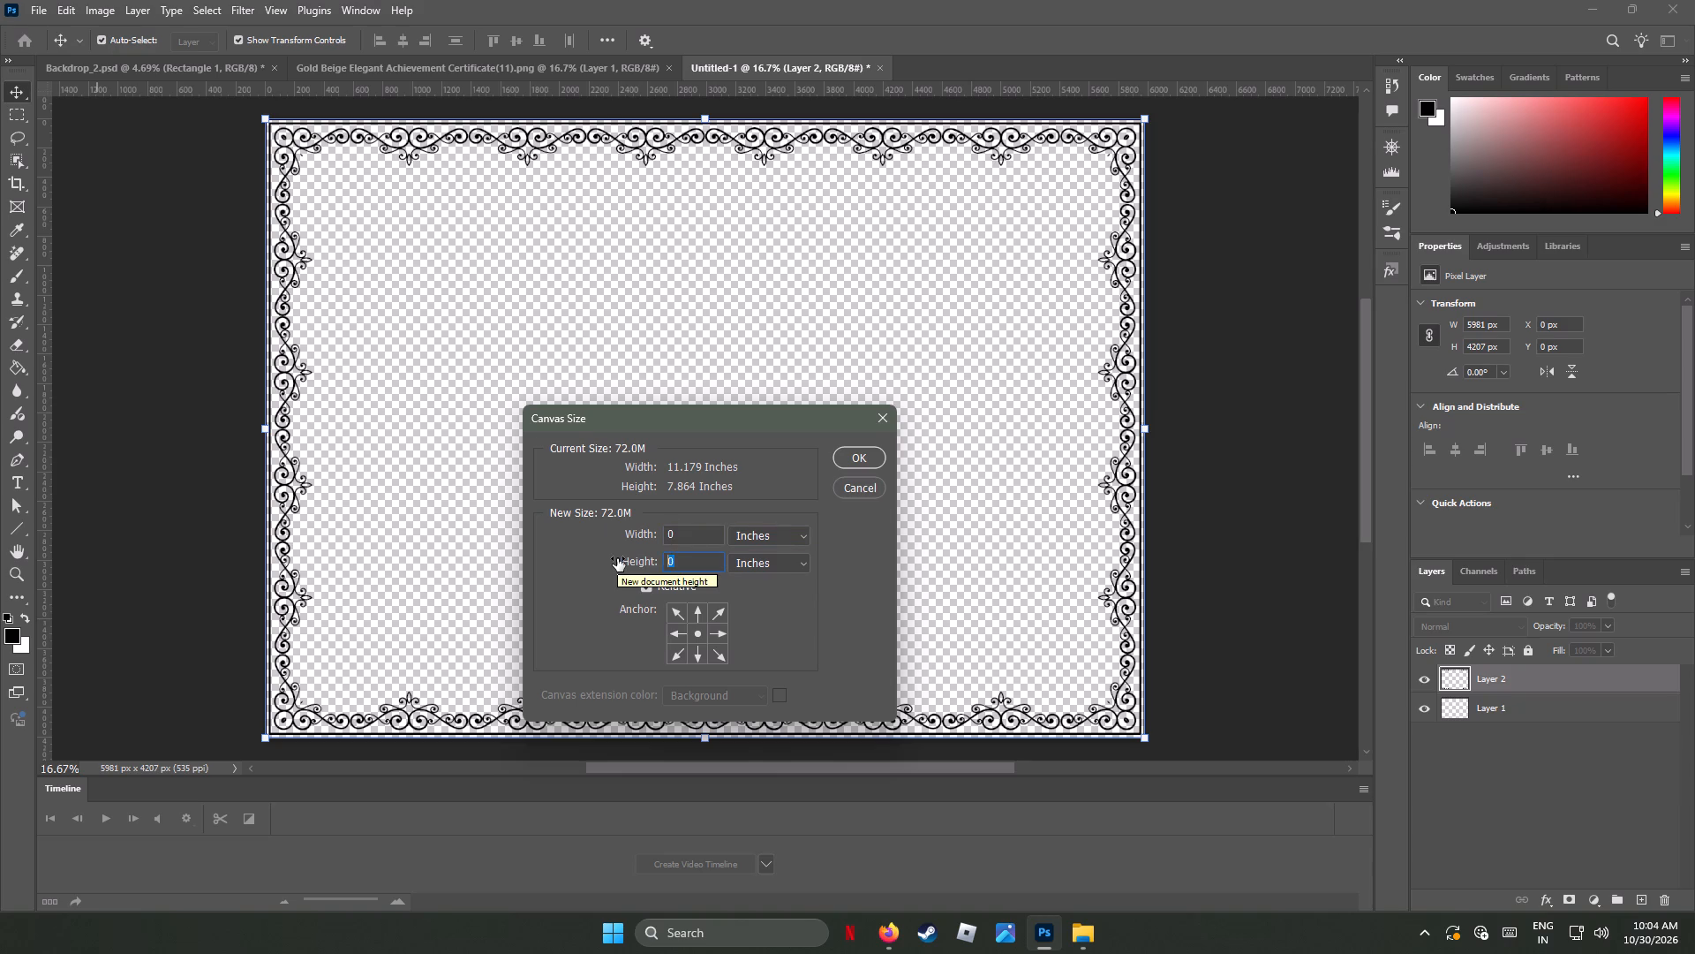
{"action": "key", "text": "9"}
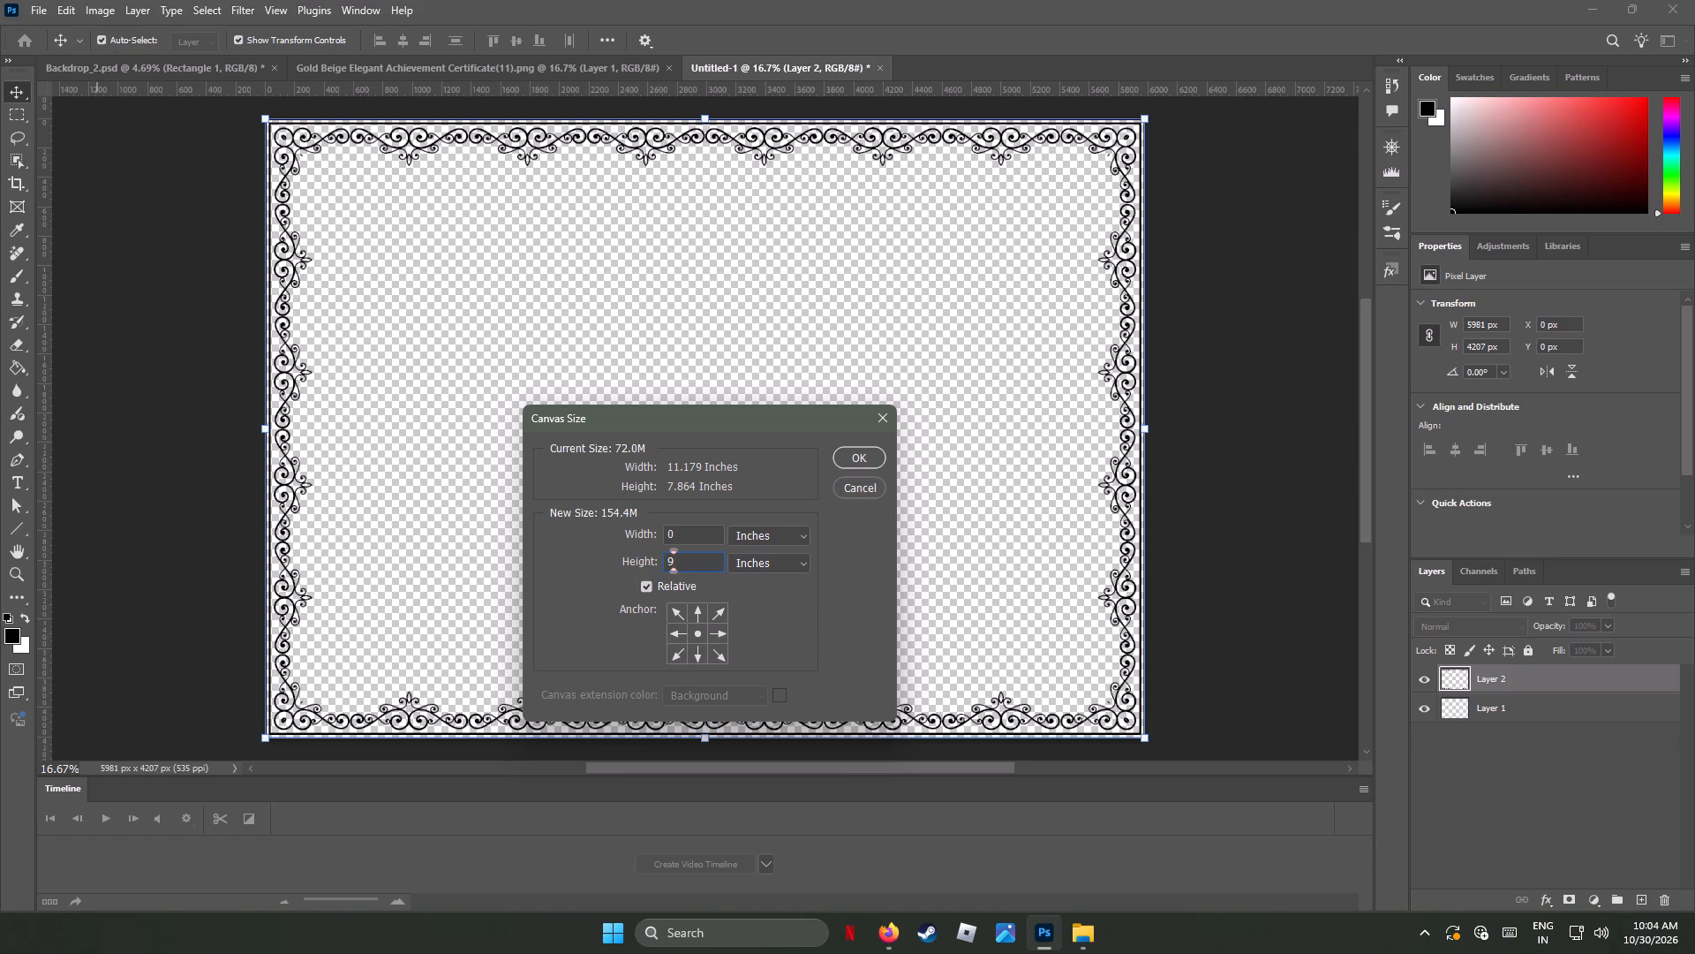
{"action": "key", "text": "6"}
{"action": "left_click", "coordinate": [825, 603]}
{"action": "left_click_drag", "start_coordinate": [702, 536], "coordinate": [462, 508]}
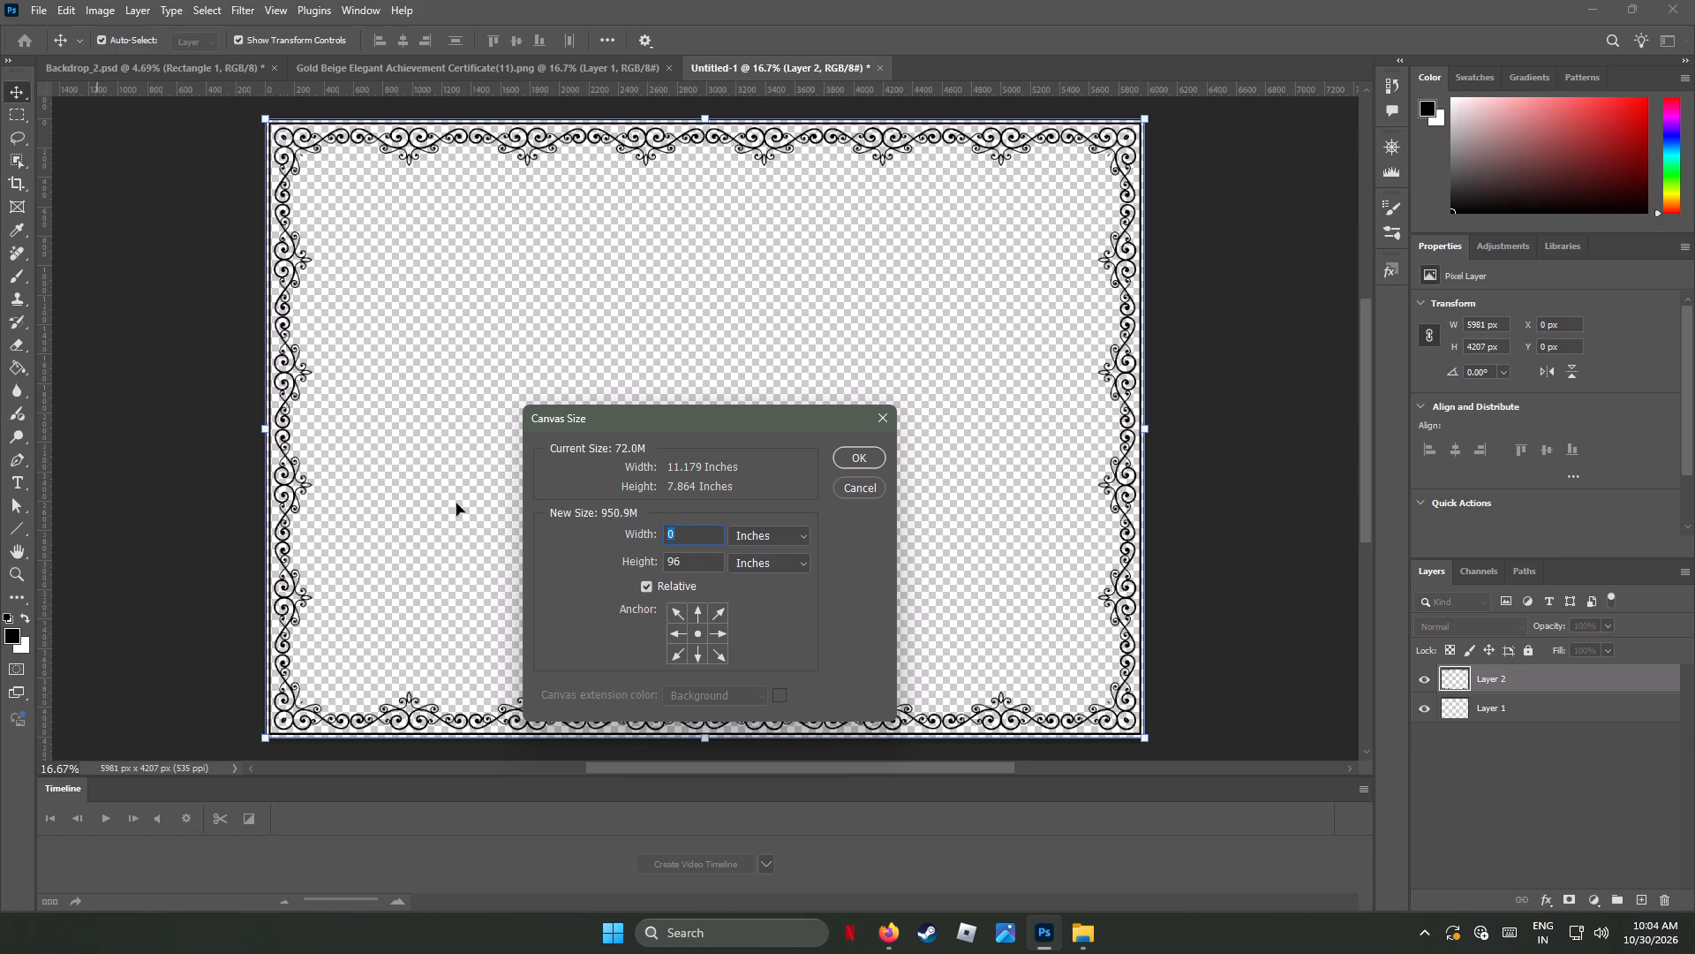
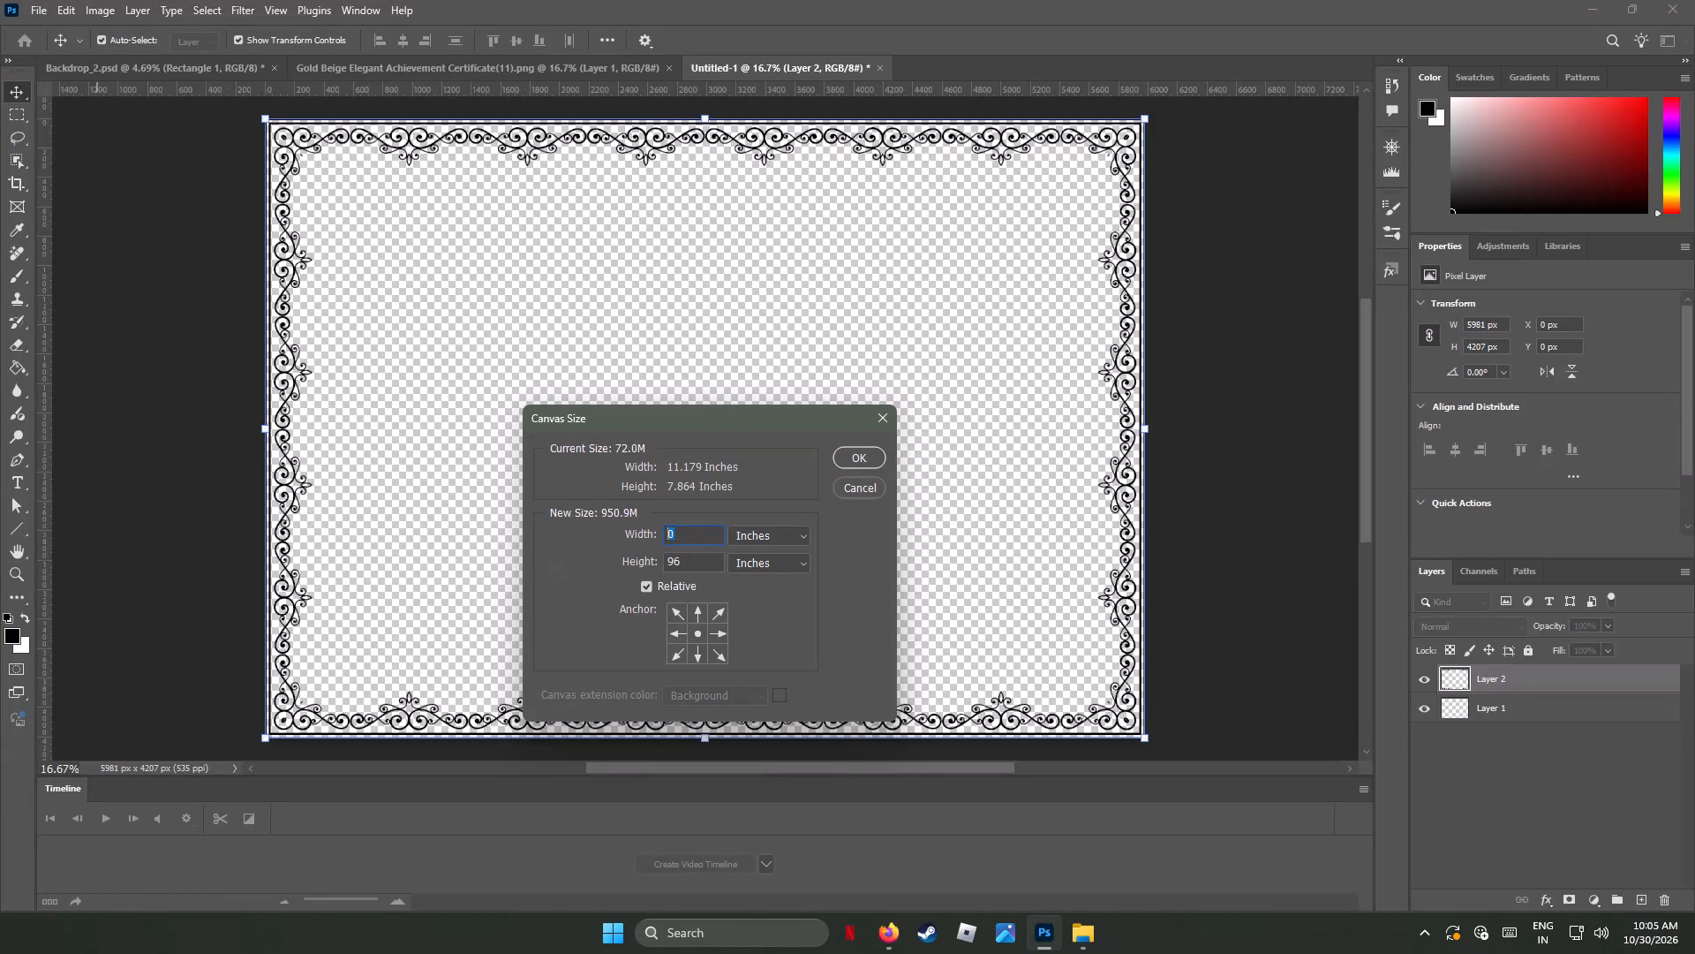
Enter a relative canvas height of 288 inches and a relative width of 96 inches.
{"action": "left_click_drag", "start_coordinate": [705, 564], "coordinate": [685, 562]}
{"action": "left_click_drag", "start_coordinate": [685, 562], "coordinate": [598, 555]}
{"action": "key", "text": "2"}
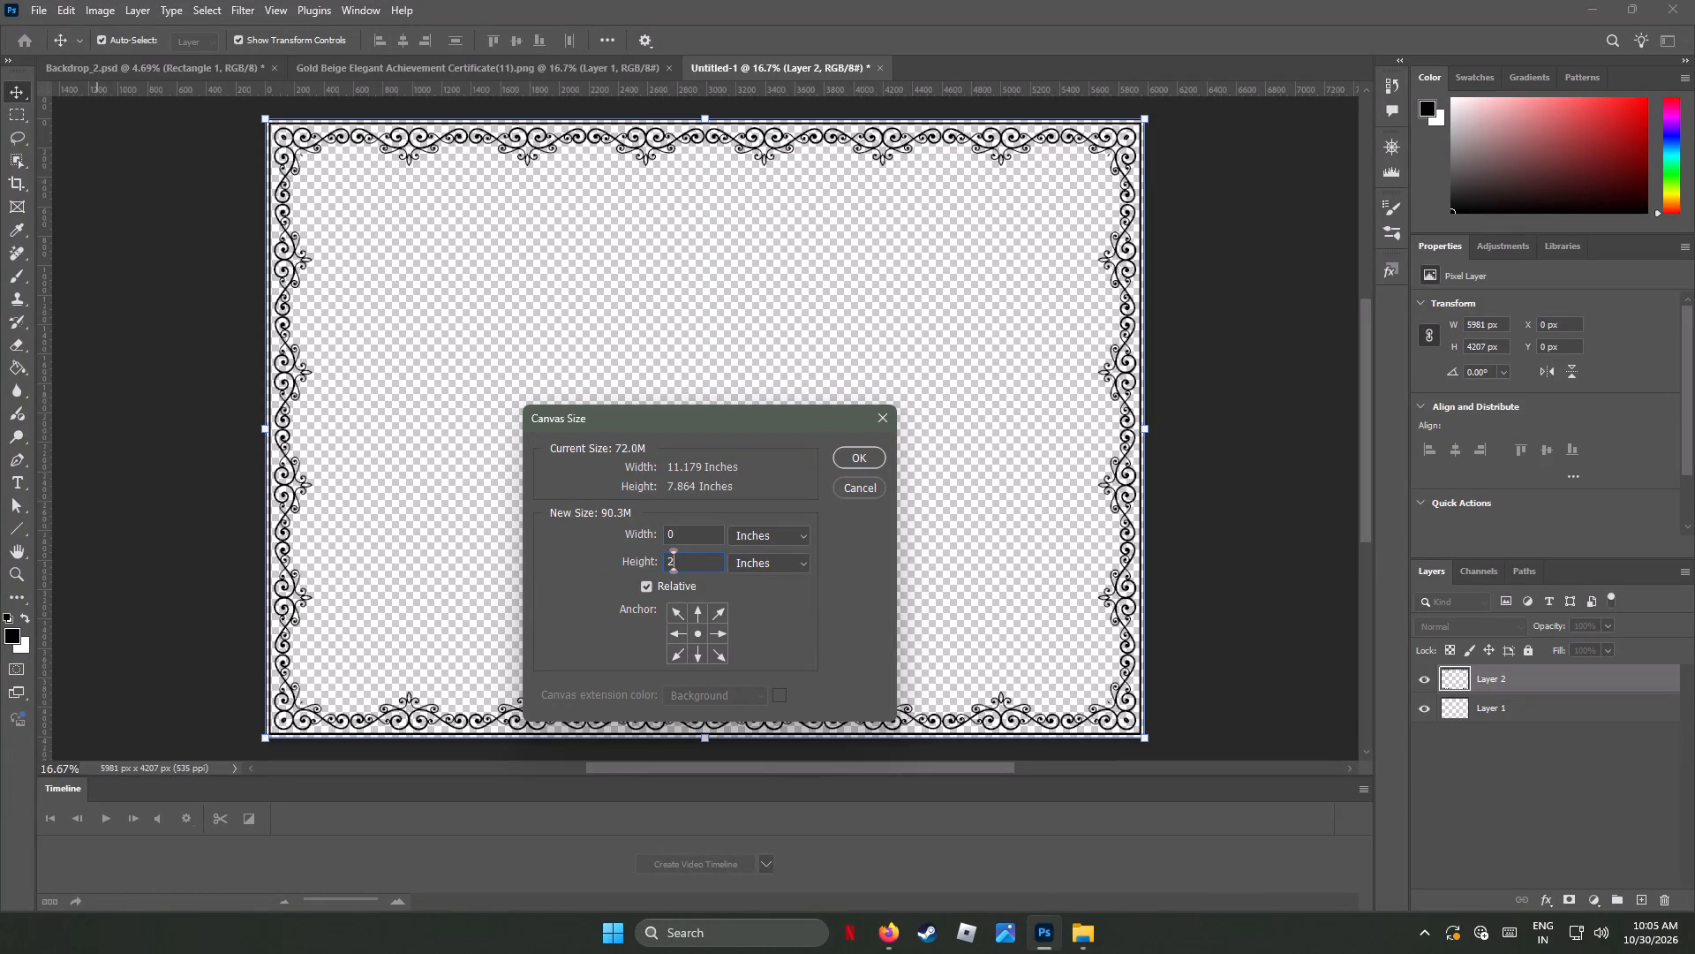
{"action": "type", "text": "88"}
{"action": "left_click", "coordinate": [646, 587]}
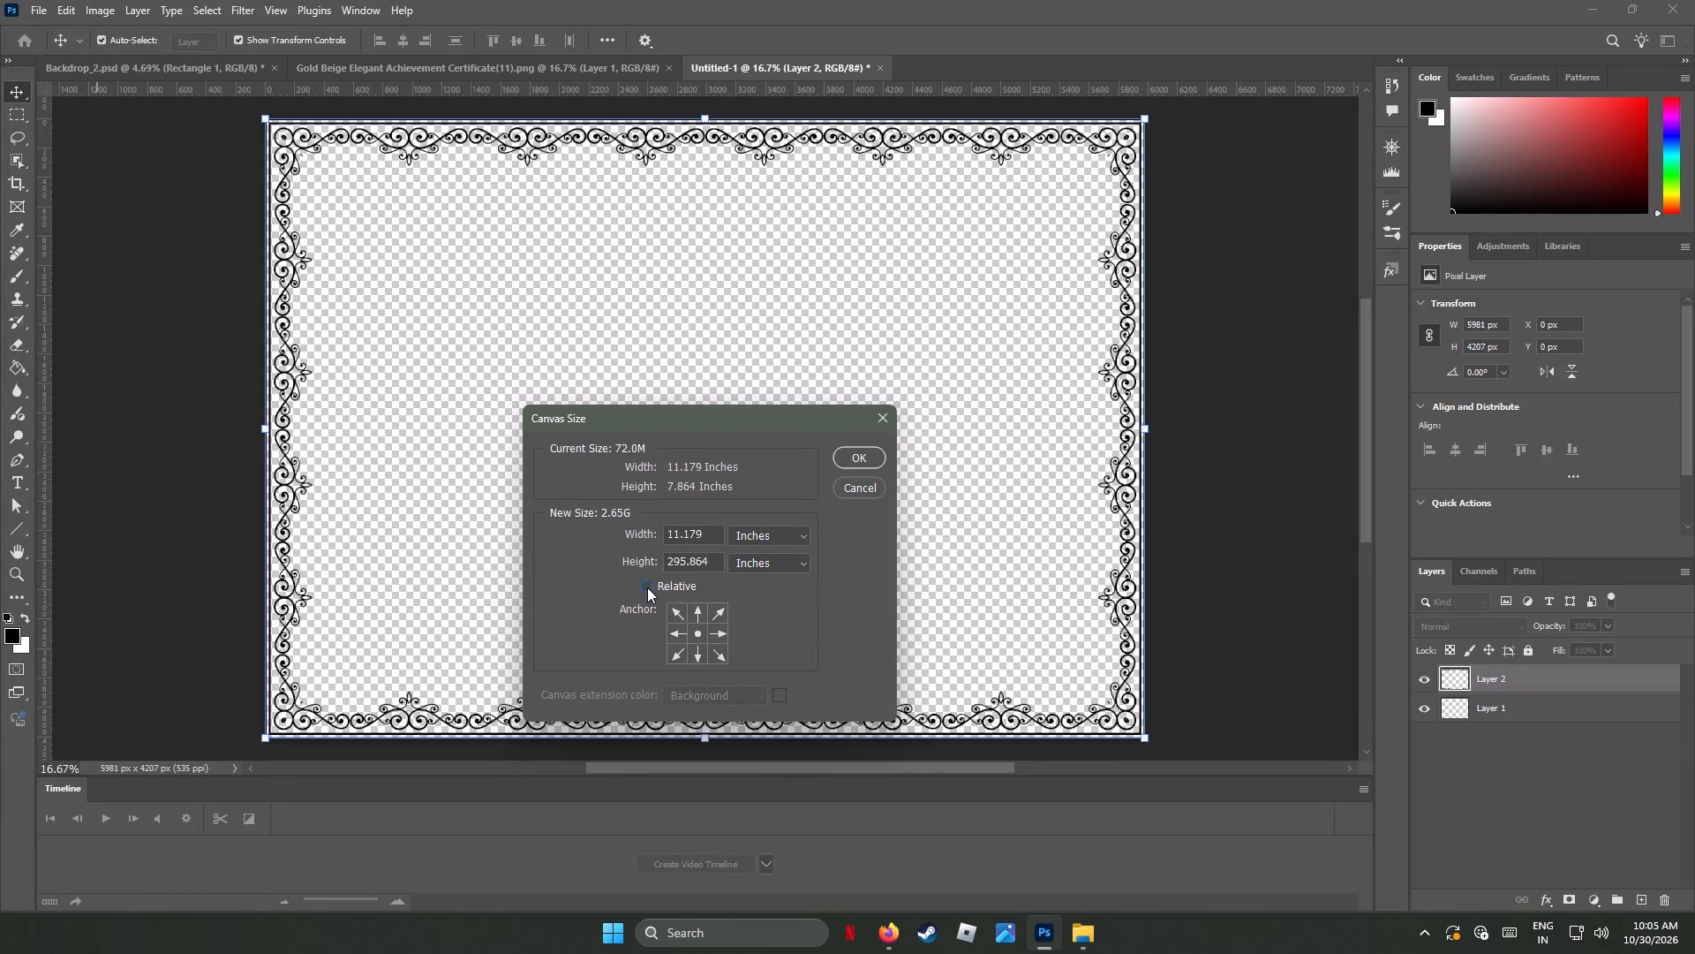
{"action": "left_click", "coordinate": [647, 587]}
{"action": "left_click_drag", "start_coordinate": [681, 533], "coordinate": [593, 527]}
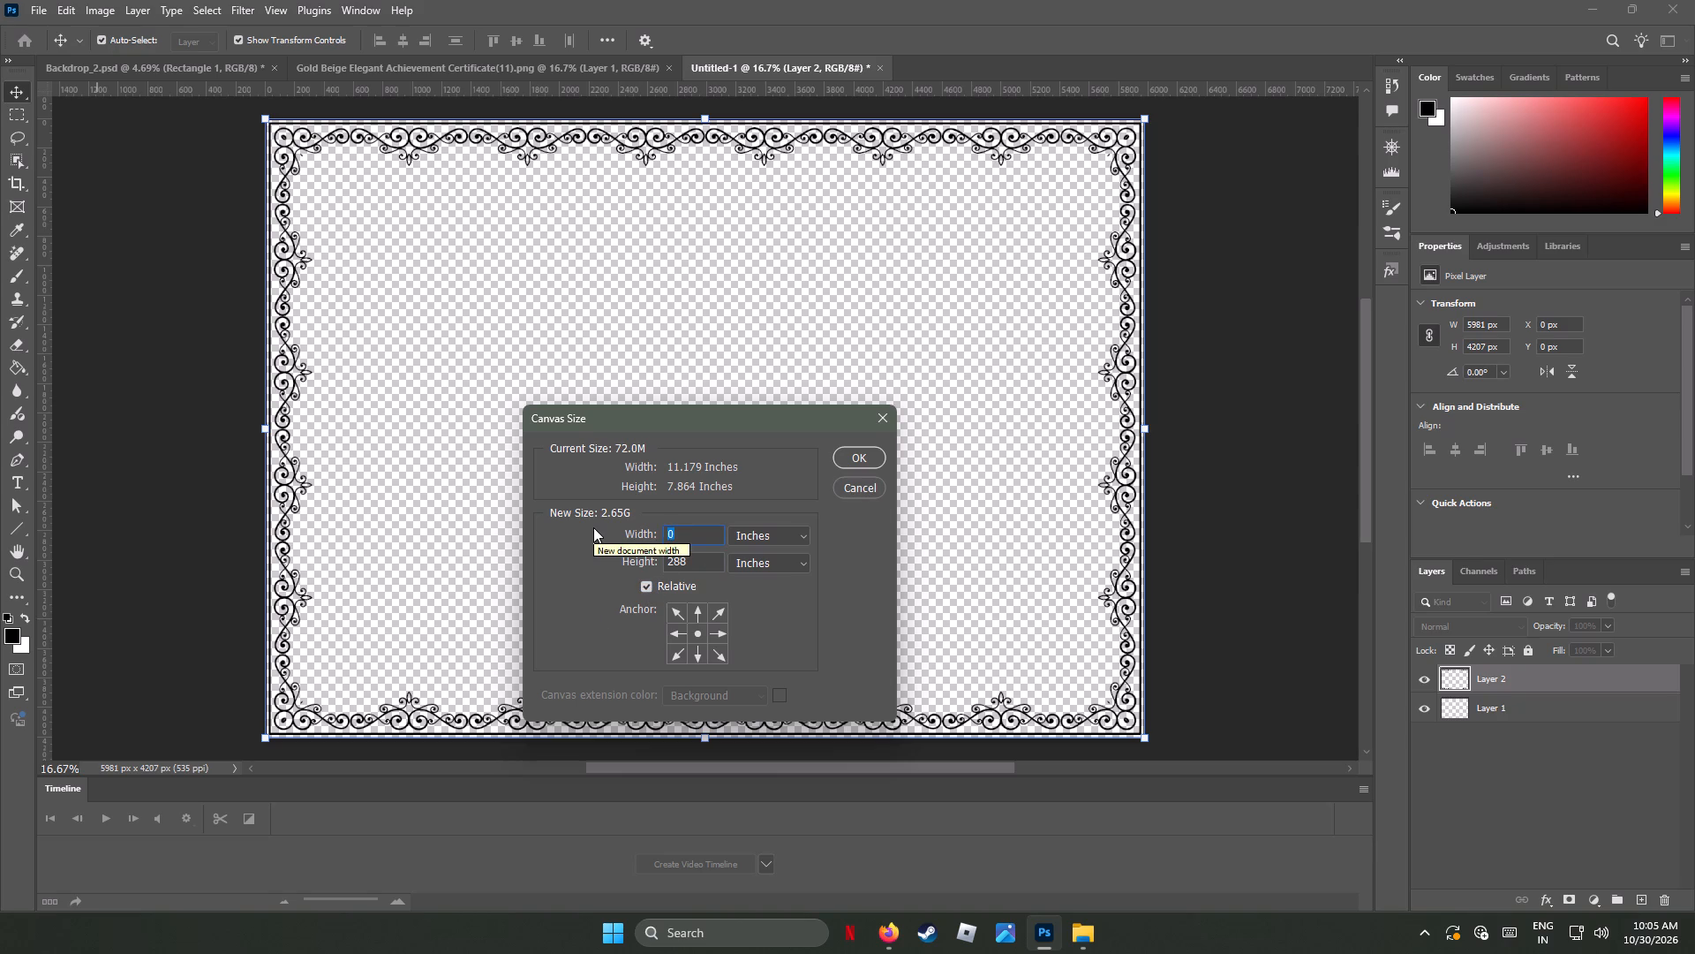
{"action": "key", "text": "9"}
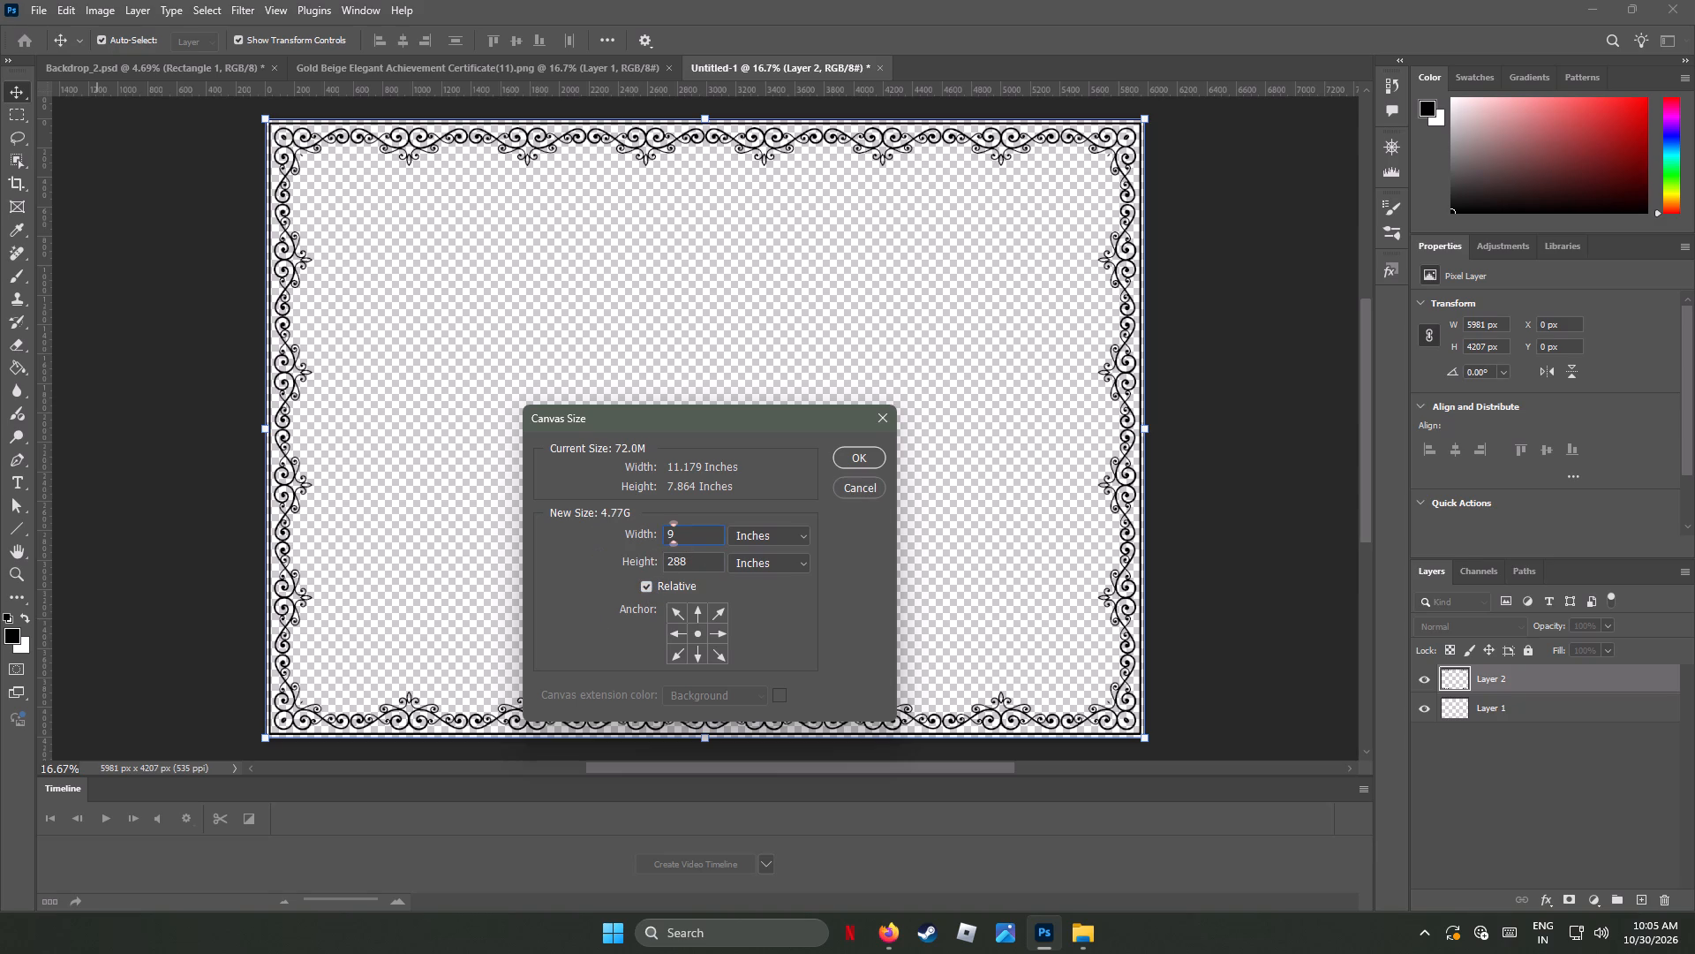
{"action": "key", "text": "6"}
Swap the relative canvas values to 288 inches width and 96 inches height, and apply the canvas resize.
{"action": "left_click_drag", "start_coordinate": [690, 560], "coordinate": [605, 560]}
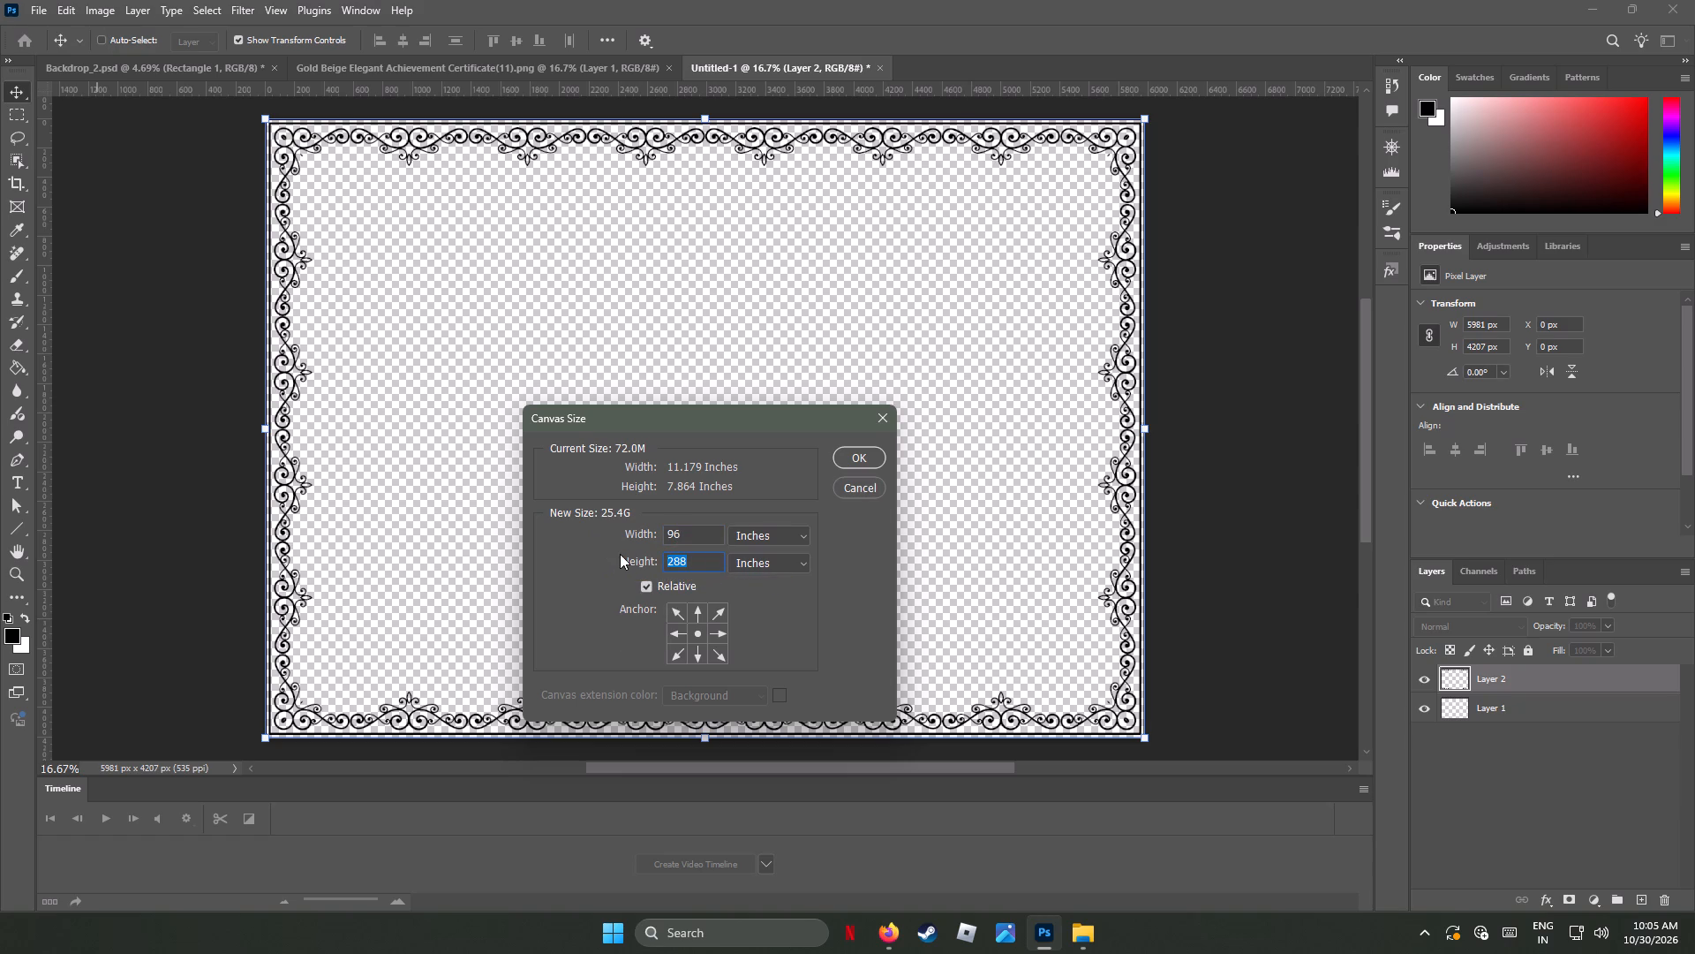
{"action": "key", "text": "ctrl+x"}
{"action": "left_click_drag", "start_coordinate": [689, 534], "coordinate": [687, 534]}
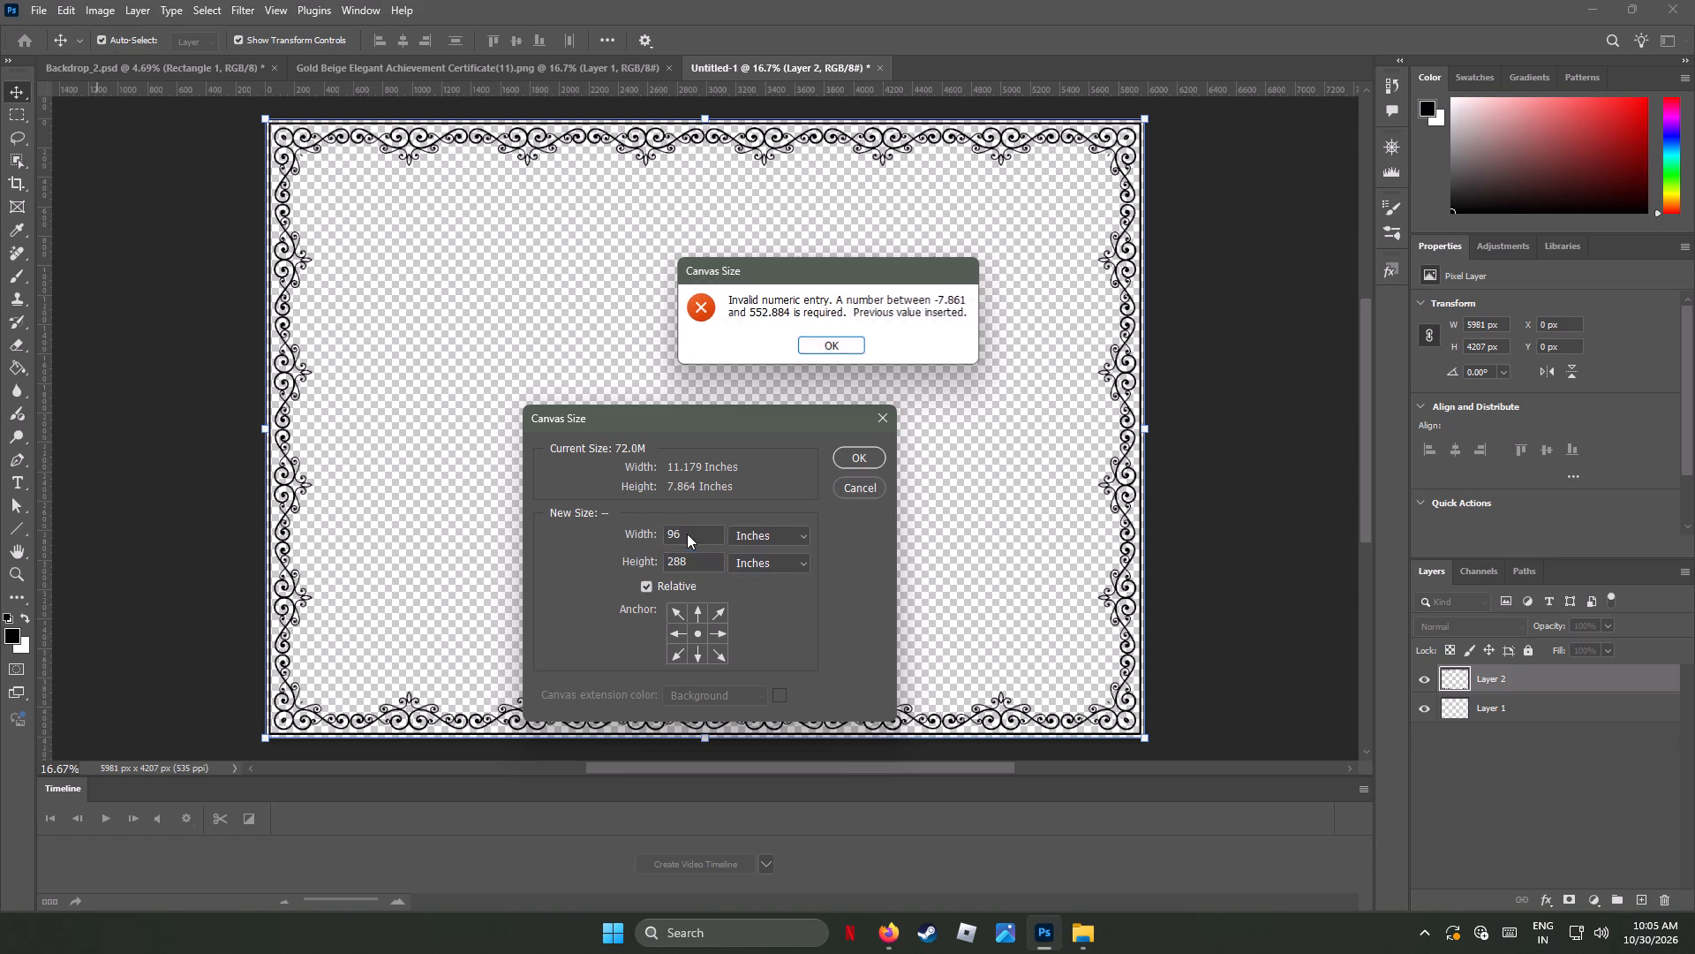
{"action": "left_click_drag", "start_coordinate": [687, 534], "coordinate": [680, 534]}
{"action": "left_click", "coordinate": [826, 329]}
{"action": "double_click", "coordinate": [822, 345]}
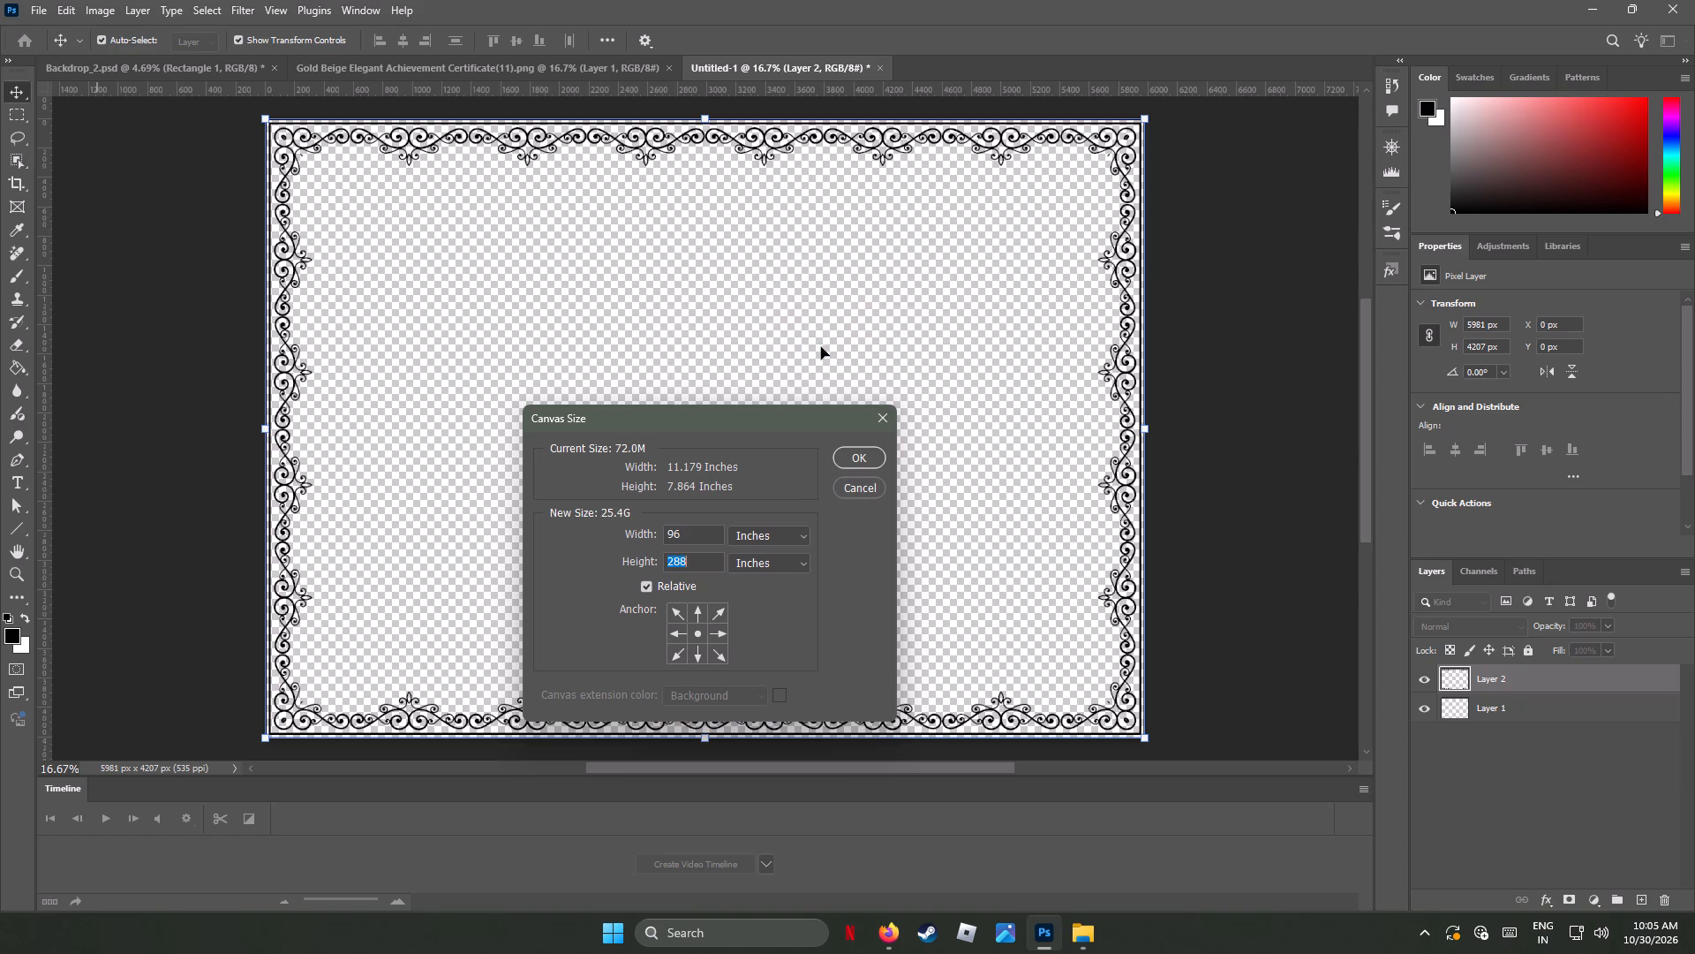
{"action": "left_click_drag", "start_coordinate": [691, 536], "coordinate": [596, 534]}
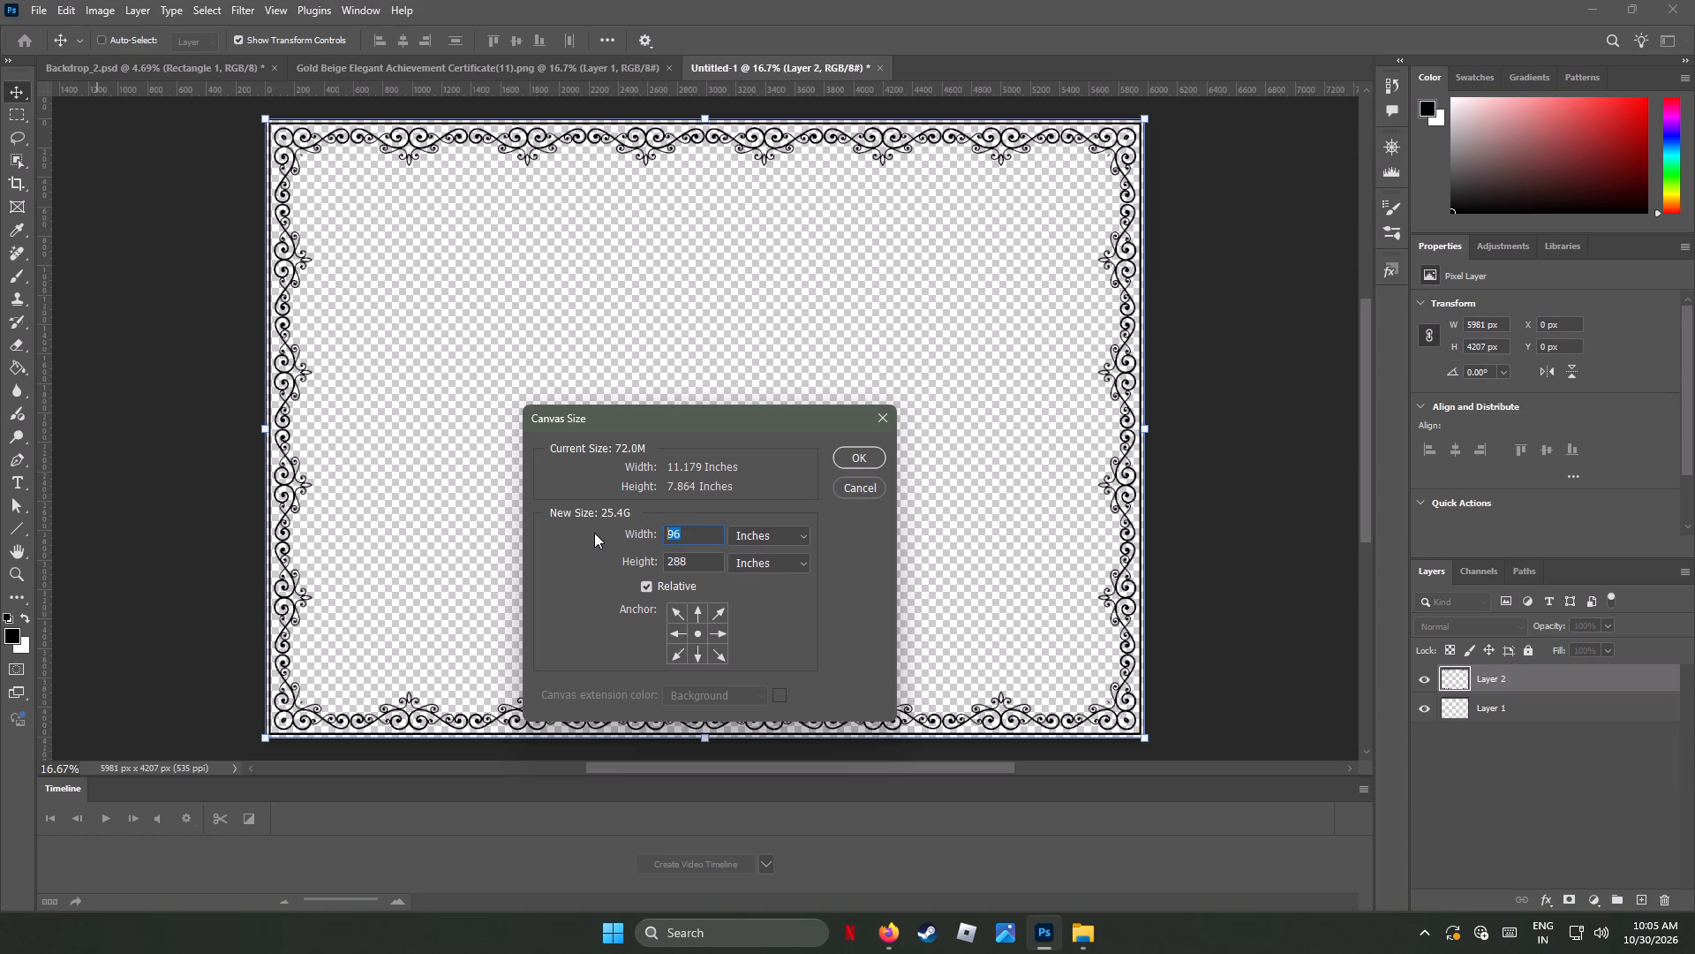
{"action": "key", "text": "ctrl+v"}
{"action": "left_click", "coordinate": [713, 559]}
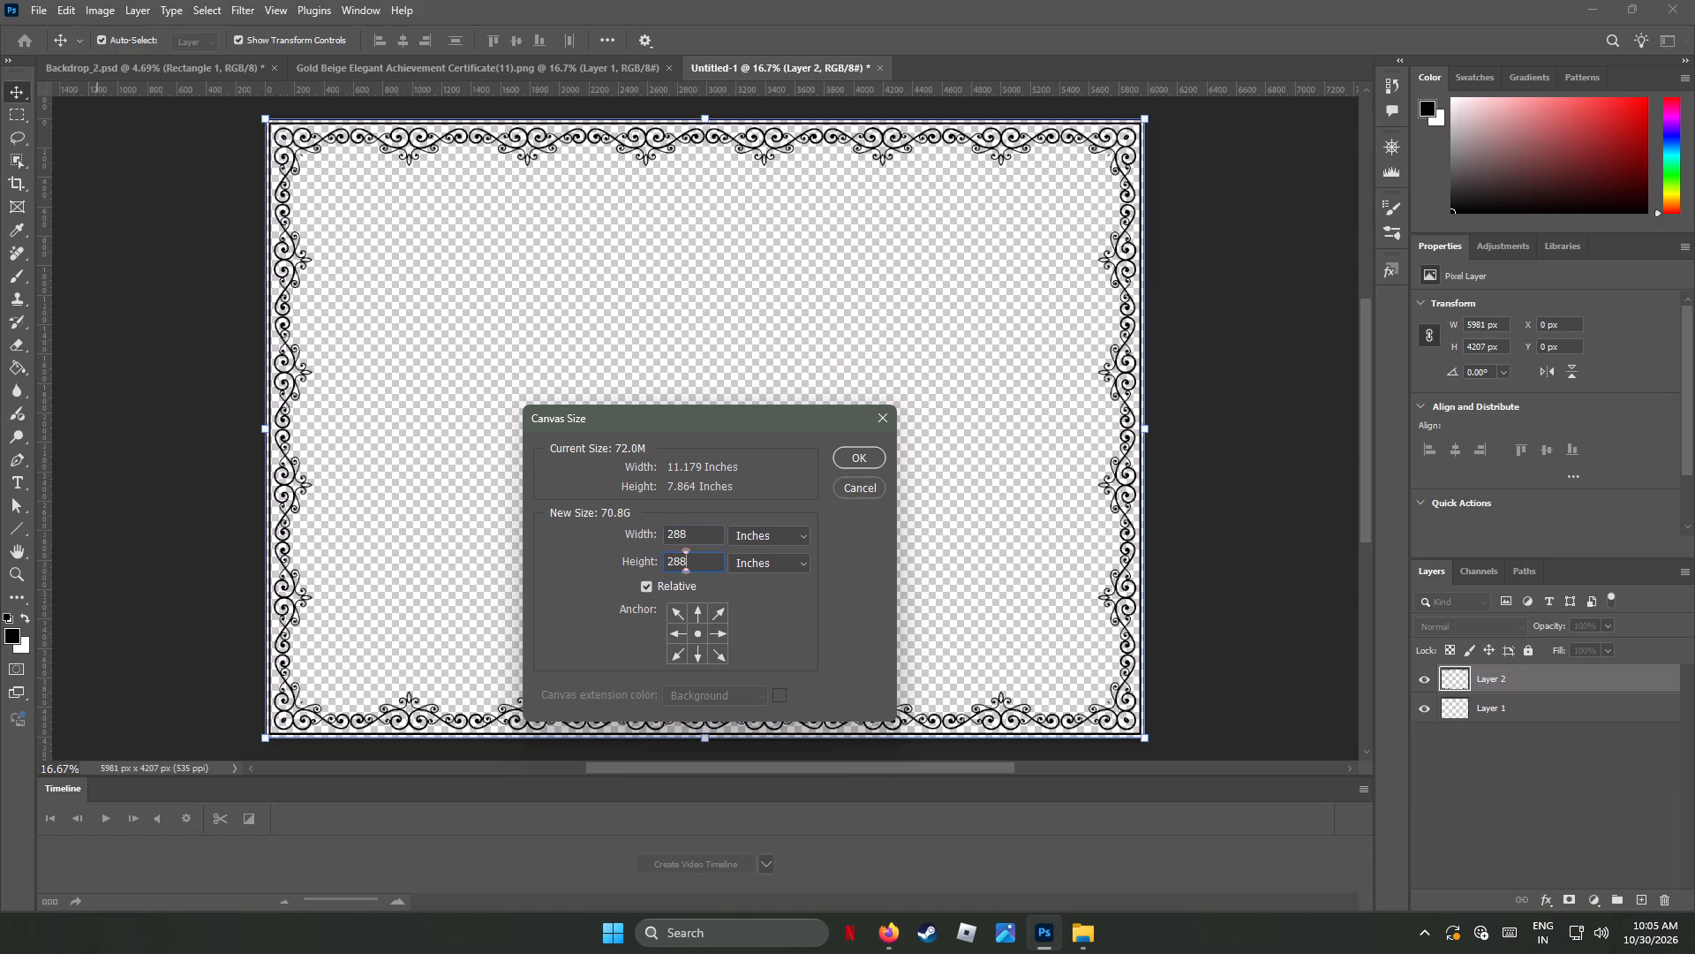
{"action": "left_click_drag", "start_coordinate": [706, 559], "coordinate": [637, 558]}
{"action": "type", "text": "96"}
{"action": "left_click", "coordinate": [825, 615]}
{"action": "left_click", "coordinate": [852, 456]}
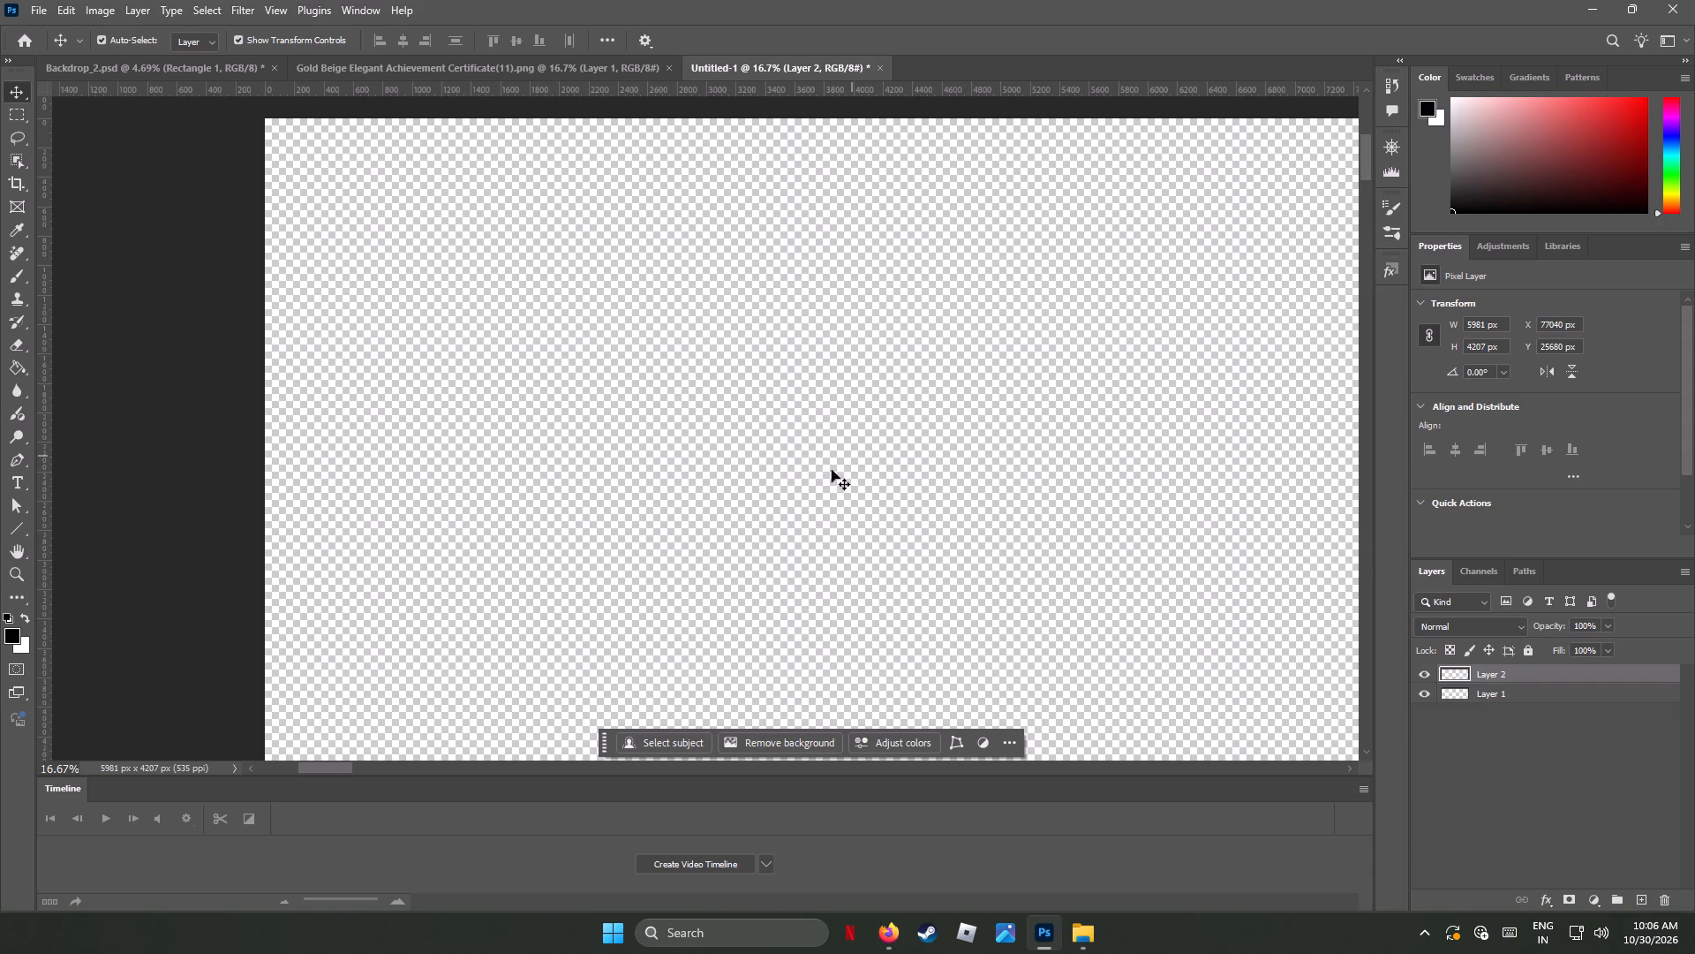
Examine the enlarged canvas zoomed out and locate the black border on it.
{"action": "scroll", "coordinate": [623, 528], "scroll_direction": "down", "scroll_amount": 3, "text": "alt"}
{"action": "scroll", "coordinate": [622, 527], "scroll_direction": "up", "scroll_amount": 2, "text": "alt"}
{"action": "scroll", "coordinate": [622, 527], "scroll_direction": "down", "scroll_amount": 1, "text": "alt"}
{"action": "scroll", "coordinate": [622, 527], "scroll_direction": "up", "scroll_amount": 1, "text": "alt"}
{"action": "scroll", "coordinate": [619, 530], "scroll_direction": "down", "scroll_amount": 6, "text": "alt"}
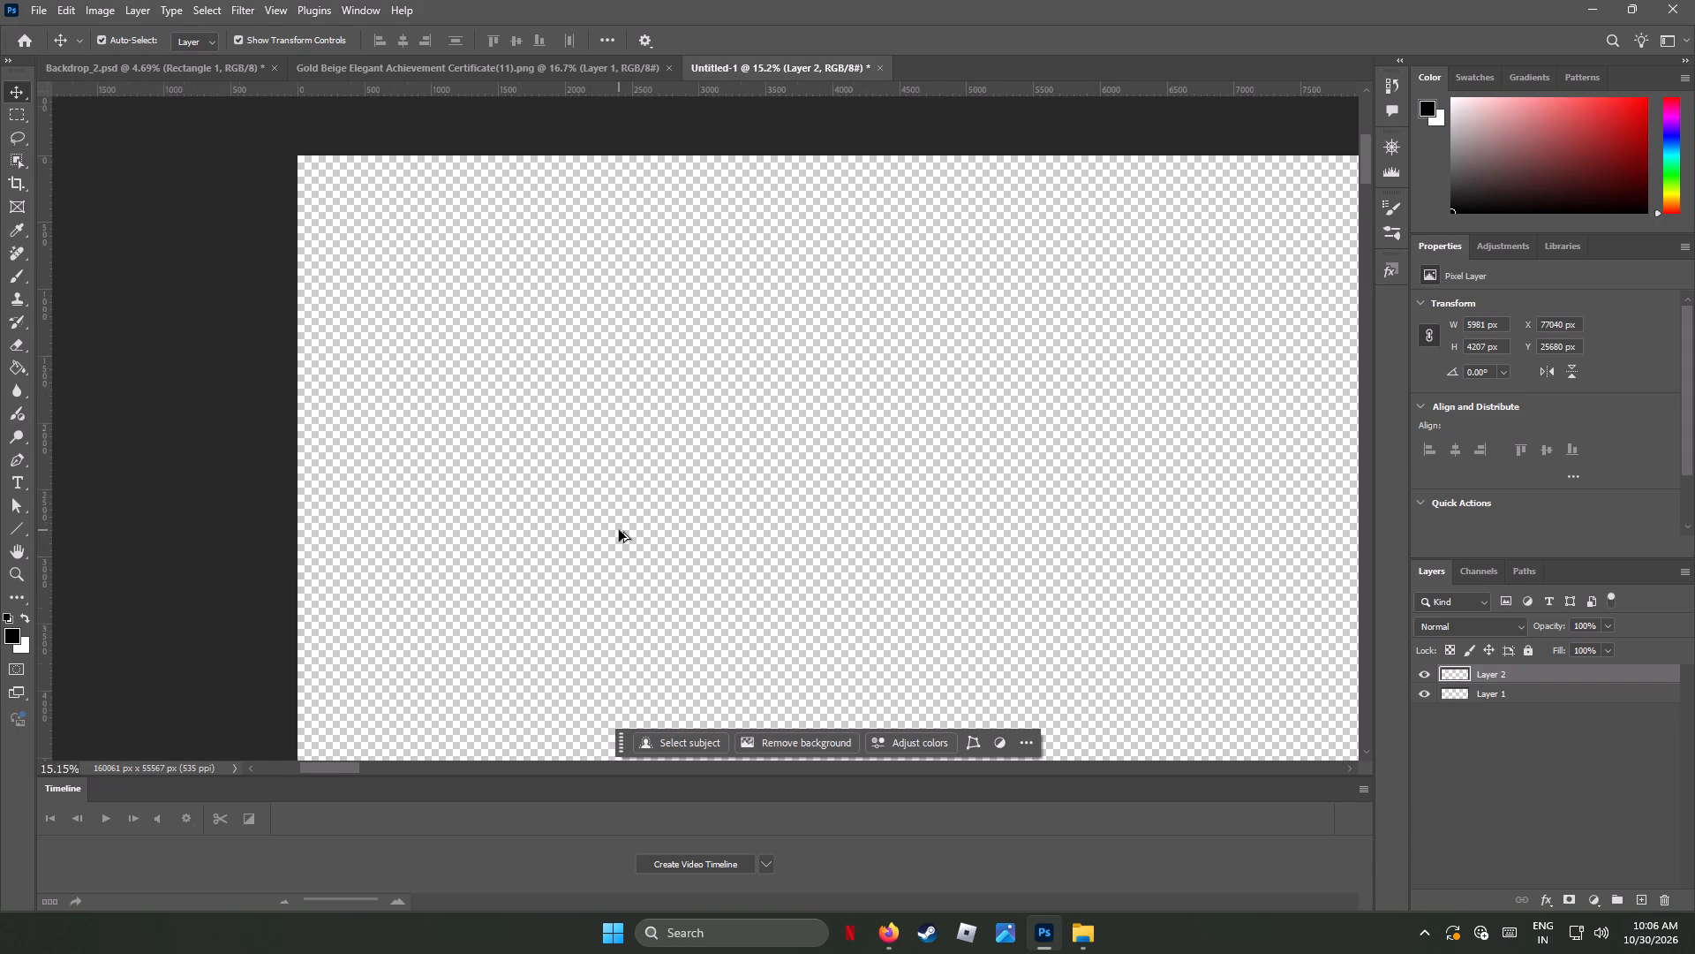
{"action": "scroll", "coordinate": [619, 530], "scroll_direction": "down", "scroll_amount": 6, "text": "alt"}
{"action": "scroll", "coordinate": [619, 530], "scroll_direction": "up", "scroll_amount": 5, "text": "alt"}
{"action": "scroll", "coordinate": [619, 530], "scroll_direction": "down", "scroll_amount": 5, "text": "alt"}
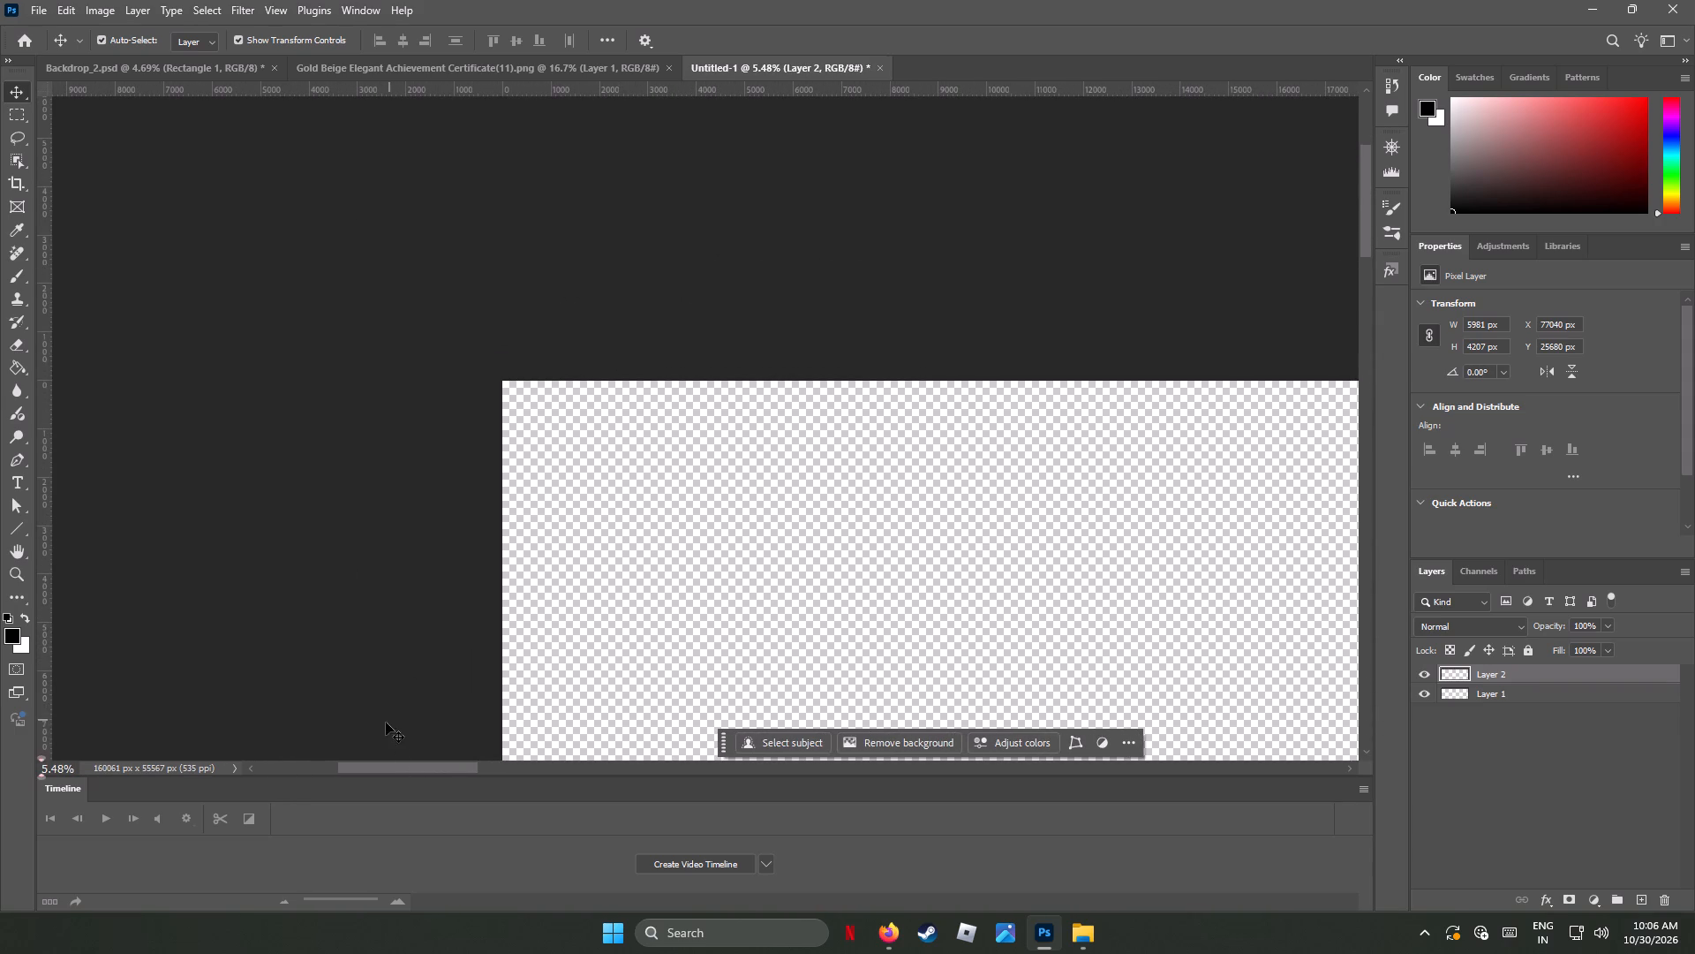
{"action": "left_click_drag", "start_coordinate": [415, 768], "coordinate": [619, 772]}
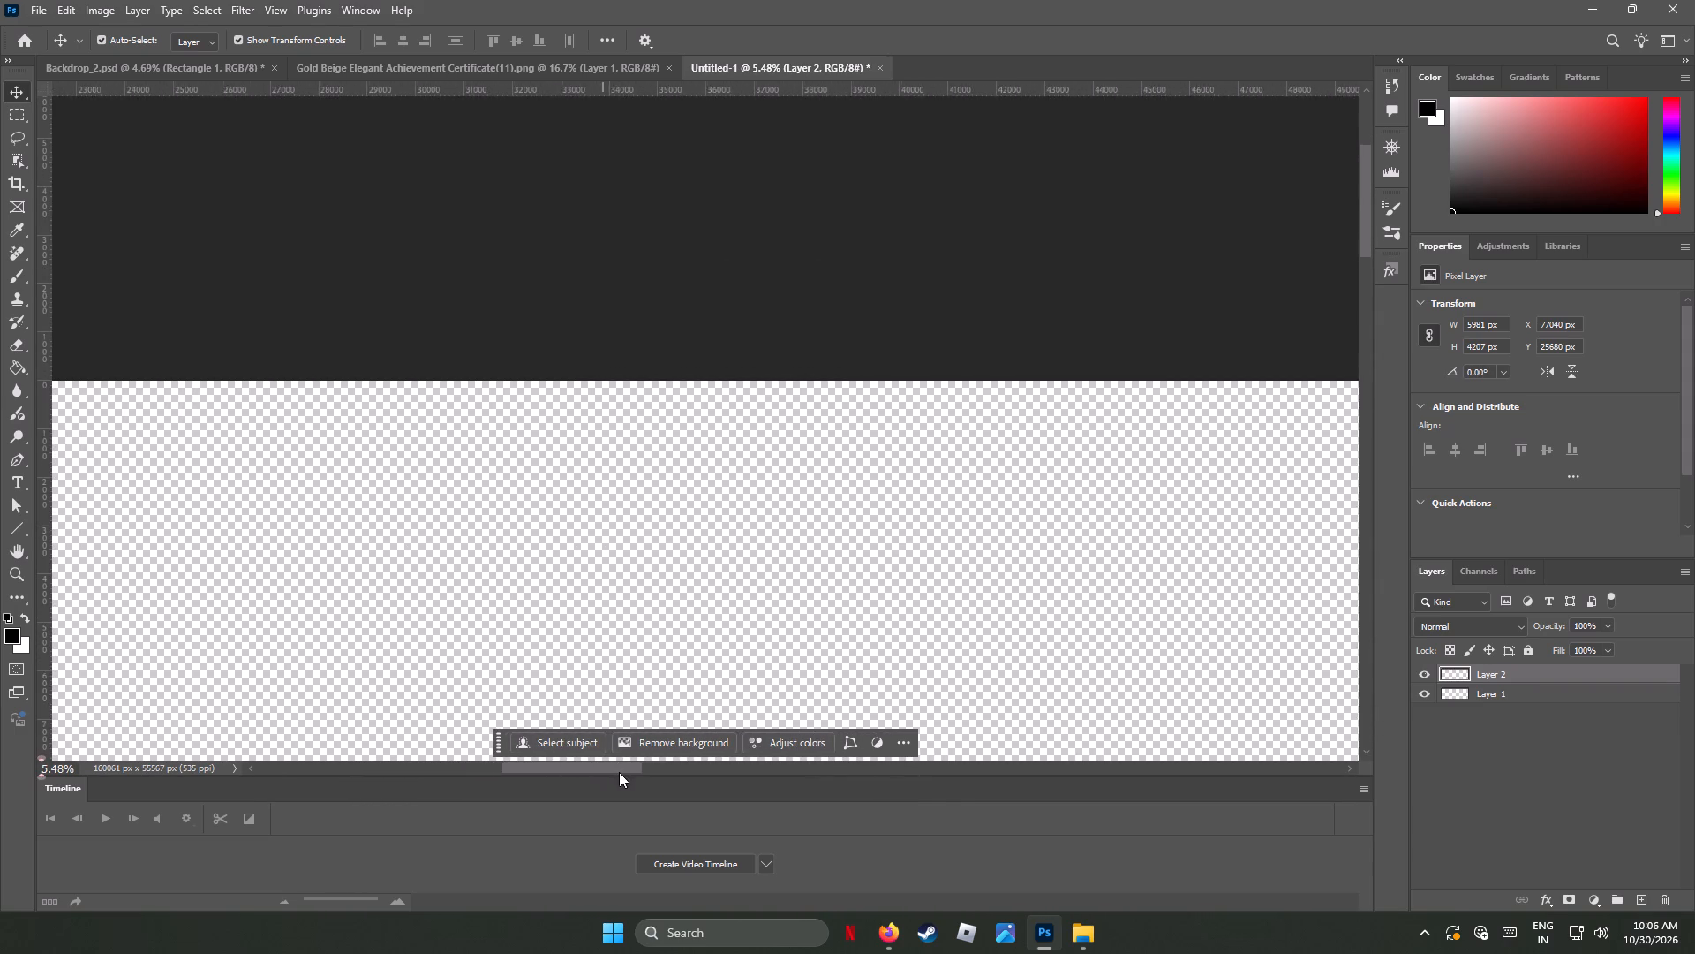
{"action": "left_click_drag", "start_coordinate": [619, 772], "coordinate": [553, 760]}
{"action": "scroll", "coordinate": [649, 573], "scroll_direction": "down", "scroll_amount": 13, "text": "alt"}
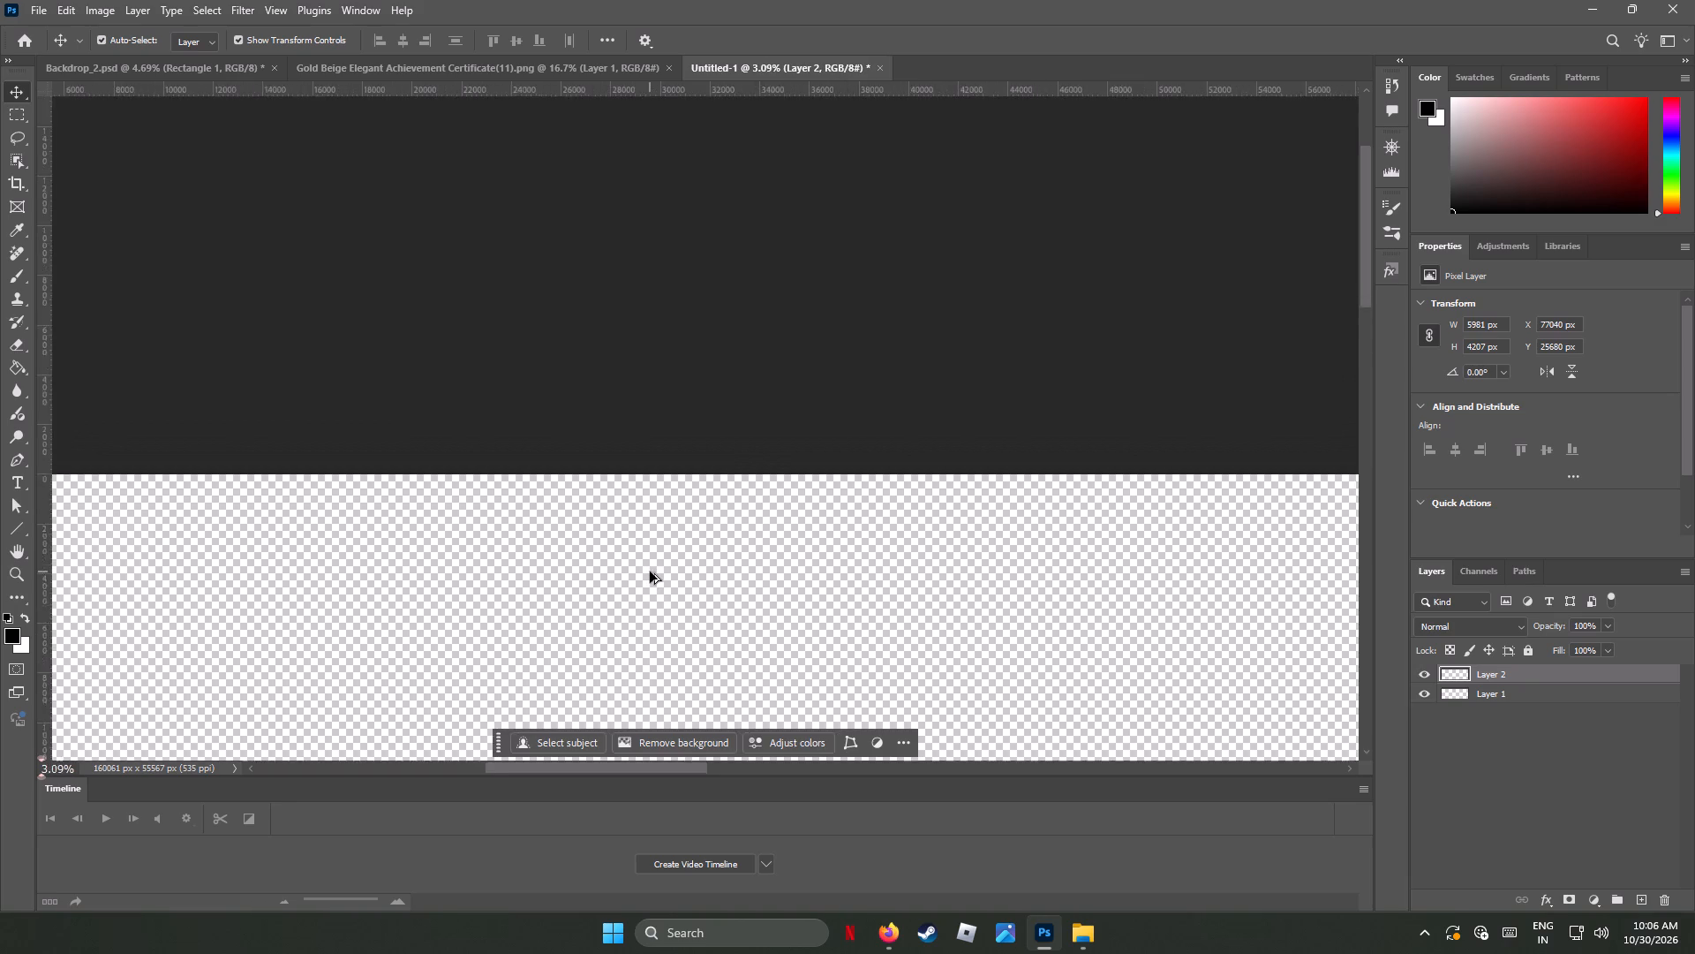
{"action": "scroll", "coordinate": [650, 572], "scroll_direction": "up", "scroll_amount": 3, "text": "alt"}
{"action": "scroll", "coordinate": [650, 572], "scroll_direction": "down", "scroll_amount": 6, "text": "alt"}
{"action": "left_click_drag", "start_coordinate": [1365, 239], "coordinate": [1362, 298]}
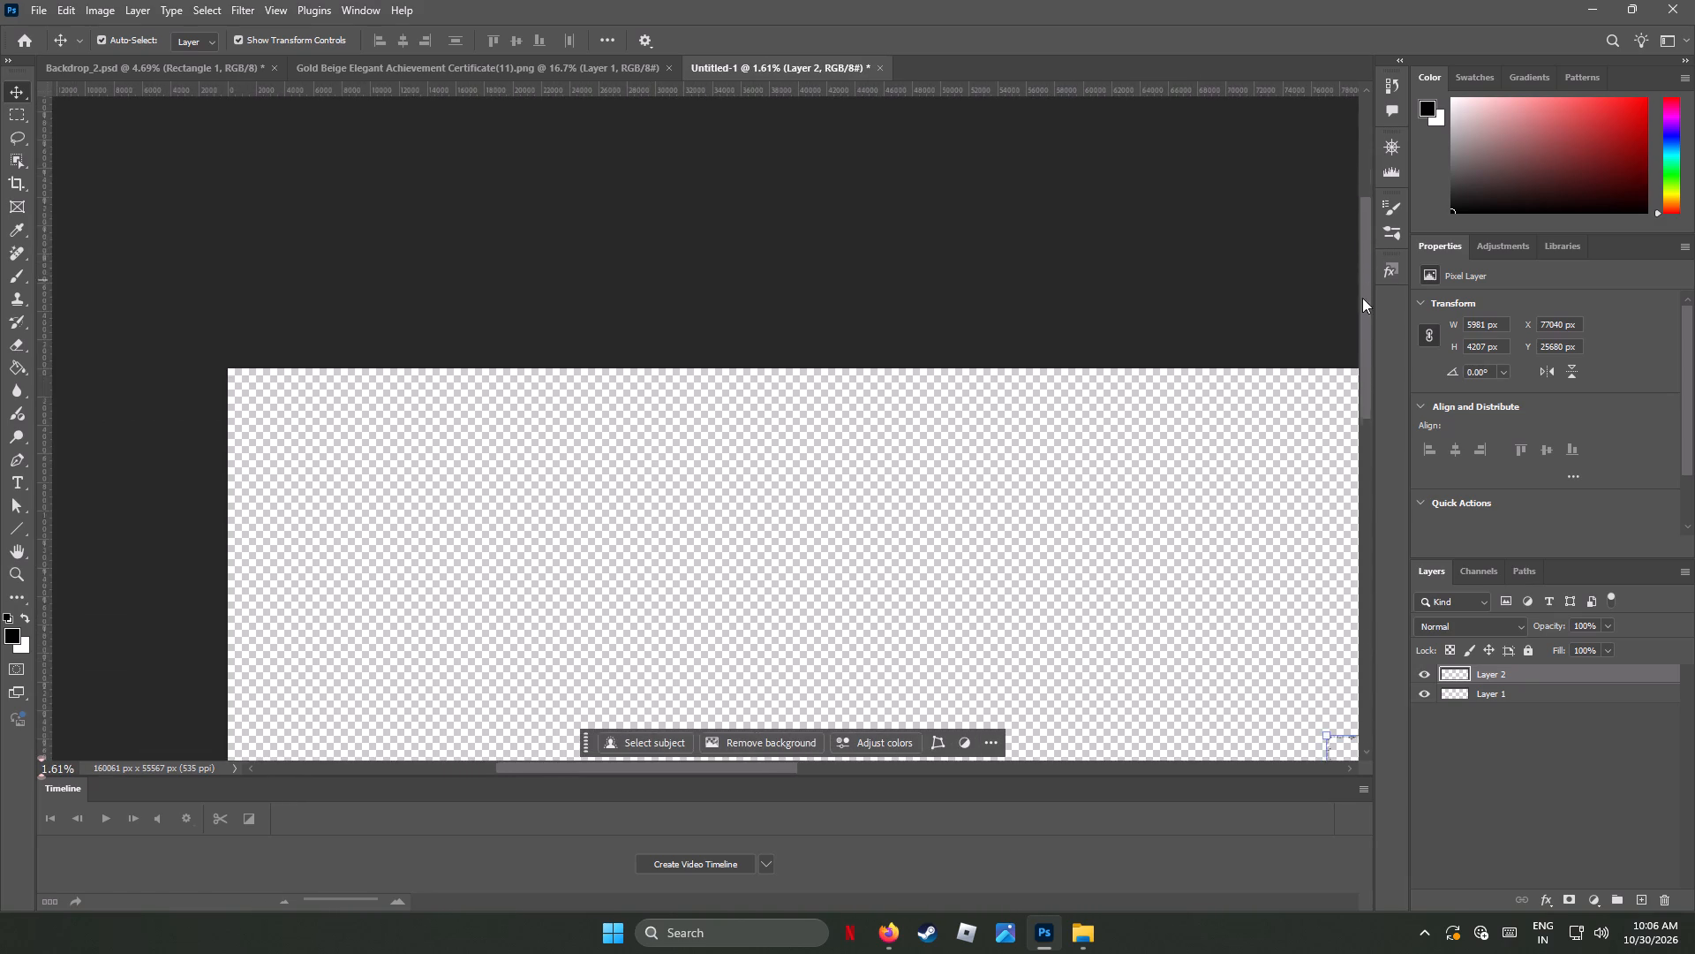
{"action": "left_click_drag", "start_coordinate": [1362, 298], "coordinate": [1410, 461]}
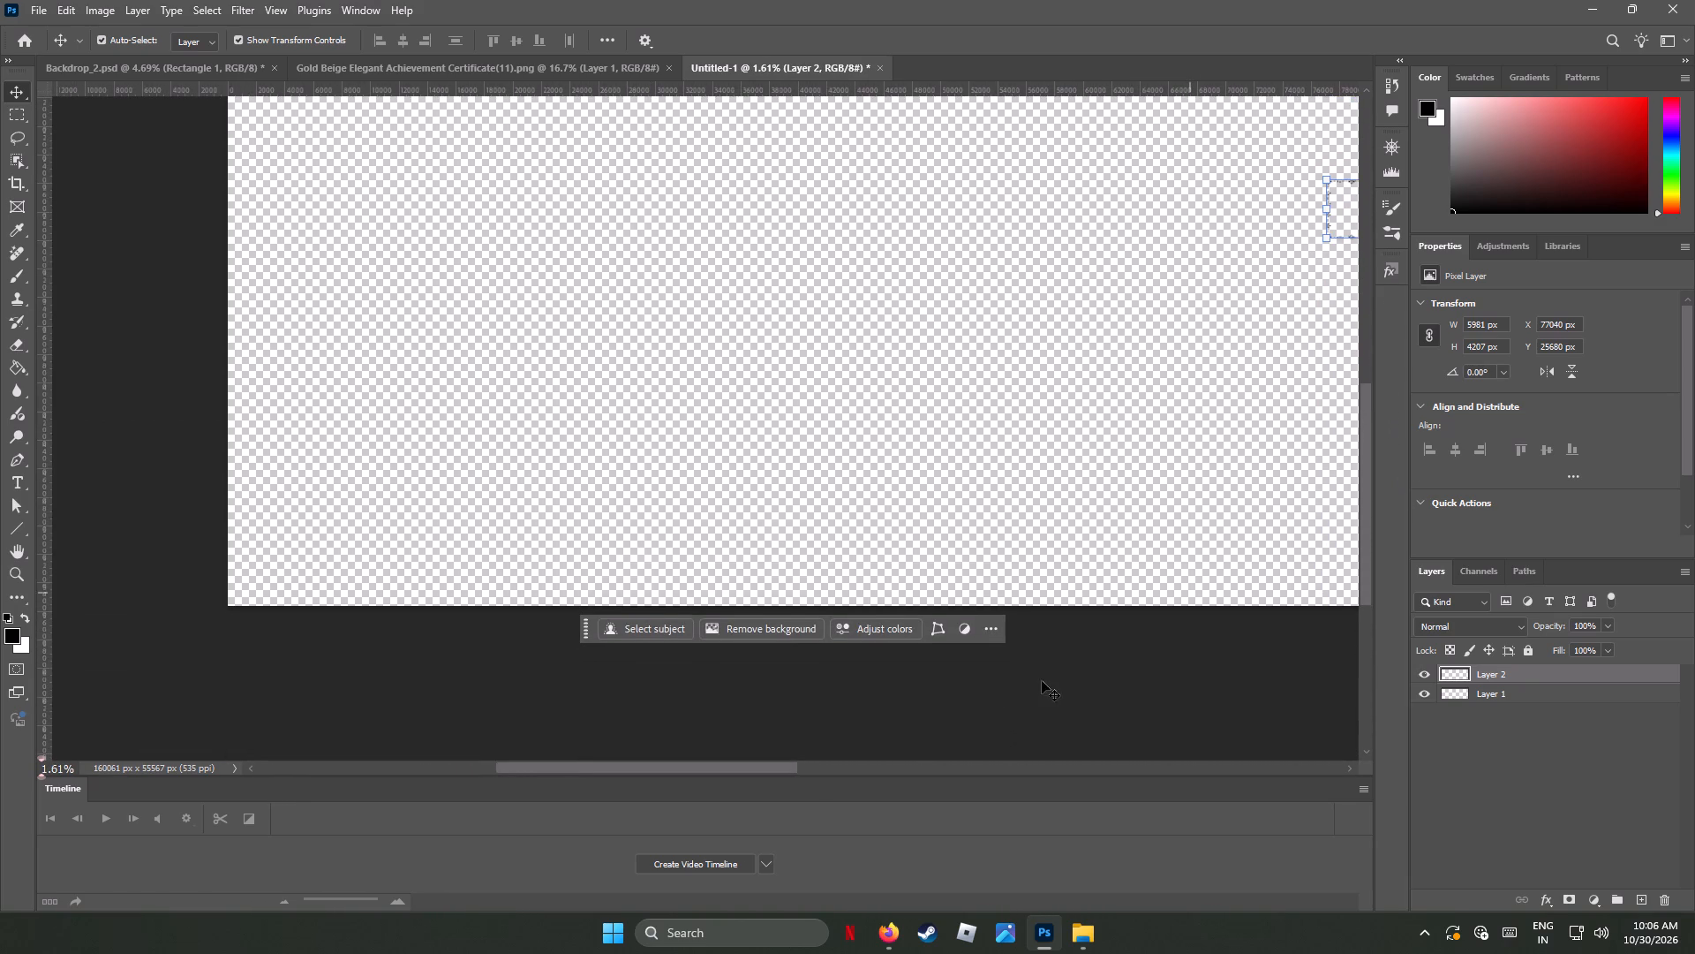
{"action": "left_click_drag", "start_coordinate": [719, 768], "coordinate": [819, 768]}
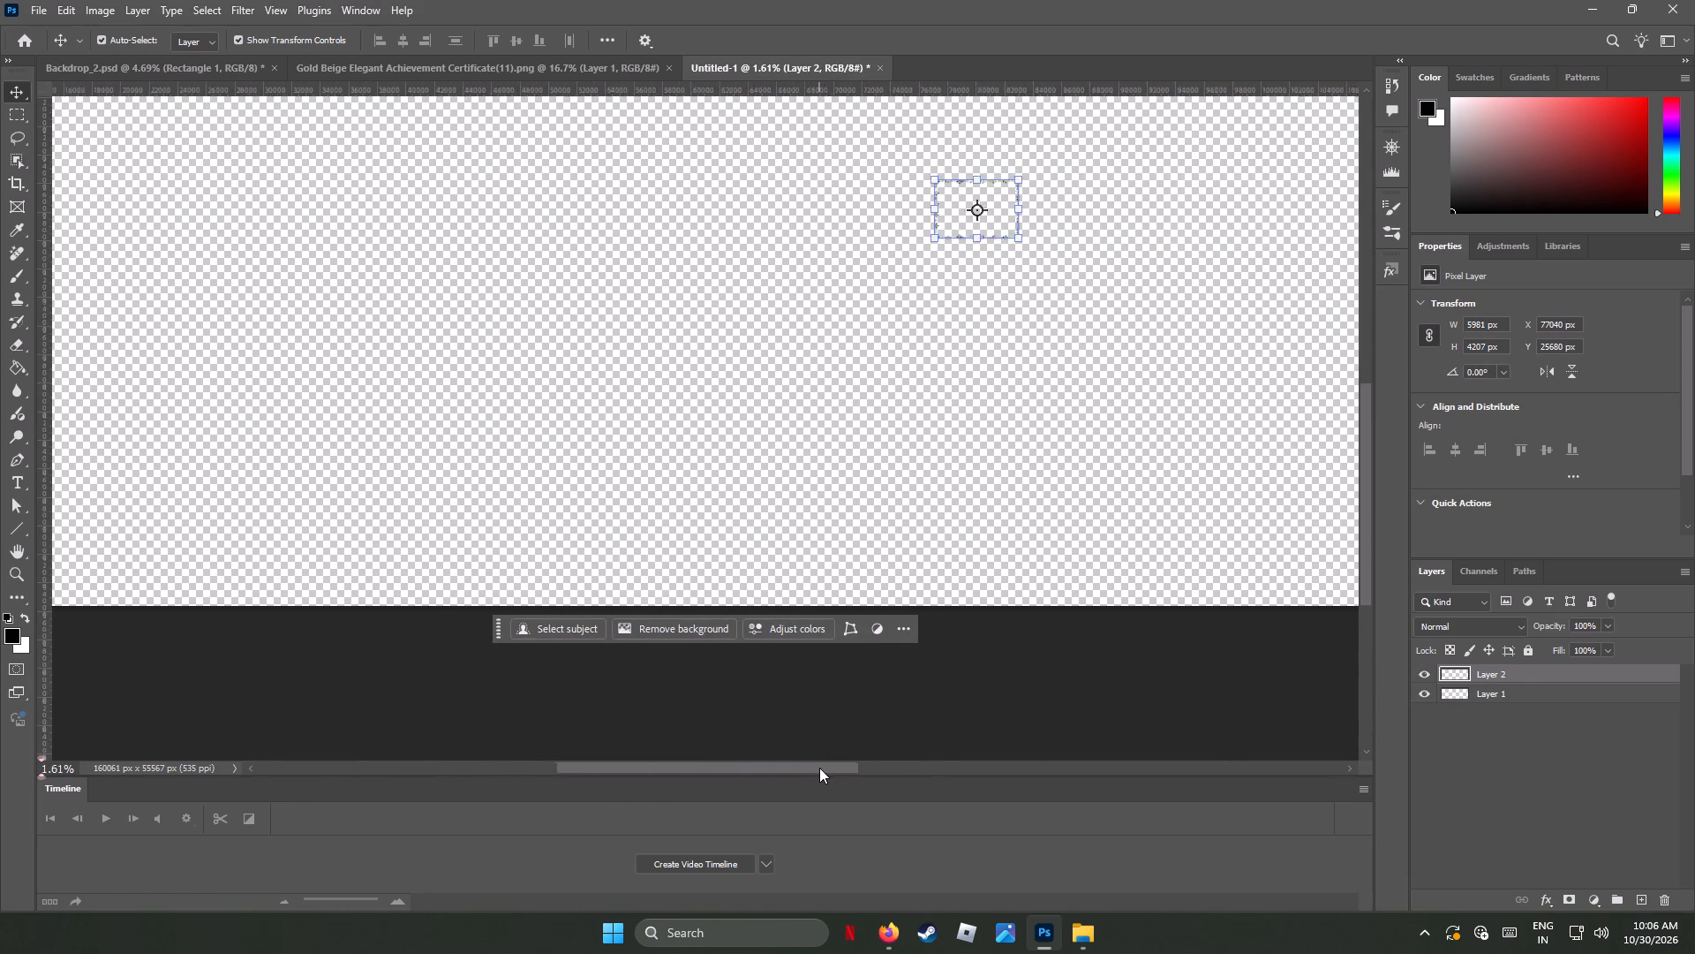
{"action": "left_click_drag", "start_coordinate": [819, 768], "coordinate": [823, 768]}
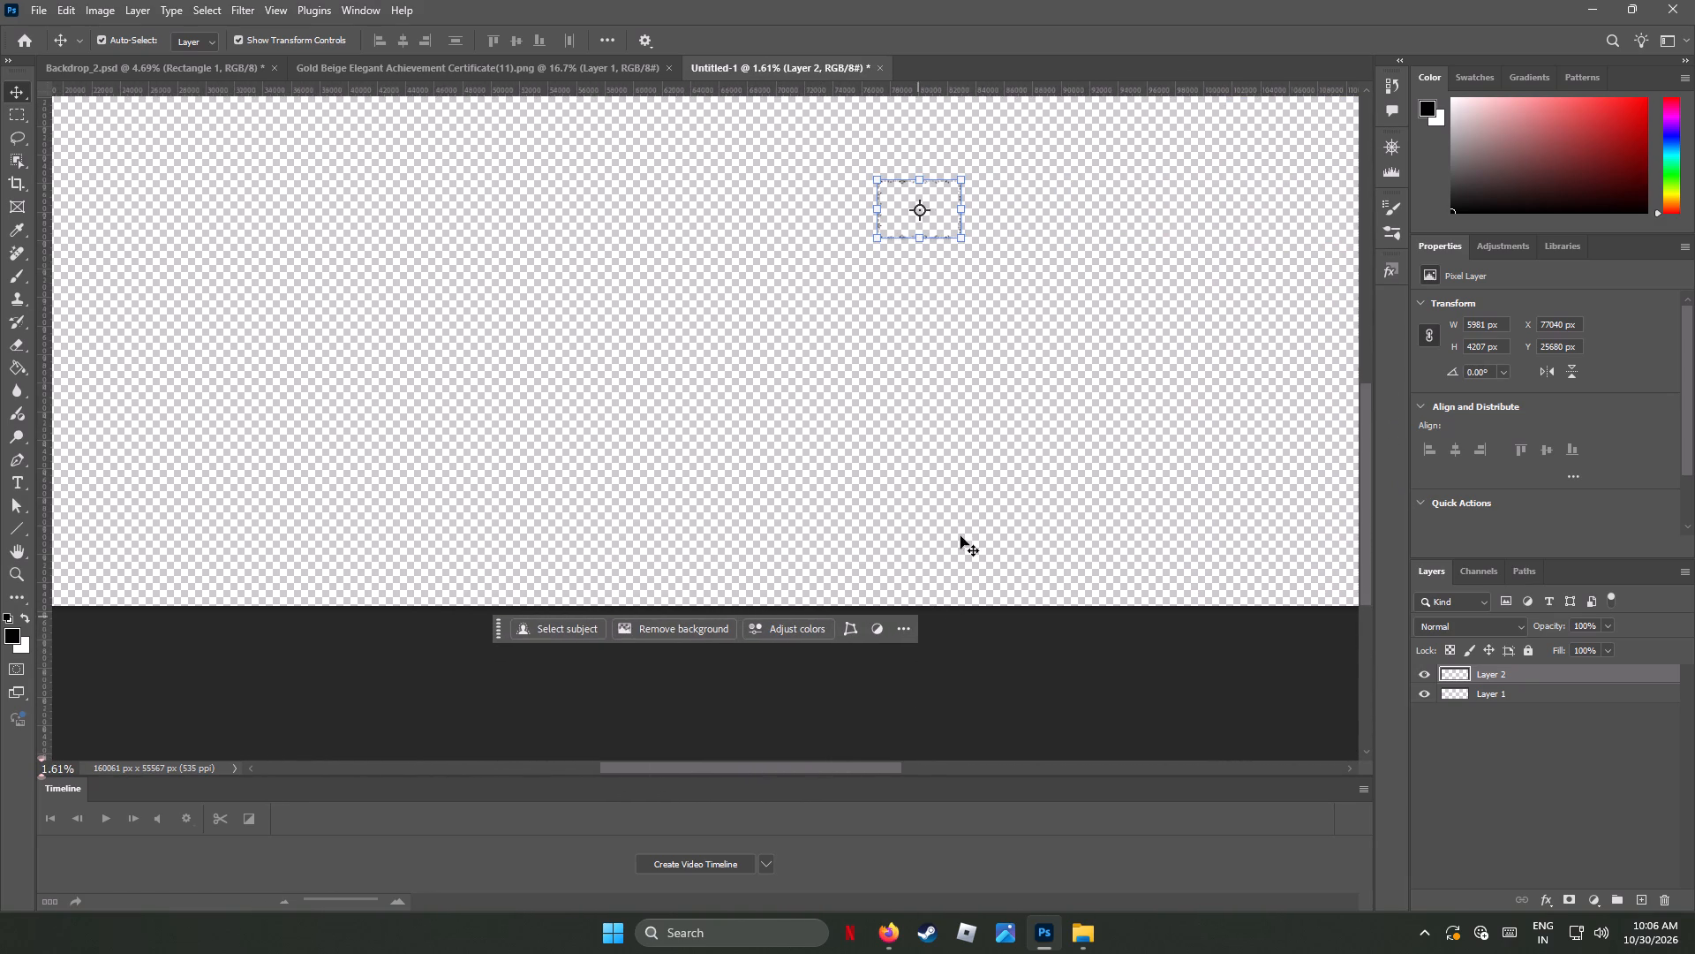
{"action": "scroll", "coordinate": [983, 481], "scroll_direction": "up", "scroll_amount": 12}
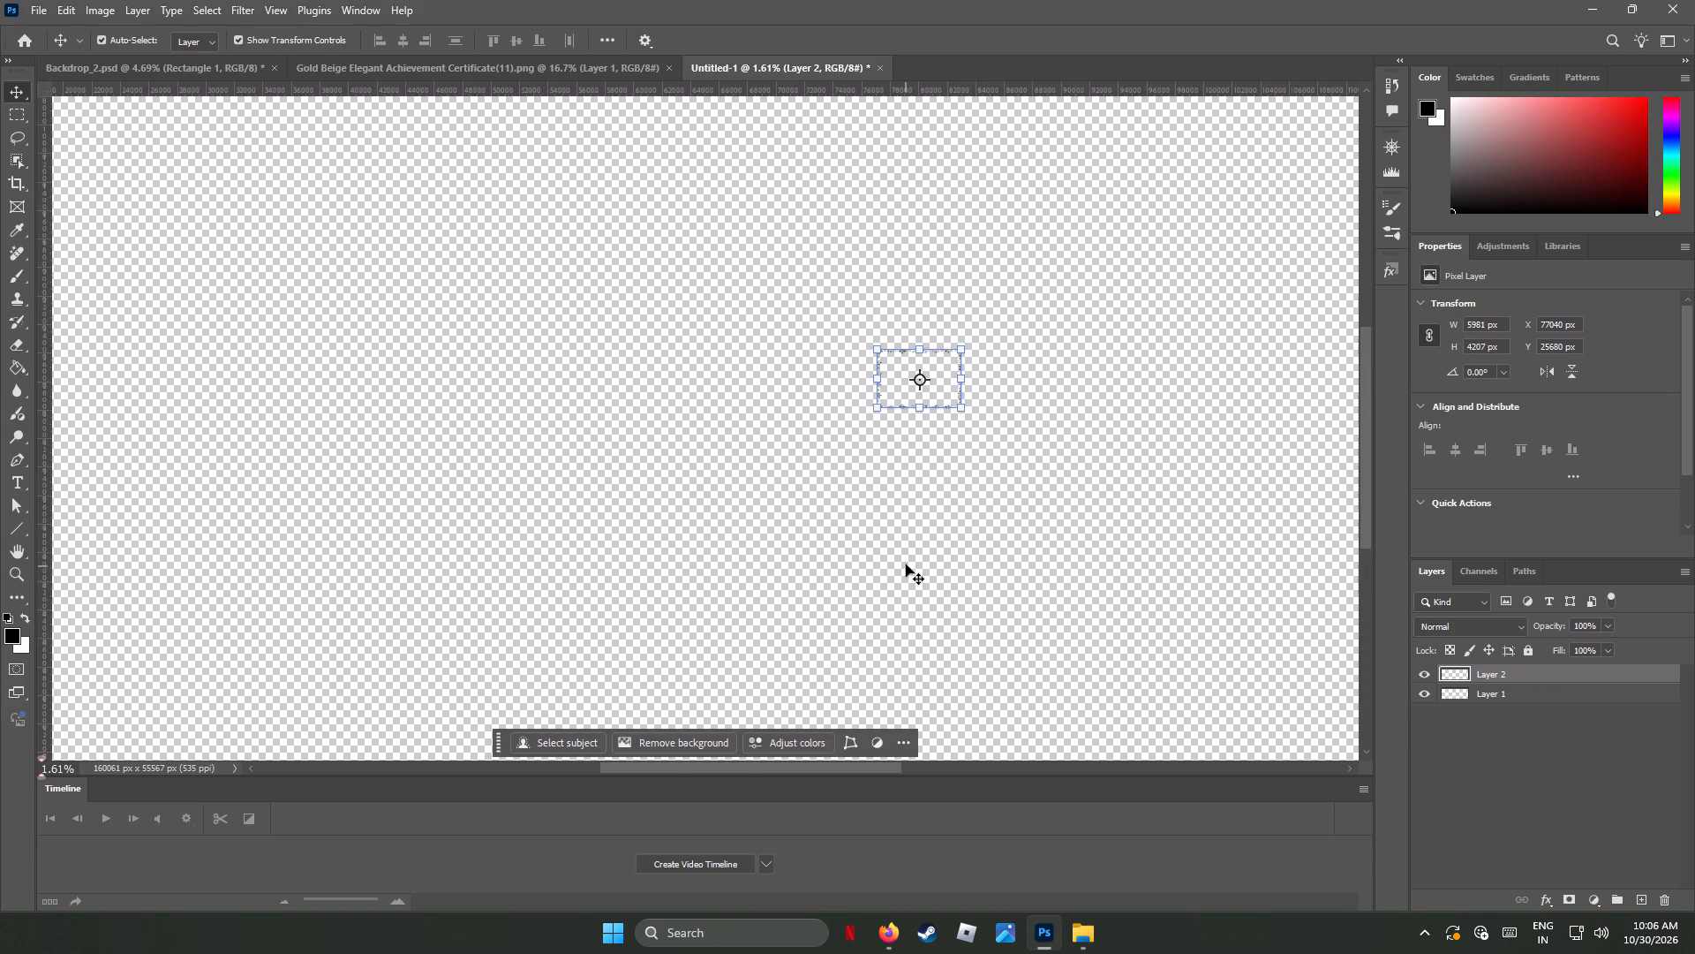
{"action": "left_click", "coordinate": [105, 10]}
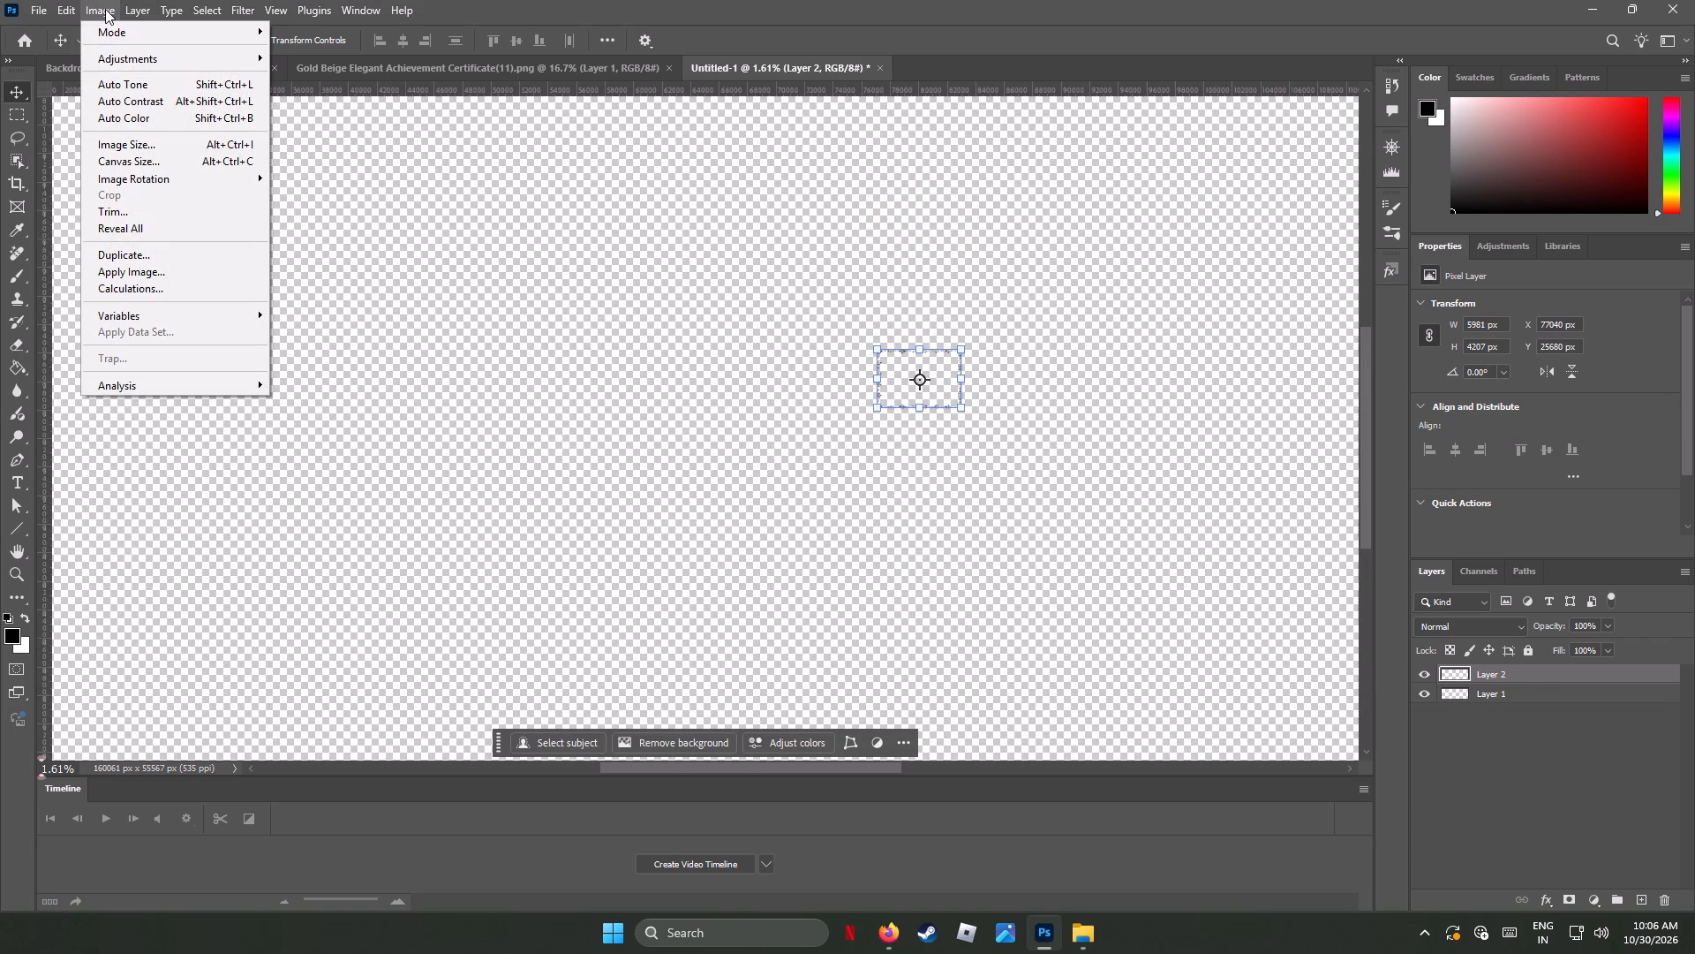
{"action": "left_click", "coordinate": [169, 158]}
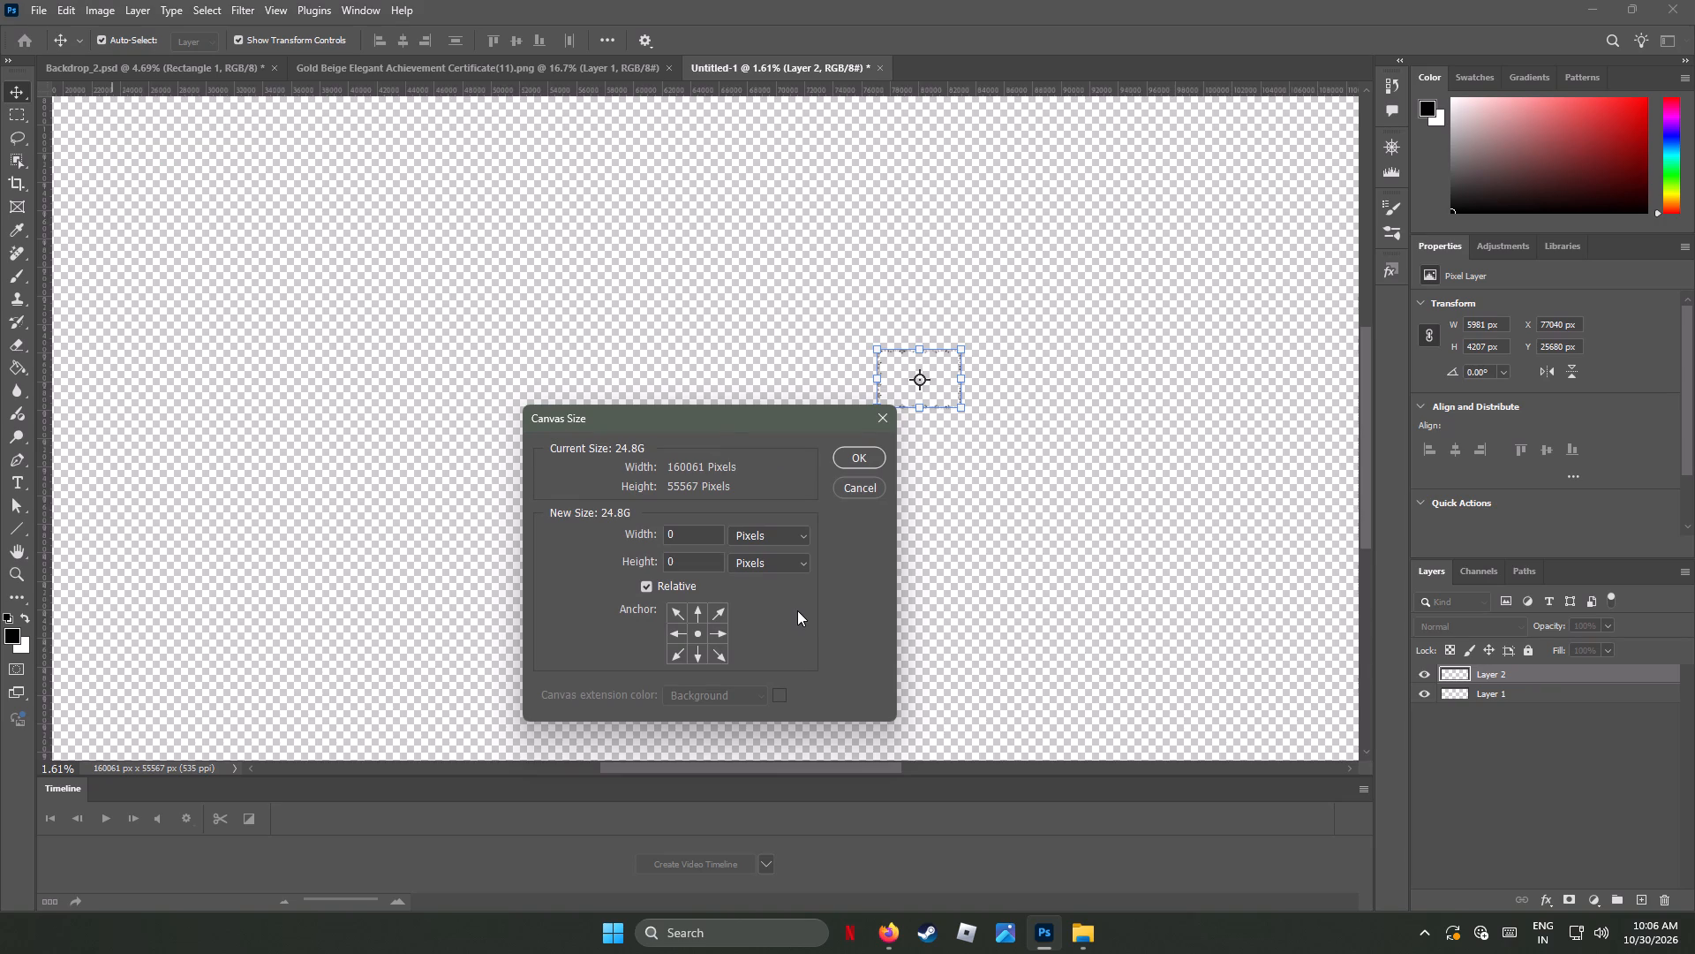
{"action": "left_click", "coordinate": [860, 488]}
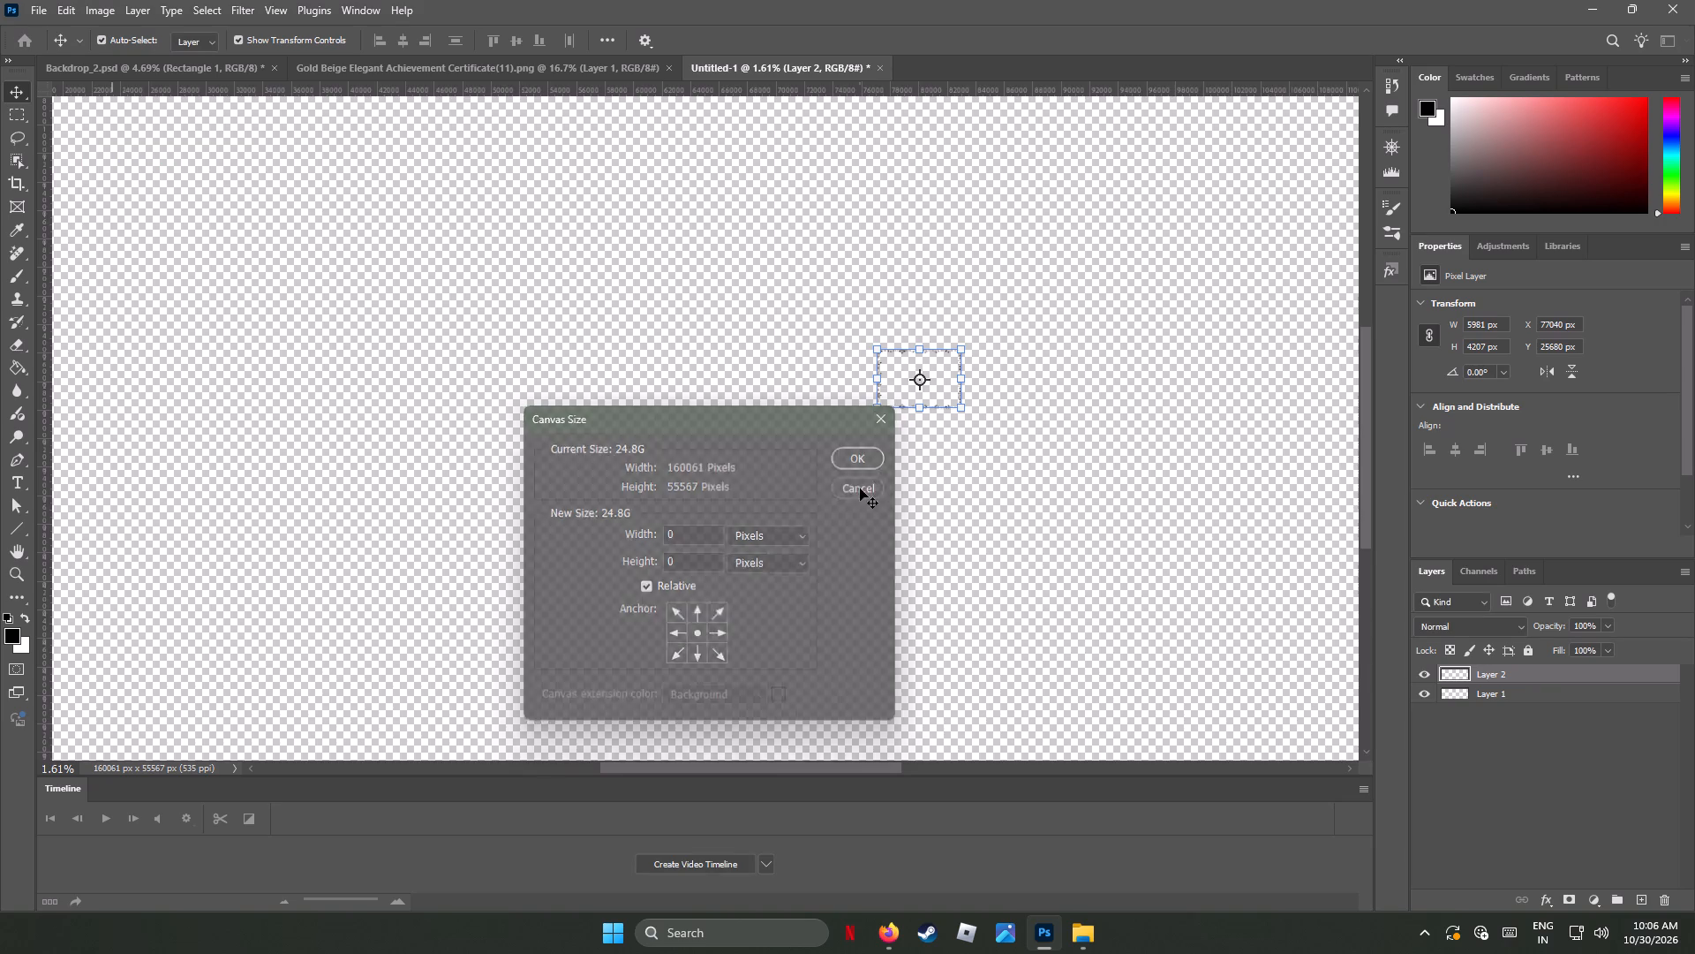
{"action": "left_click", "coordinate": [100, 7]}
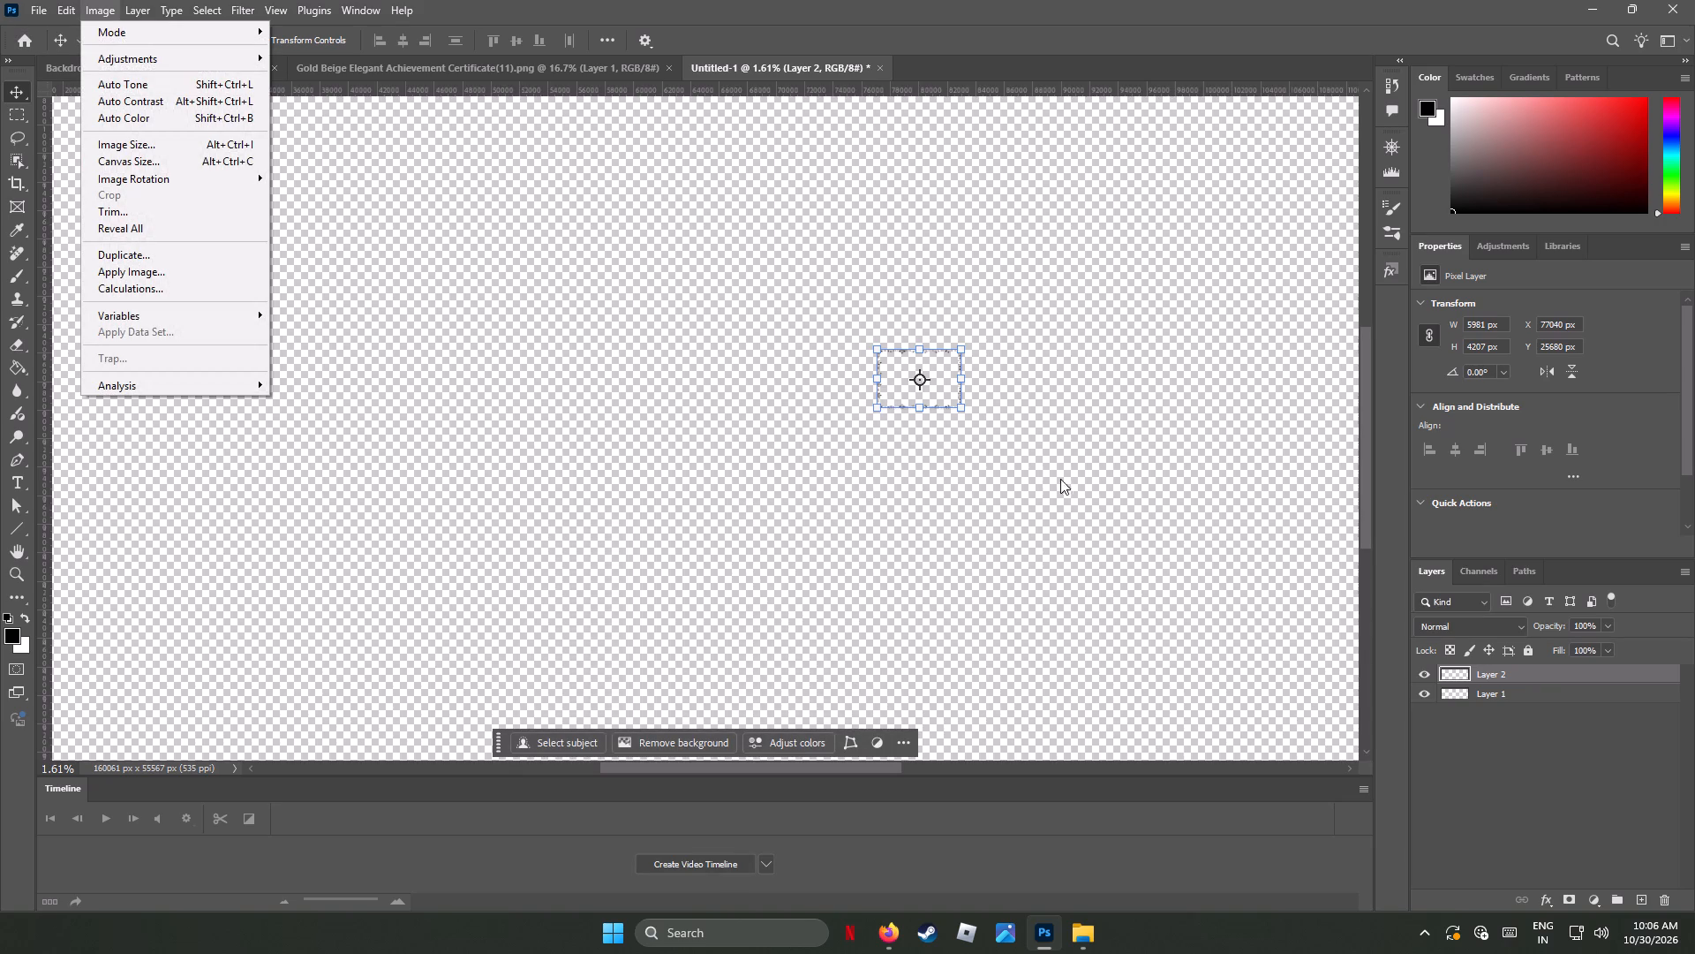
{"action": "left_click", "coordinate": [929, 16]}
Delete Layer 2 with the black border from the enlarged document.
{"action": "left_click", "coordinate": [940, 405]}
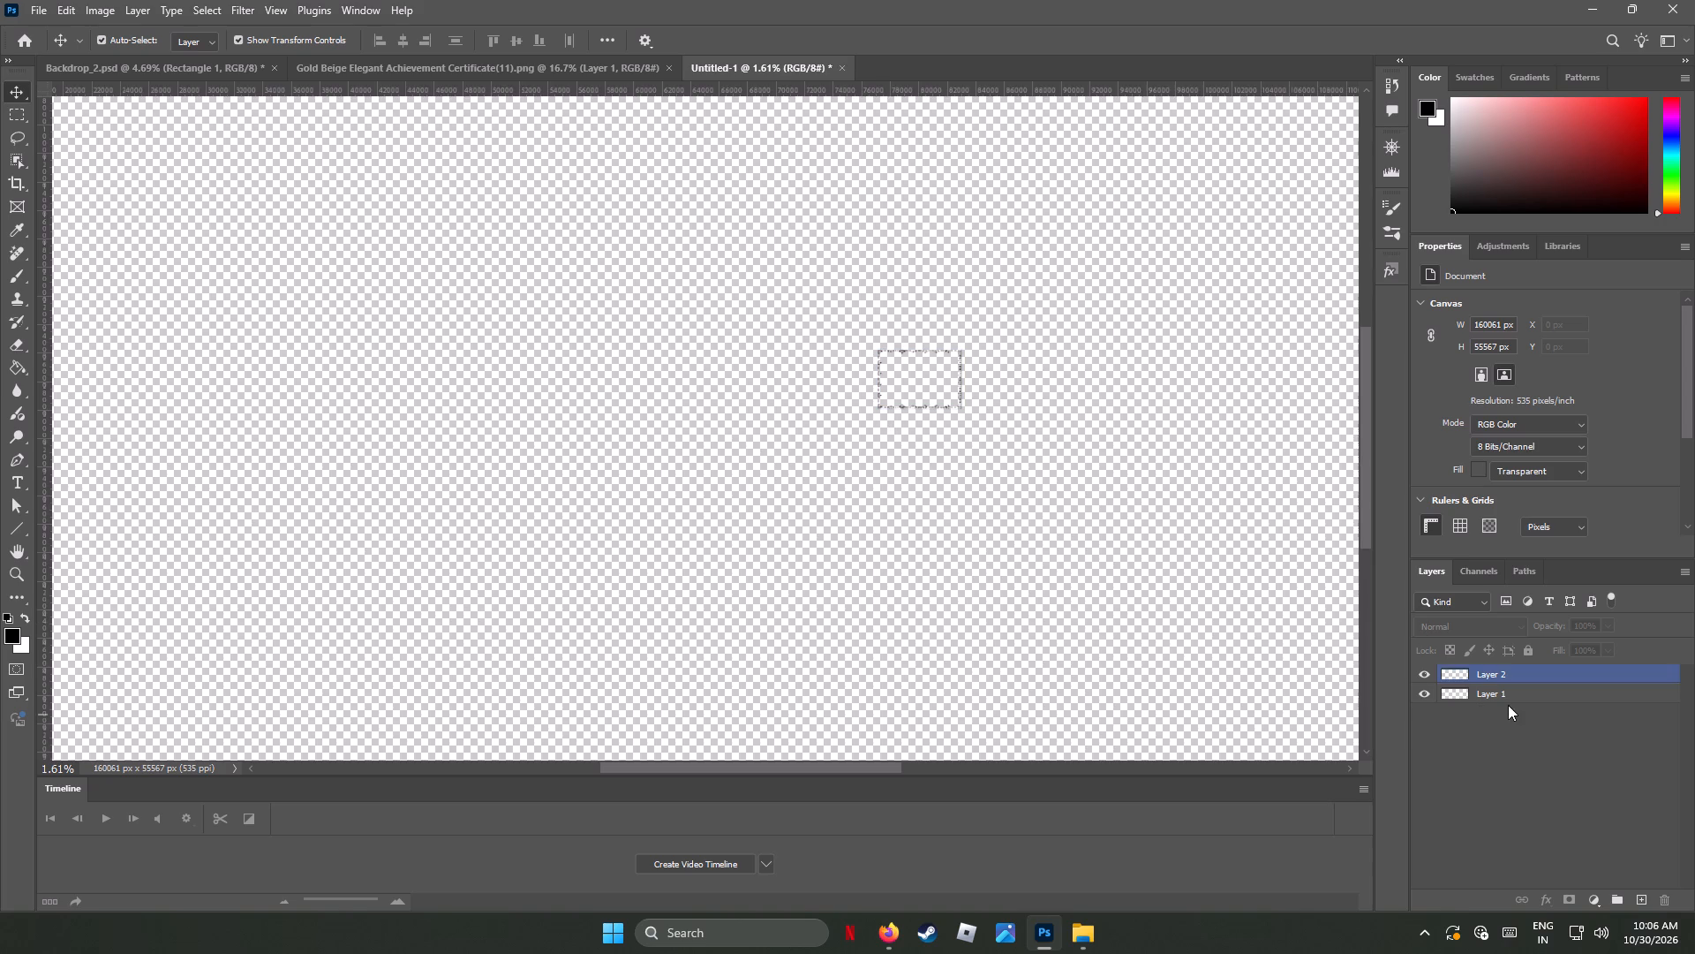
{"action": "left_click", "coordinate": [1496, 671]}
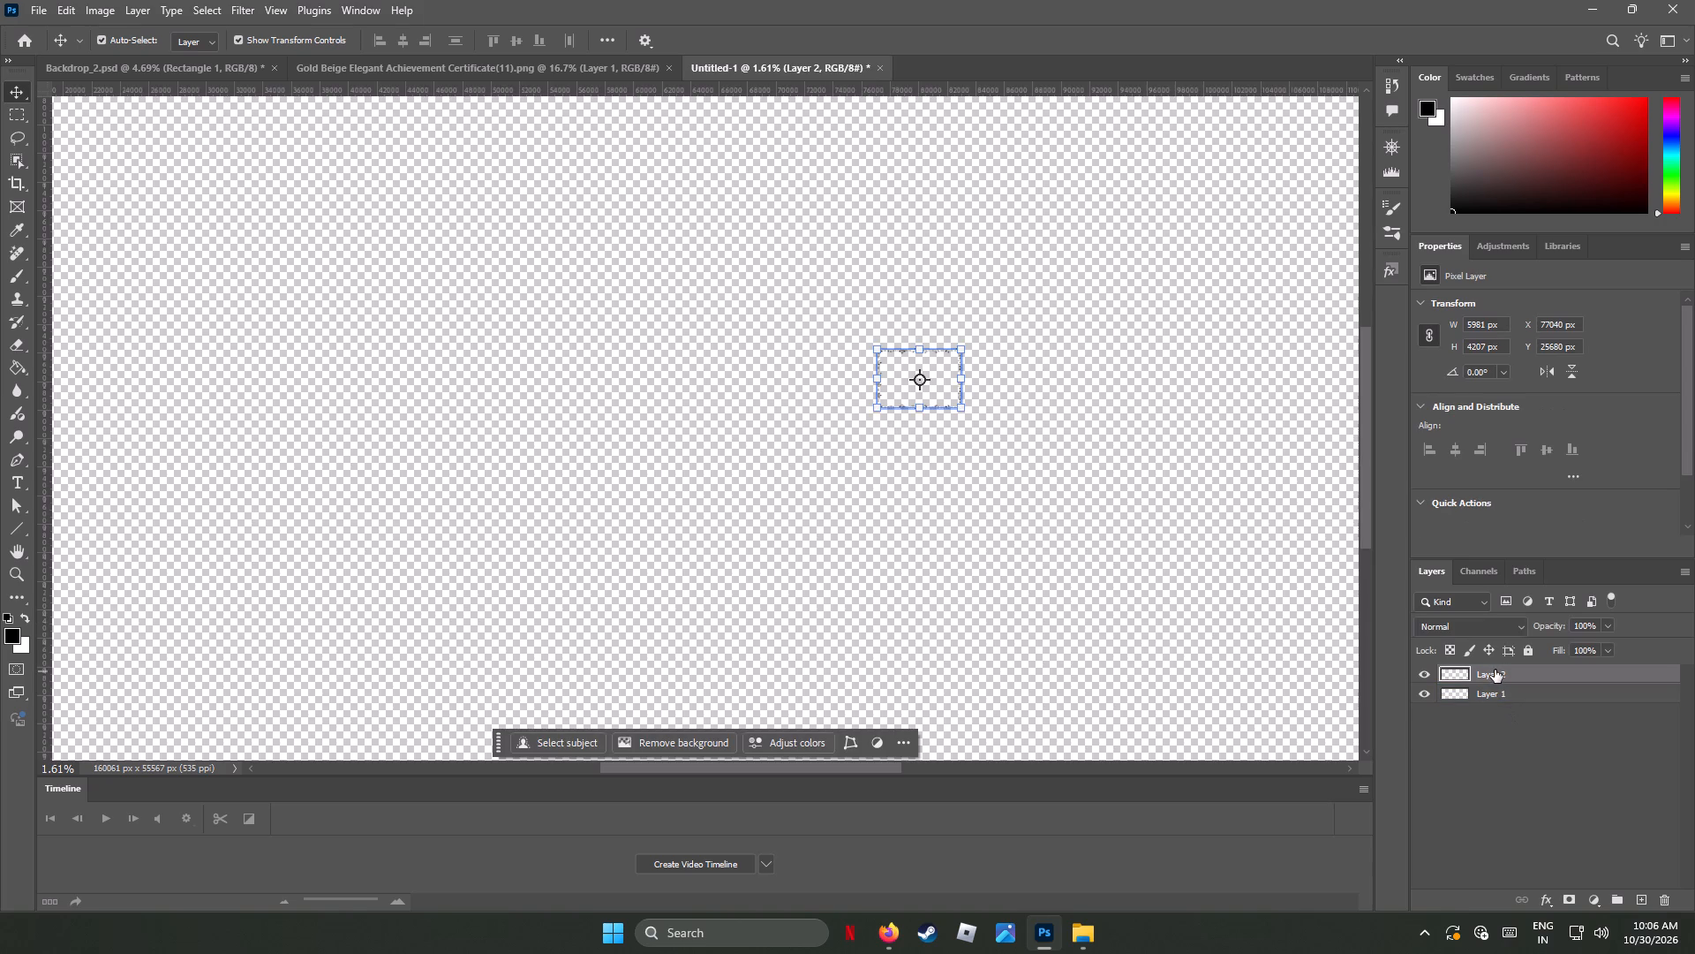
{"action": "key", "text": "Delete"}
{"action": "key", "text": "Delete"}
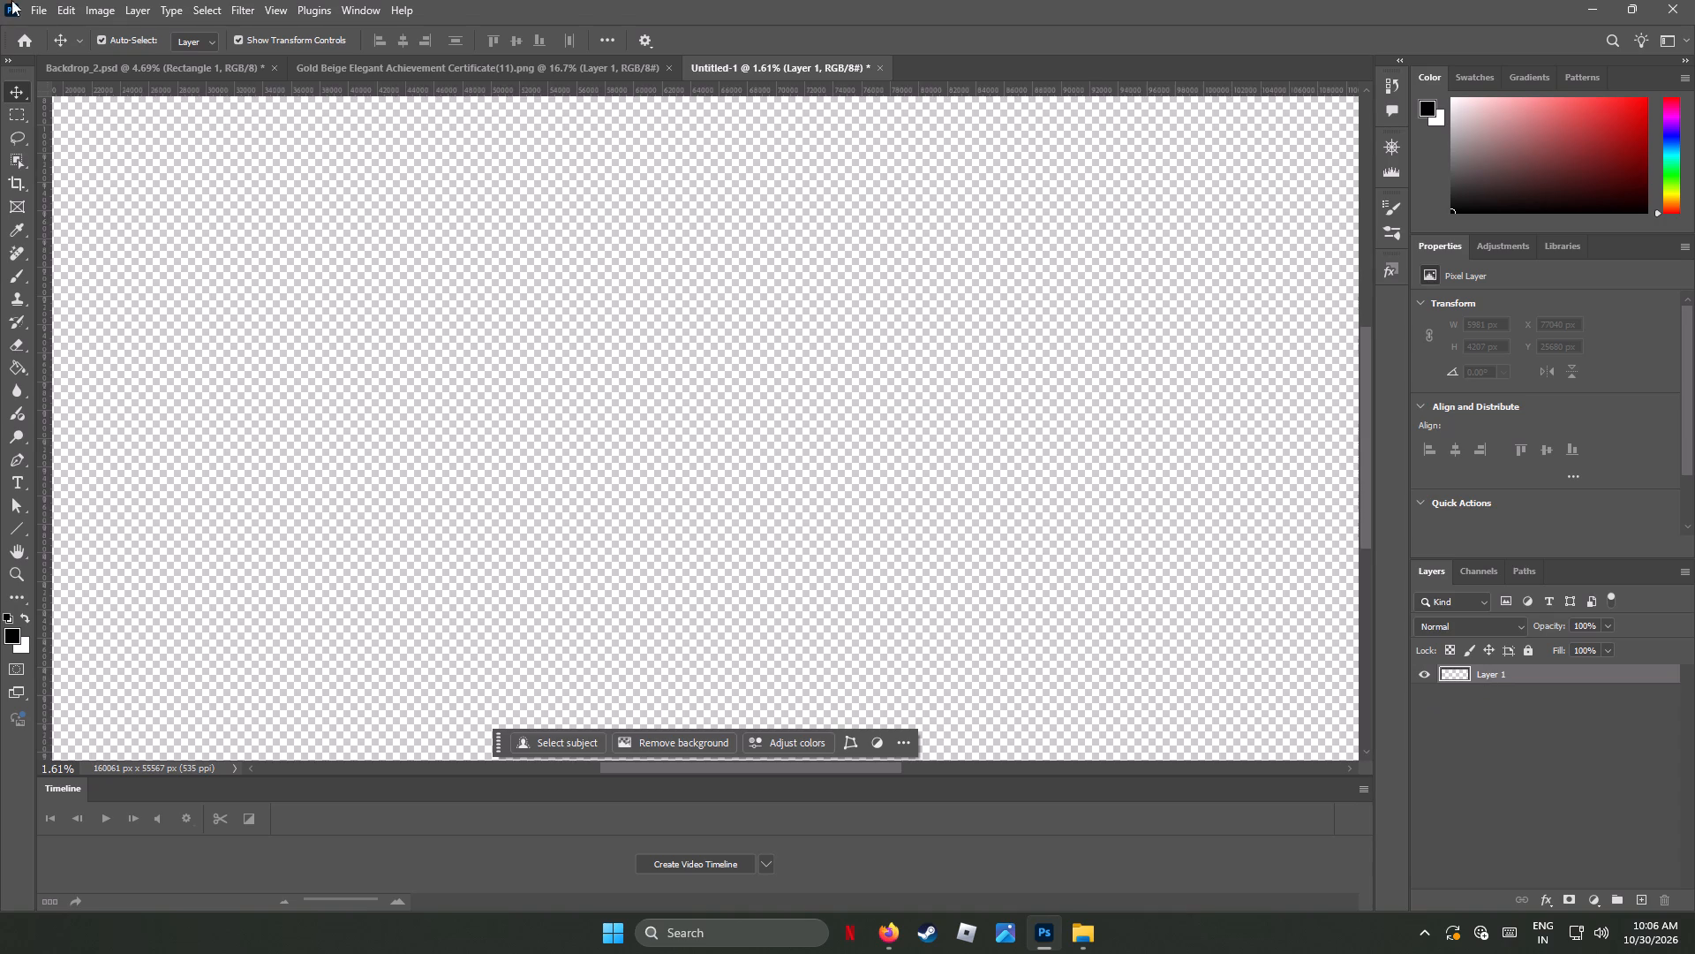
Resize the image to 288 inches wide and 96 inches high at 100 pixels/inch, with the width and height proportions unlinked.
{"action": "left_click", "coordinate": [102, 15]}
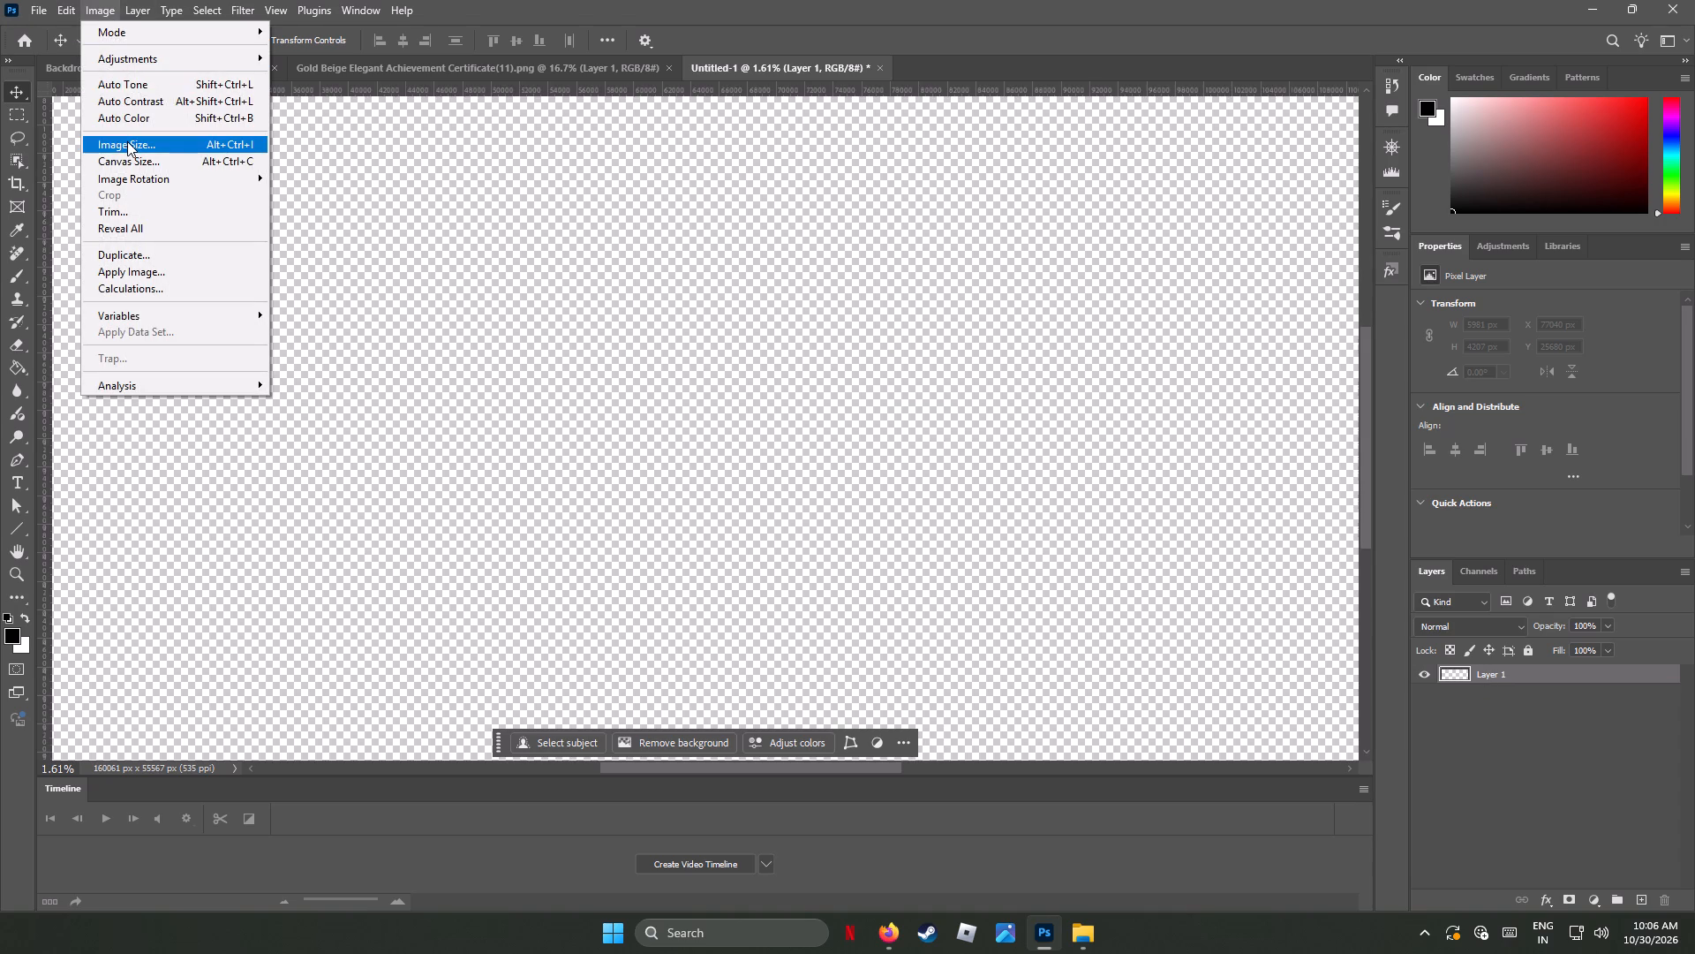
{"action": "left_click", "coordinate": [127, 141]}
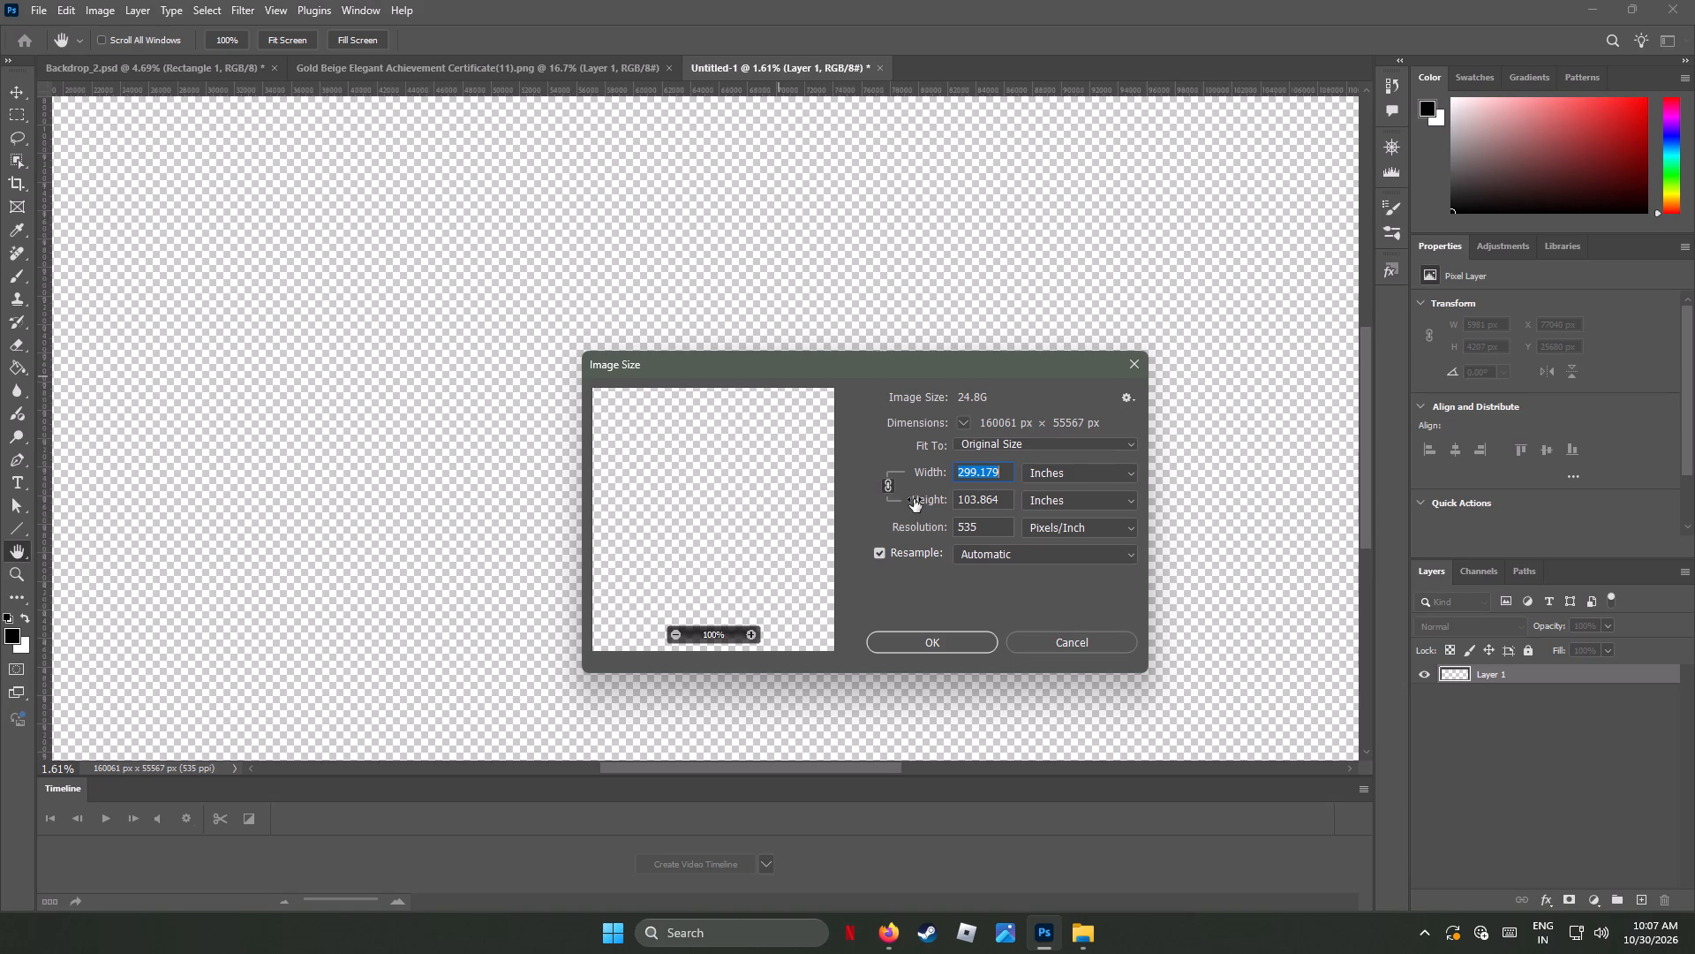
{"action": "left_click", "coordinate": [891, 483]}
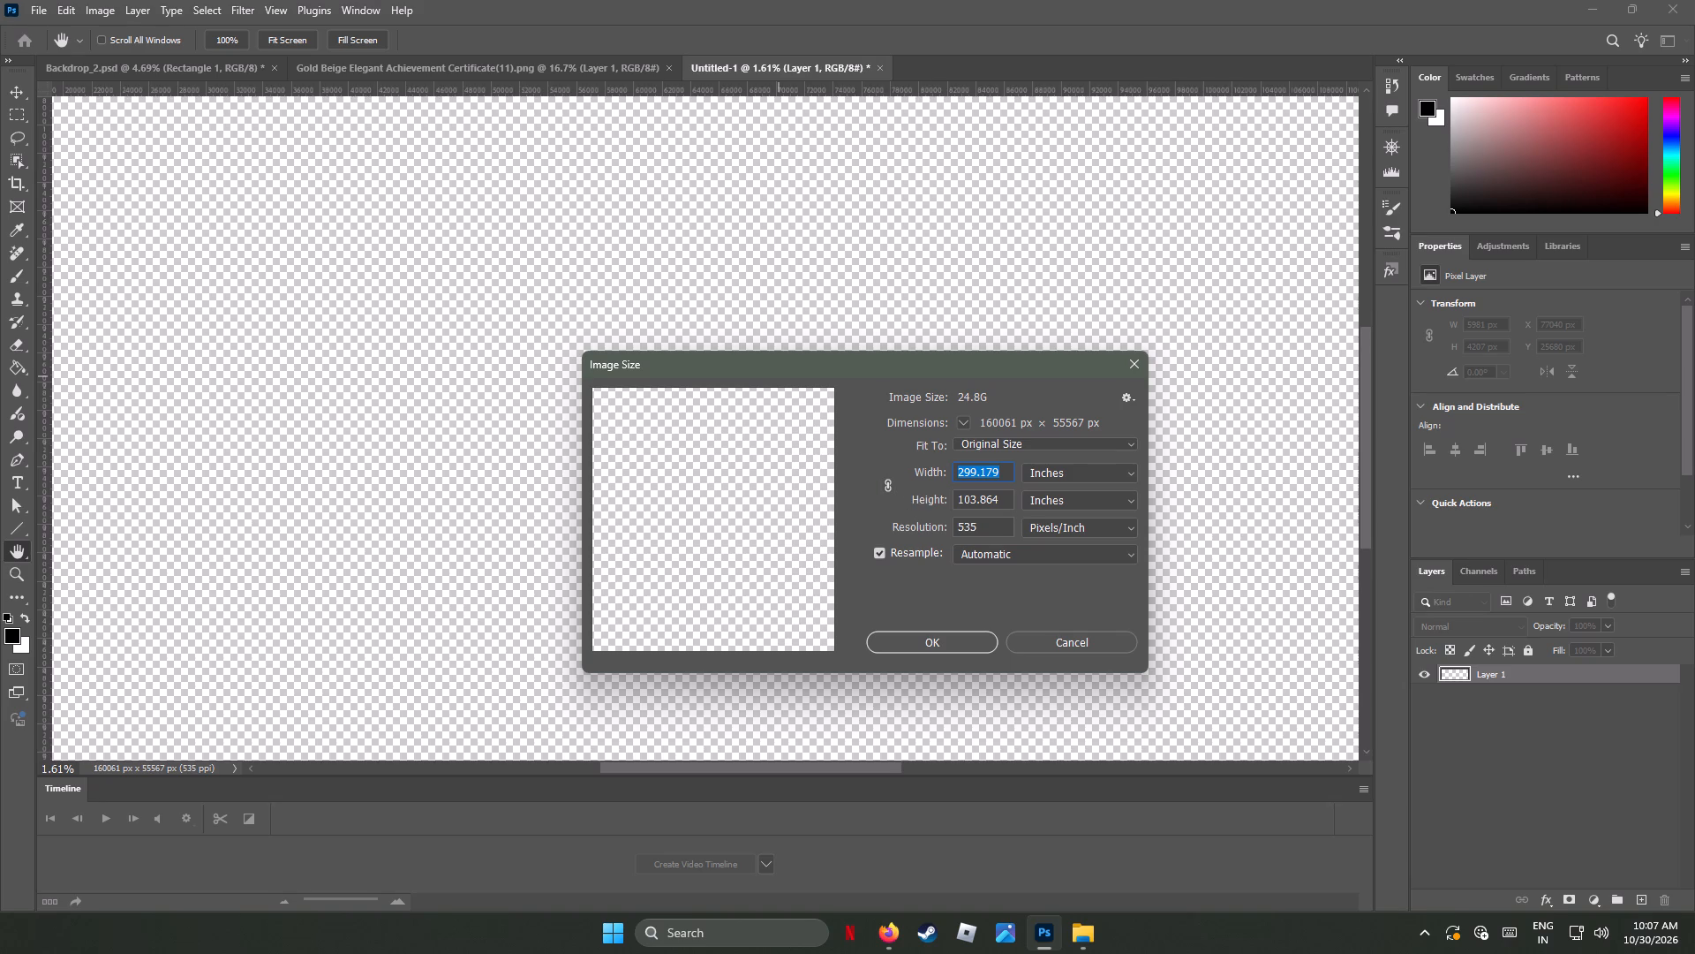
{"action": "left_click", "coordinate": [1002, 472]}
{"action": "left_click_drag", "start_coordinate": [1006, 471], "coordinate": [859, 471]}
{"action": "left_click_drag", "start_coordinate": [859, 471], "coordinate": [863, 472]}
{"action": "key", "text": "2"}
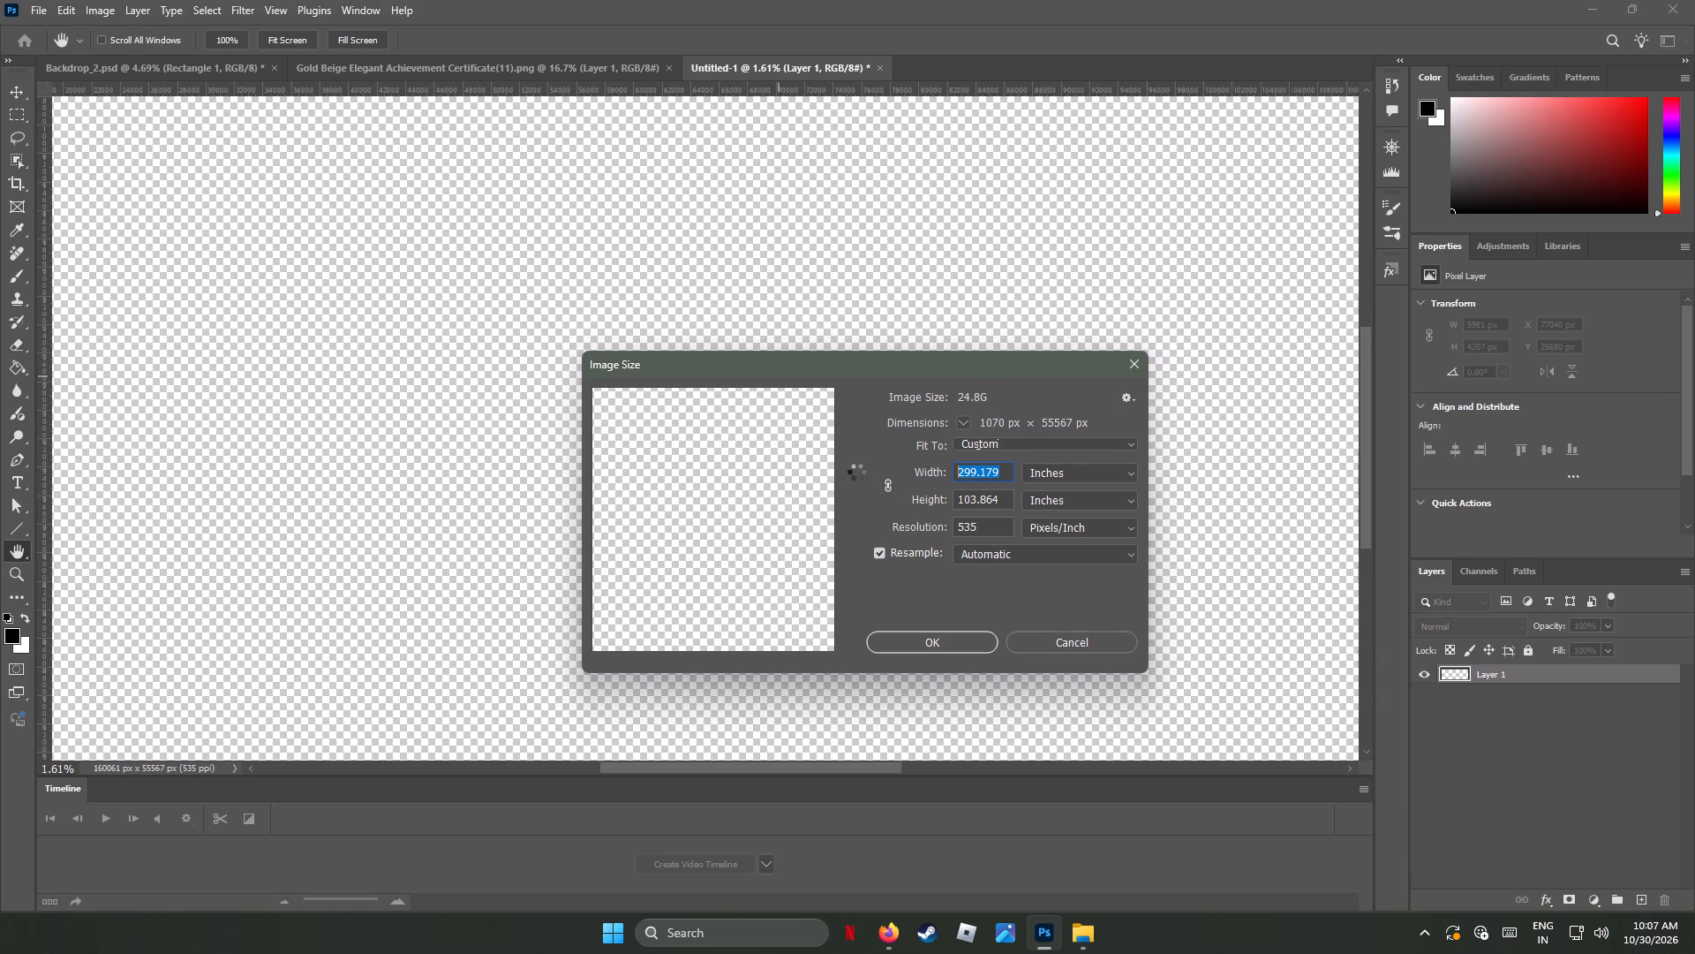
{"action": "type", "text": "88"}
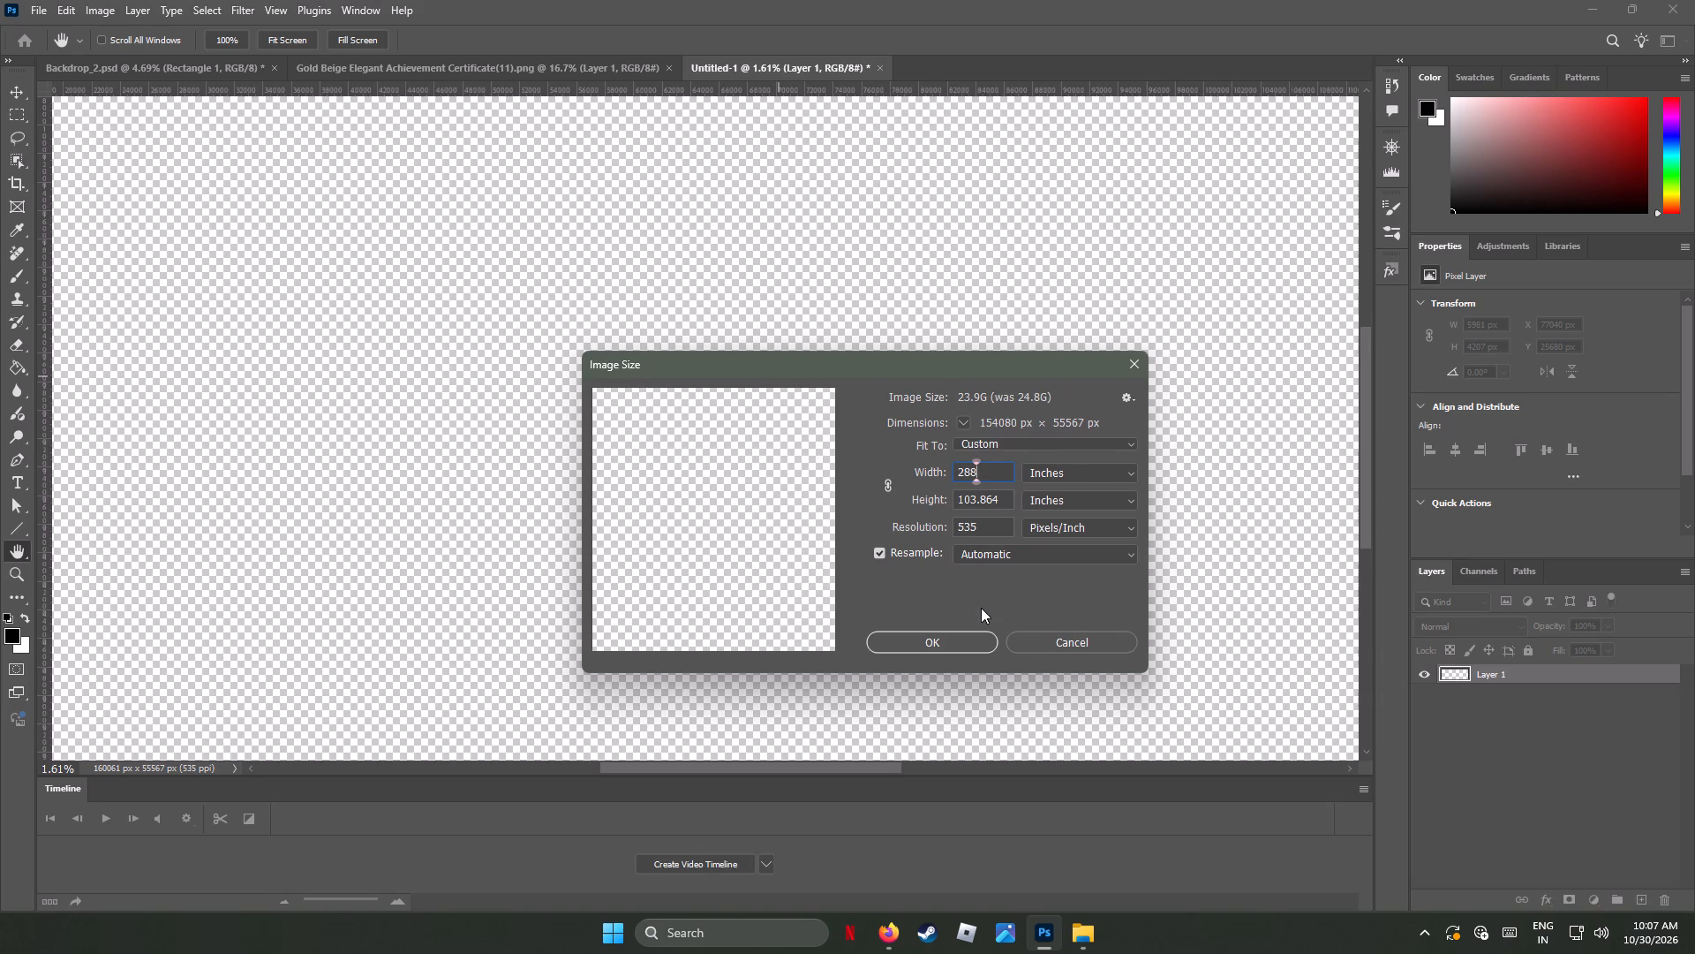
{"action": "left_click_drag", "start_coordinate": [1003, 501], "coordinate": [893, 499]}
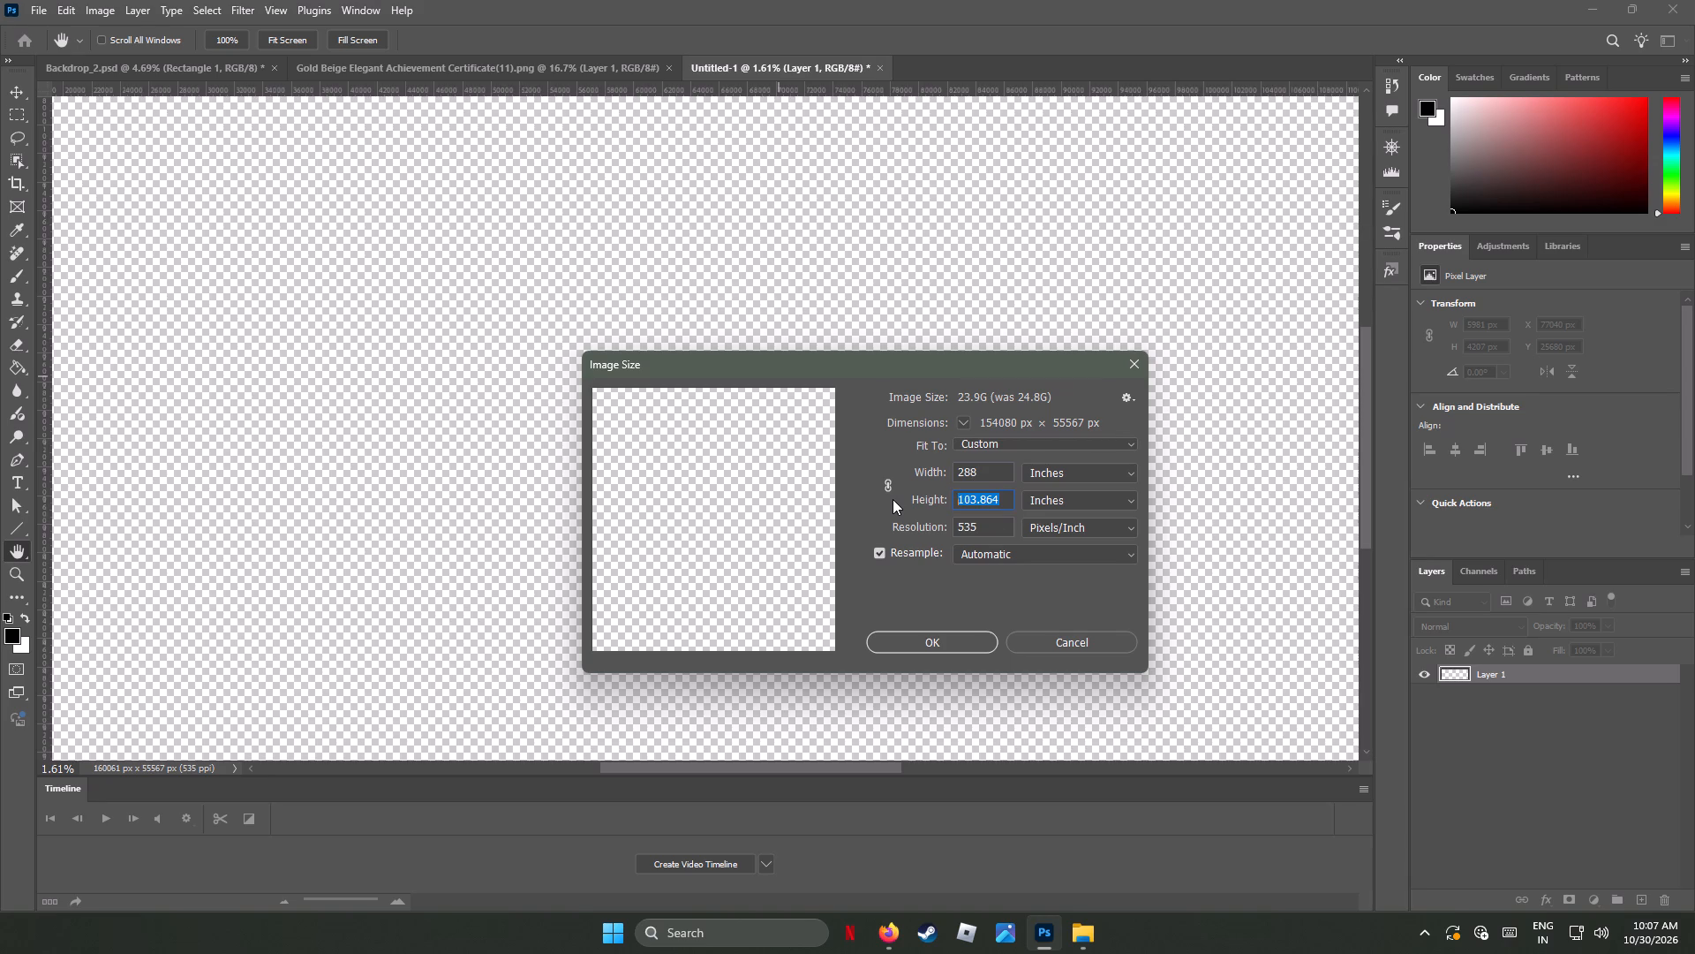
{"action": "type", "text": "96"}
{"action": "left_click", "coordinate": [951, 594]}
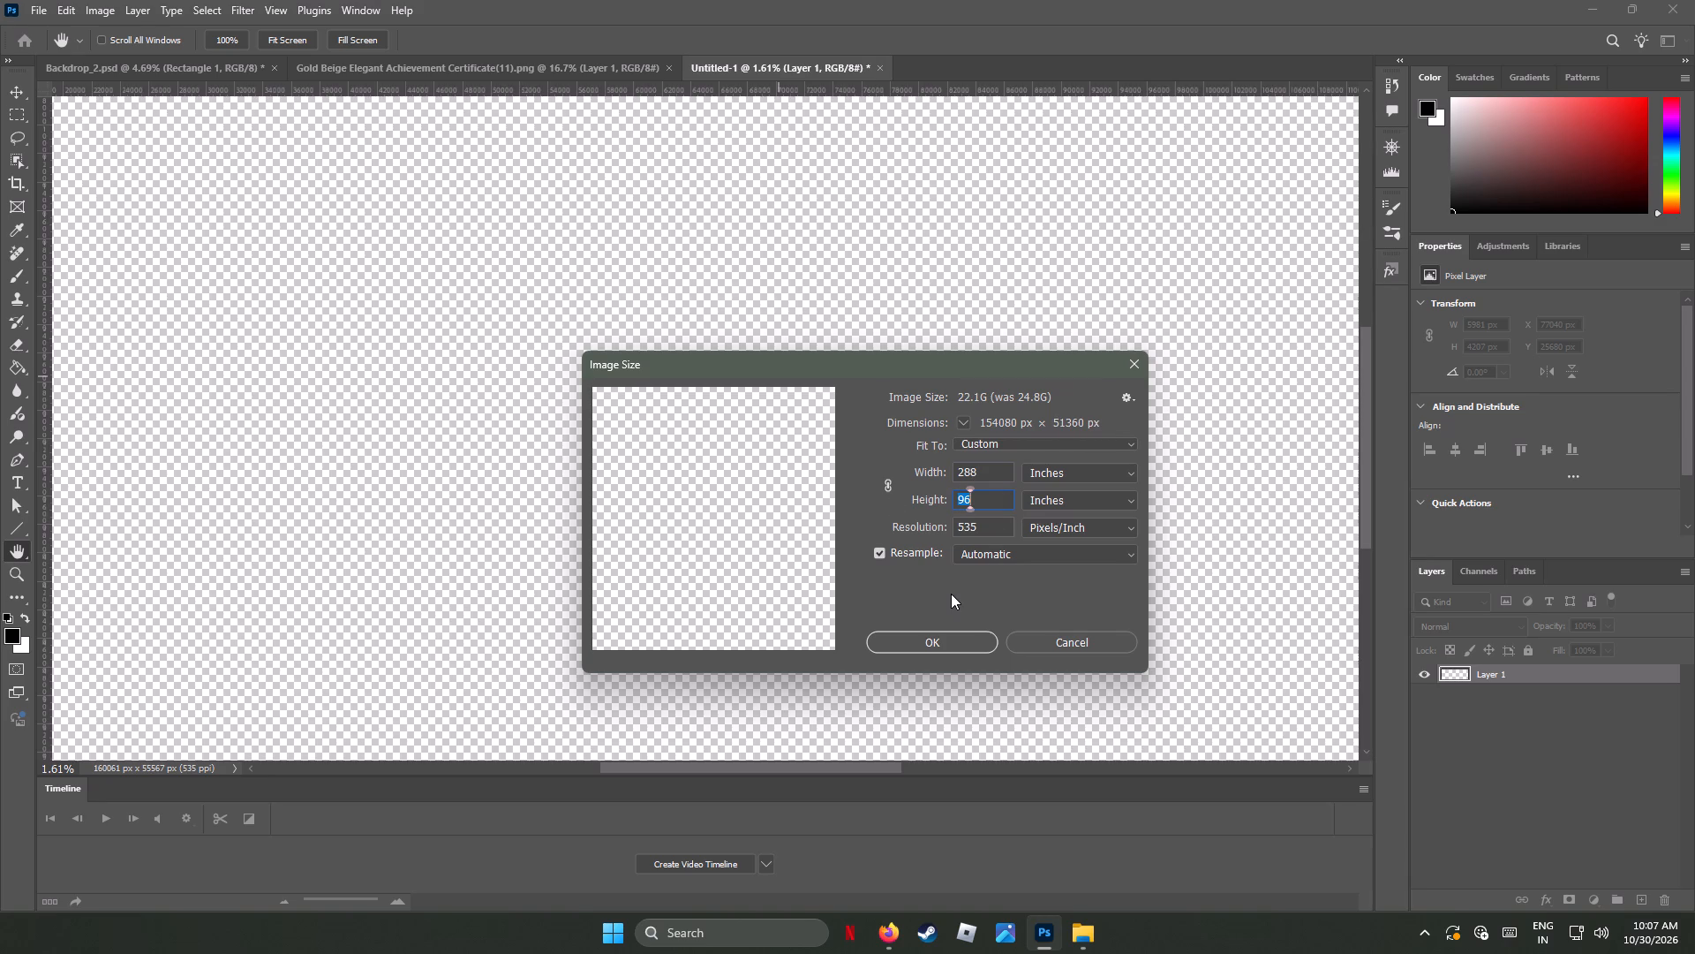
{"action": "left_click_drag", "start_coordinate": [986, 526], "coordinate": [910, 524]}
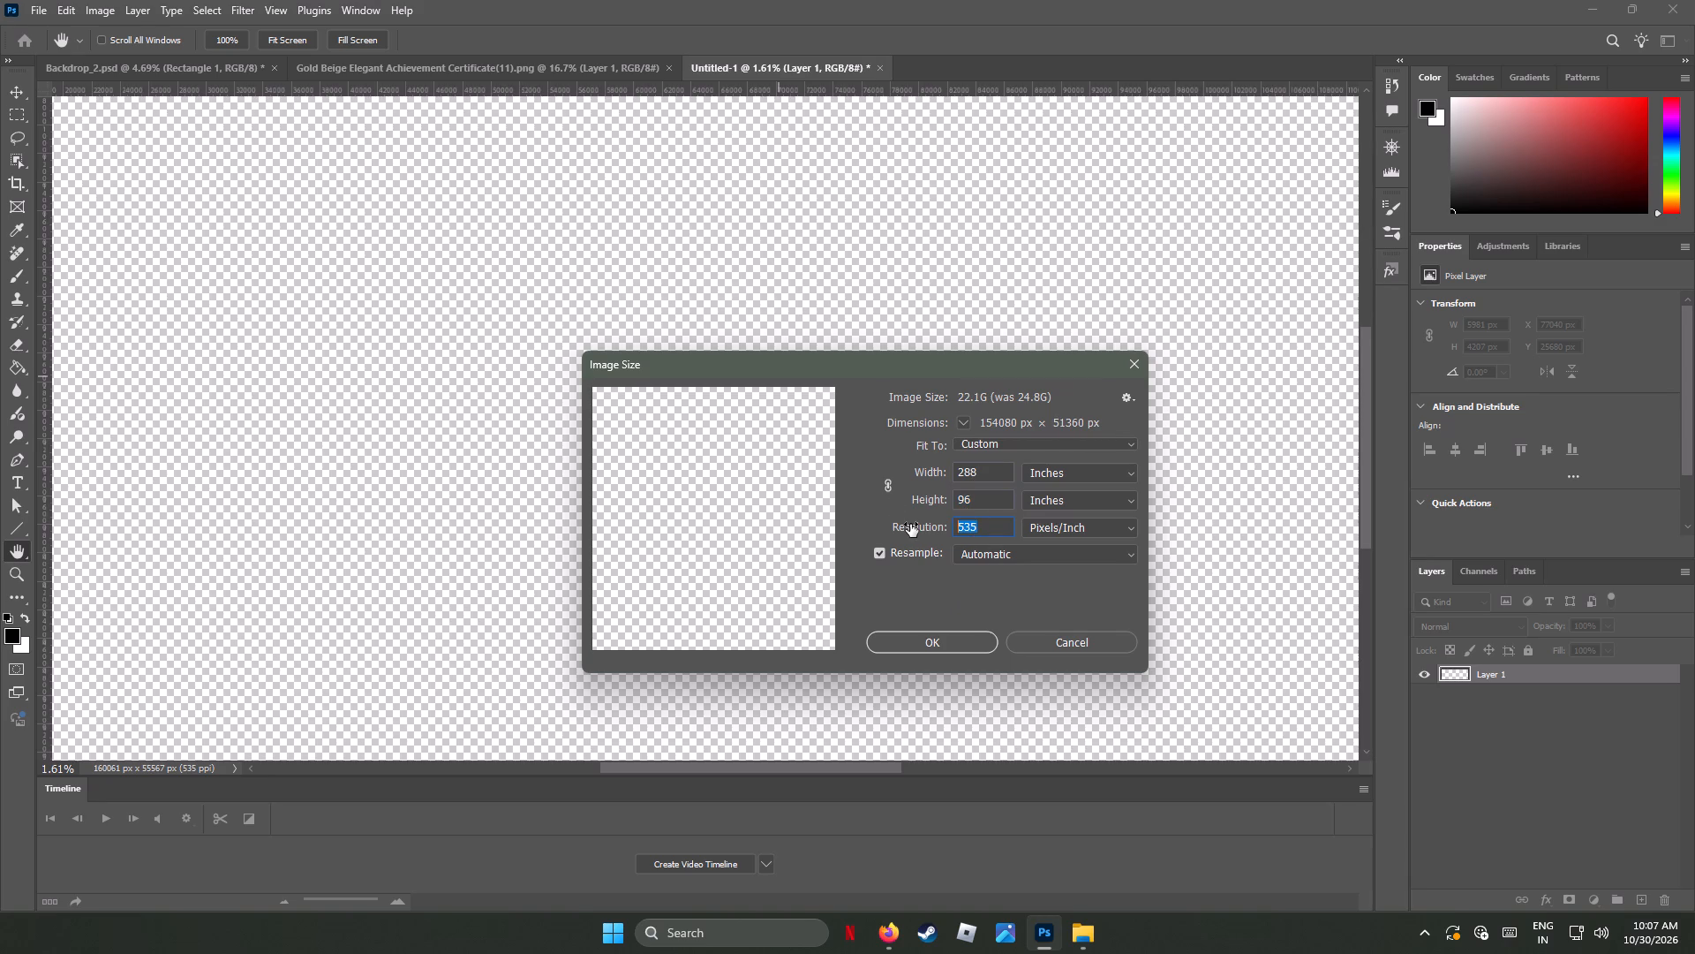
{"action": "type", "text": "100"}
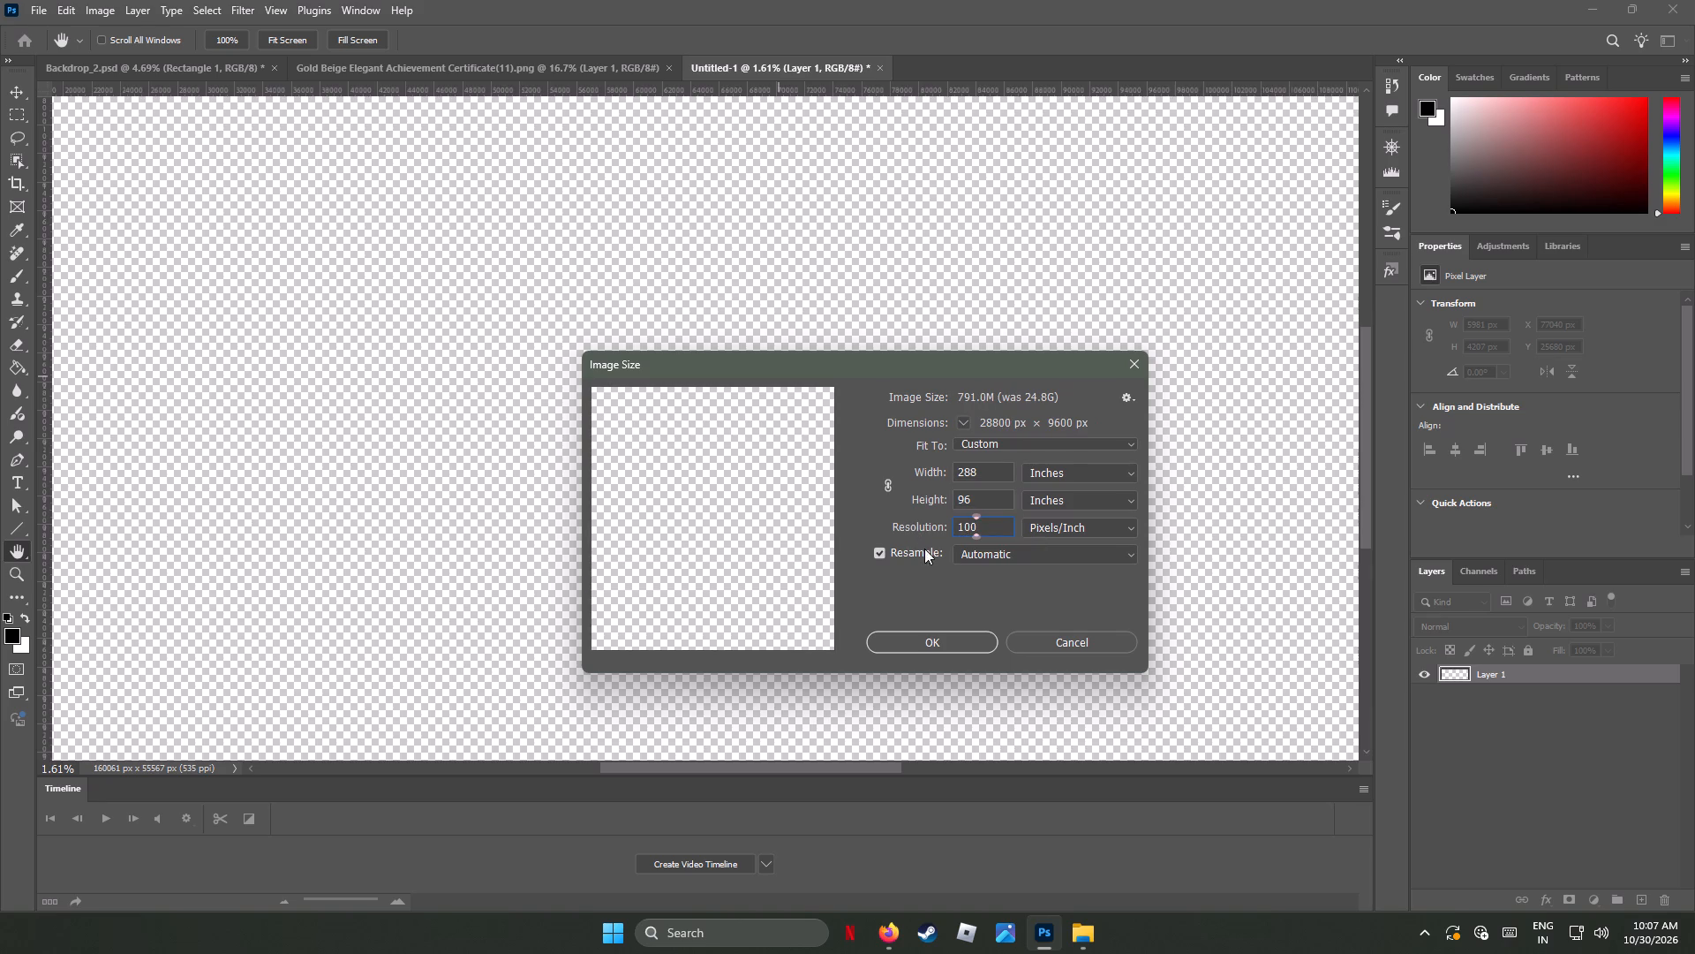
{"action": "left_click", "coordinate": [965, 640]}
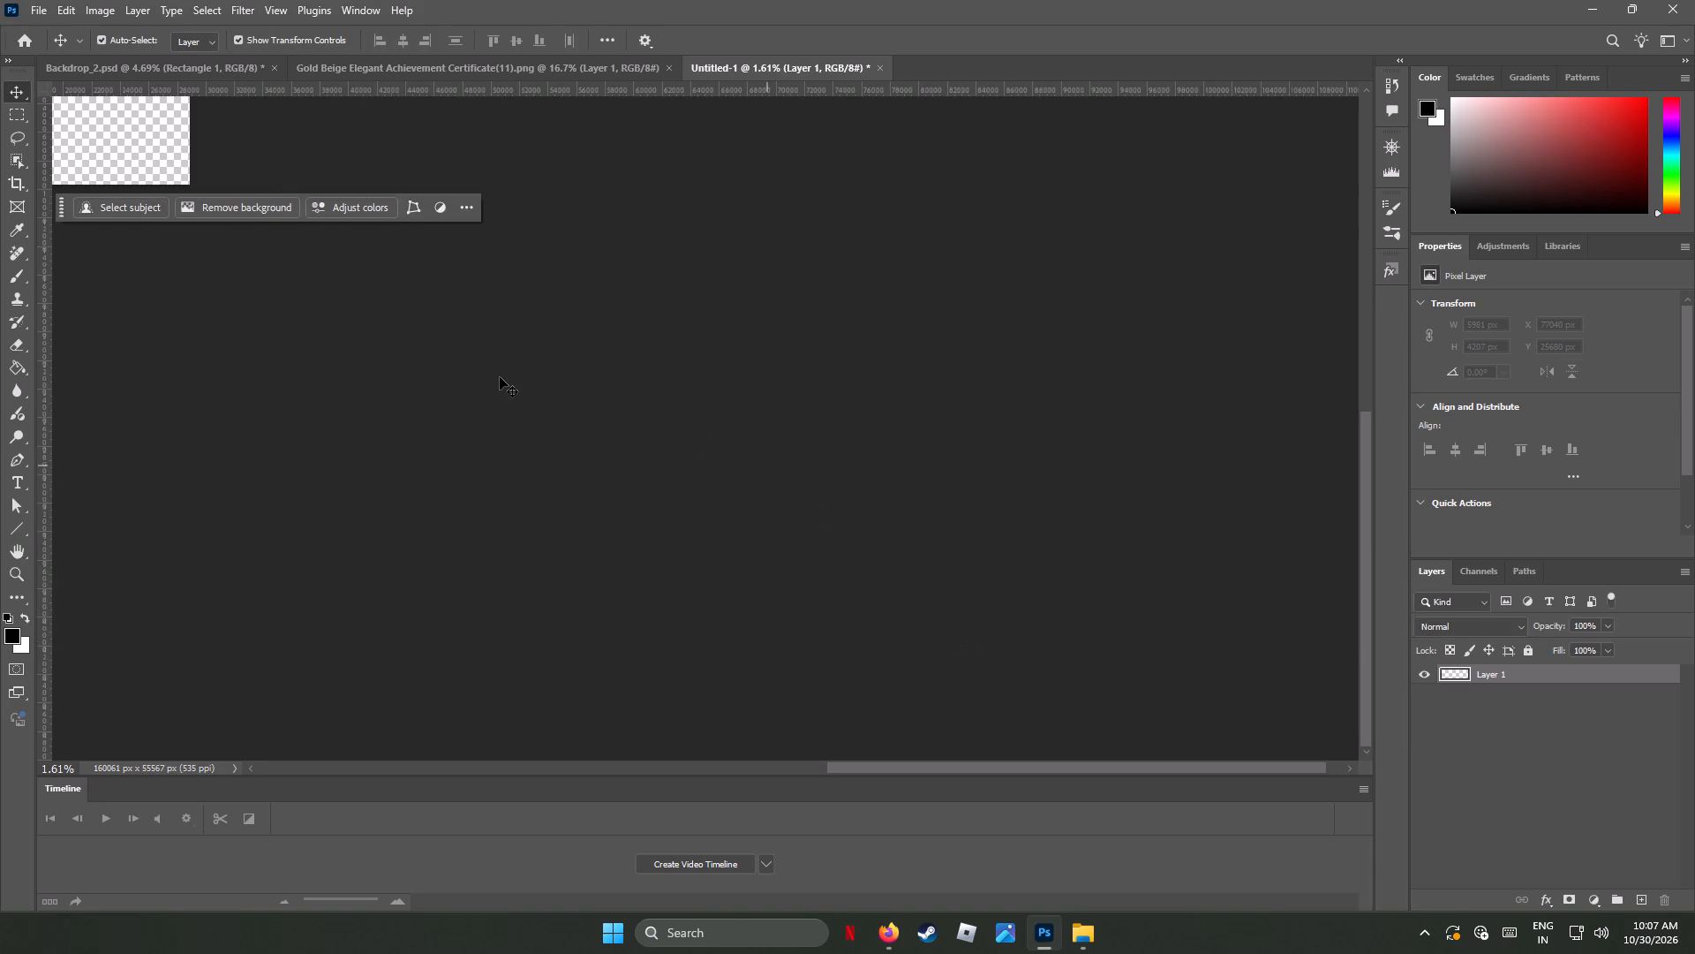
Copy the black border from the Gold Beige Elegant Achievement Certificate(11) document and paste four copies into Untitled-1.
{"action": "left_click_drag", "start_coordinate": [978, 765], "coordinate": [763, 746]}
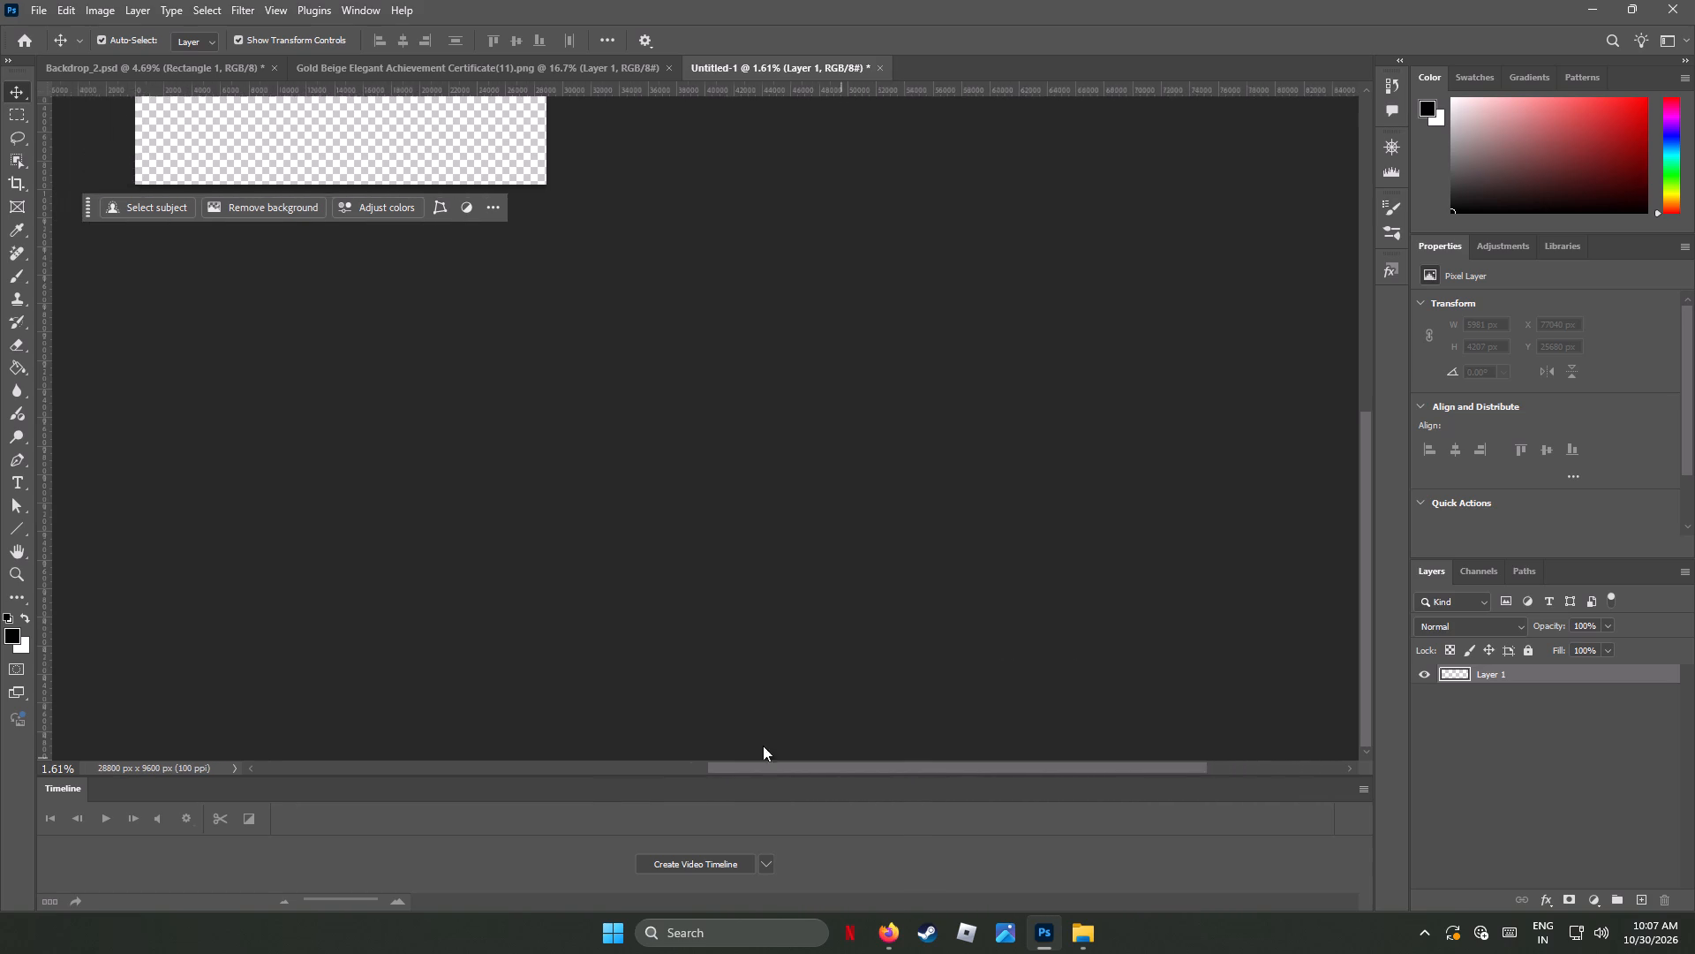
{"action": "left_click_drag", "start_coordinate": [763, 746], "coordinate": [689, 741]}
{"action": "scroll", "coordinate": [885, 382], "scroll_direction": "up", "scroll_amount": 2}
{"action": "scroll", "coordinate": [885, 382], "scroll_direction": "down", "scroll_amount": 1}
{"action": "scroll", "coordinate": [885, 382], "scroll_direction": "up", "scroll_amount": 14}
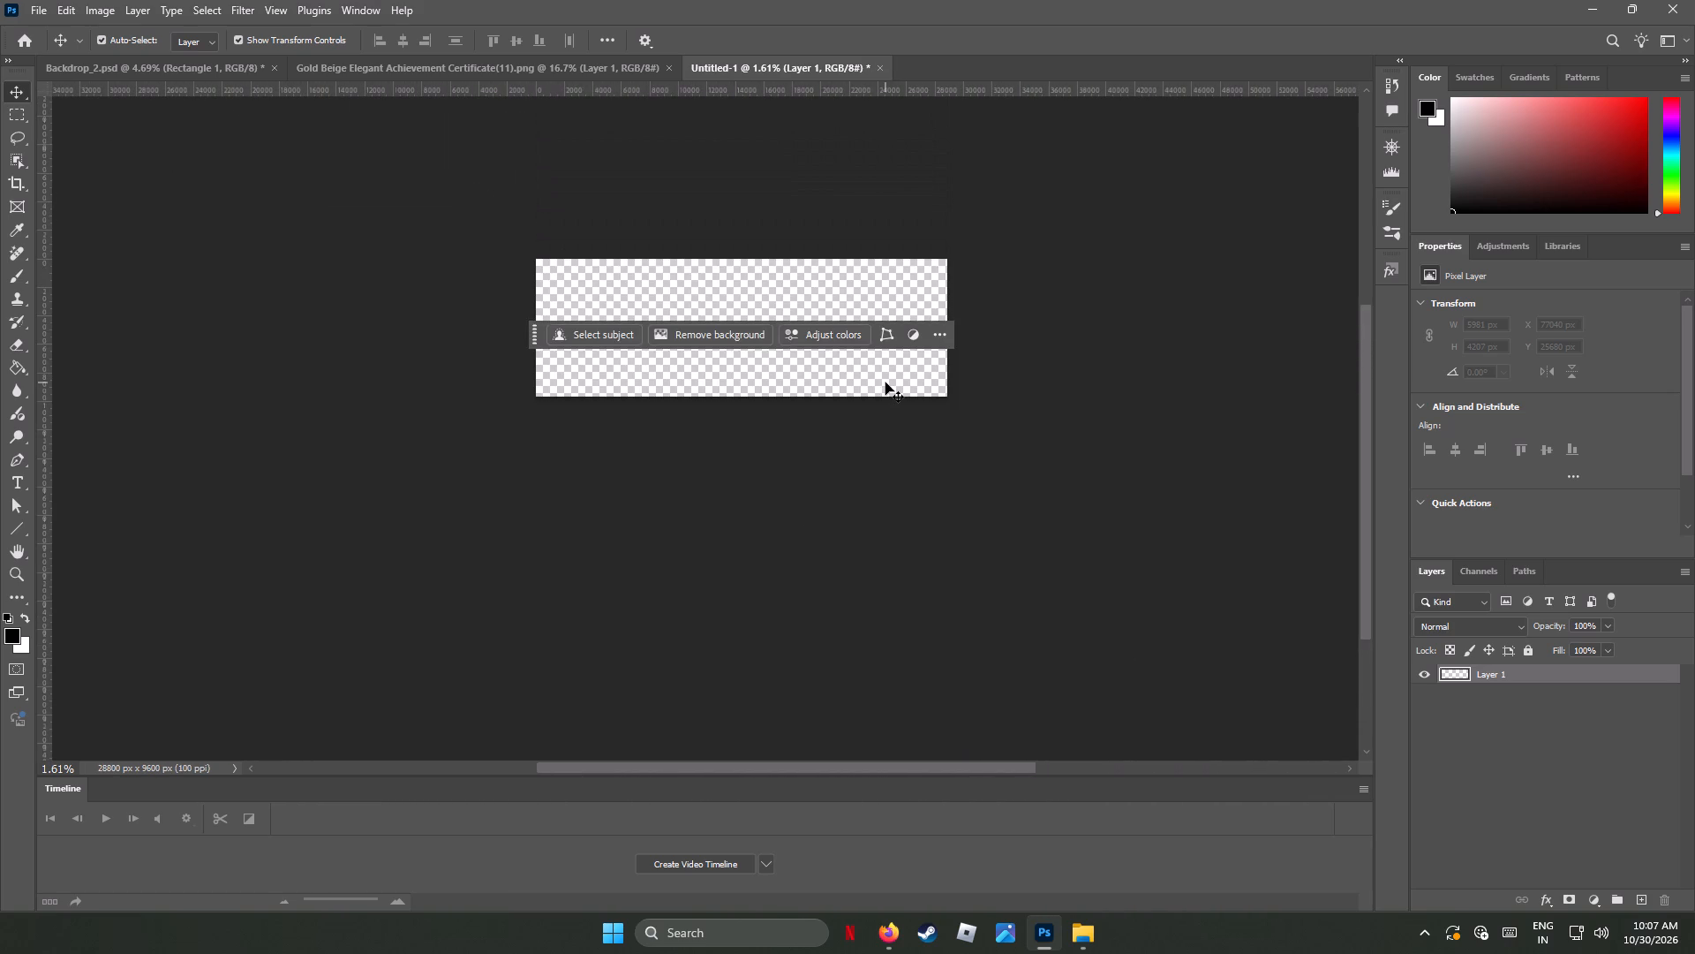
{"action": "key", "text": "ctrl+v"}
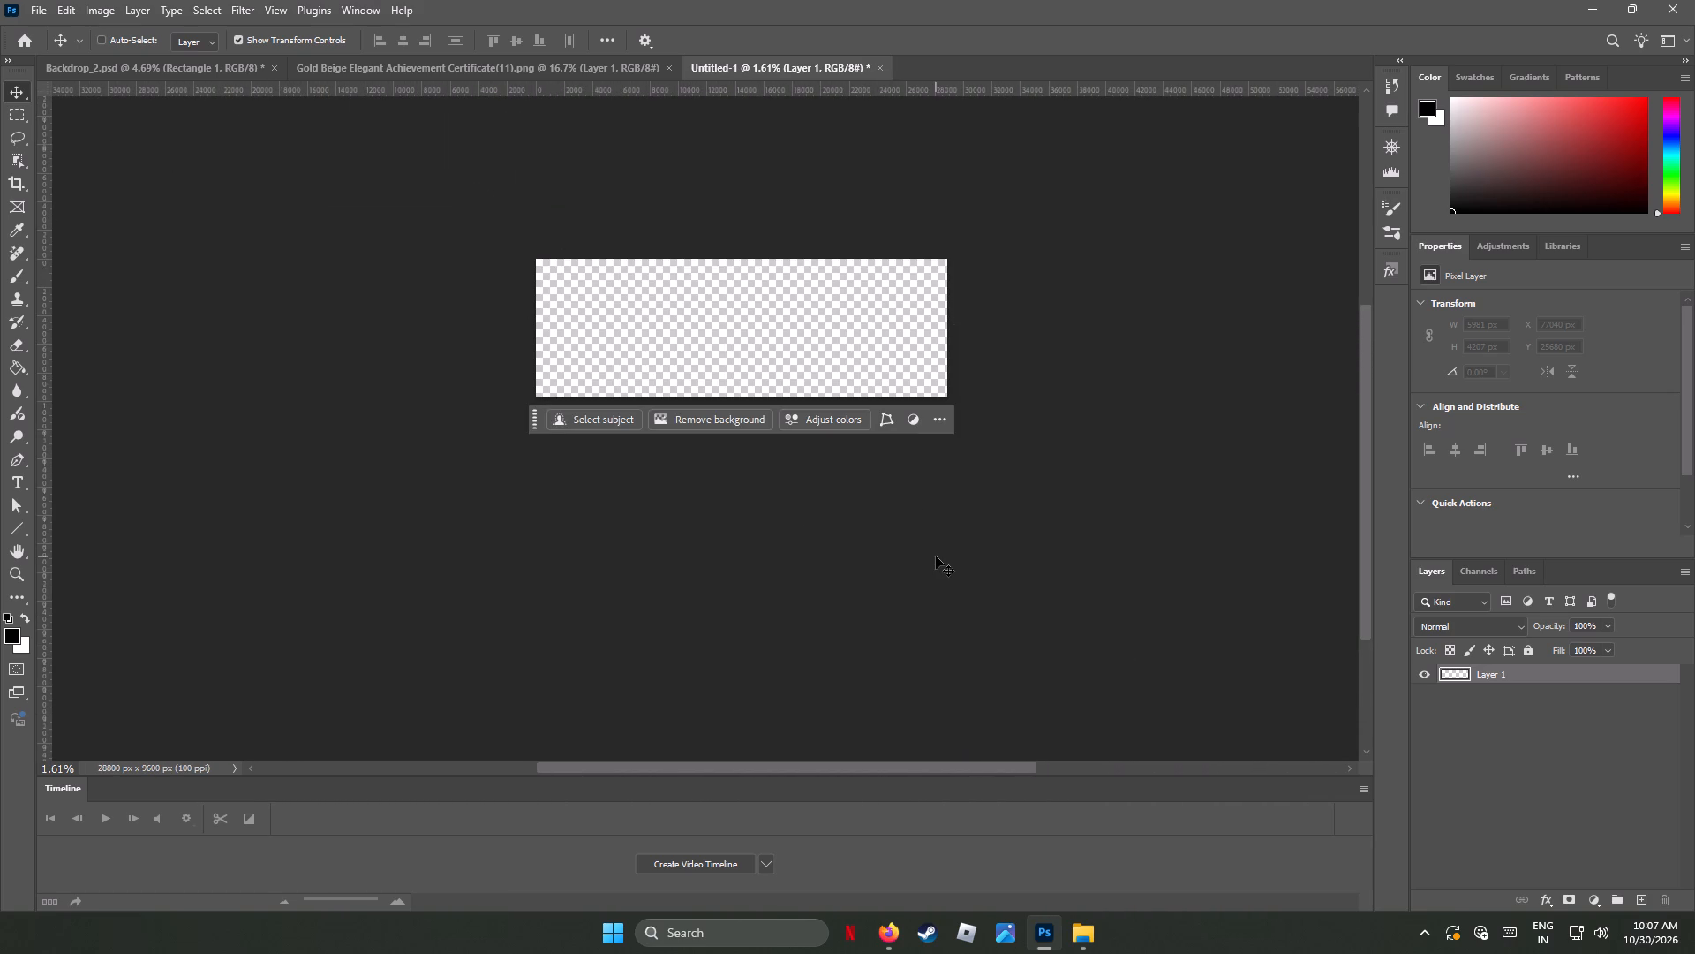
{"action": "left_click", "coordinate": [587, 64]}
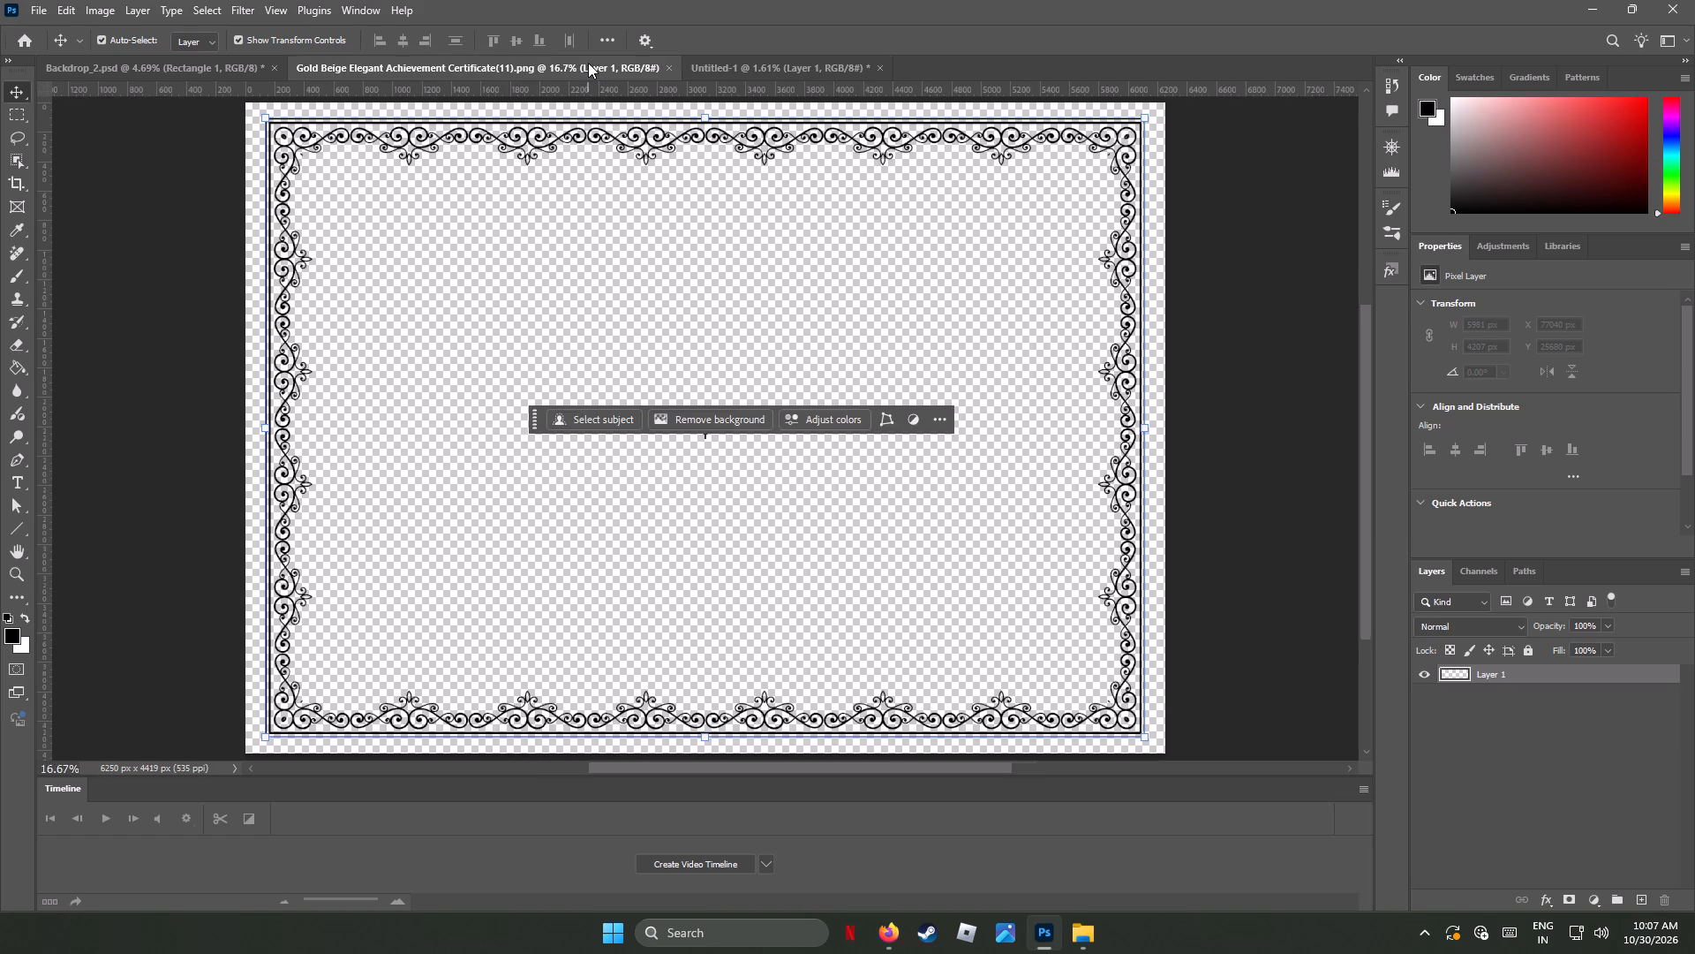
{"action": "key", "text": "ctrl+c"}
{"action": "key", "text": "ctrl+c"}
{"action": "key", "text": "ctrl+c"}
{"action": "key", "text": "ctrl+c"}
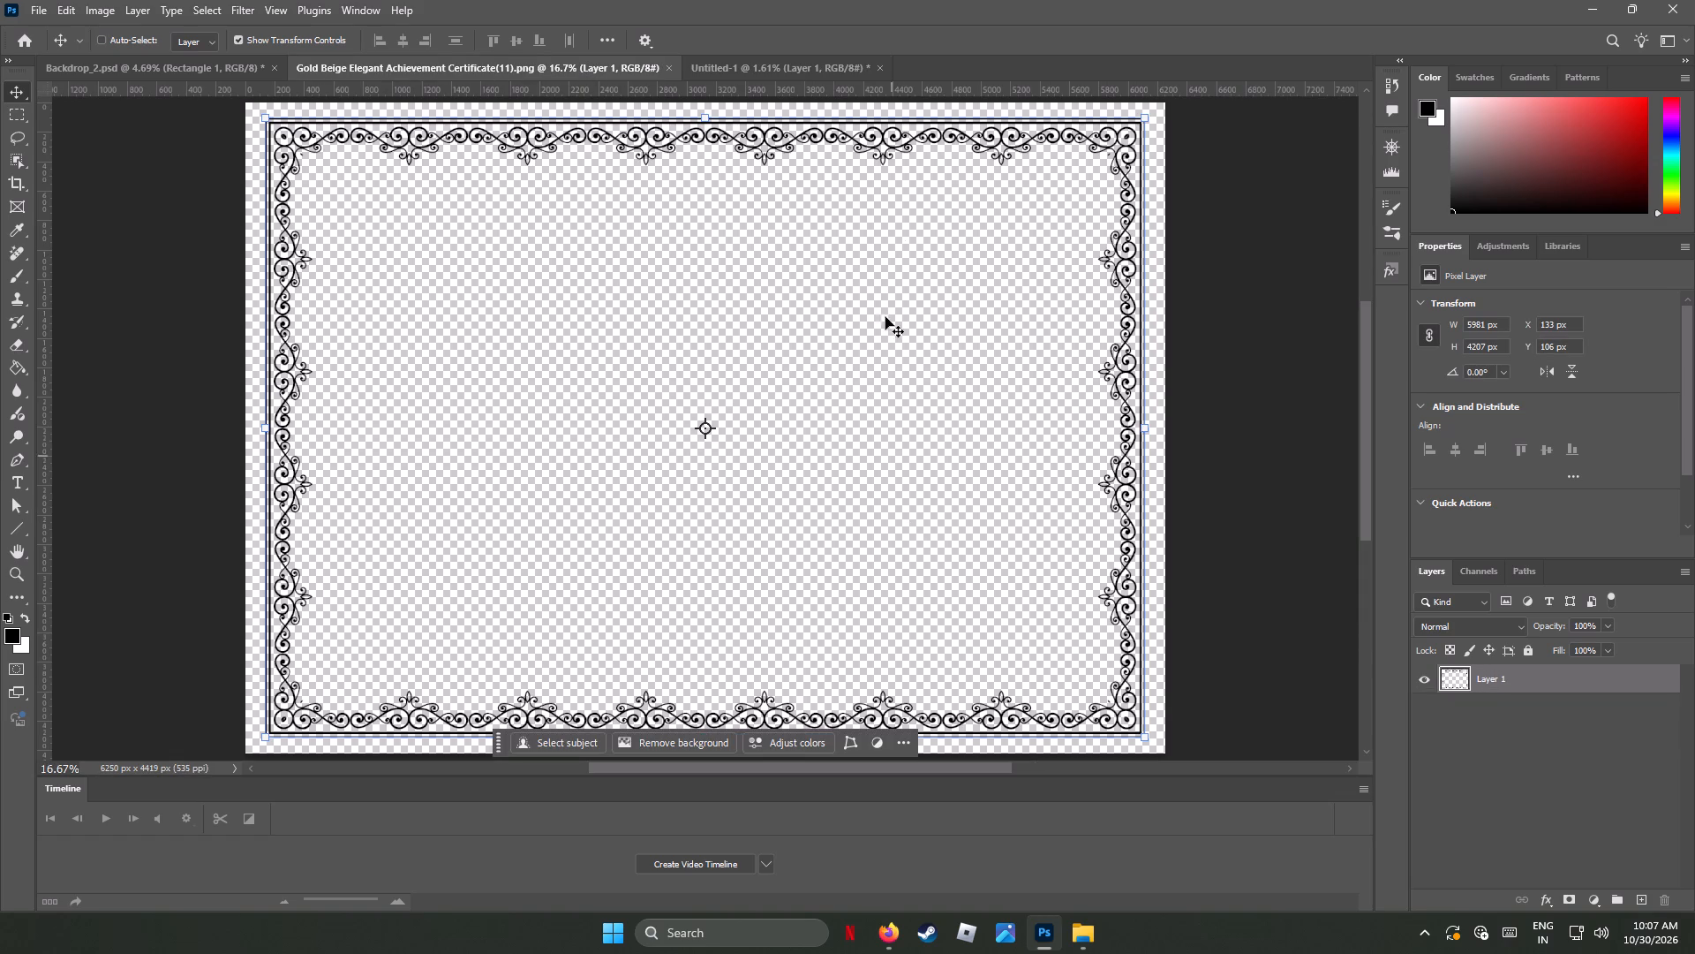
{"action": "left_click", "coordinate": [765, 66]}
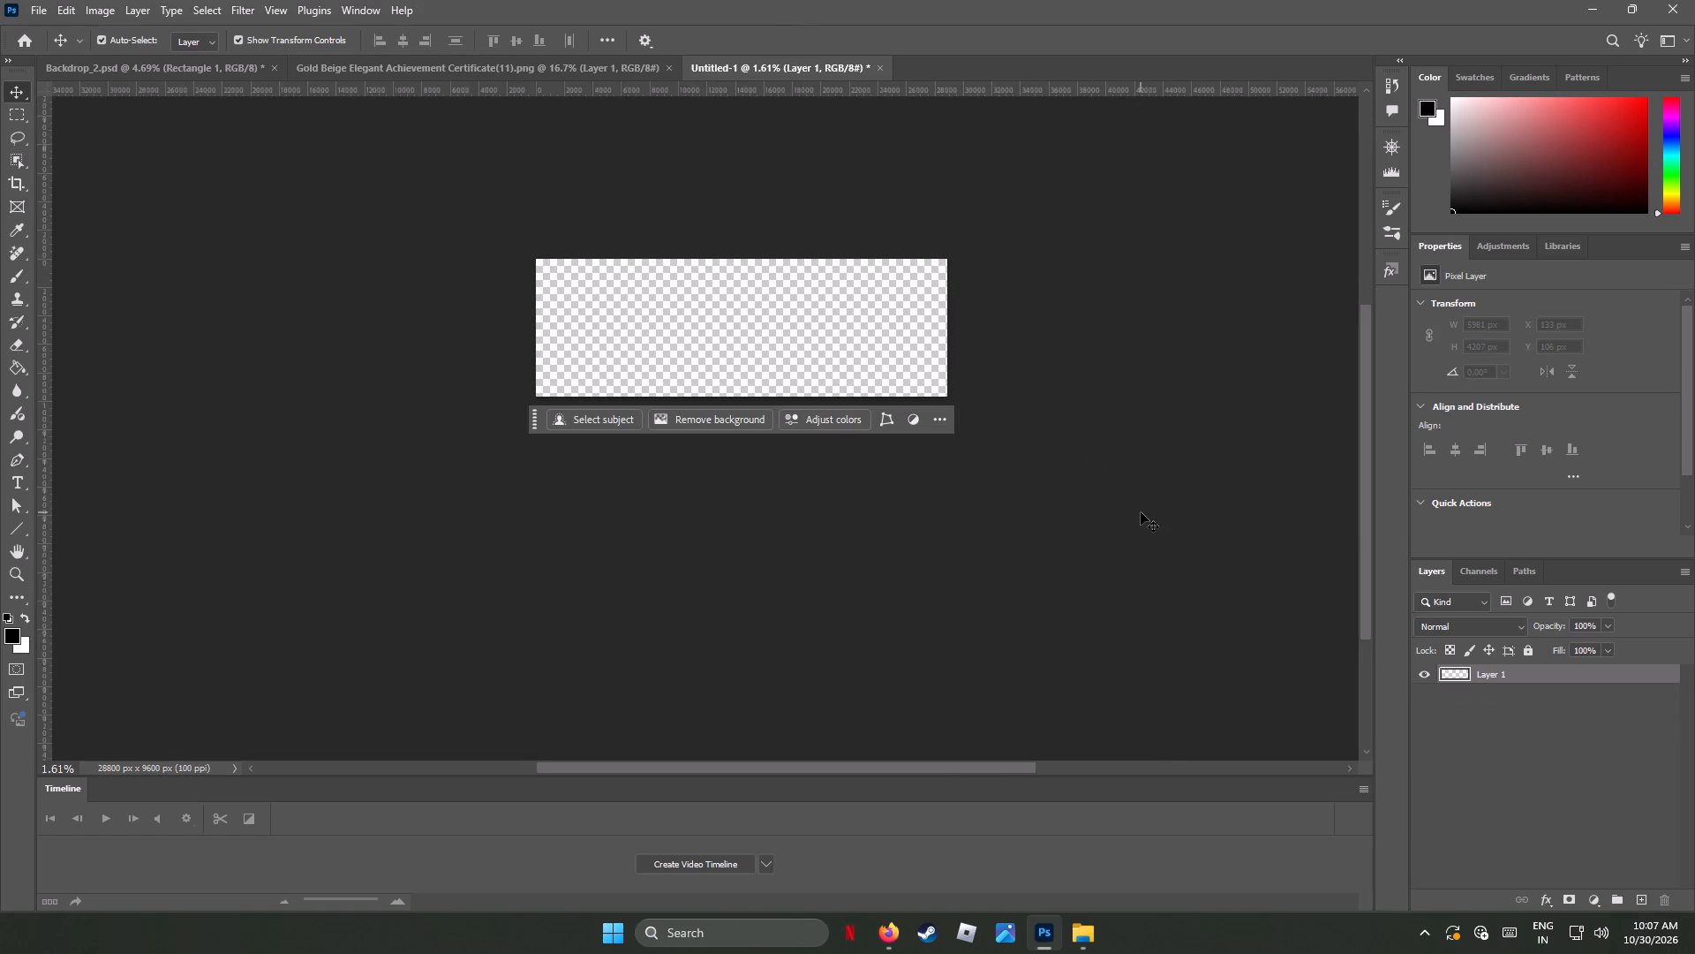
{"action": "key", "text": "ctrl+v"}
{"action": "key", "text": "ctrl+v"}
{"action": "key", "text": "ctrl+v"}
{"action": "key", "text": "ctrl+v"}
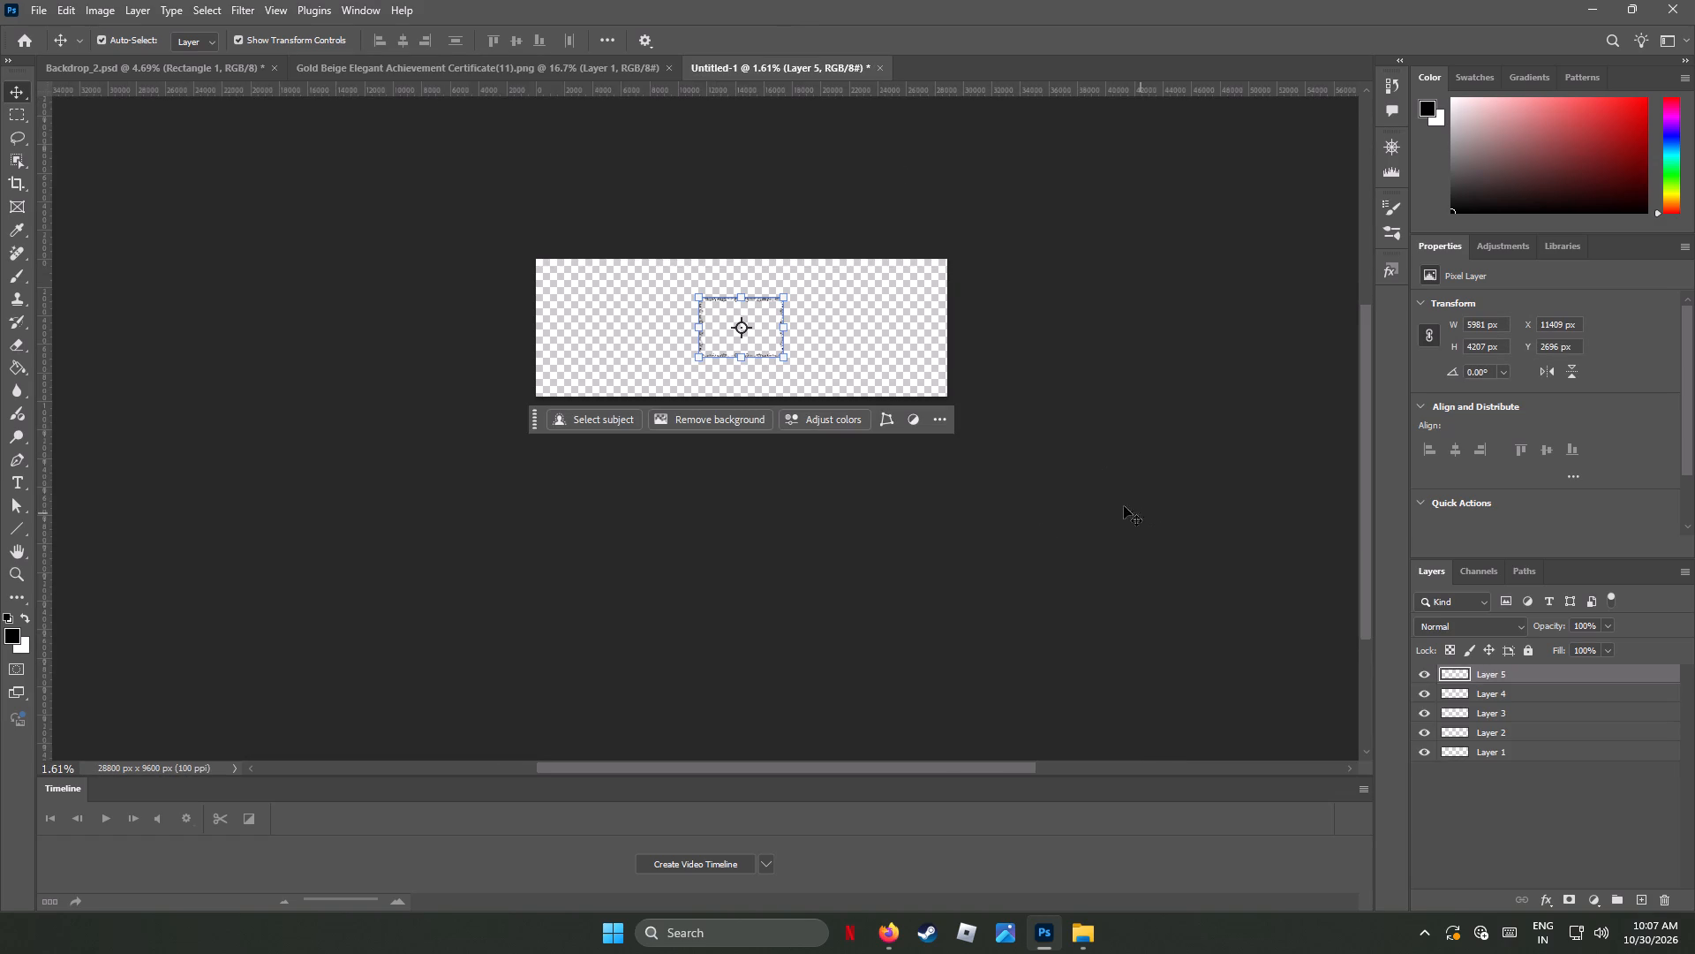
Examine the pasted border up close and compare its size with the whole canvas.
{"action": "scroll", "coordinate": [763, 321], "scroll_direction": "up", "scroll_amount": 7, "text": "alt"}
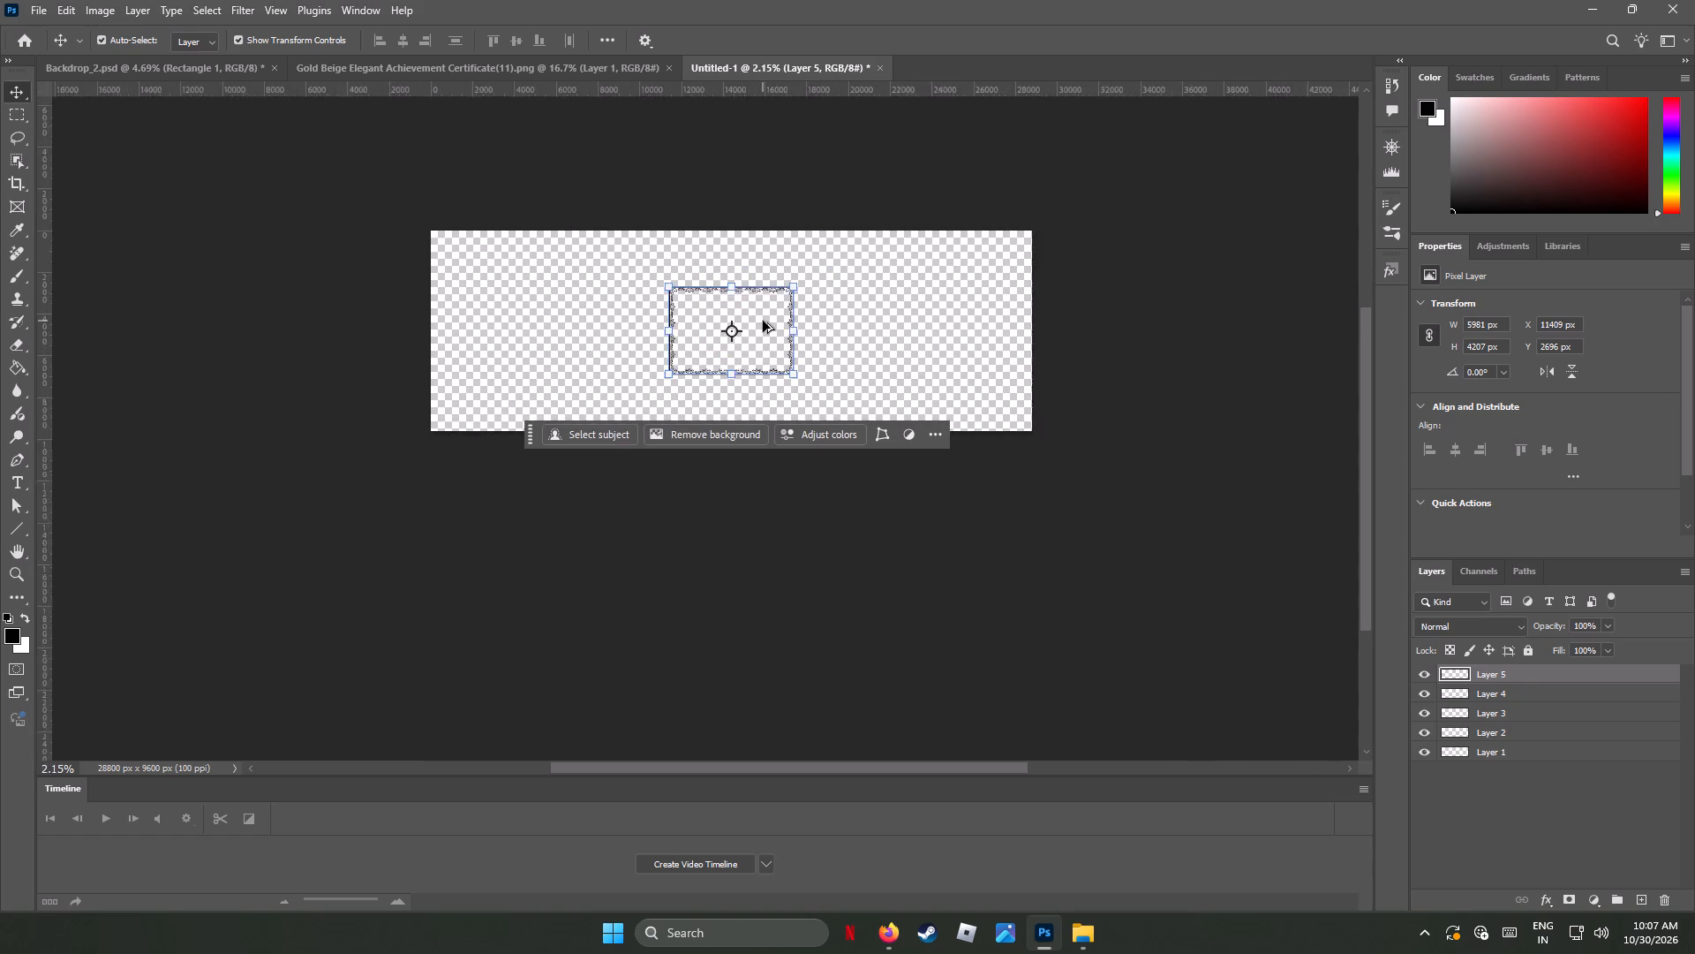
{"action": "scroll", "coordinate": [763, 321], "scroll_direction": "up", "scroll_amount": 13, "text": "alt"}
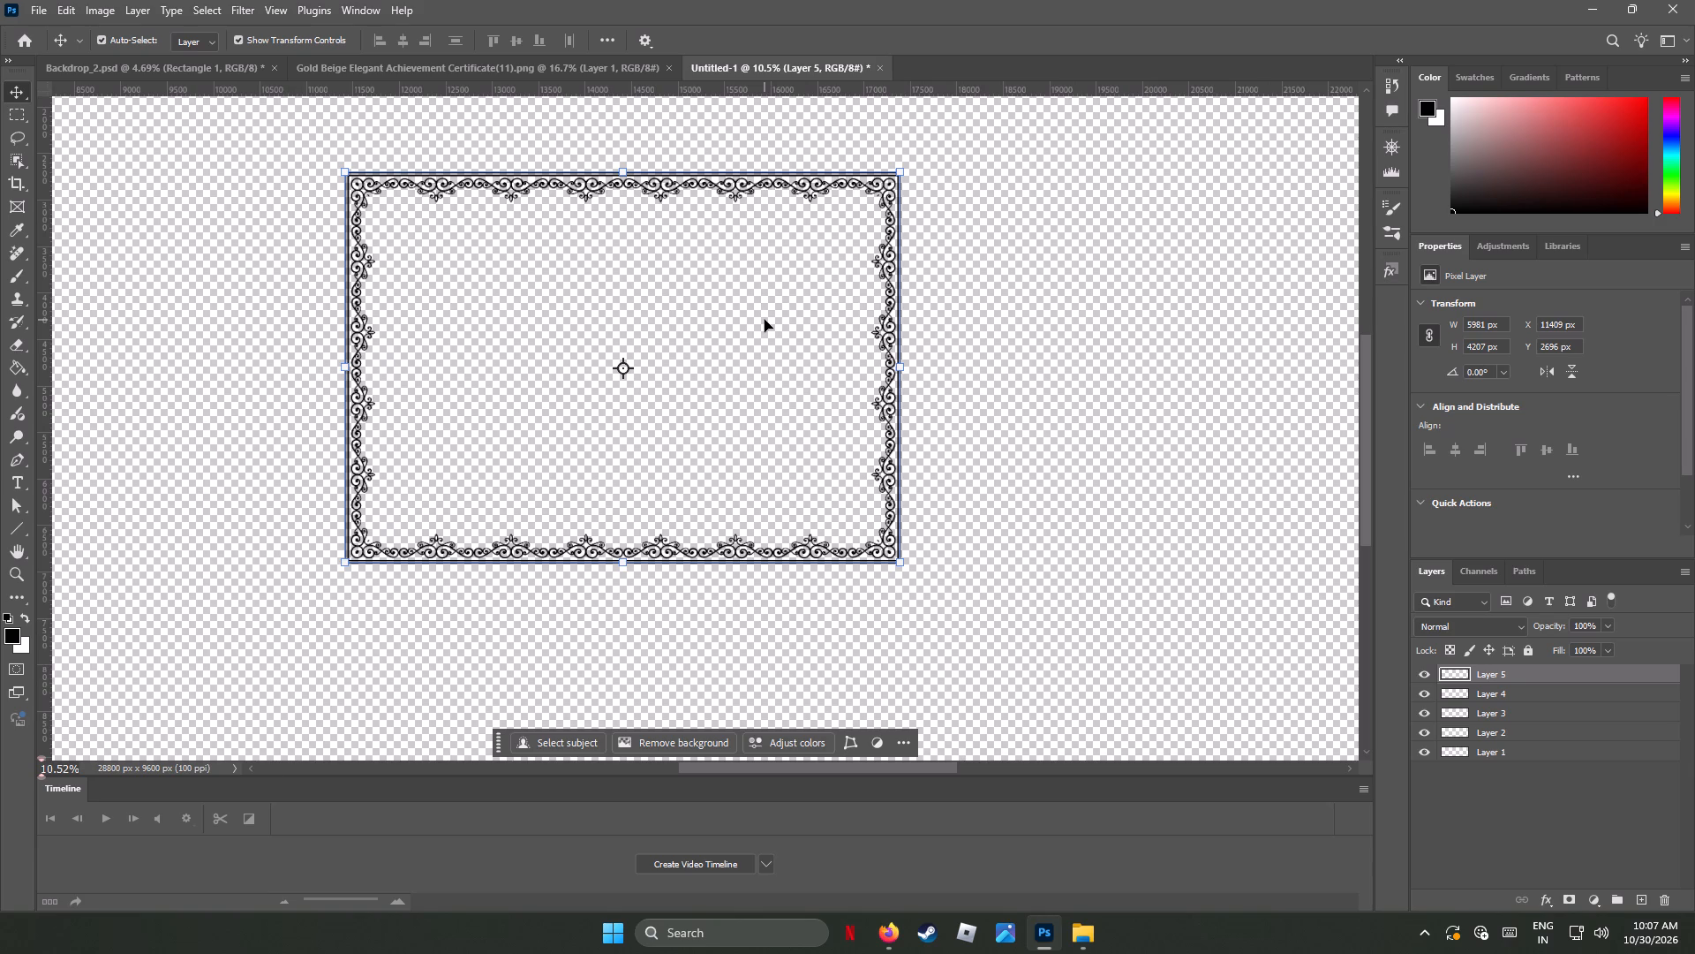
{"action": "scroll", "coordinate": [840, 294], "scroll_direction": "down", "scroll_amount": 4, "text": "alt"}
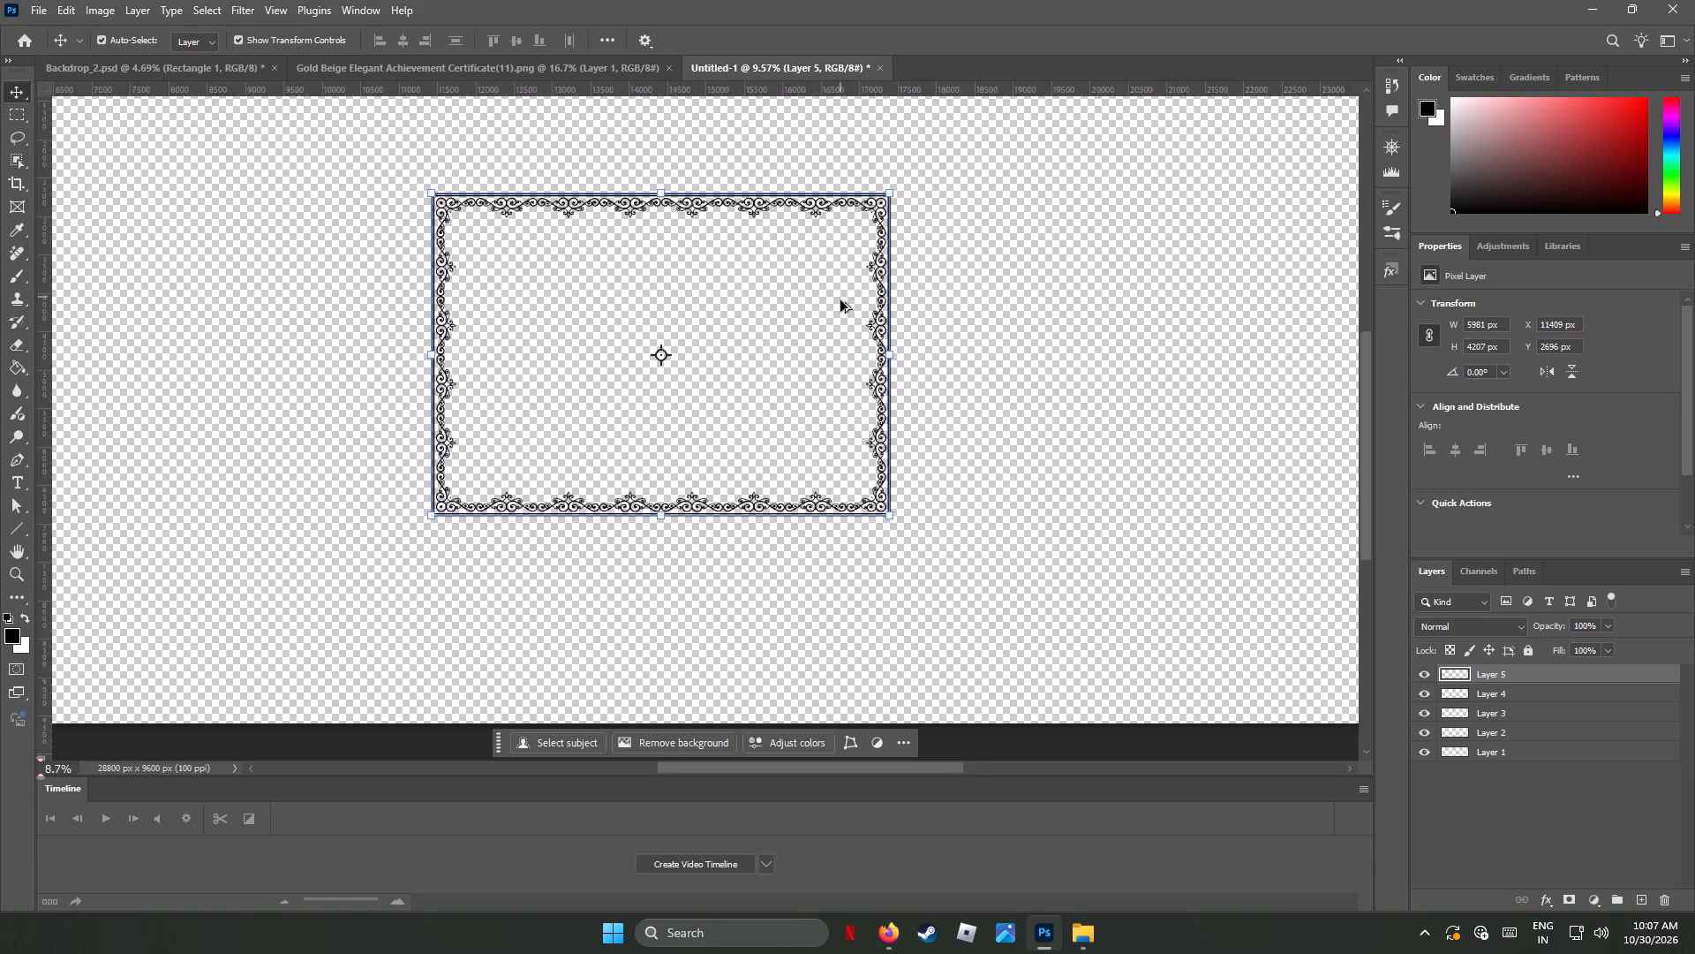
{"action": "scroll", "coordinate": [840, 300], "scroll_direction": "down", "scroll_amount": 5, "text": "alt"}
{"action": "scroll", "coordinate": [841, 301], "scroll_direction": "up", "scroll_amount": 1, "text": "alt"}
{"action": "scroll", "coordinate": [841, 301], "scroll_direction": "down", "scroll_amount": 2, "text": "alt"}
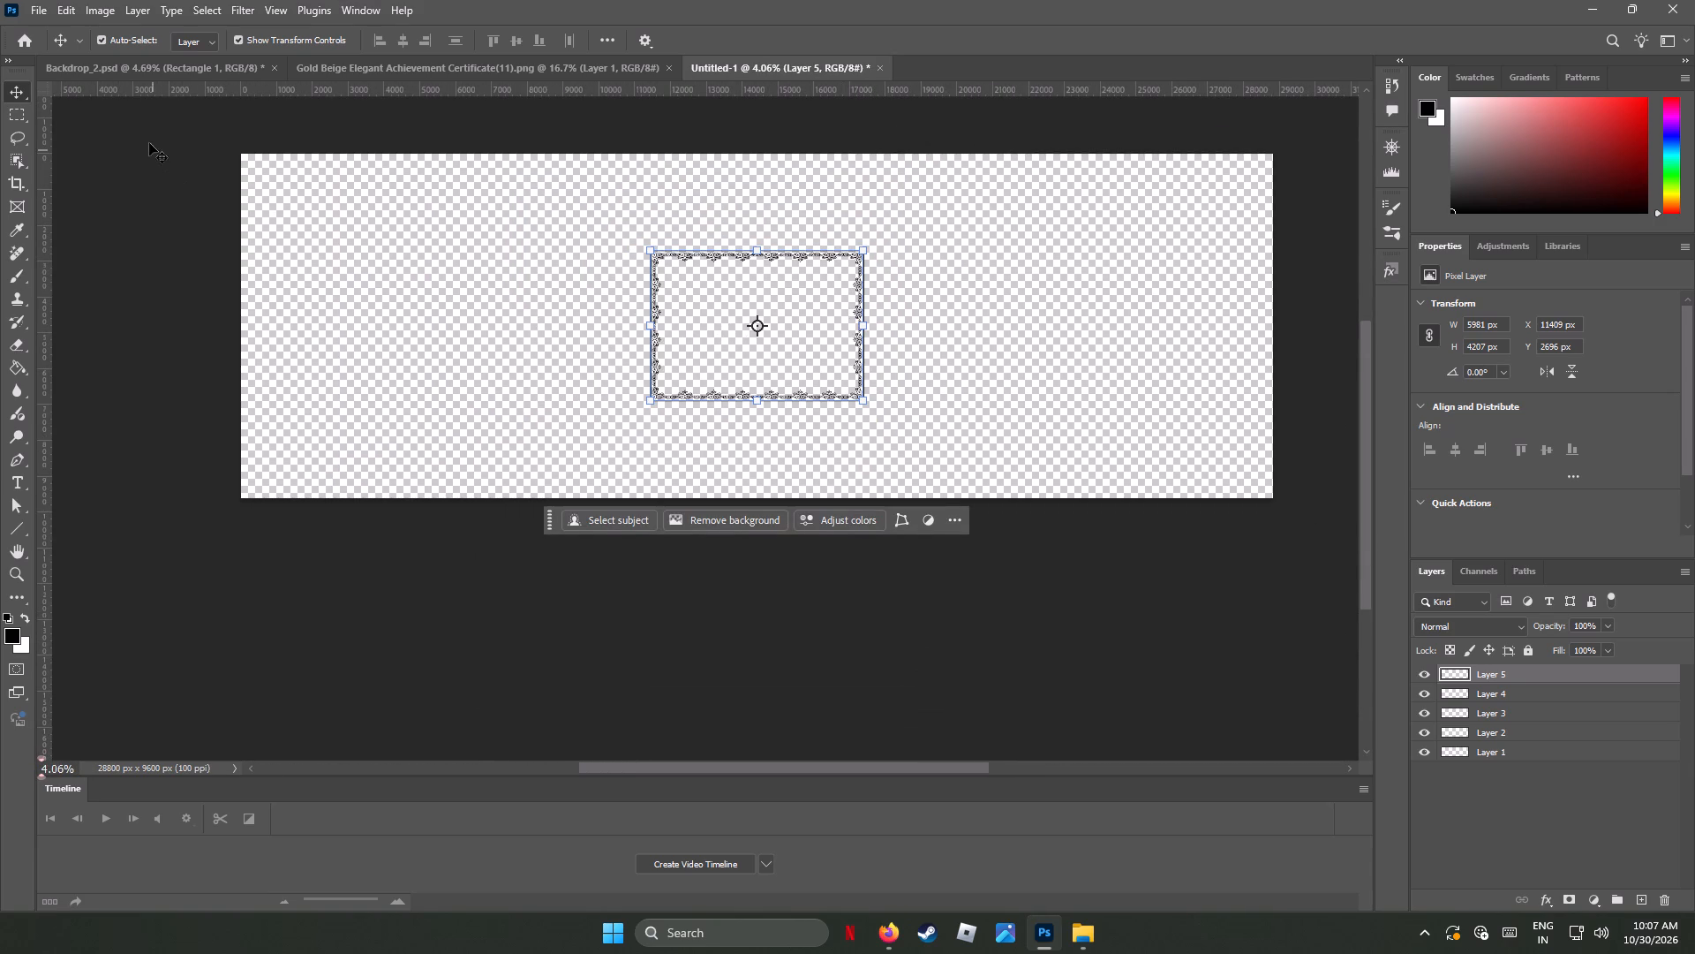
Enlarge the canvas by a relative 50 percent in both width and height.
{"action": "left_click", "coordinate": [99, 12]}
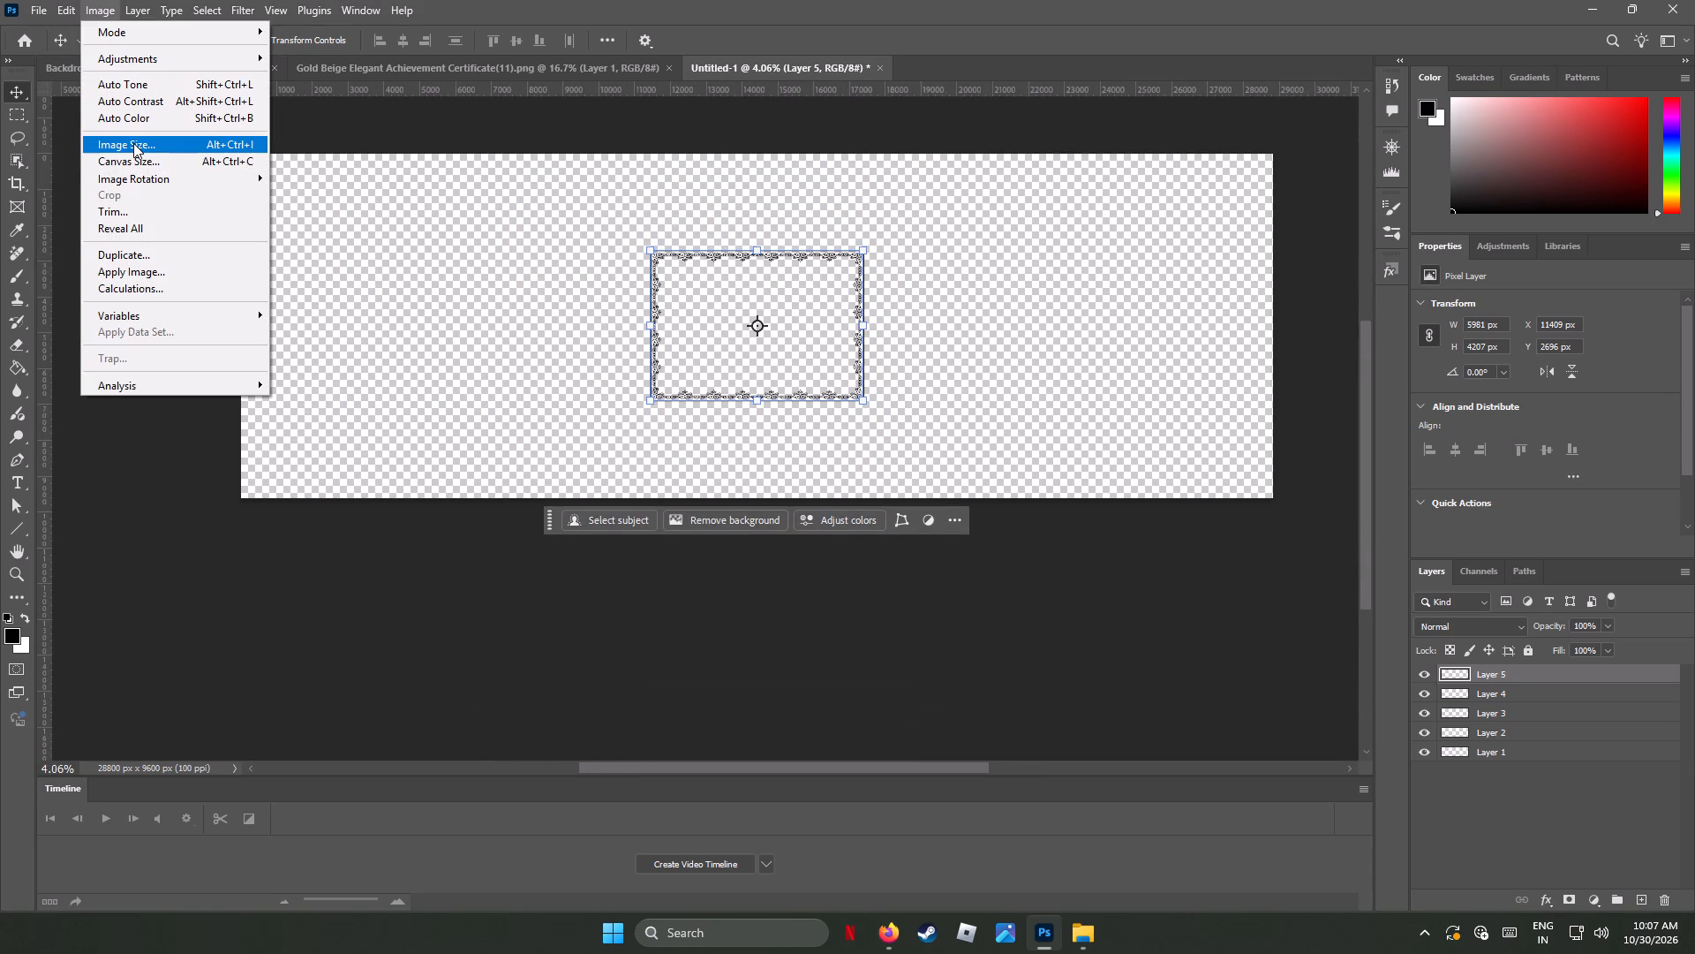
{"action": "left_click", "coordinate": [163, 162]}
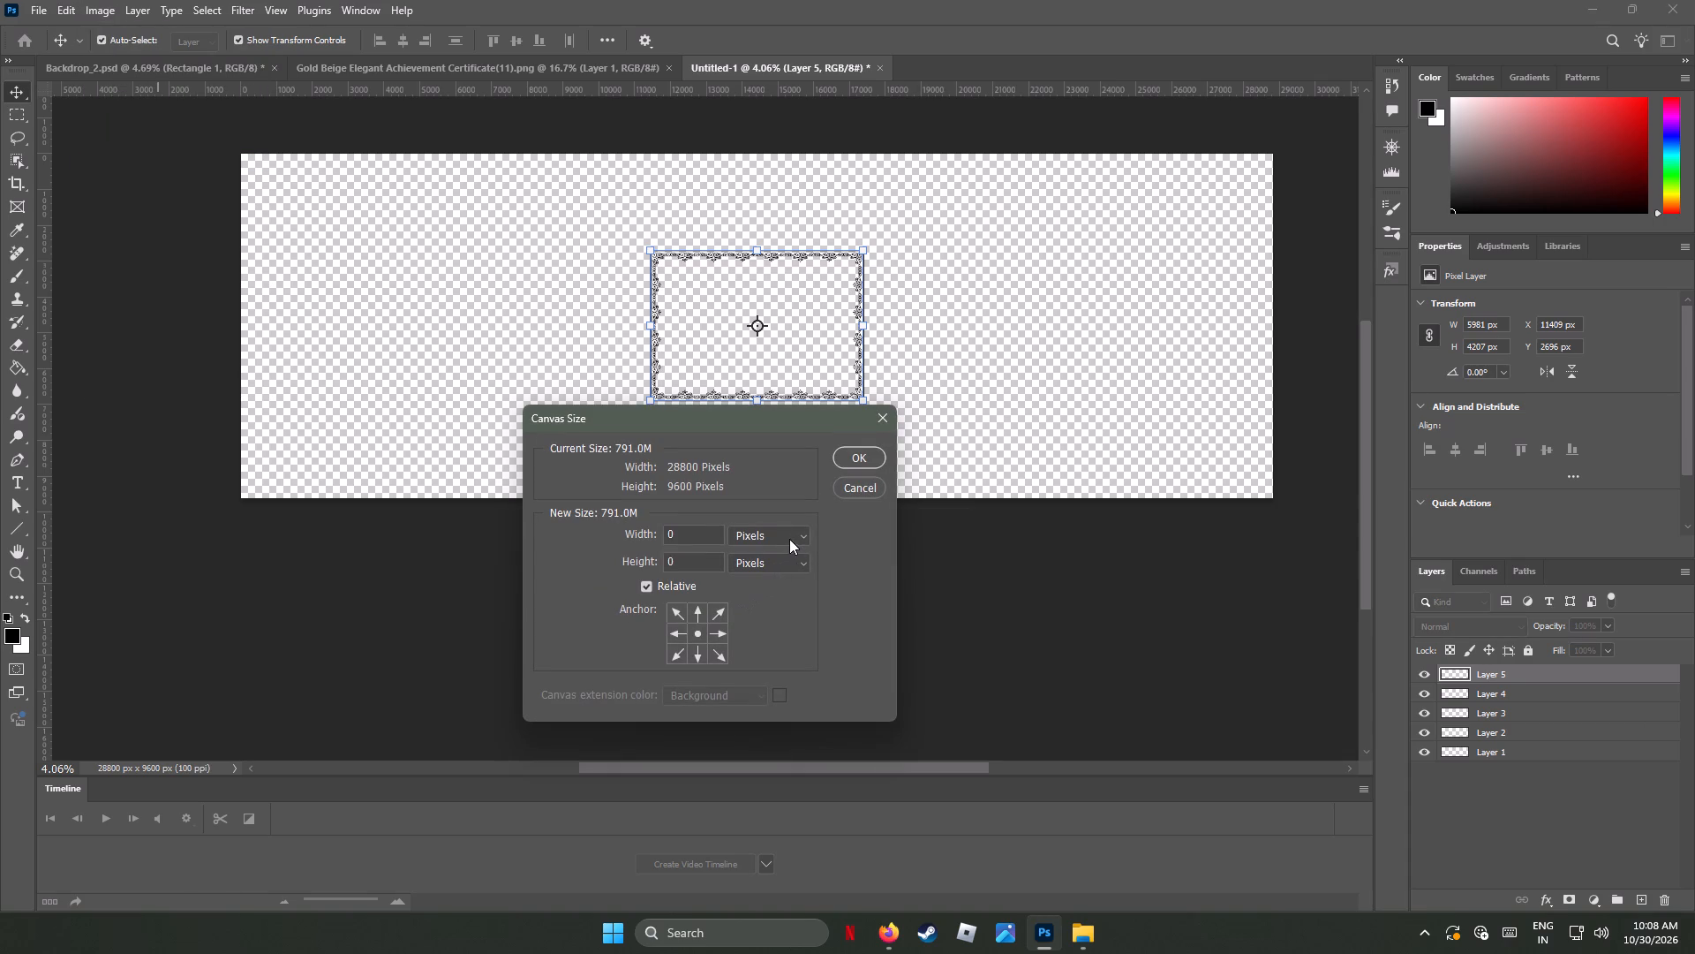
{"action": "left_click", "coordinate": [805, 529]}
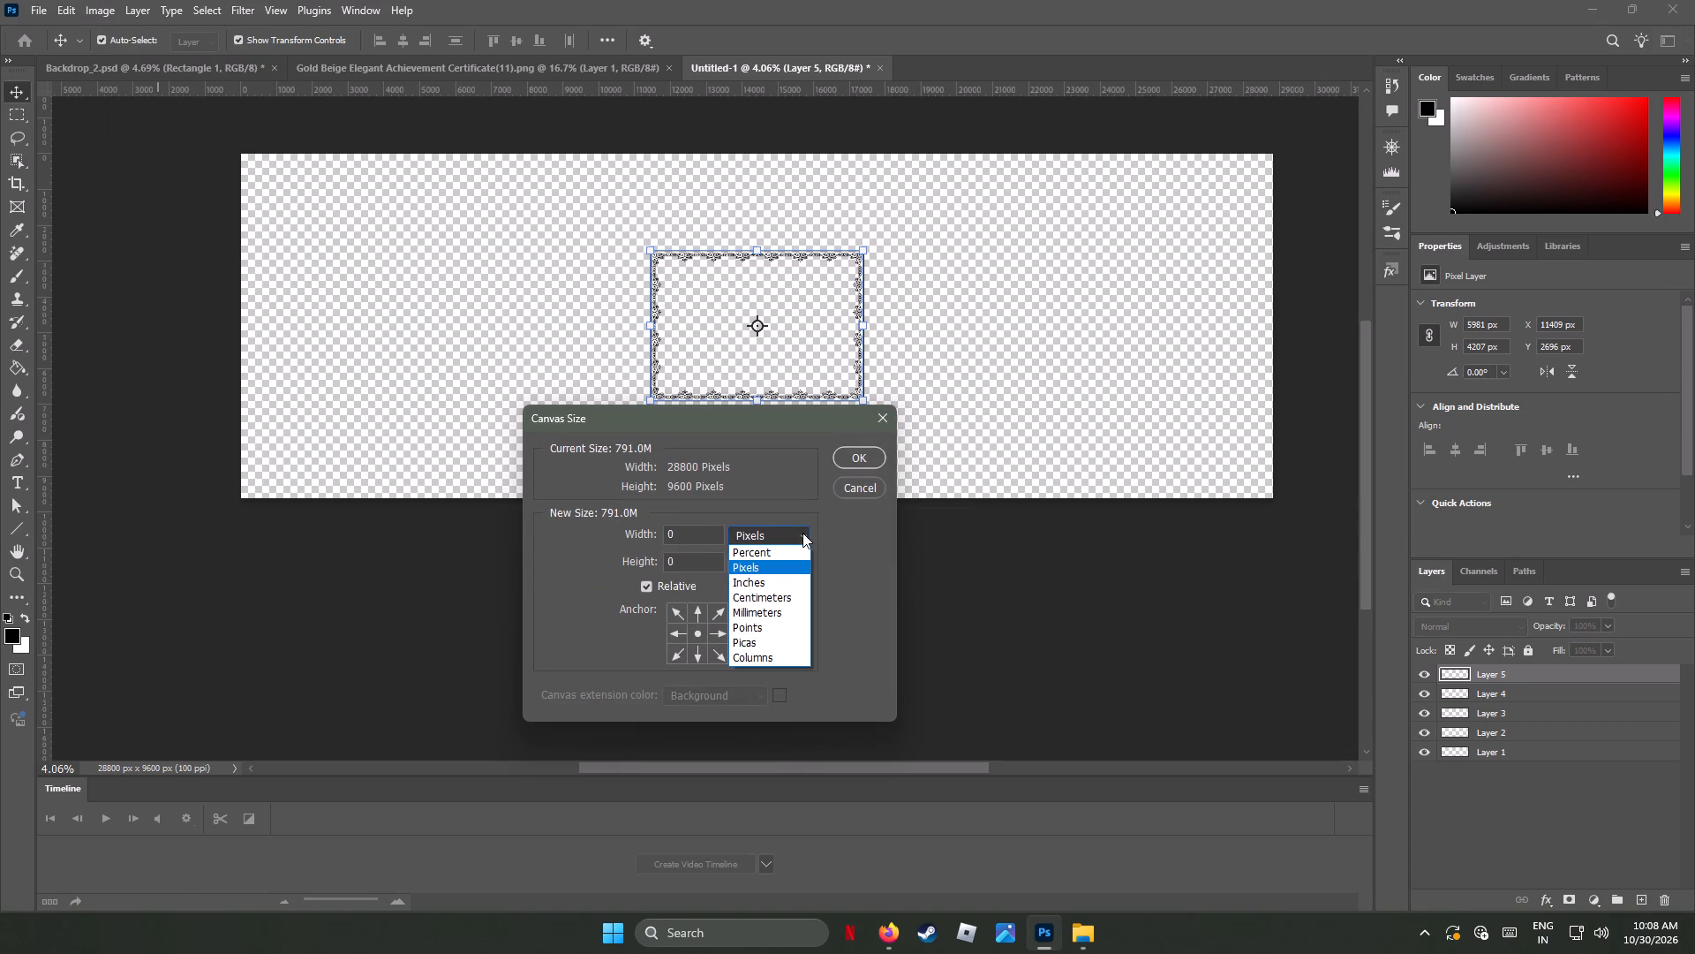
{"action": "left_click", "coordinate": [785, 549]}
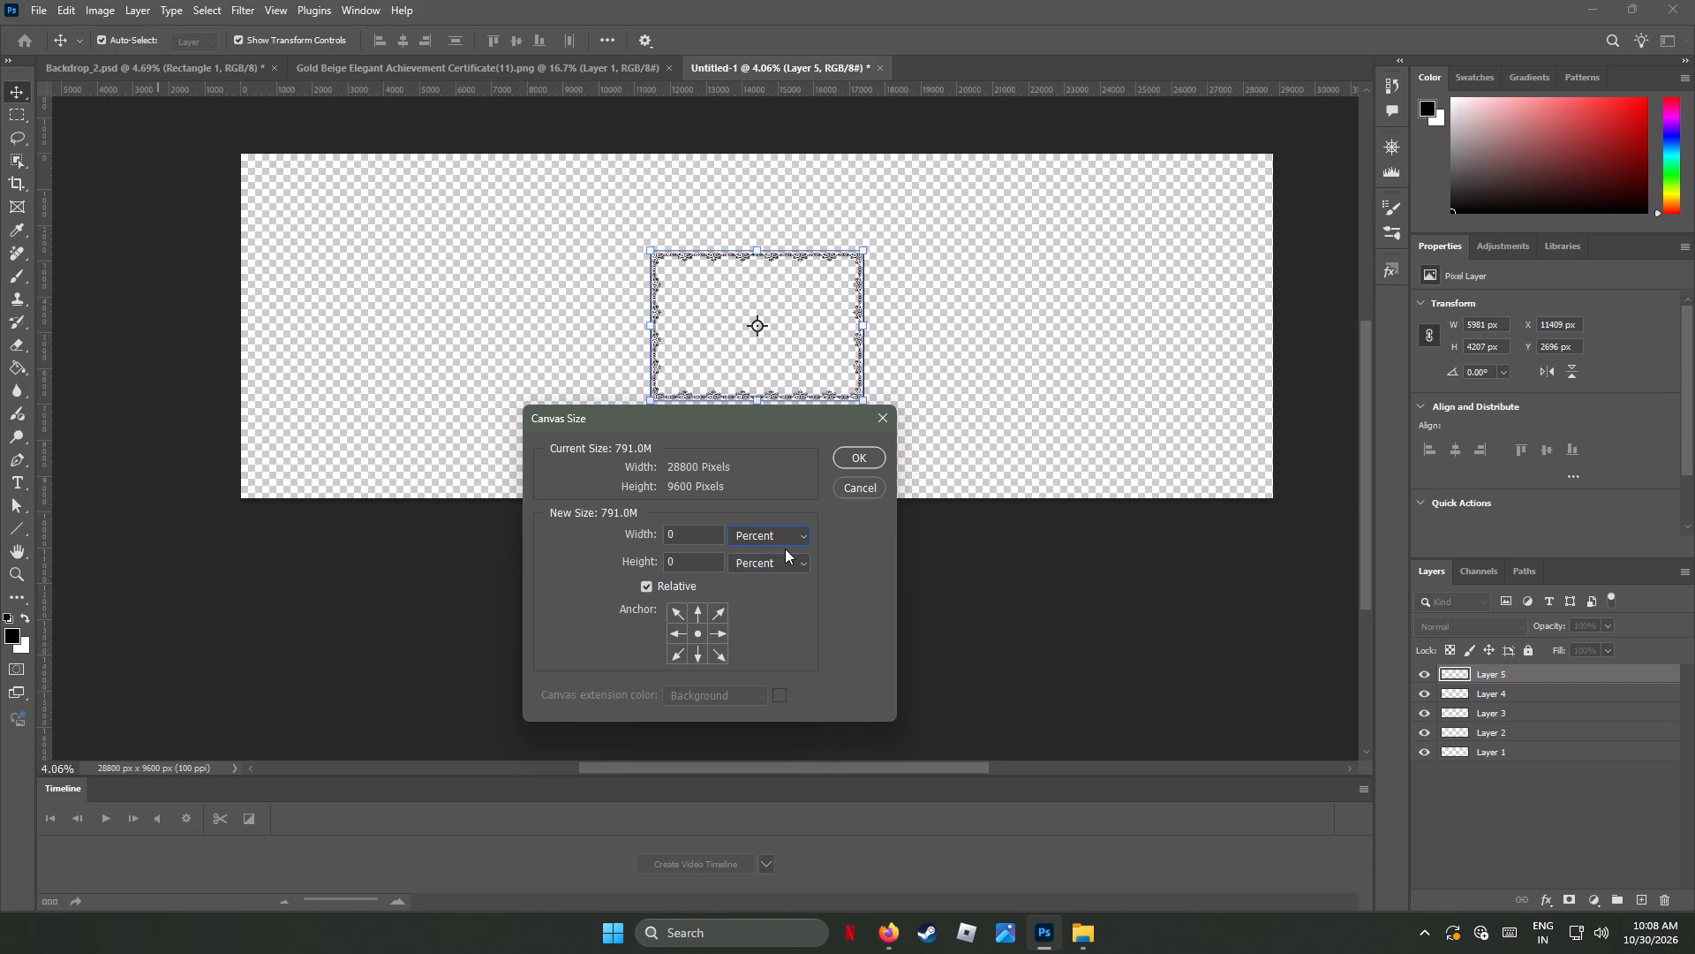
{"action": "left_click_drag", "start_coordinate": [682, 529], "coordinate": [643, 526]}
{"action": "left_click_drag", "start_coordinate": [643, 526], "coordinate": [561, 516]}
{"action": "type", "text": "50"}
{"action": "left_click_drag", "start_coordinate": [691, 560], "coordinate": [555, 544]}
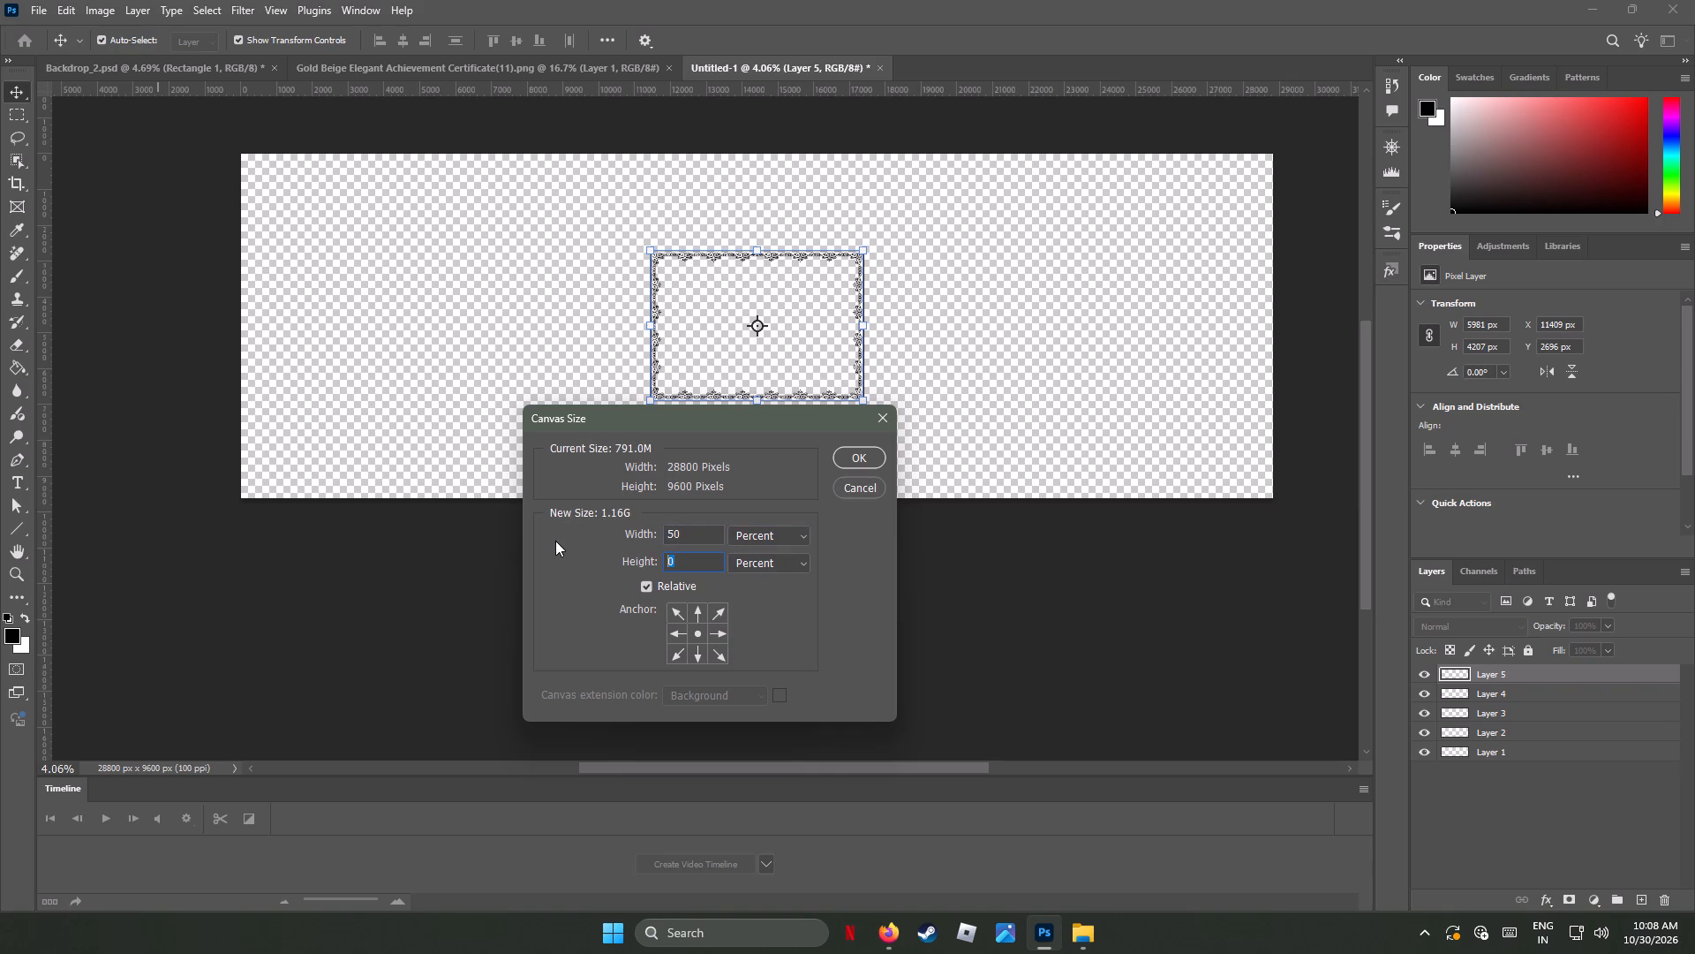
{"action": "key", "text": "5"}
{"action": "key", "text": "0"}
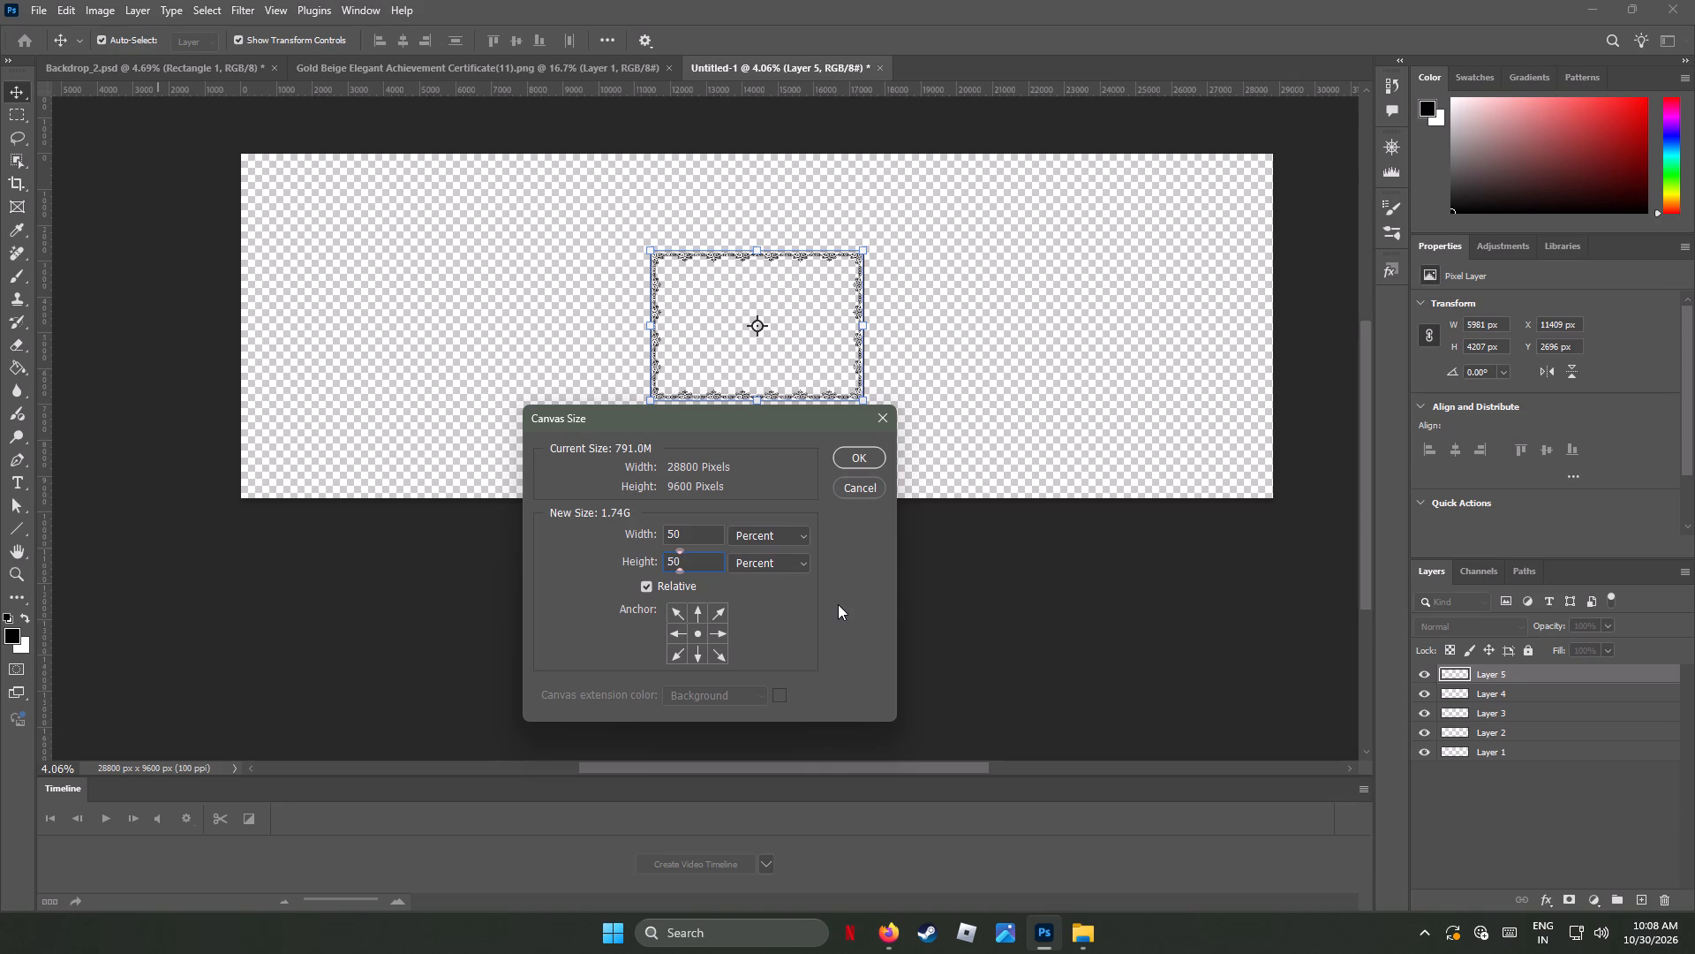
{"action": "left_click", "coordinate": [838, 604]}
{"action": "left_click", "coordinate": [862, 456]}
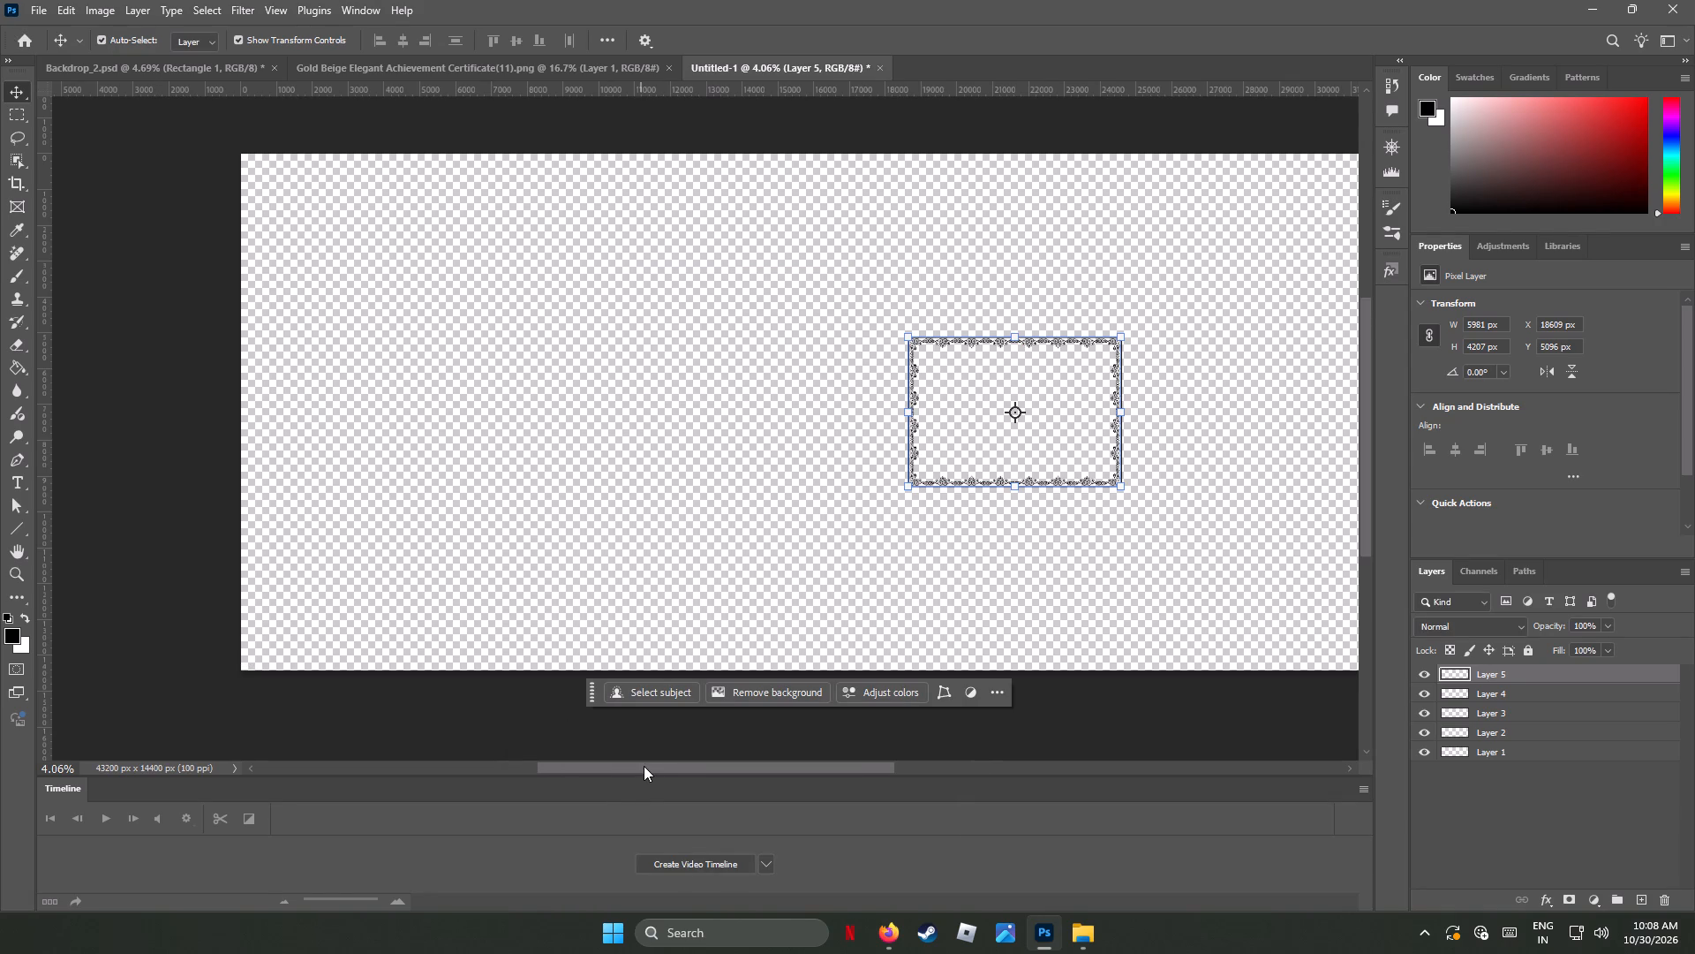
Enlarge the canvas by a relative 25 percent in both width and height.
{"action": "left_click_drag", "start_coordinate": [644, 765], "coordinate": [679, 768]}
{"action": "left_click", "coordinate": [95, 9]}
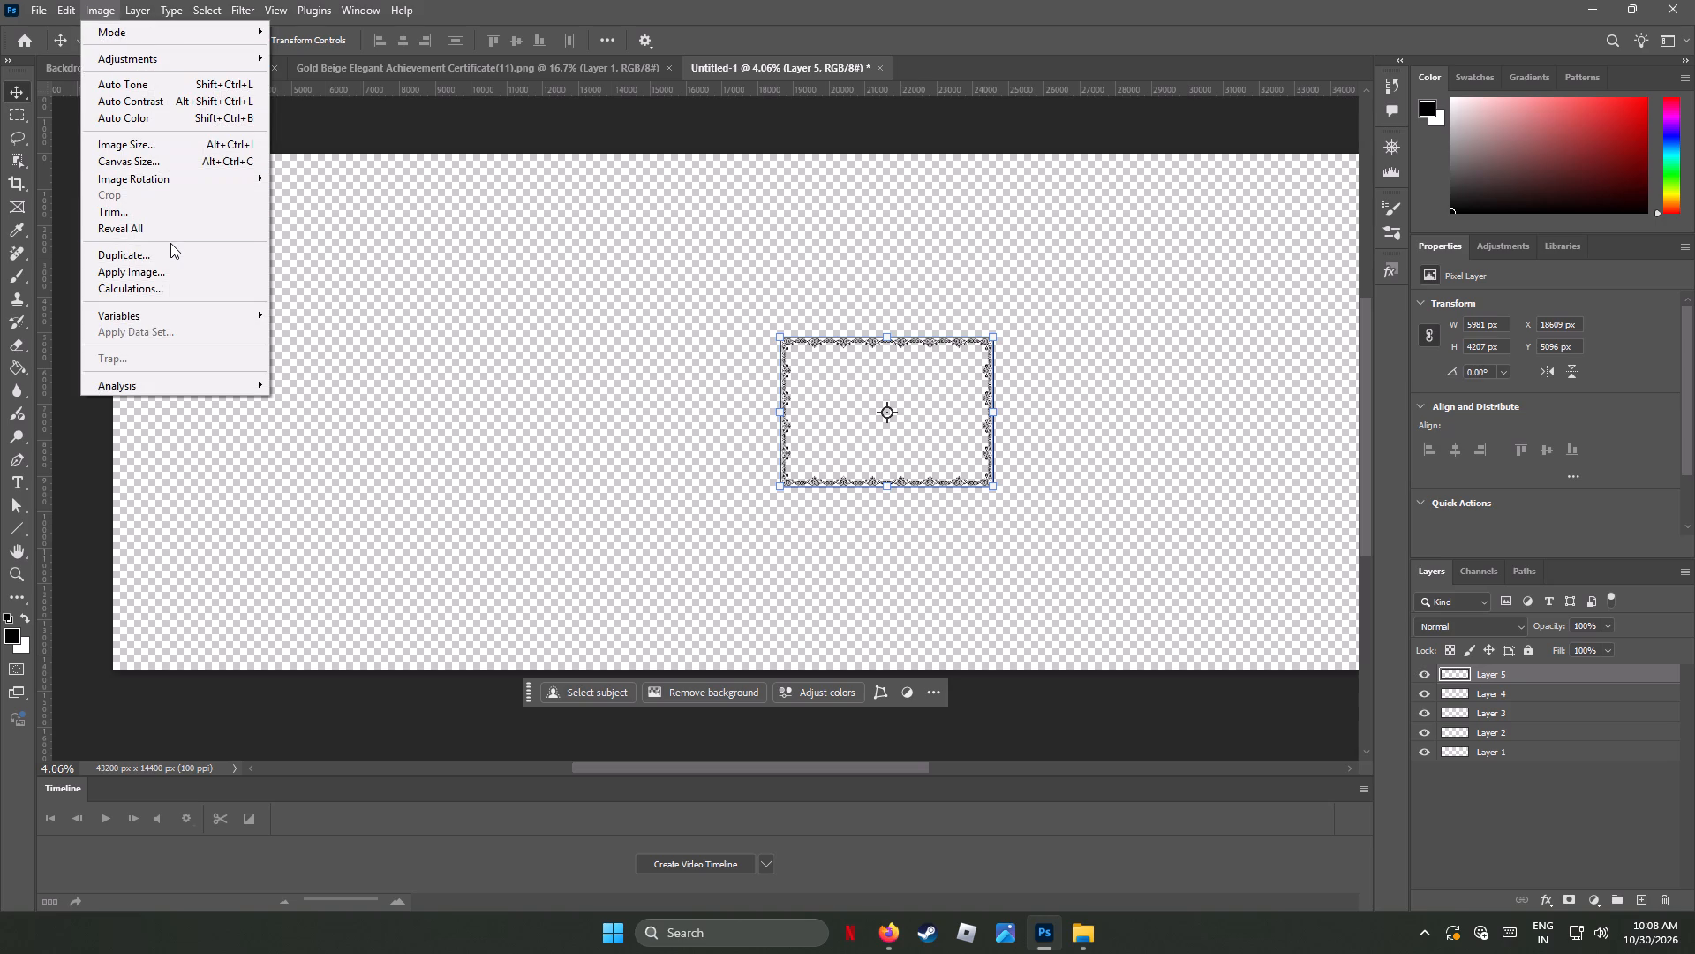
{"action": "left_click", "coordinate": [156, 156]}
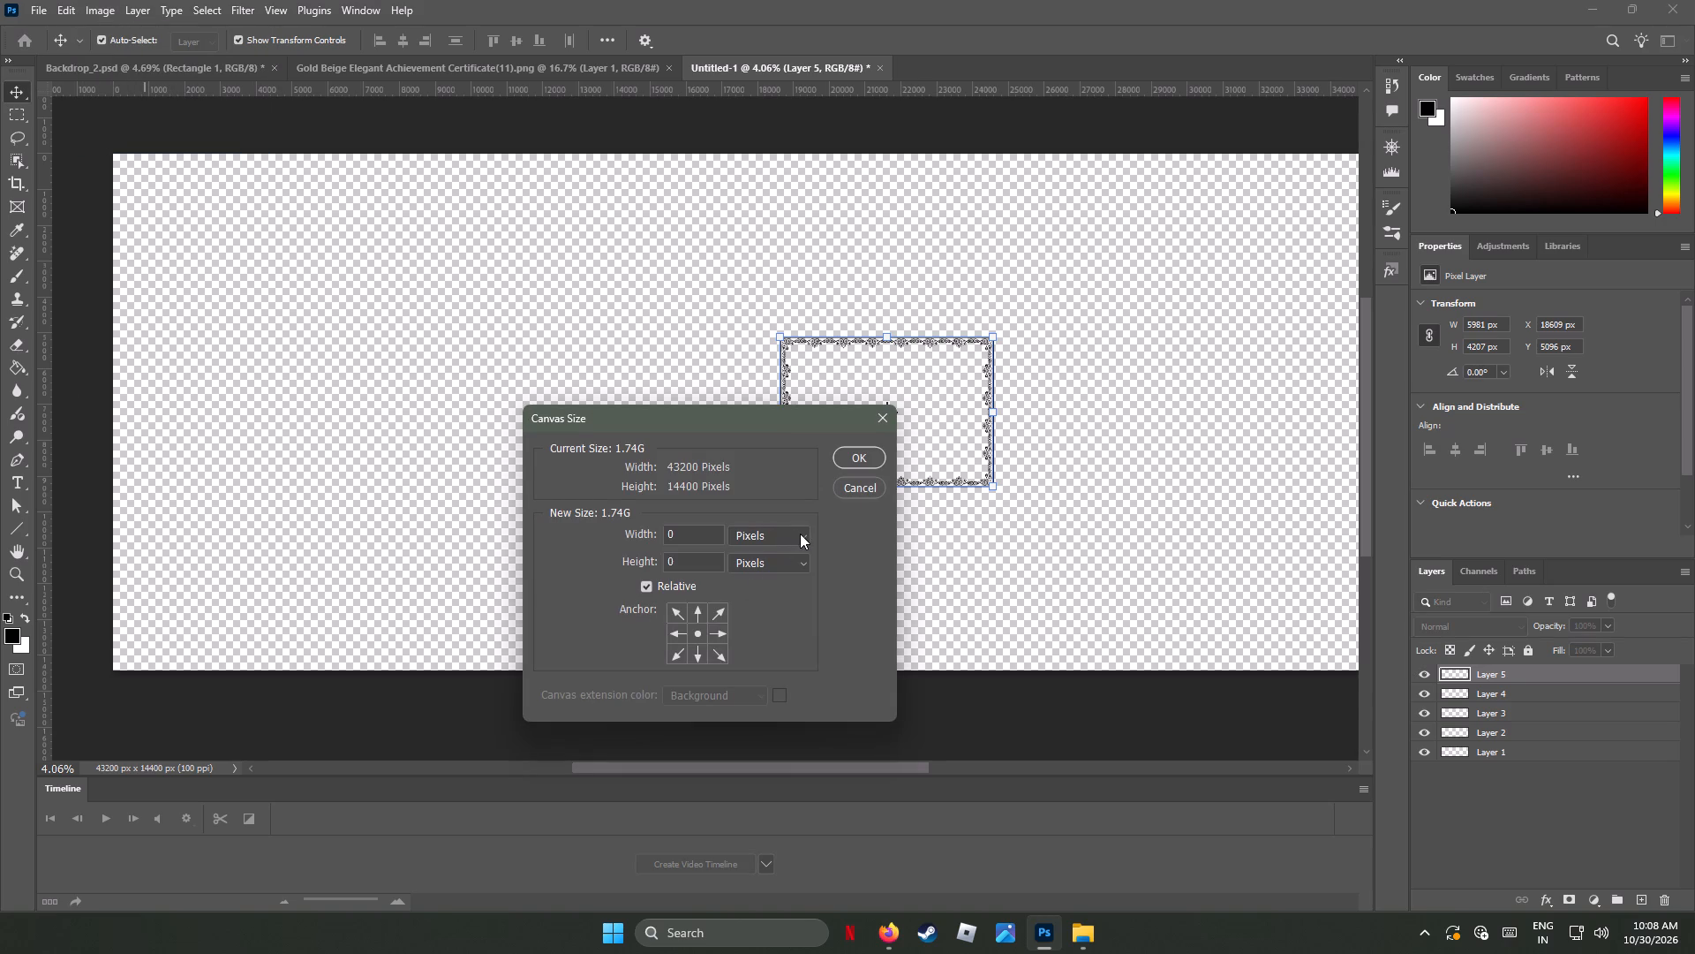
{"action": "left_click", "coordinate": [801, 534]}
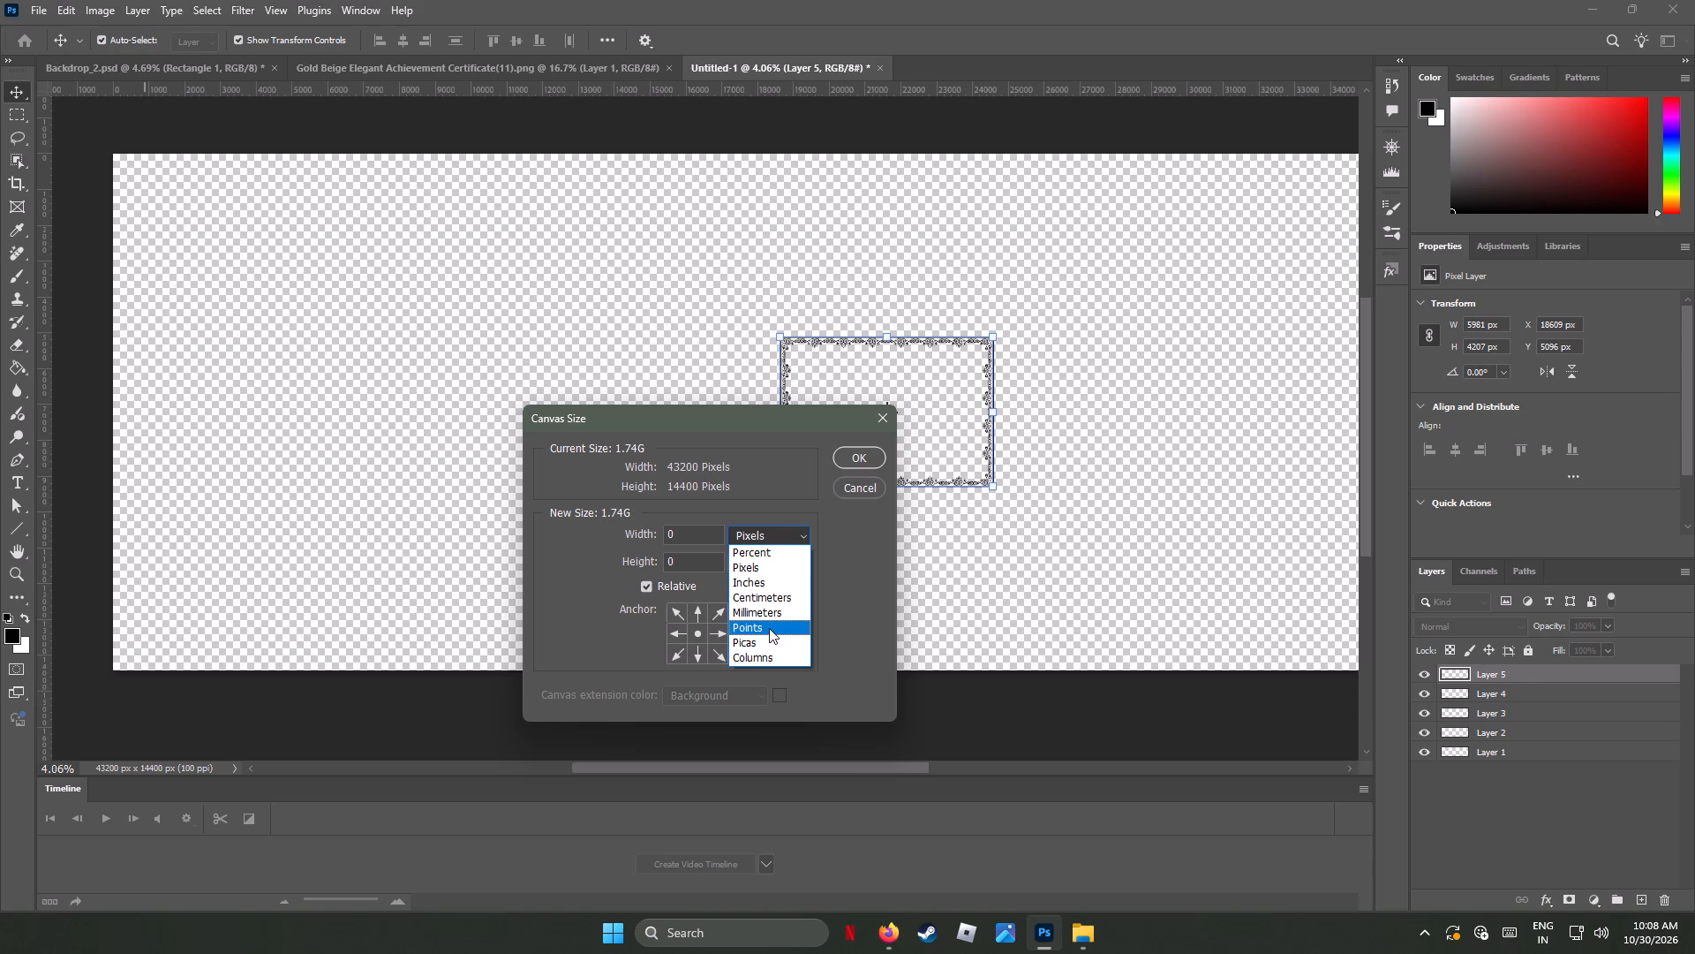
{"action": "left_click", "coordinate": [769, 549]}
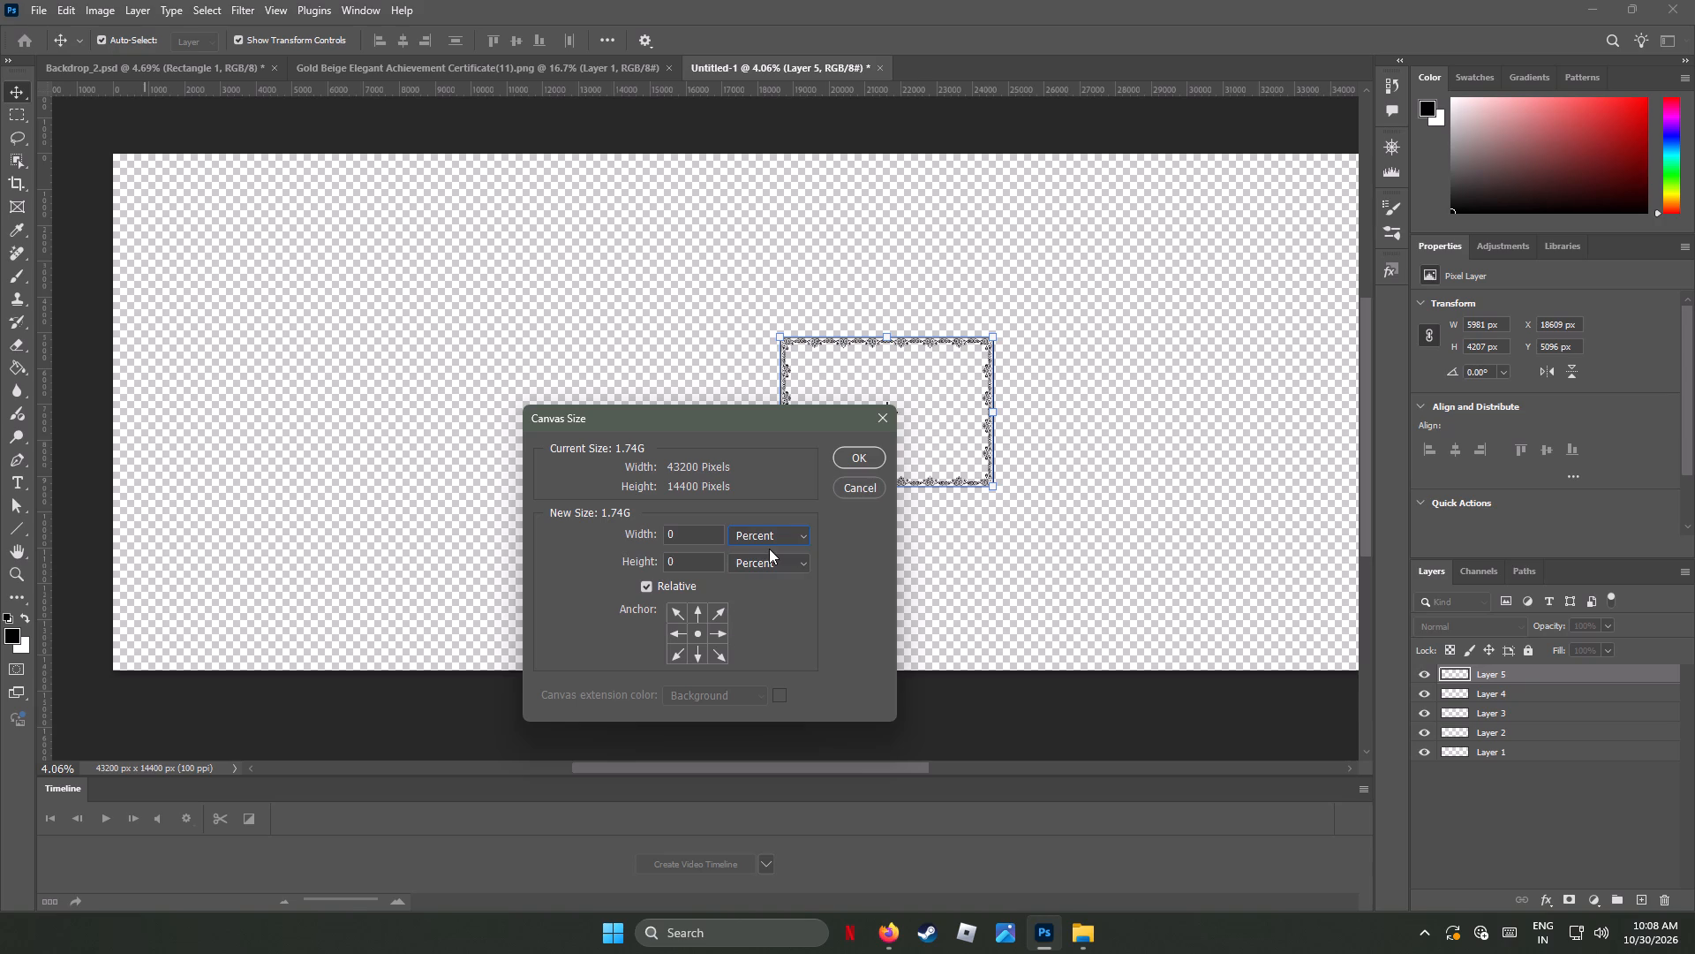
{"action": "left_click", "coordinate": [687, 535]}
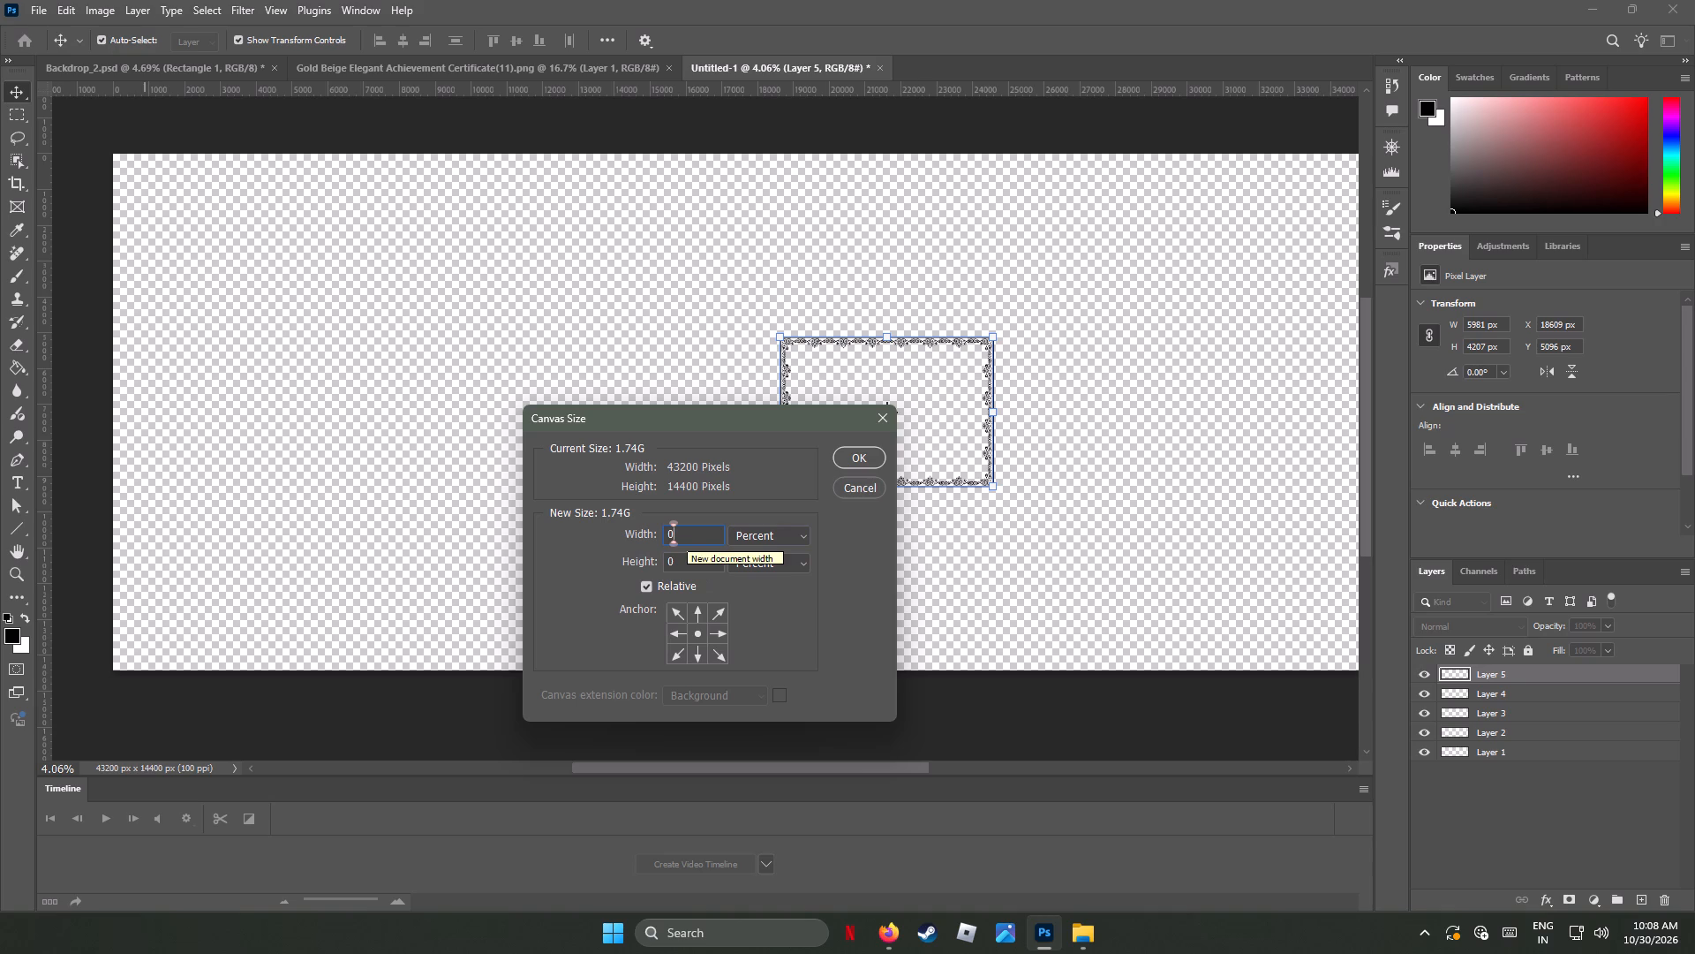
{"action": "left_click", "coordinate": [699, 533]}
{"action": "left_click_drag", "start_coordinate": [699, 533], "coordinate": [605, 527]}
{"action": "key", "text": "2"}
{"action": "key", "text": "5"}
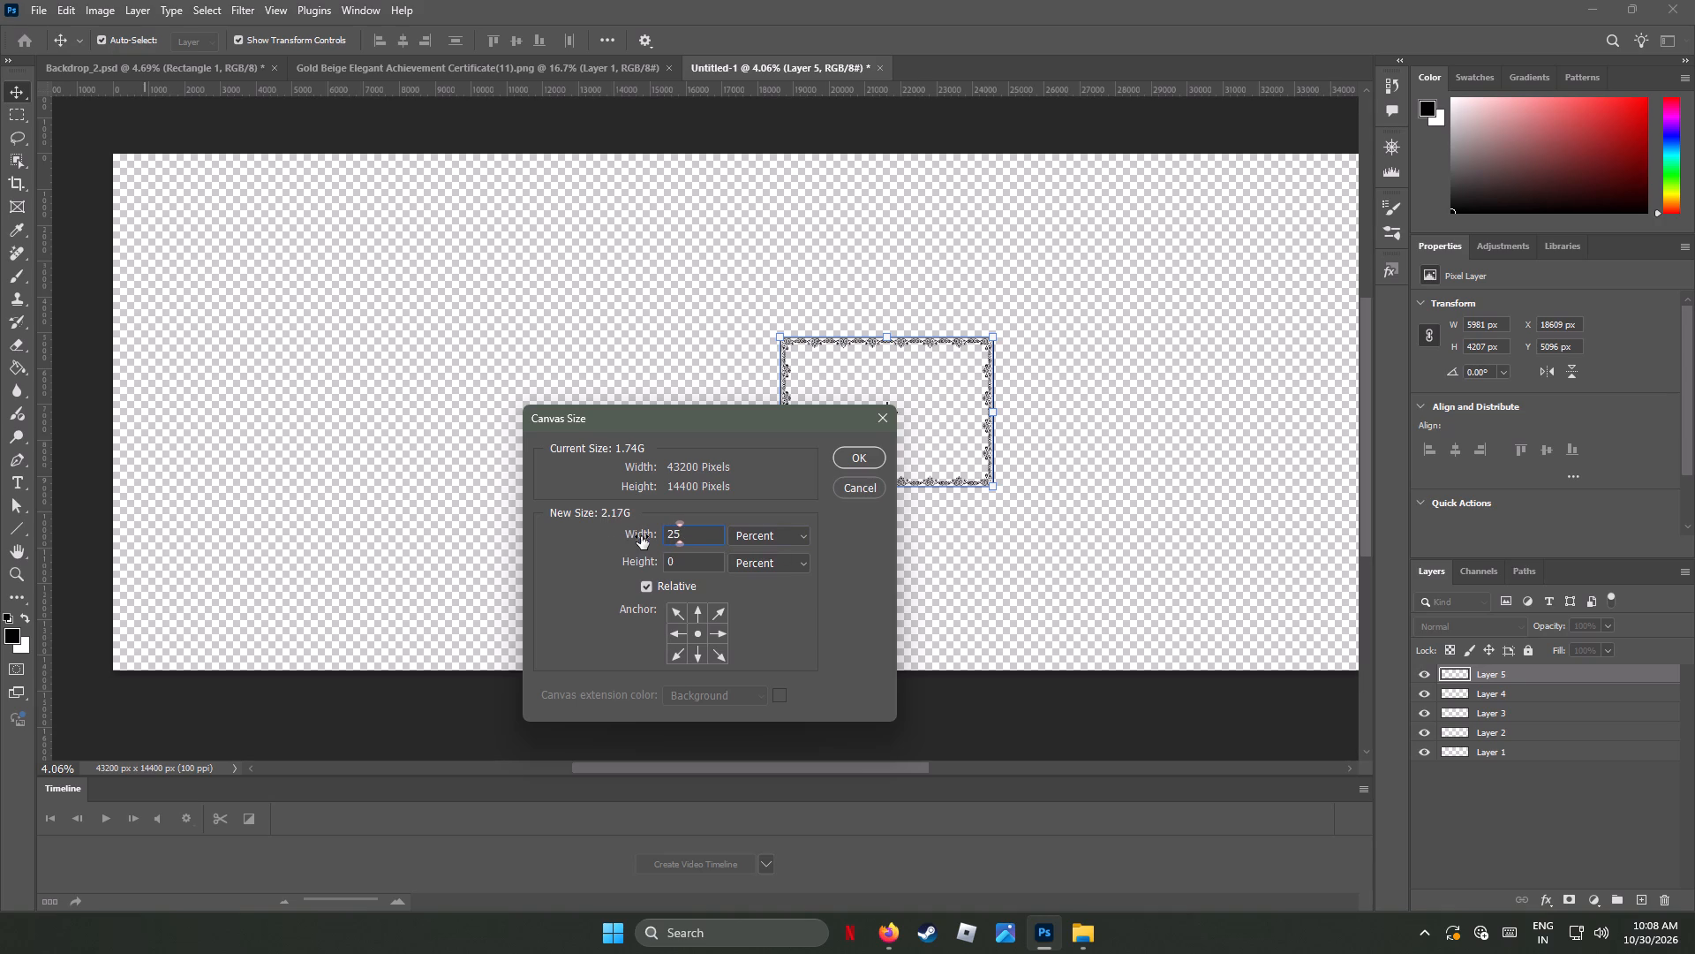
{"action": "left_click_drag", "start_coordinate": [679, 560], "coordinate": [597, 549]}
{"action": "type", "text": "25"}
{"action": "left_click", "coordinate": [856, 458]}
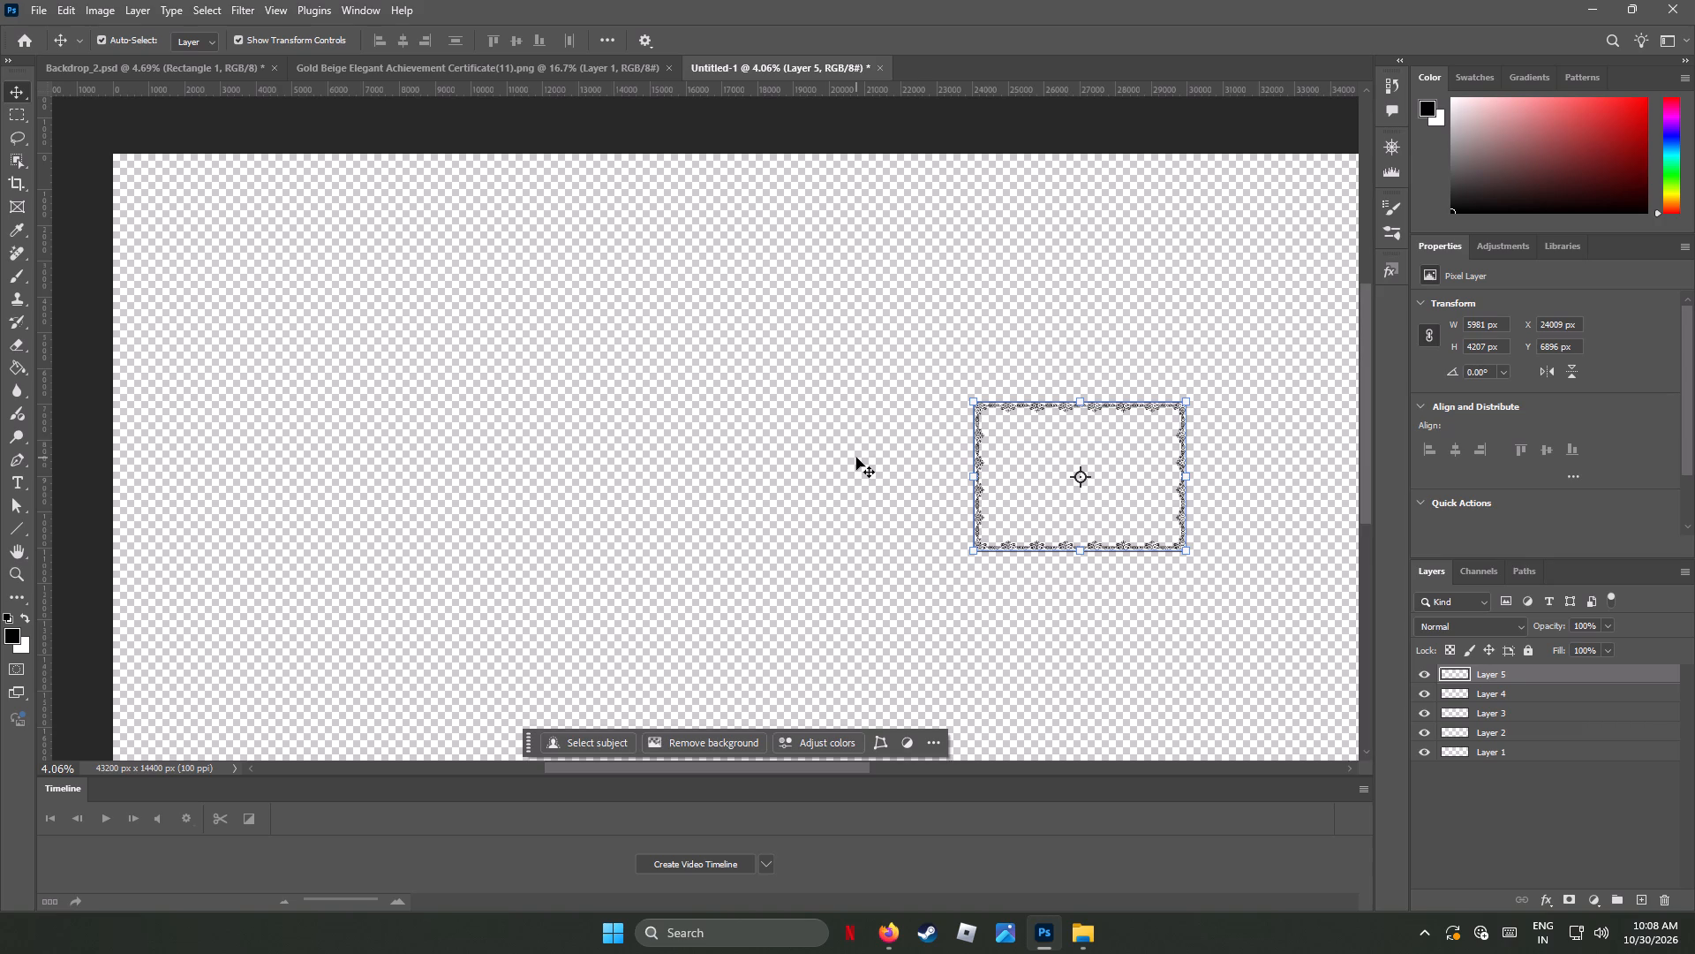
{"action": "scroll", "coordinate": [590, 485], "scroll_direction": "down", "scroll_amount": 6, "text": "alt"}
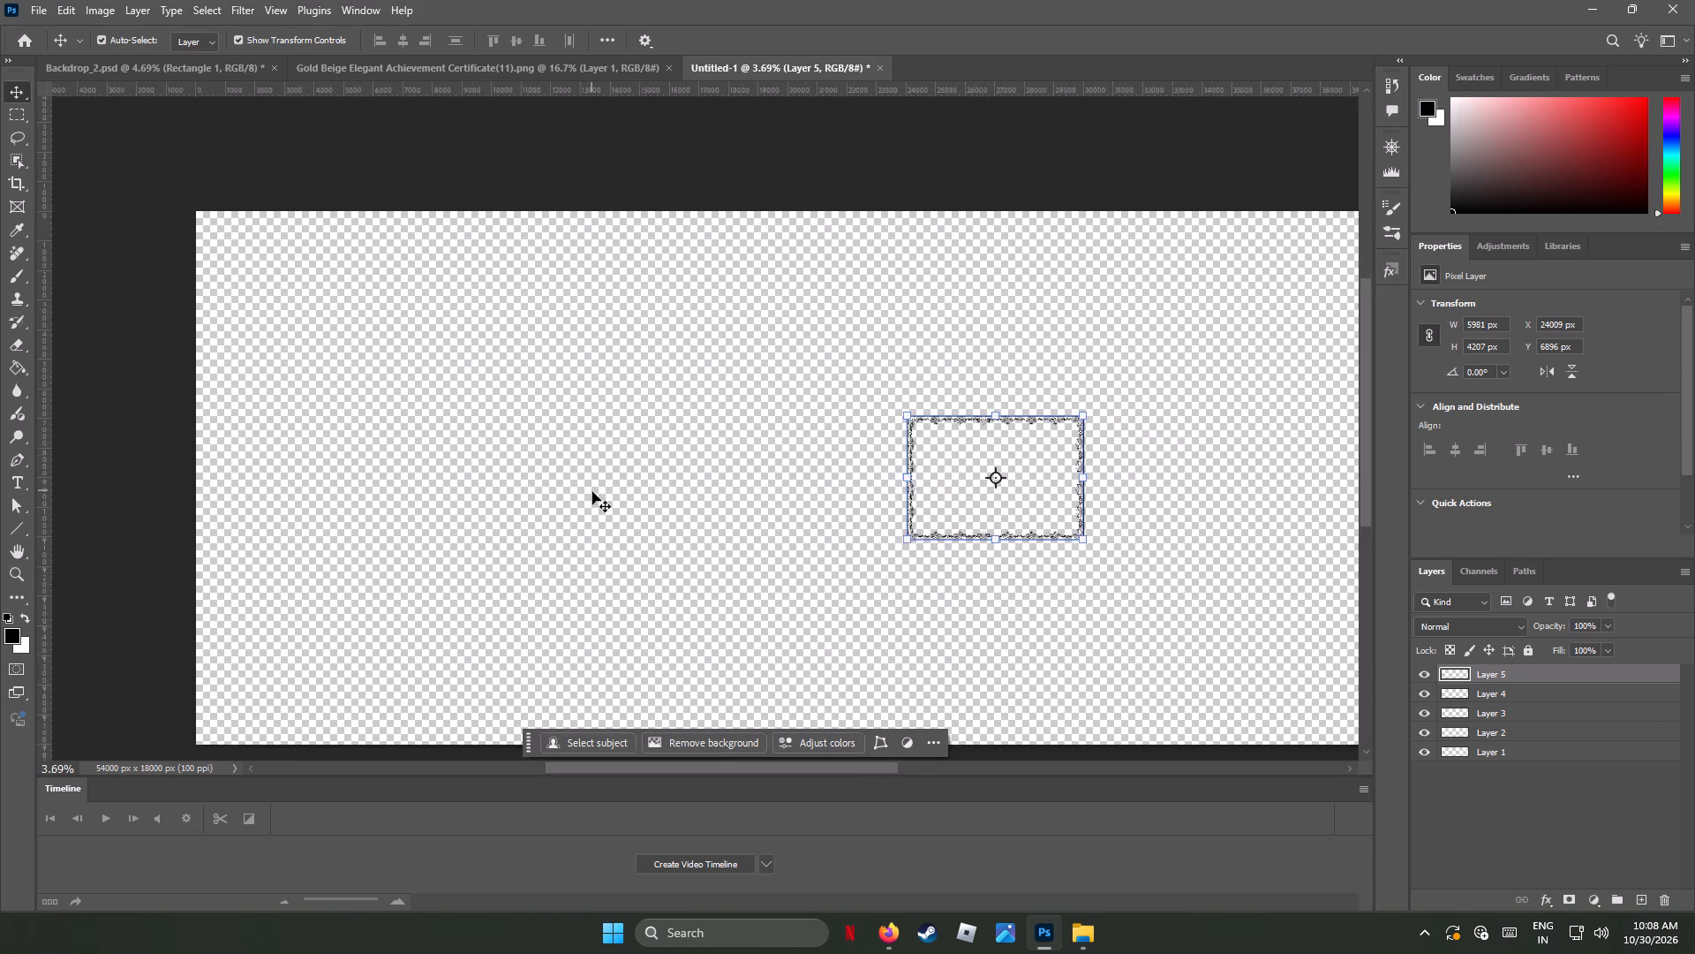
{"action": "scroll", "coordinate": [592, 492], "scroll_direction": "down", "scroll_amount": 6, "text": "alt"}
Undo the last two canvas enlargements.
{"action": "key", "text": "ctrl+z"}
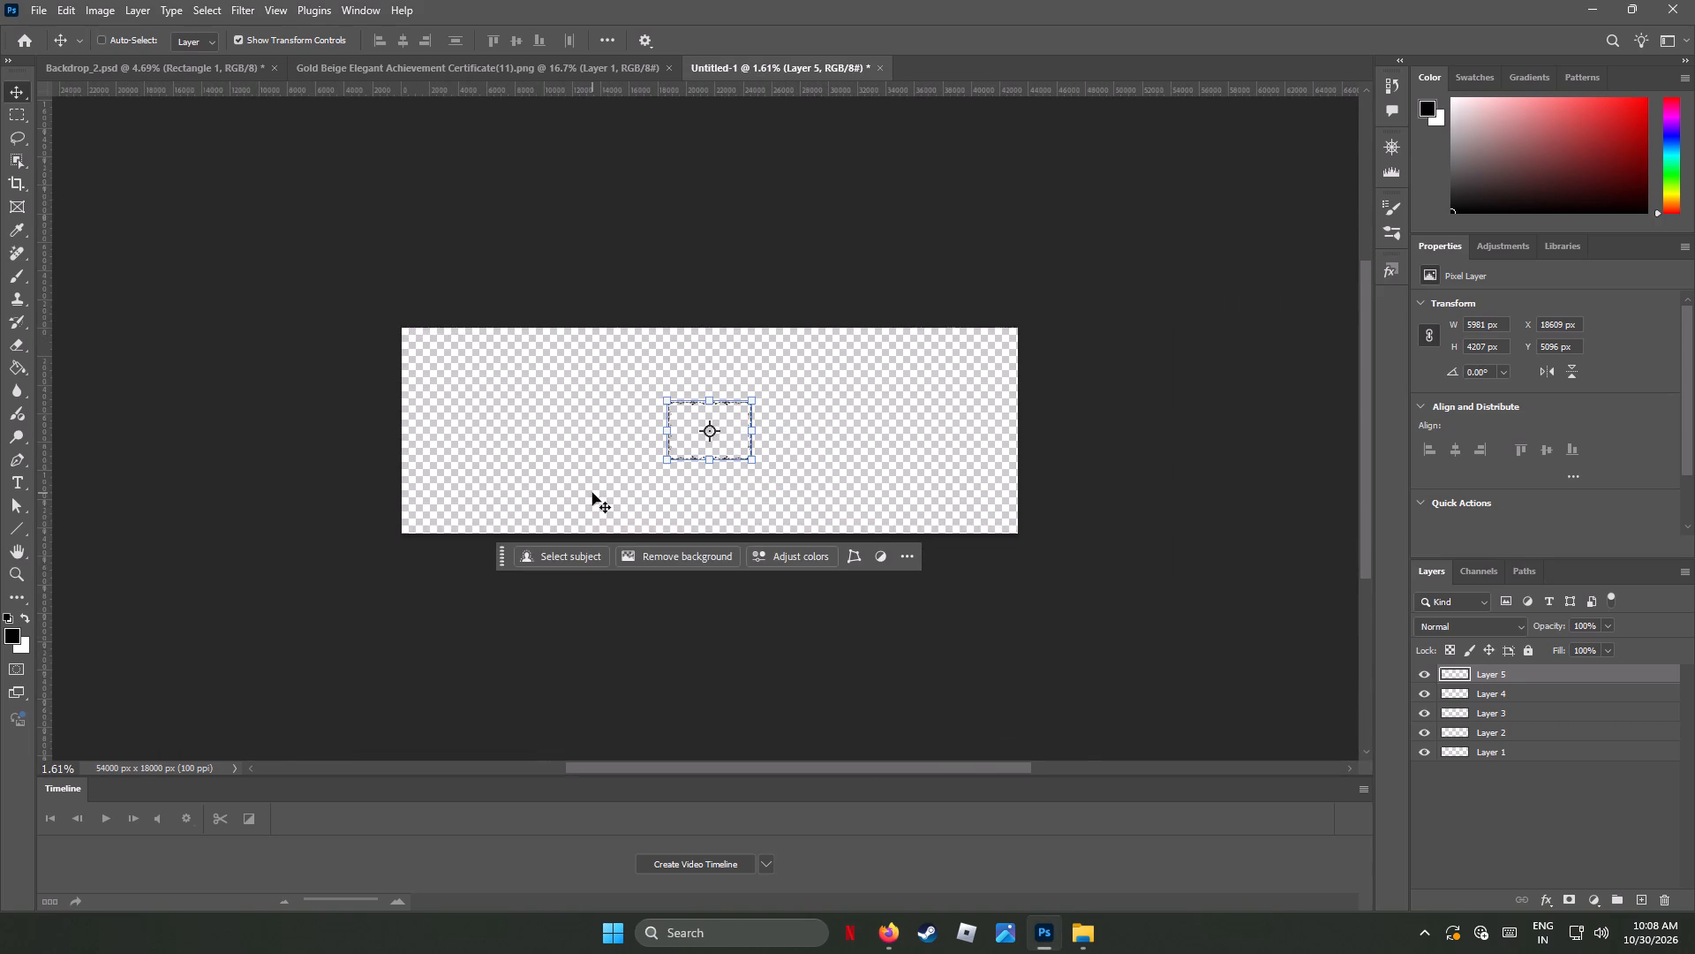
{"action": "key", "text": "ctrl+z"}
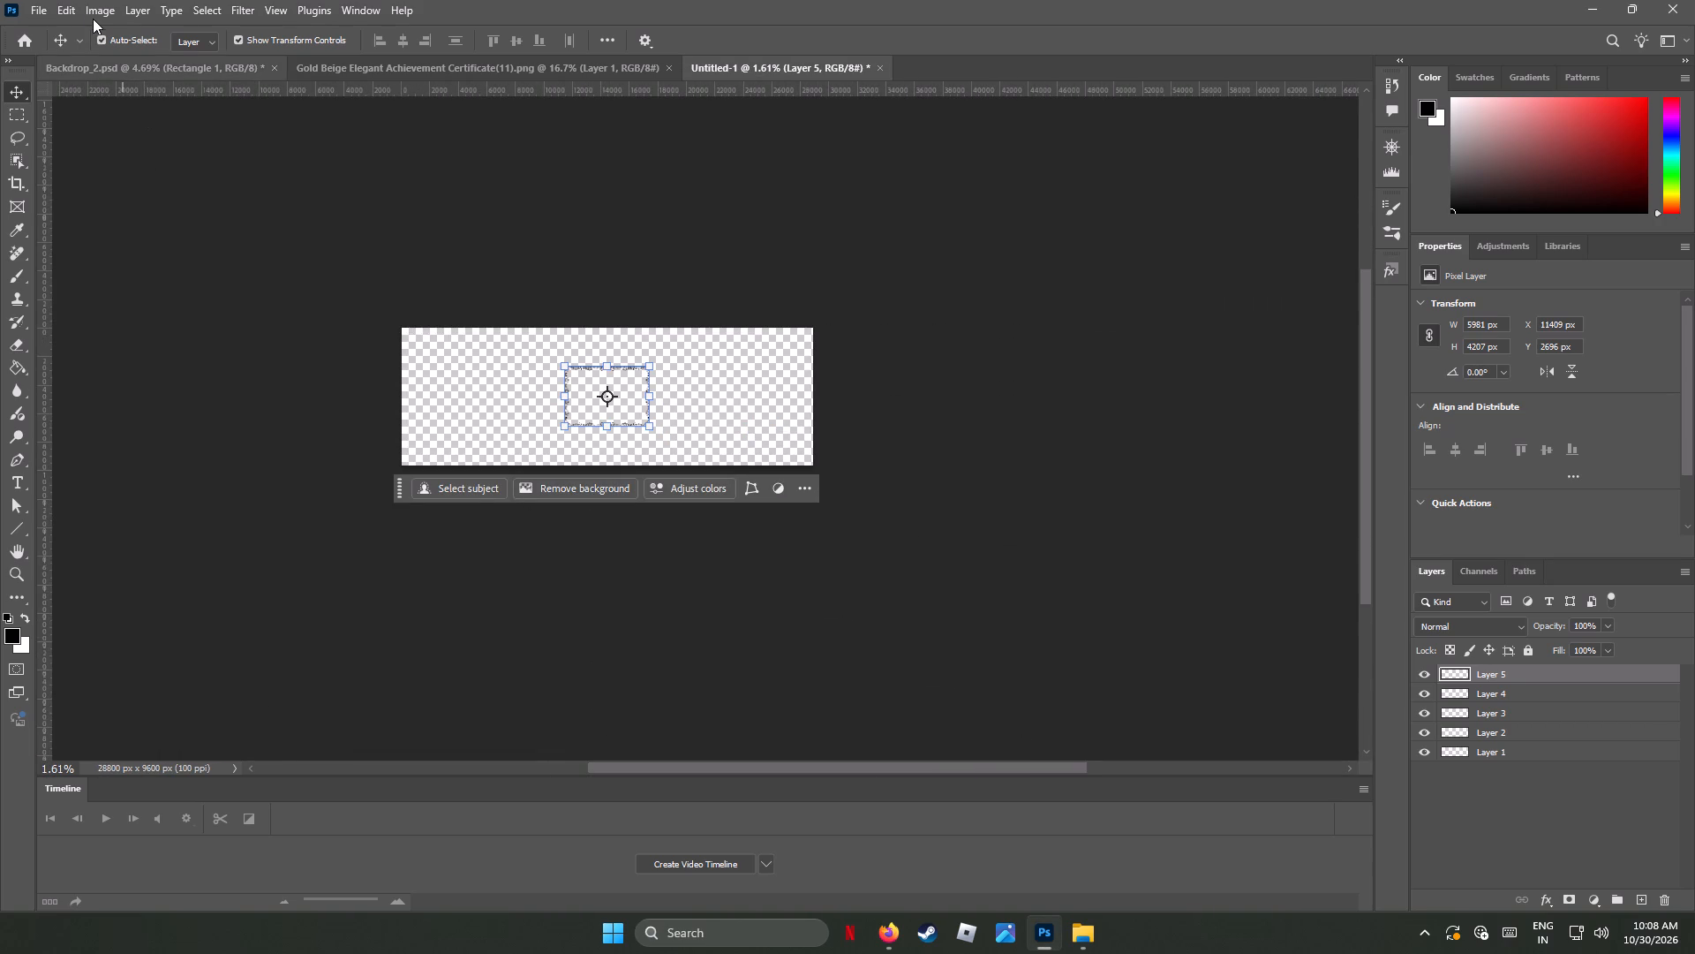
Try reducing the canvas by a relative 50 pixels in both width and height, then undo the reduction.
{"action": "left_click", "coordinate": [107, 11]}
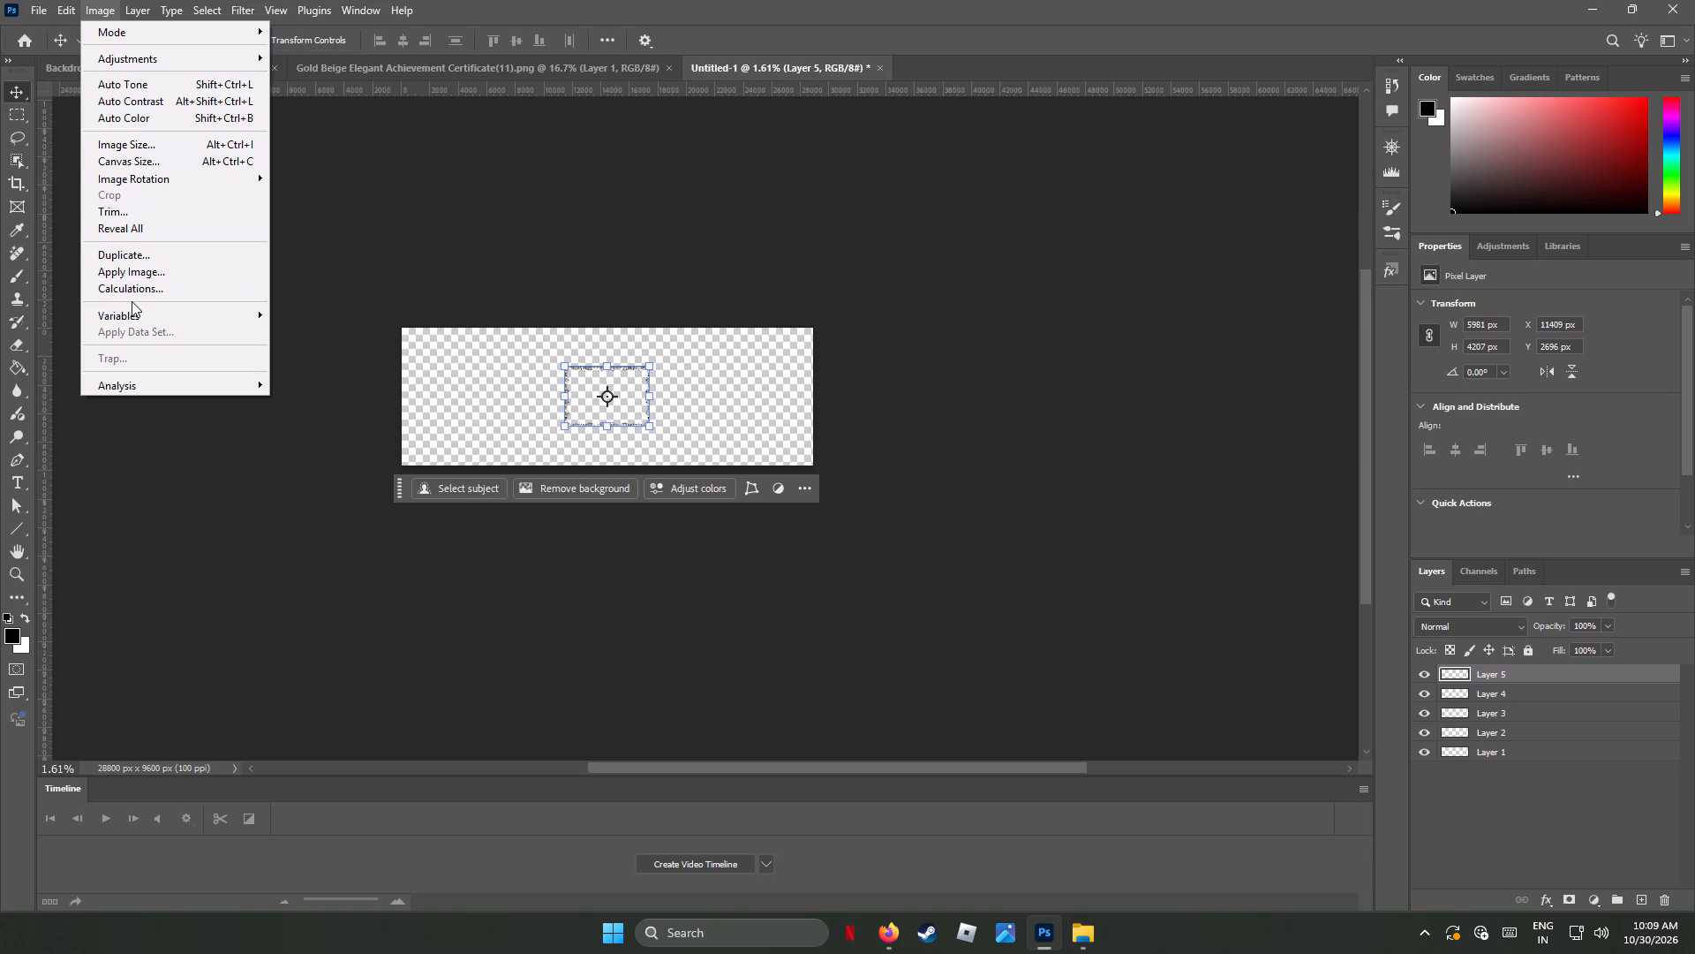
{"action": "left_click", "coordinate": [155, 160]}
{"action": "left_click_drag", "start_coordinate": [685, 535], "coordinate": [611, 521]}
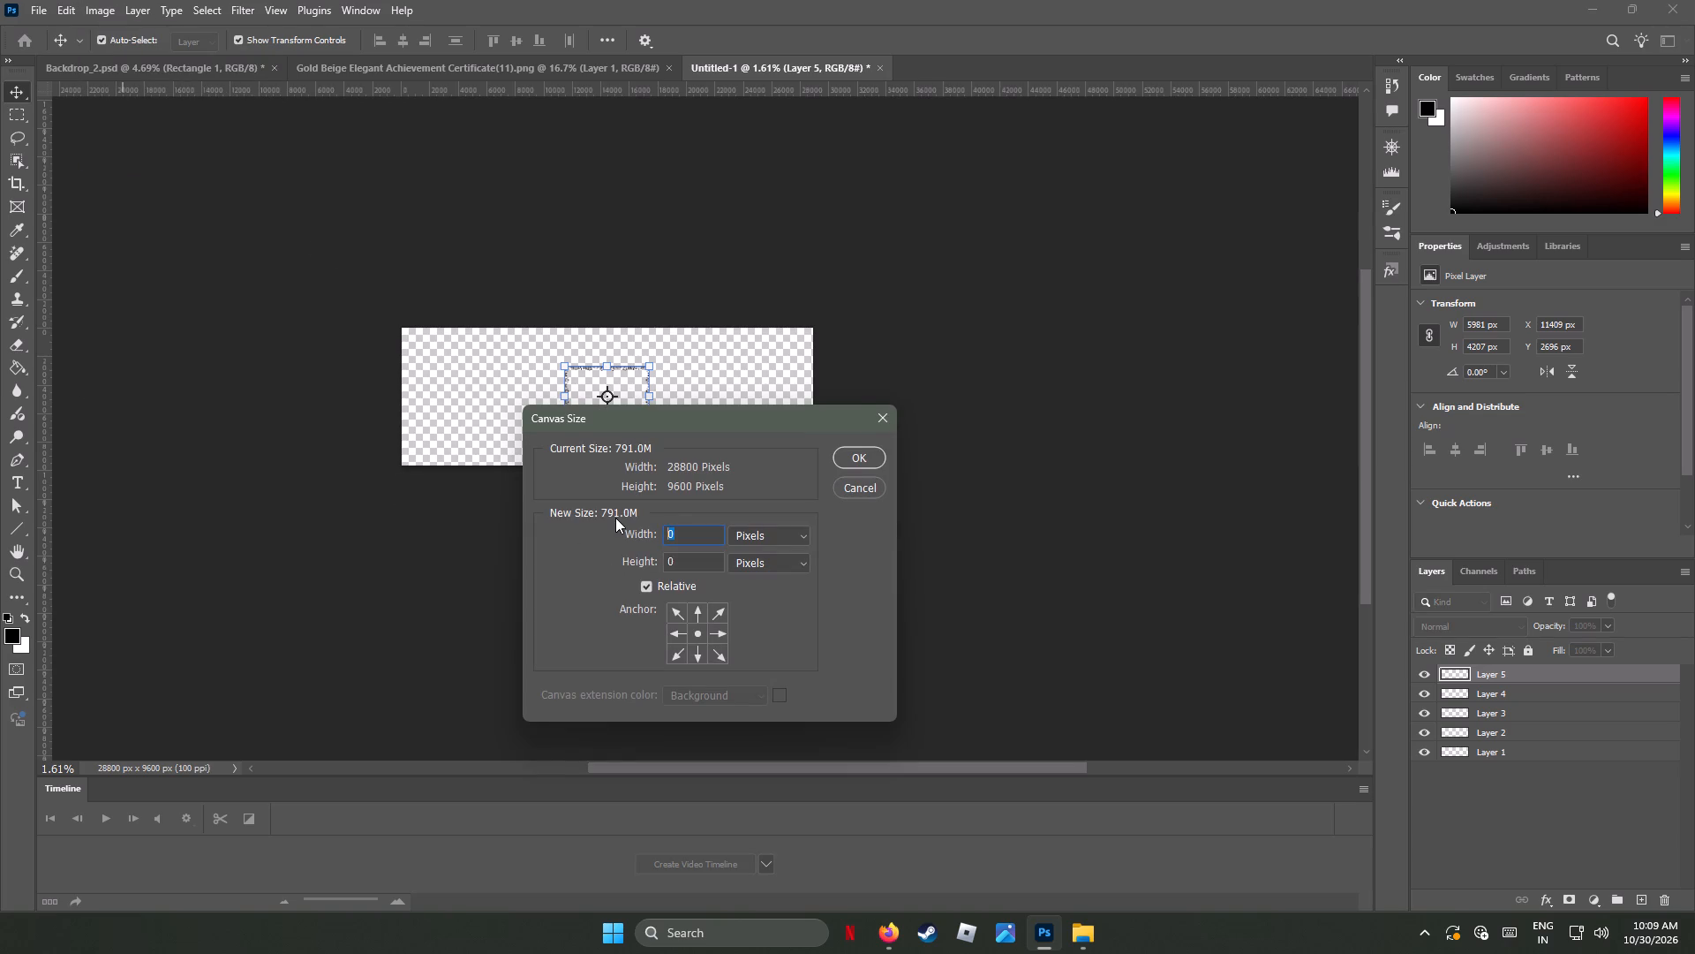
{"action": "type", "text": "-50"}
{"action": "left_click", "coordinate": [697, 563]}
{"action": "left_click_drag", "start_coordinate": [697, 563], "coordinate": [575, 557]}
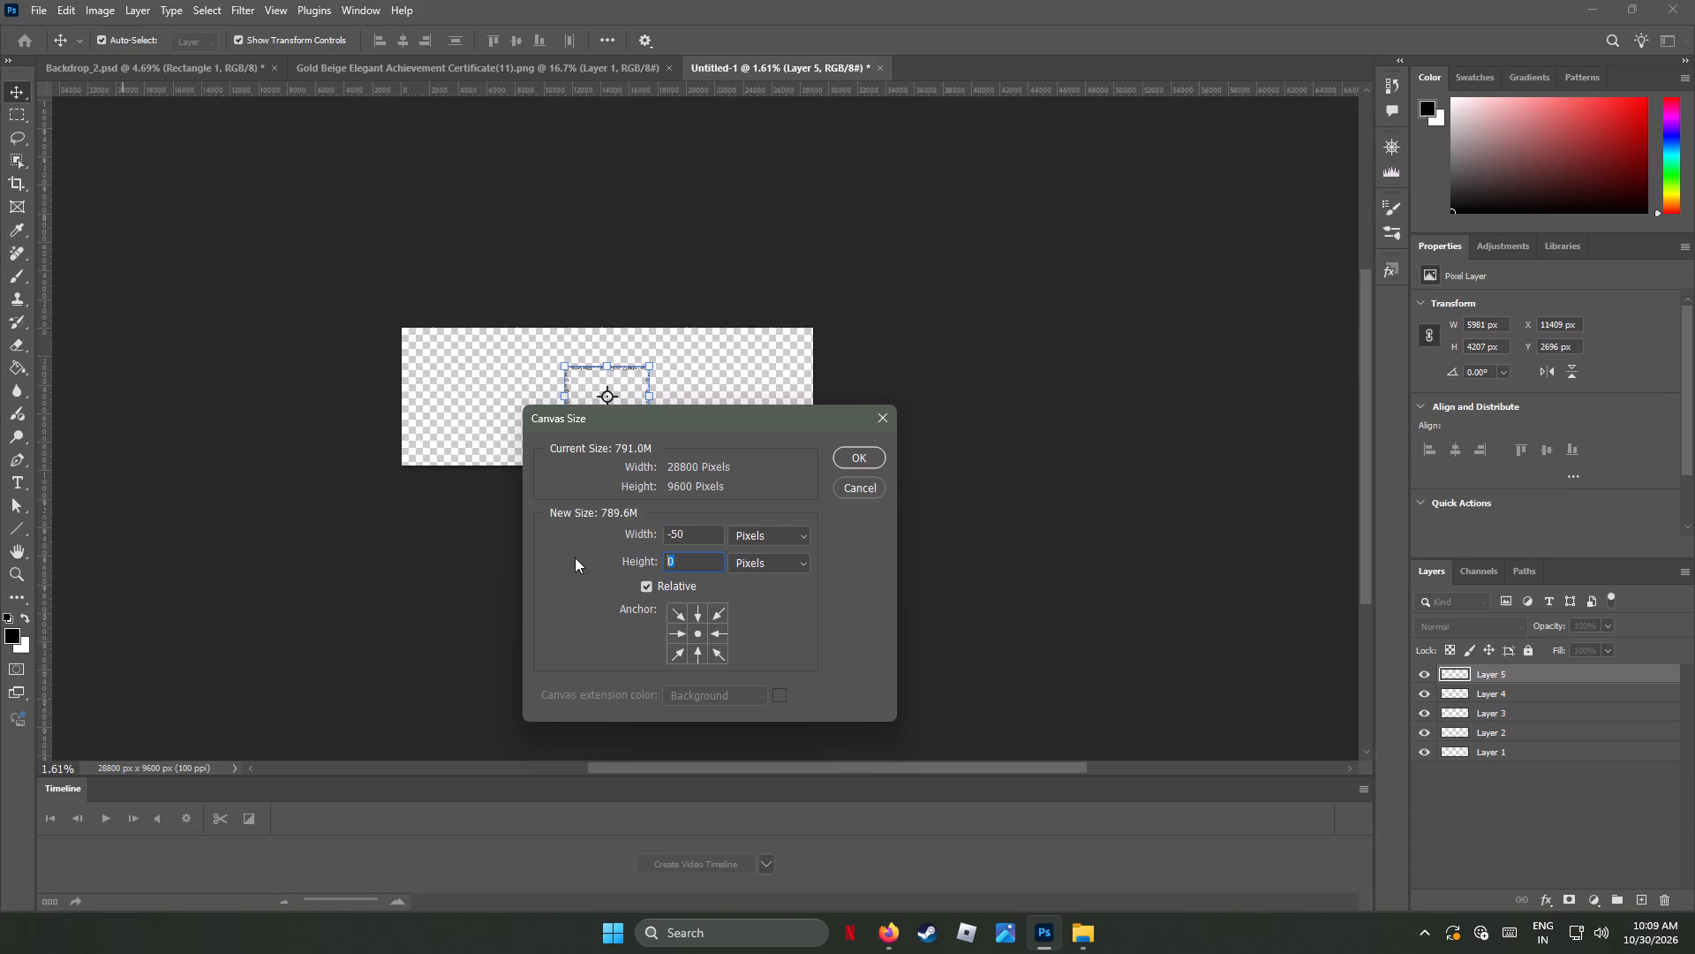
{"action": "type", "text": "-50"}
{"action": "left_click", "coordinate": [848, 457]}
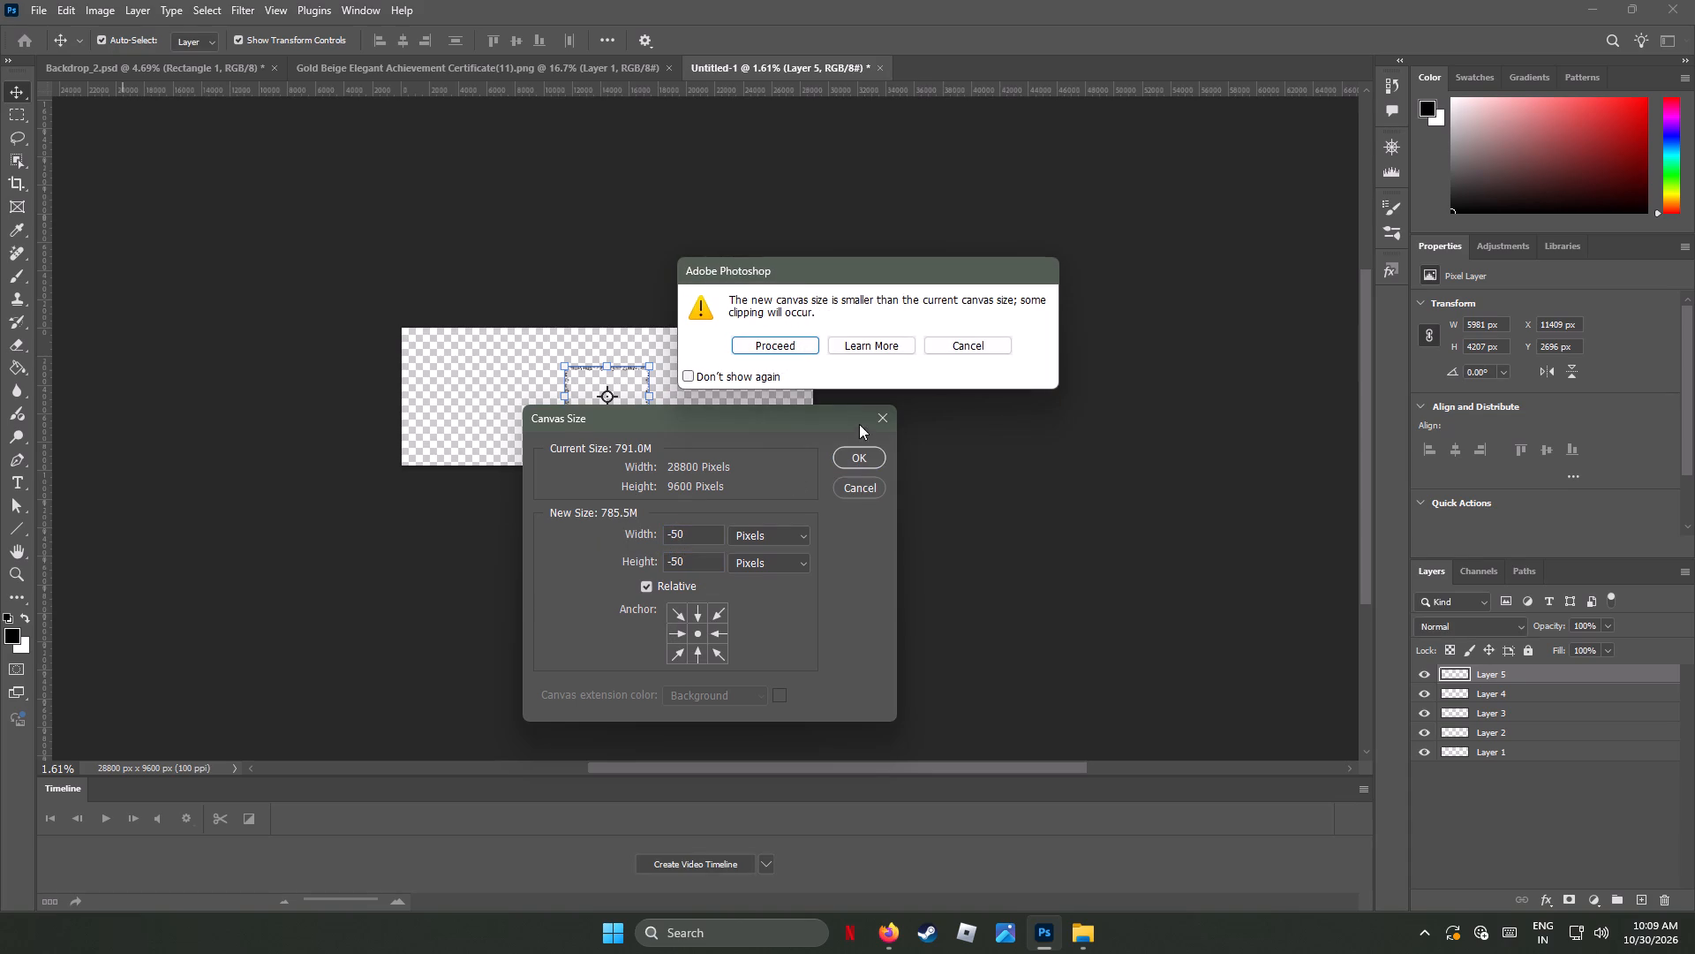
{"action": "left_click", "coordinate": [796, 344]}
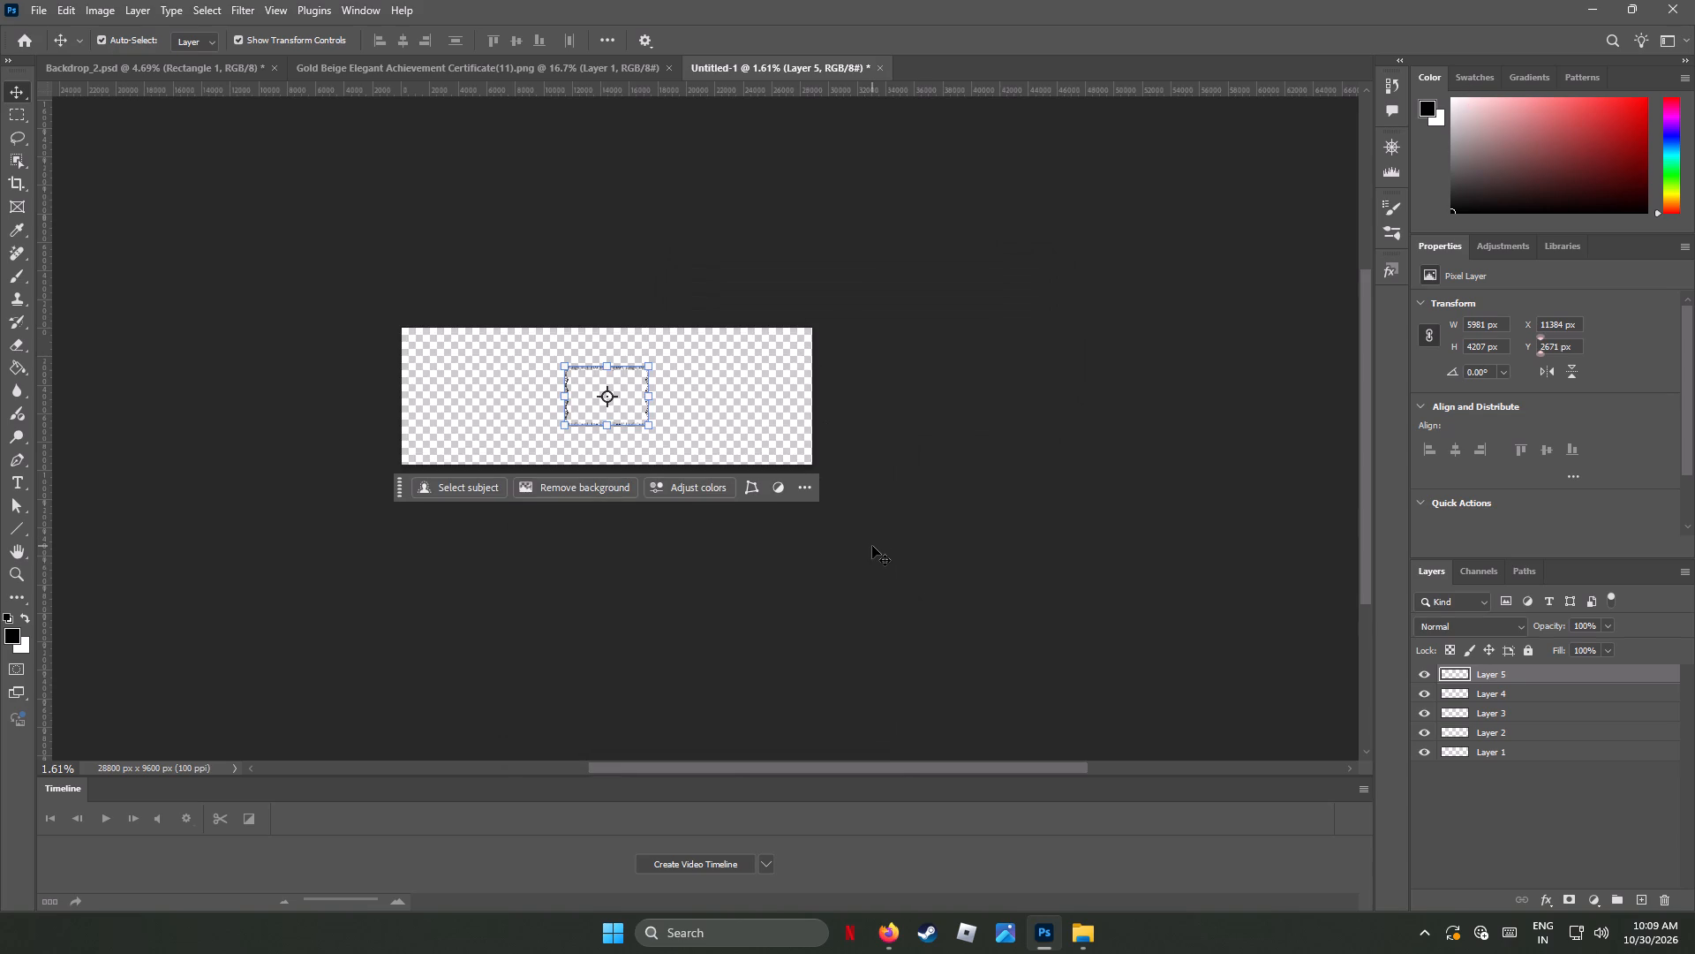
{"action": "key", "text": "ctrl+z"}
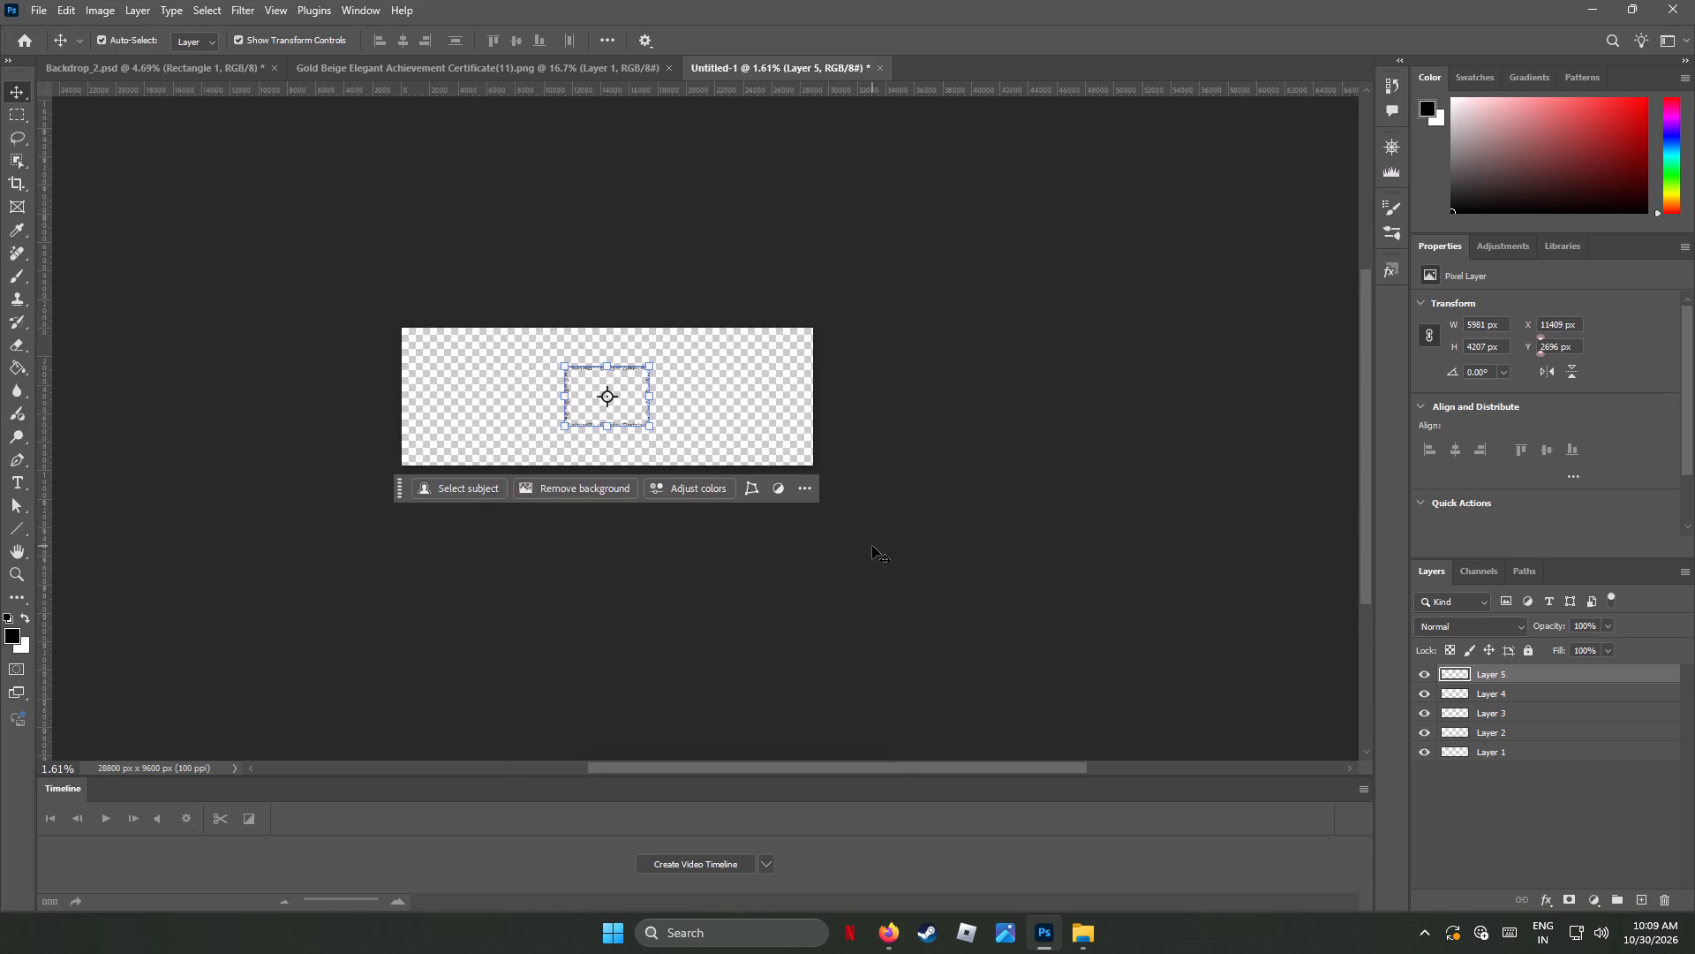
Create a new transparent RGB document 12000 pixels wide and 4207 pixels high at 535 pixels/inch.
{"action": "left_click", "coordinate": [40, 10]}
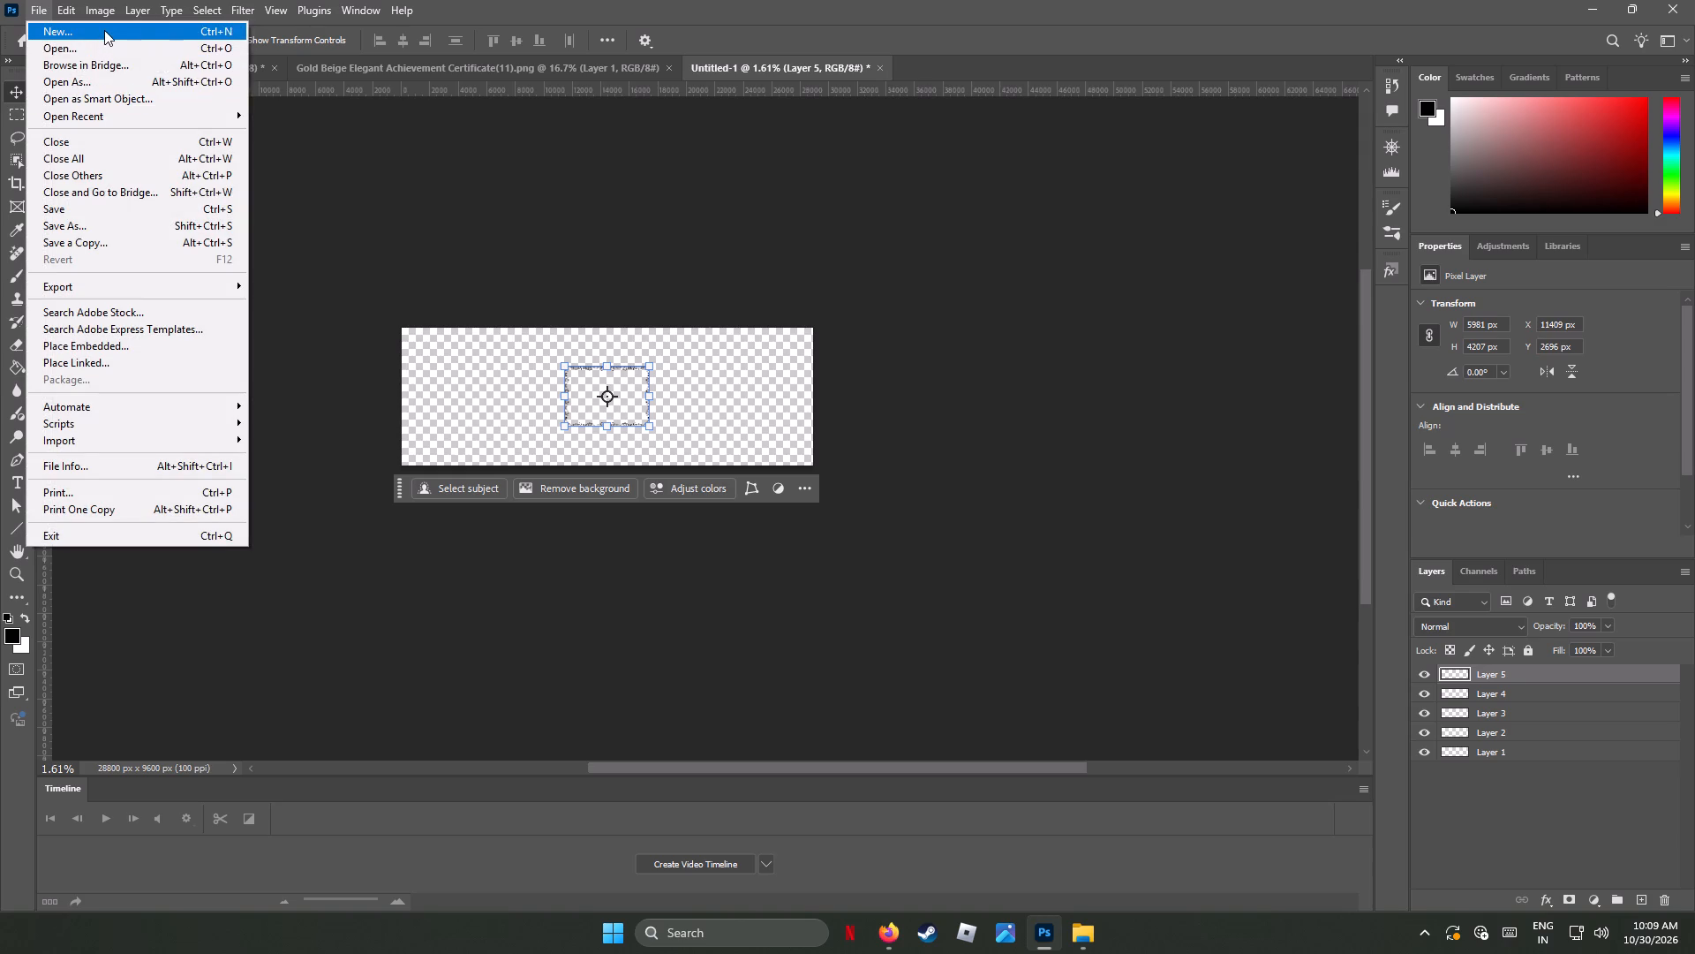
{"action": "left_click", "coordinate": [104, 30]}
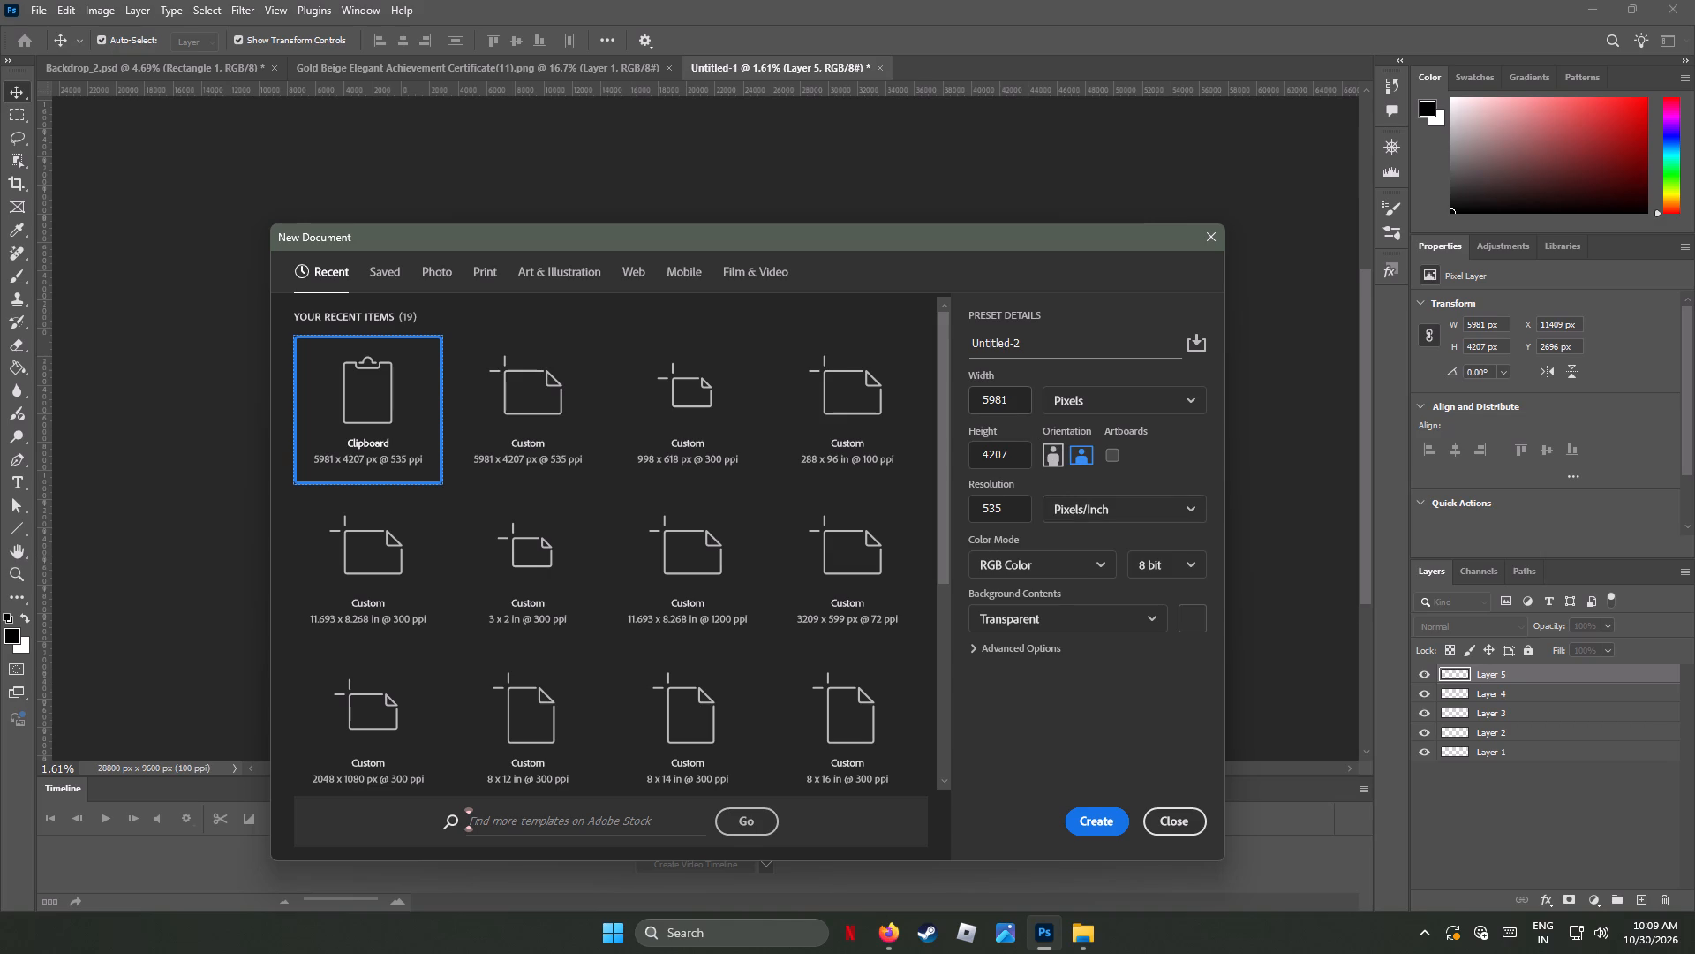
{"action": "left_click", "coordinate": [1192, 405]}
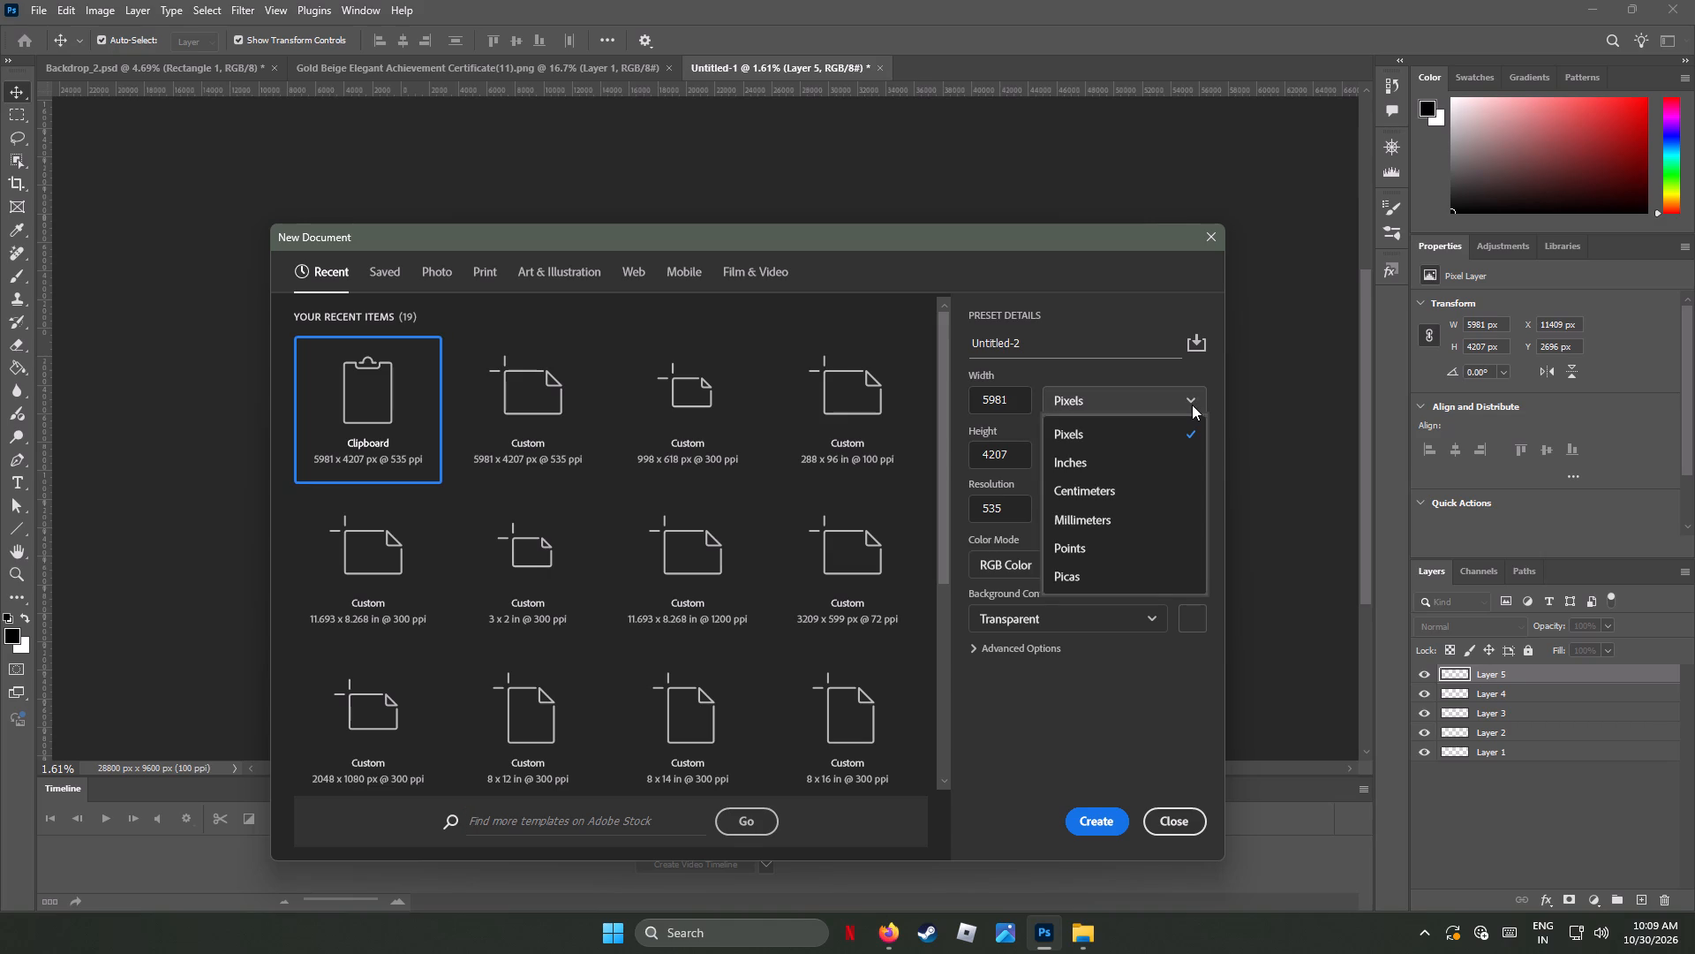
{"action": "left_click", "coordinate": [1192, 405]}
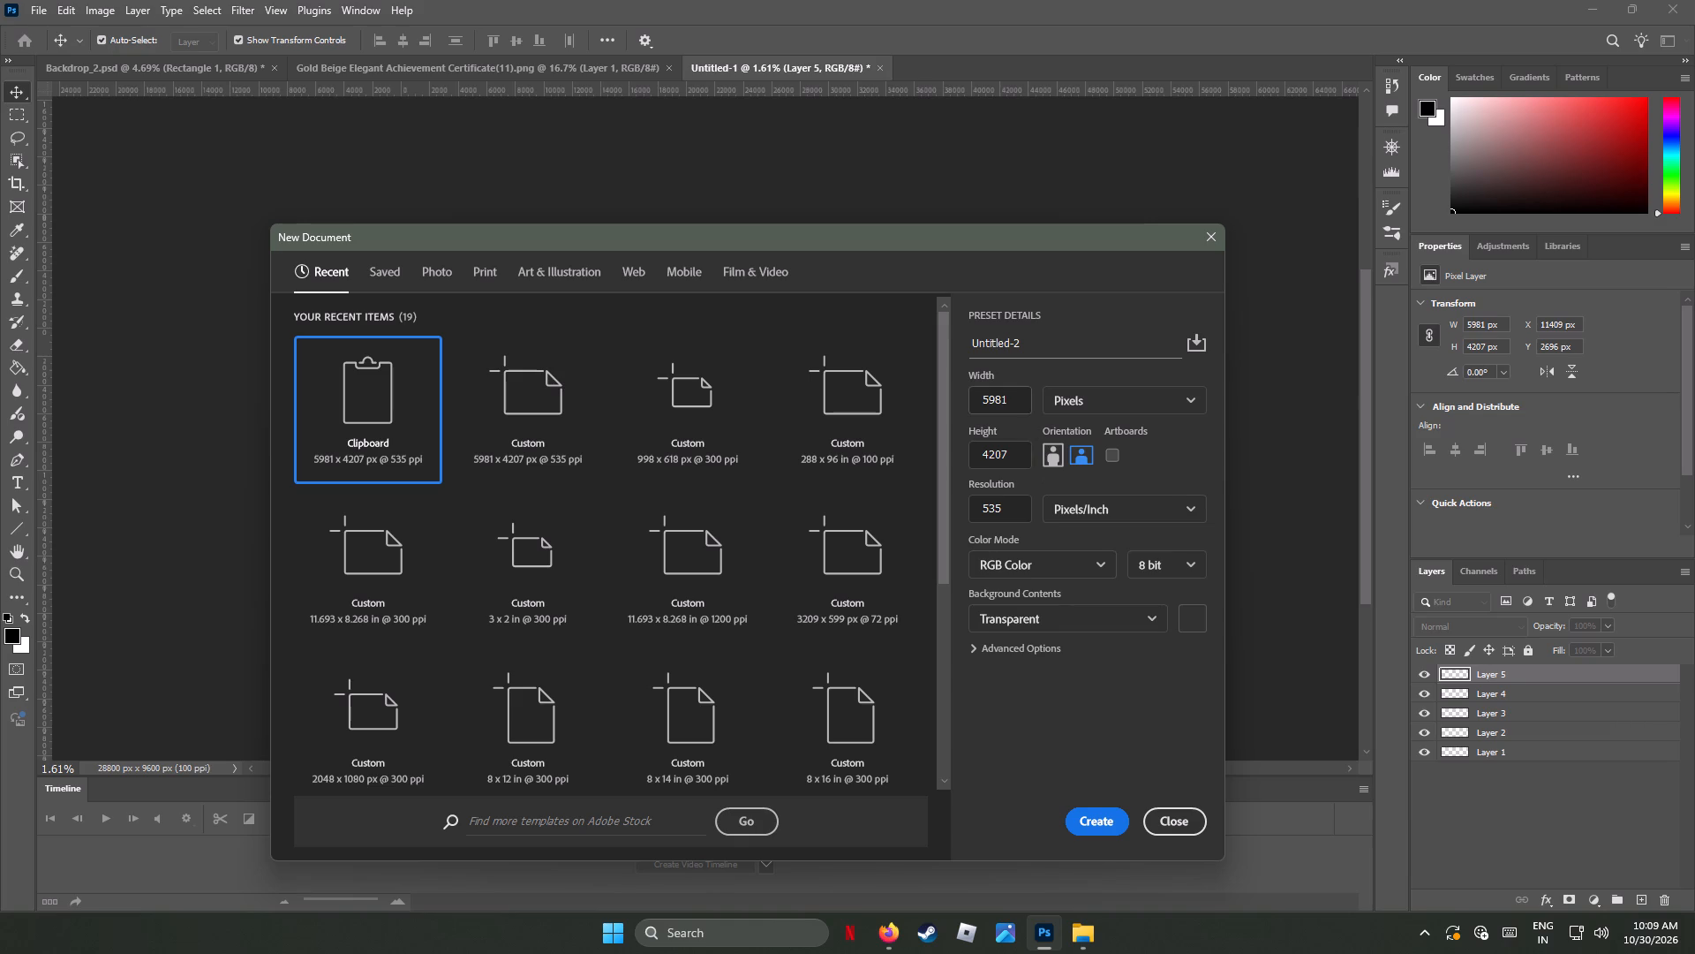
{"action": "left_click_drag", "start_coordinate": [1021, 399], "coordinate": [930, 402]}
{"action": "left_click", "coordinate": [1013, 400]}
{"action": "left_click_drag", "start_coordinate": [1015, 397], "coordinate": [951, 399]}
{"action": "key", "text": "1"}
{"action": "type", "text": "200"}
{"action": "key", "text": "0"}
{"action": "left_click", "coordinate": [1098, 820]}
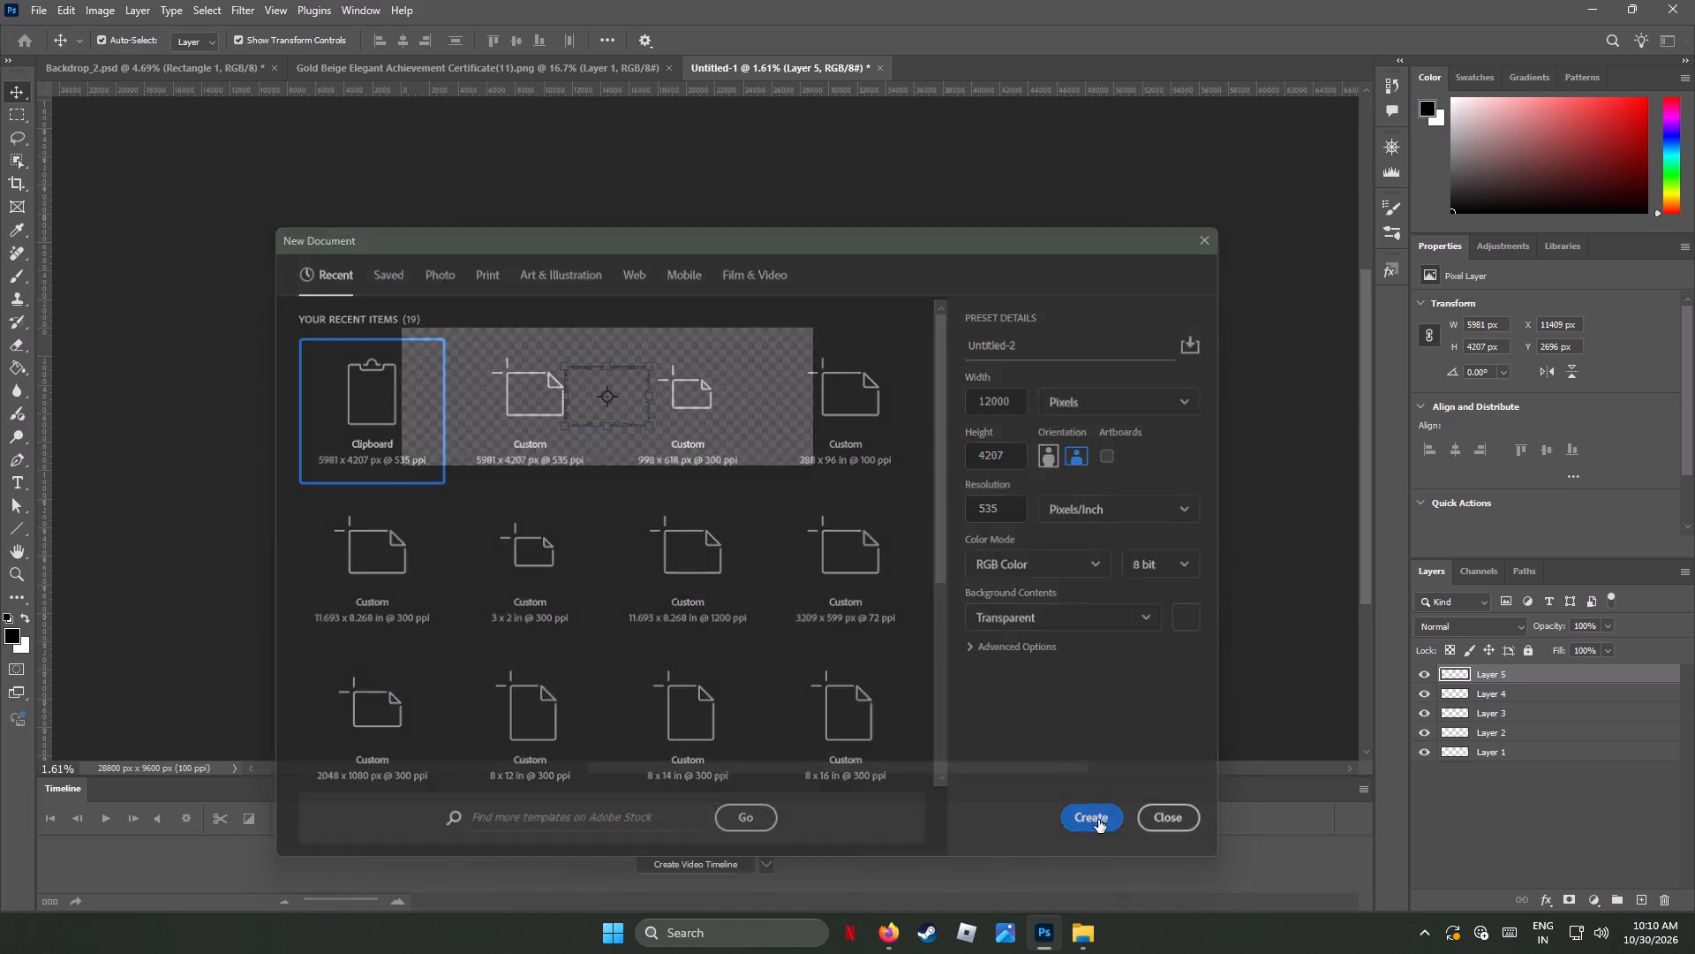
Paste three copies of the black border into the new document.
{"action": "key", "text": "ctrl+v"}
{"action": "key", "text": "ctrl+v"}
{"action": "key", "text": "ctrl+v"}
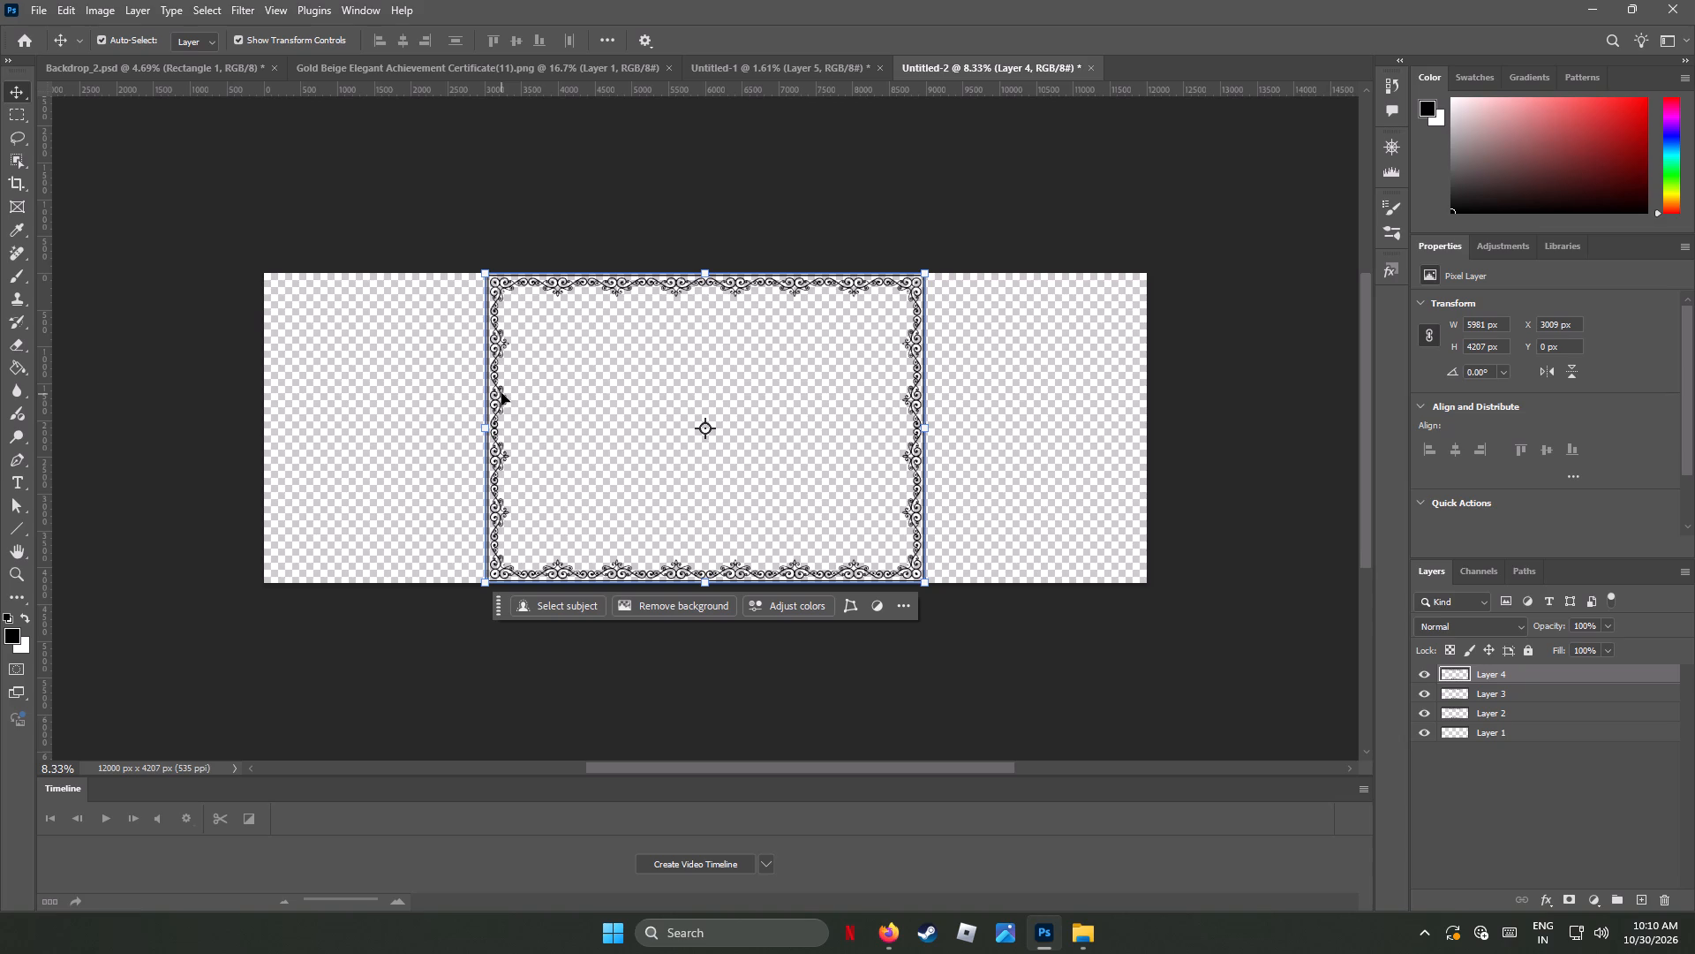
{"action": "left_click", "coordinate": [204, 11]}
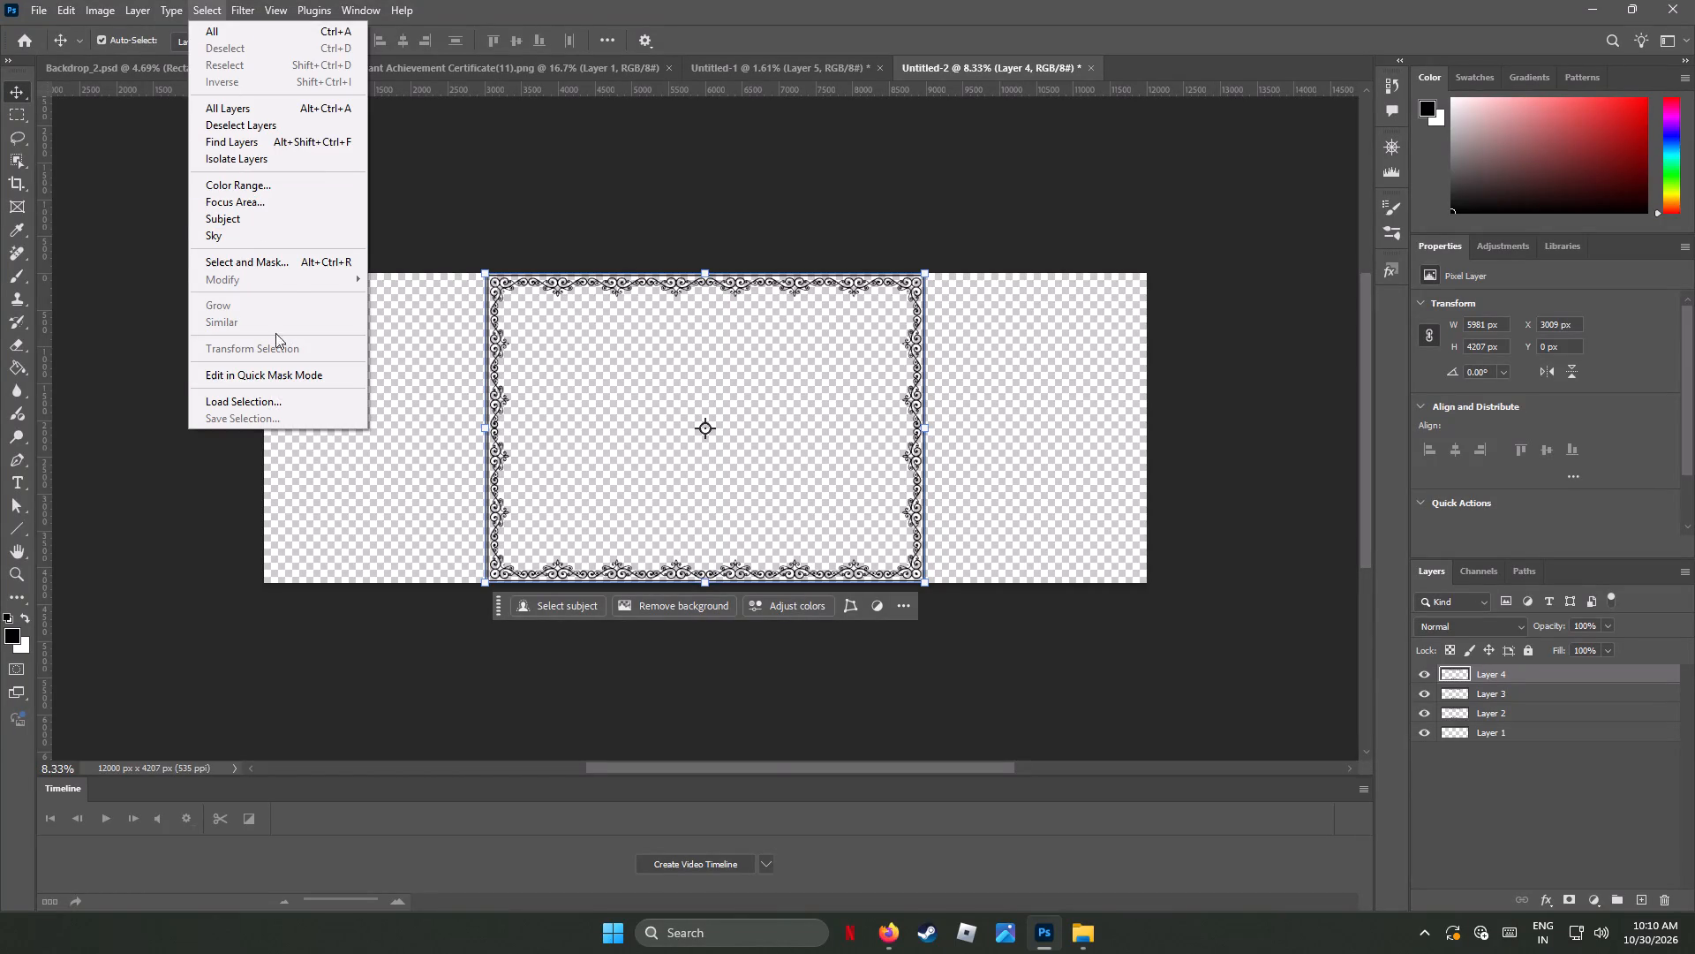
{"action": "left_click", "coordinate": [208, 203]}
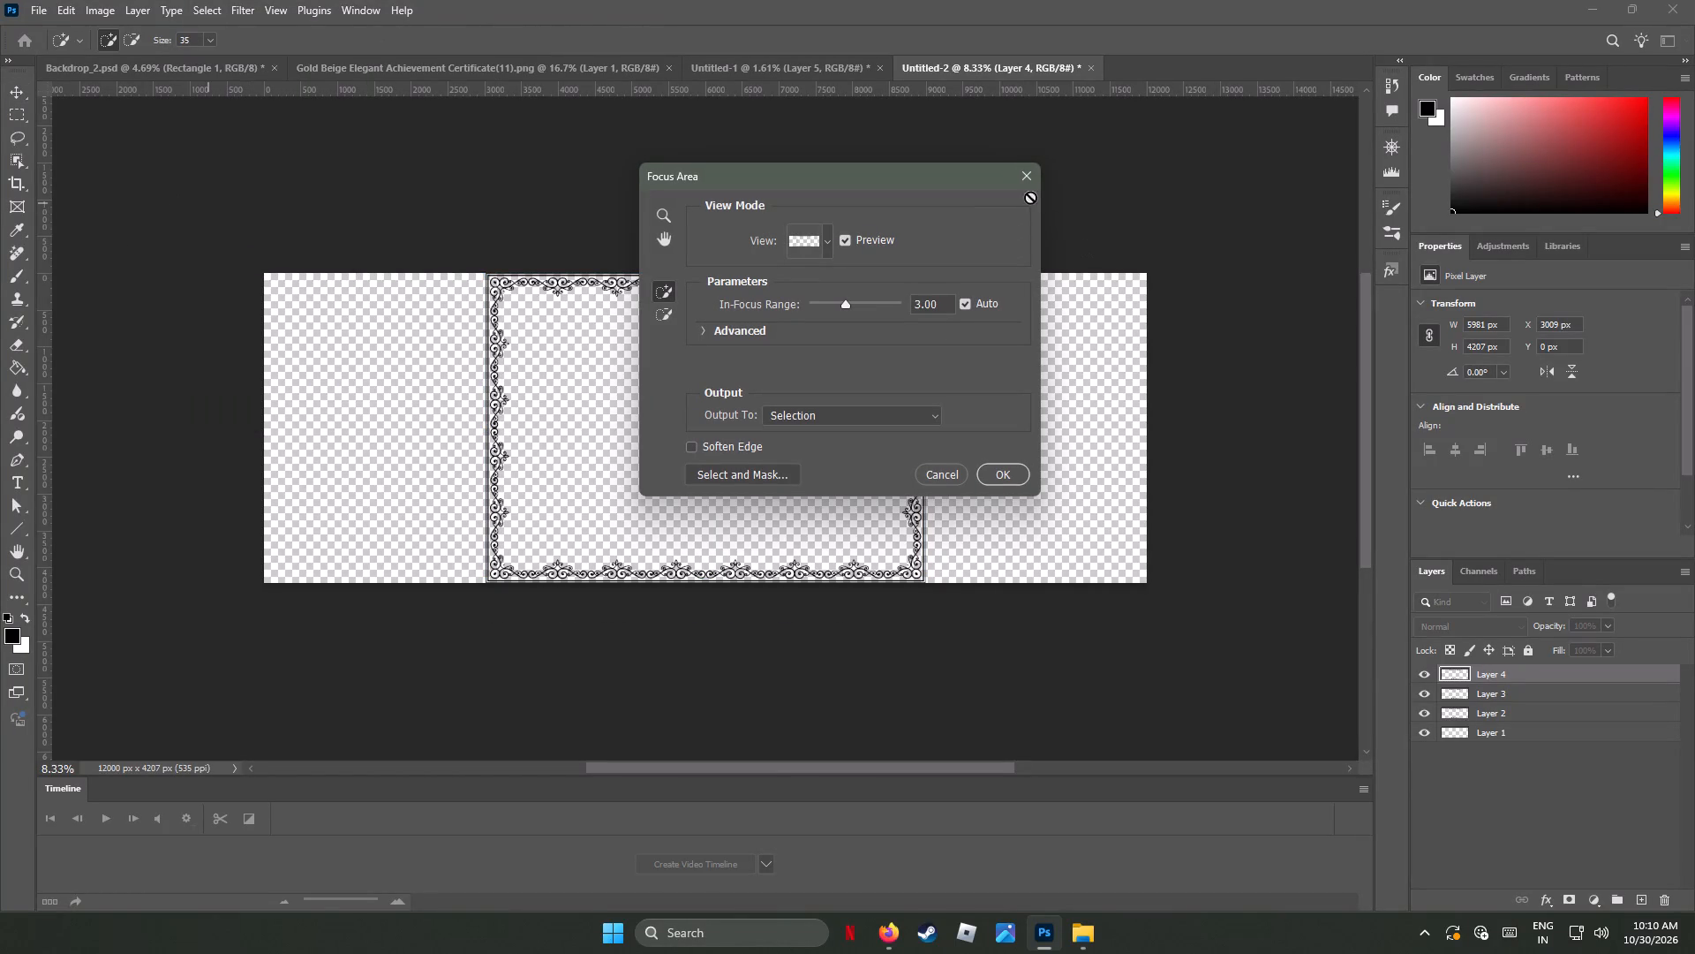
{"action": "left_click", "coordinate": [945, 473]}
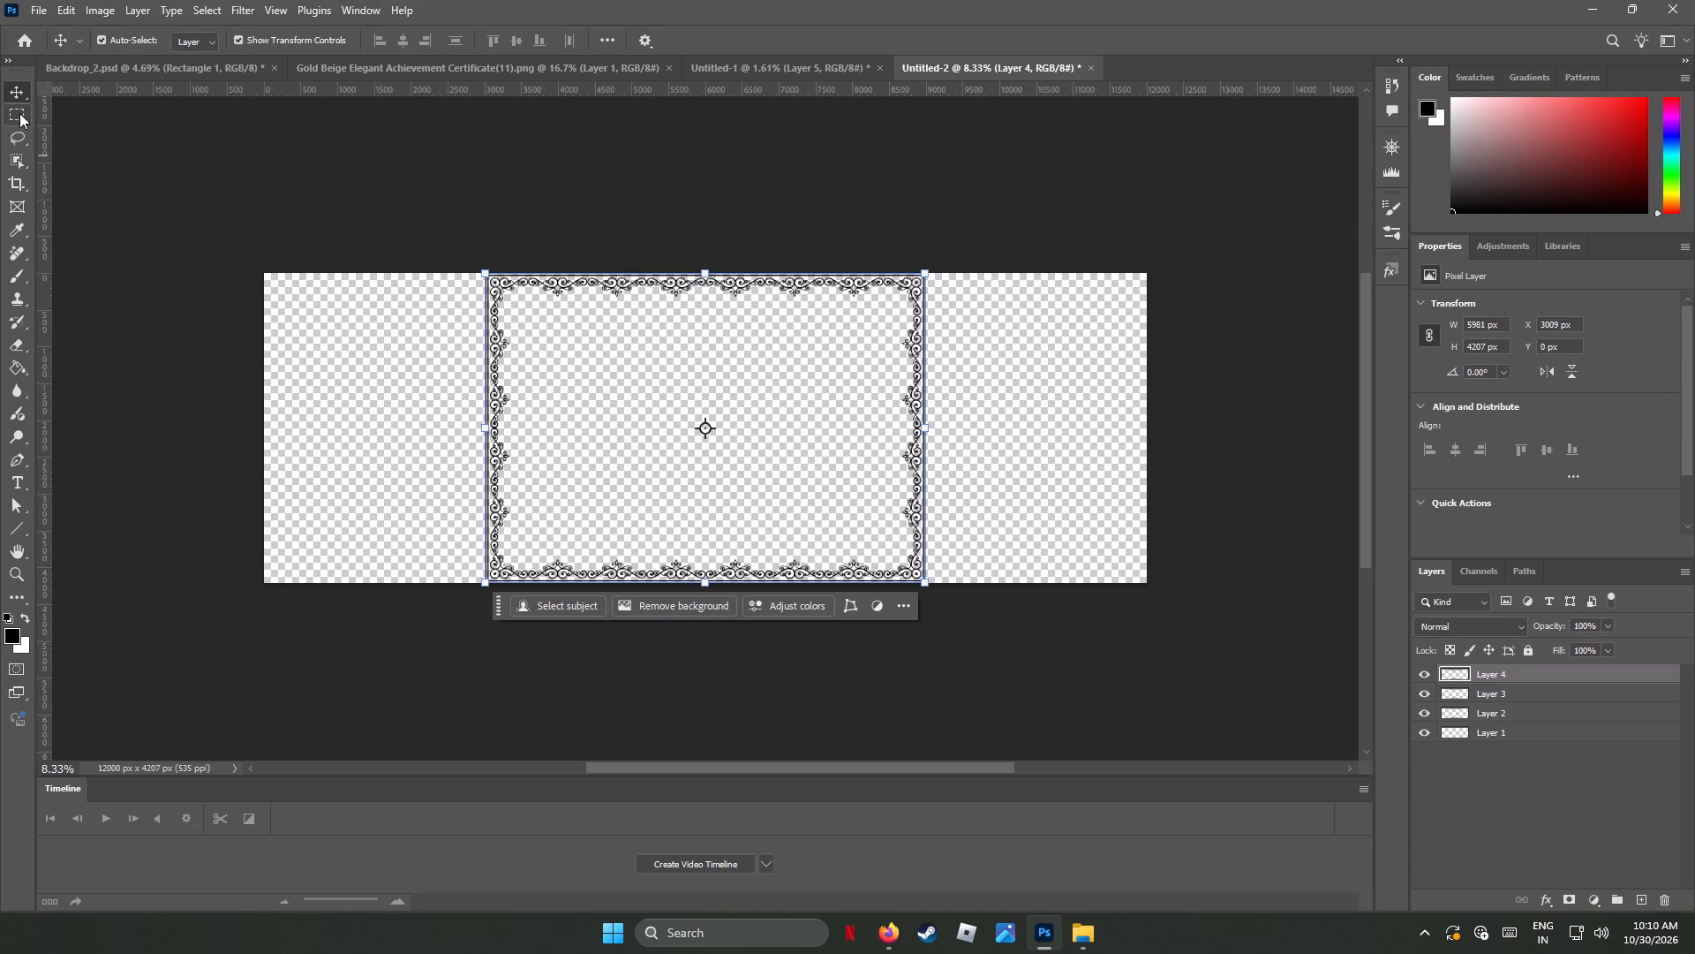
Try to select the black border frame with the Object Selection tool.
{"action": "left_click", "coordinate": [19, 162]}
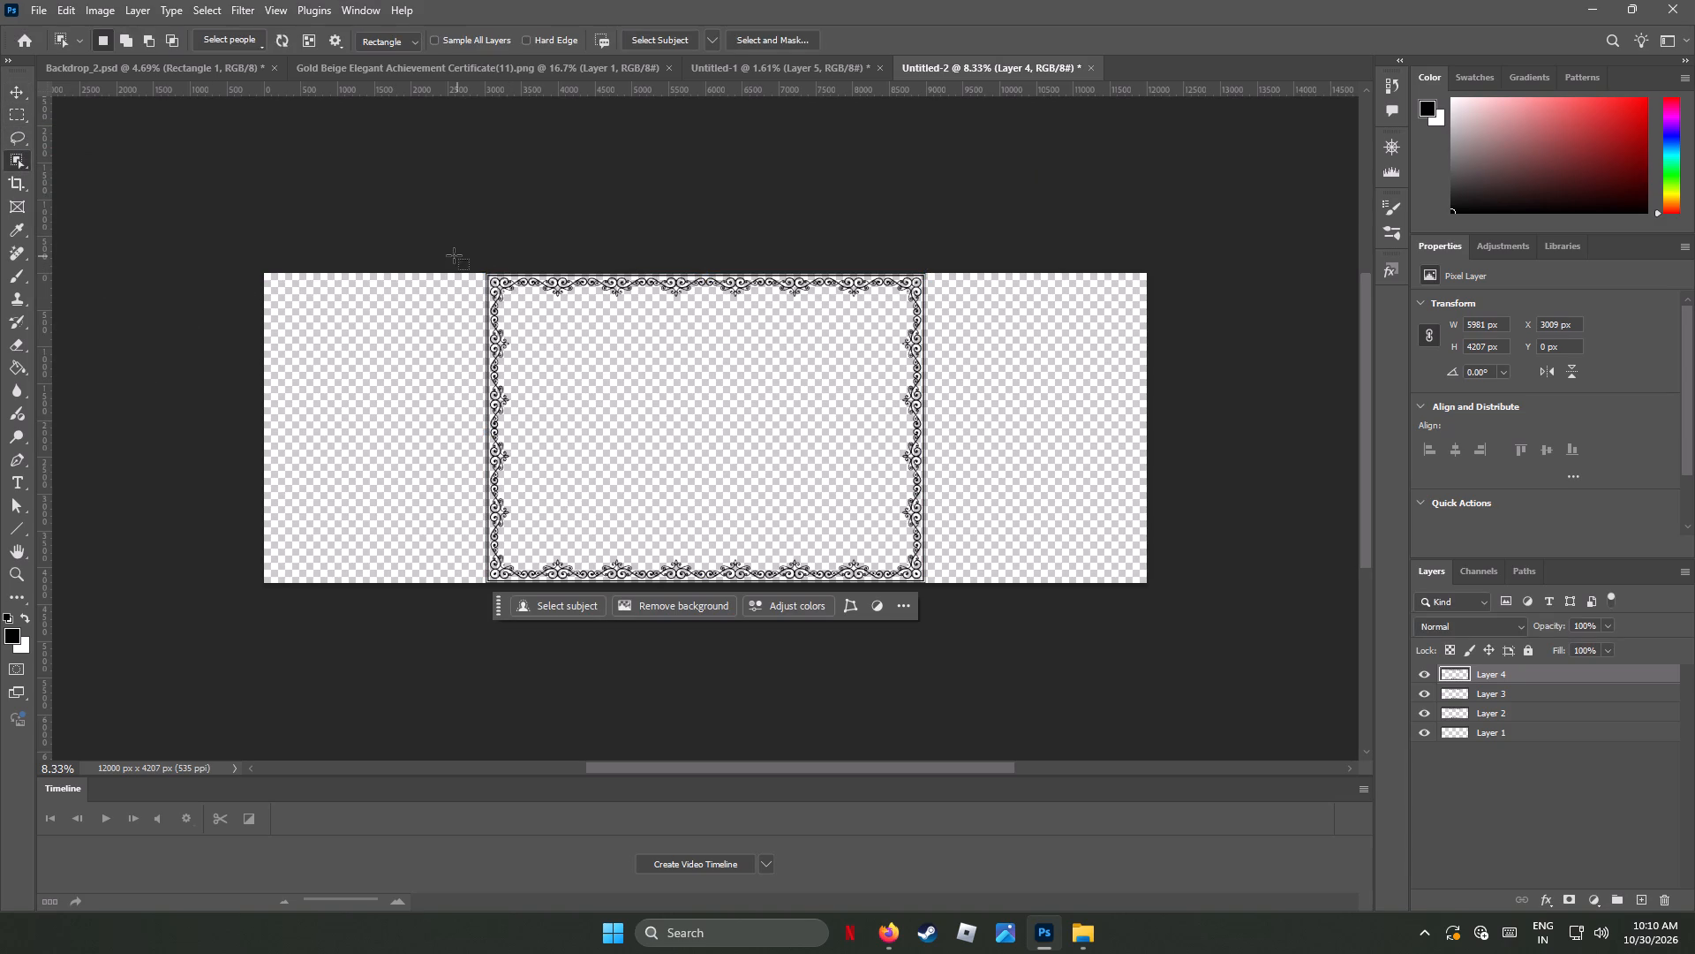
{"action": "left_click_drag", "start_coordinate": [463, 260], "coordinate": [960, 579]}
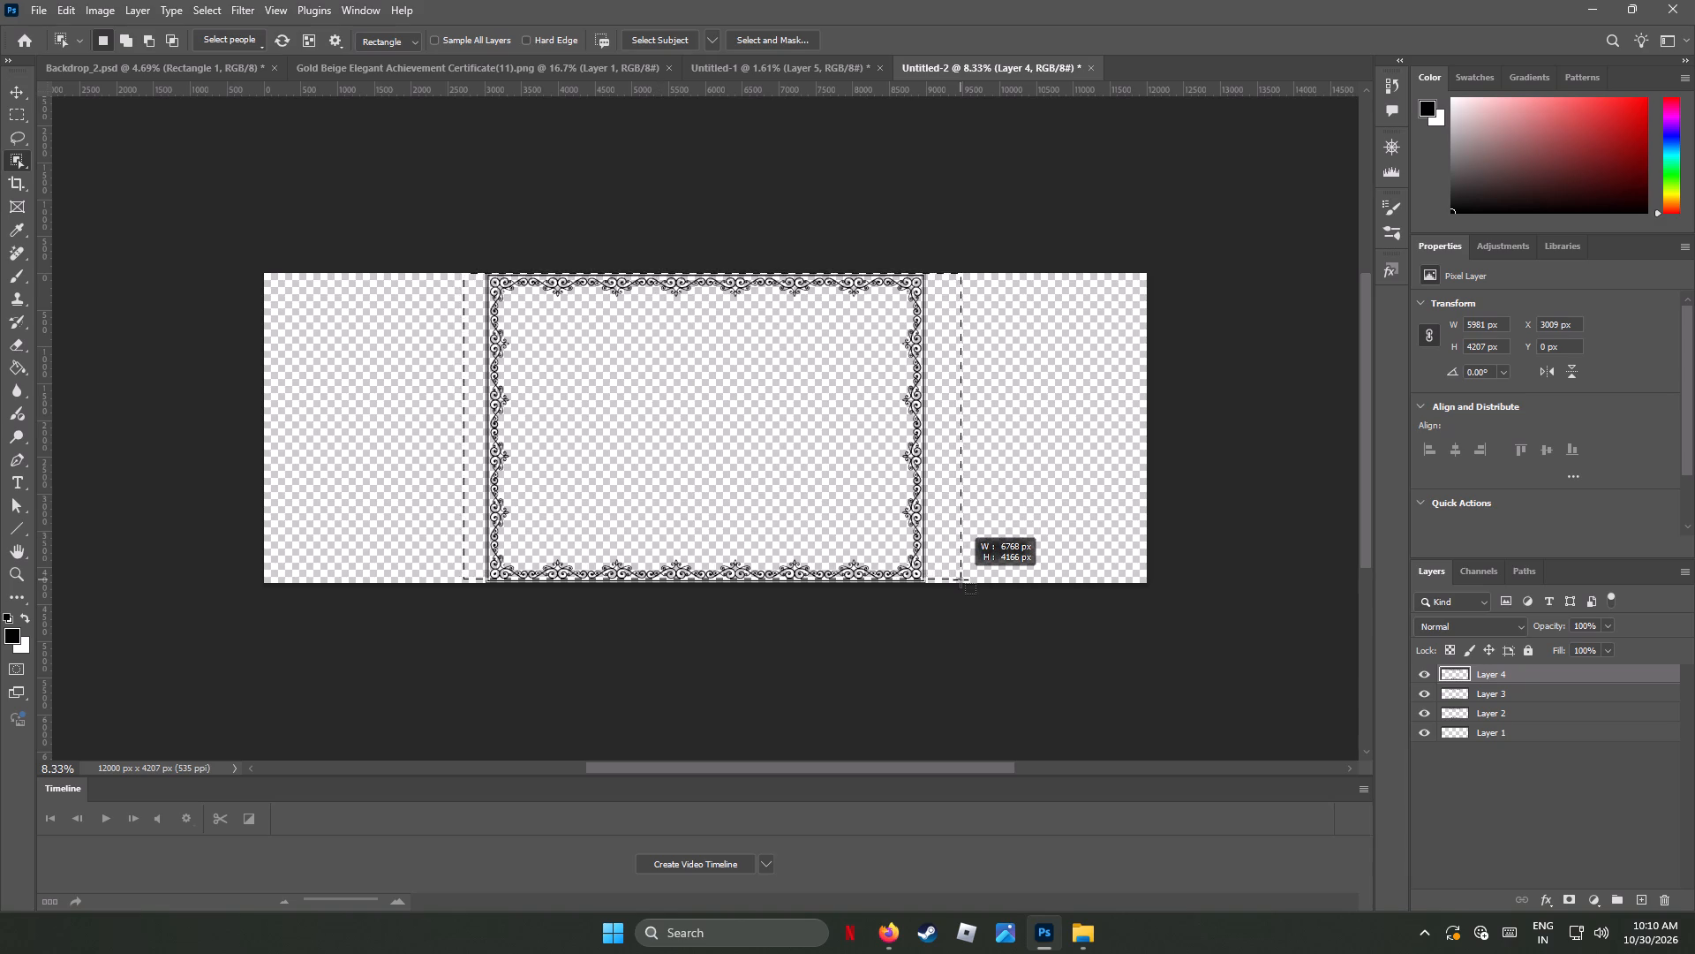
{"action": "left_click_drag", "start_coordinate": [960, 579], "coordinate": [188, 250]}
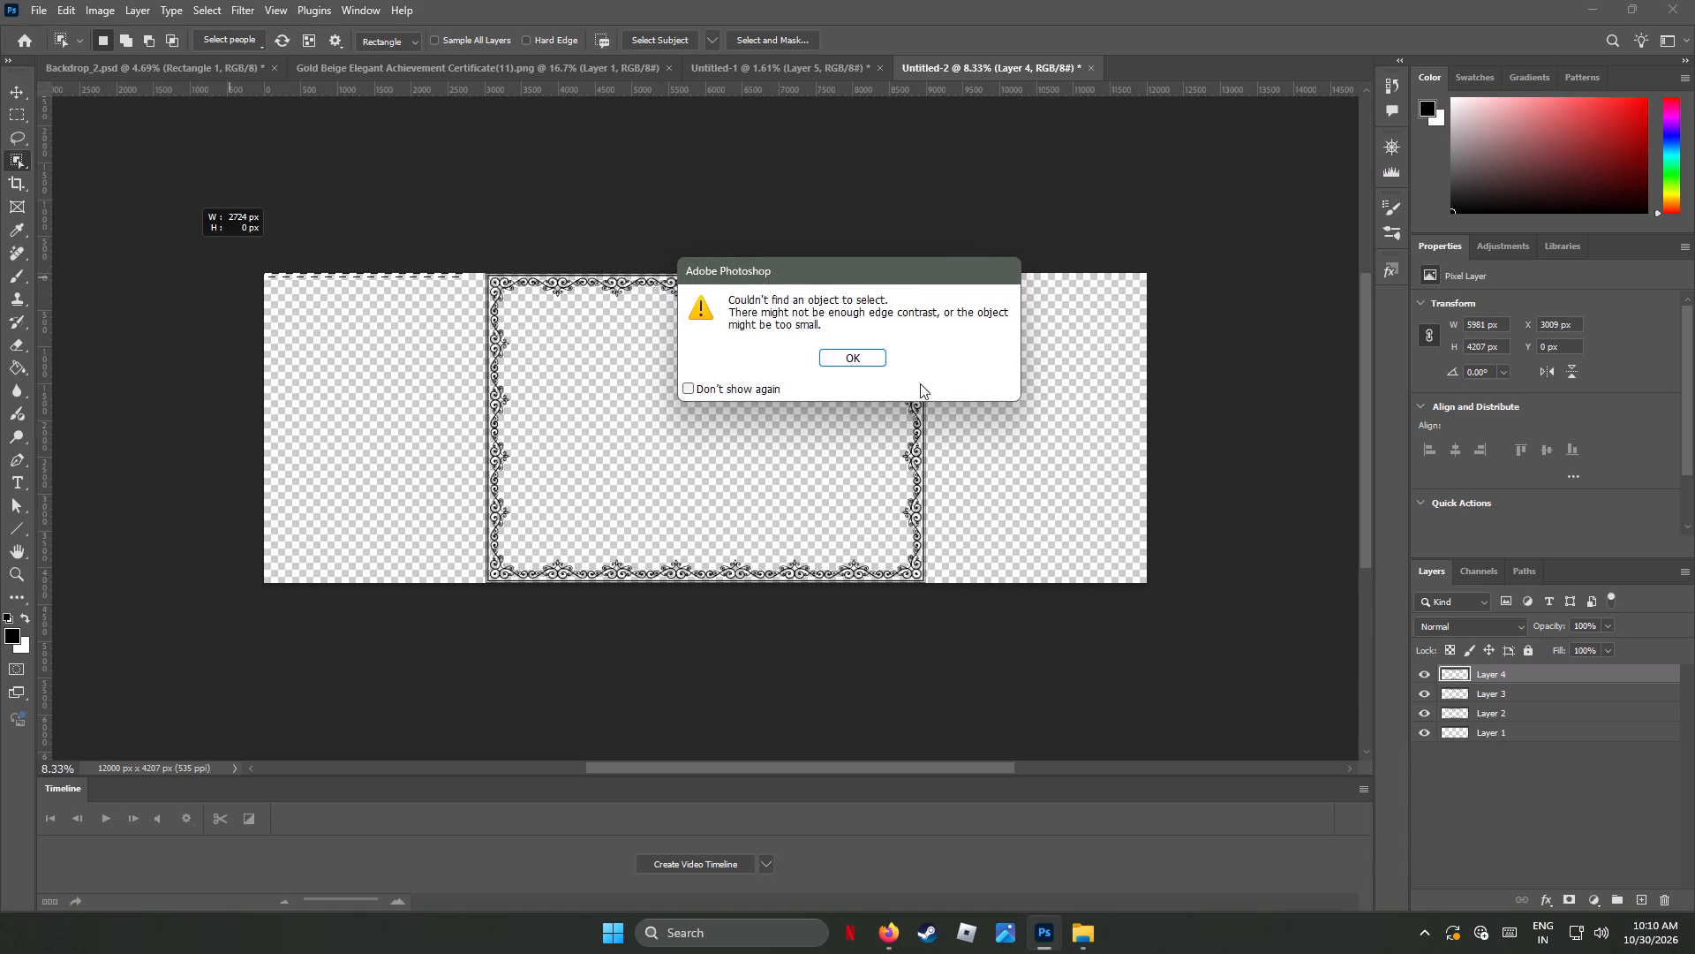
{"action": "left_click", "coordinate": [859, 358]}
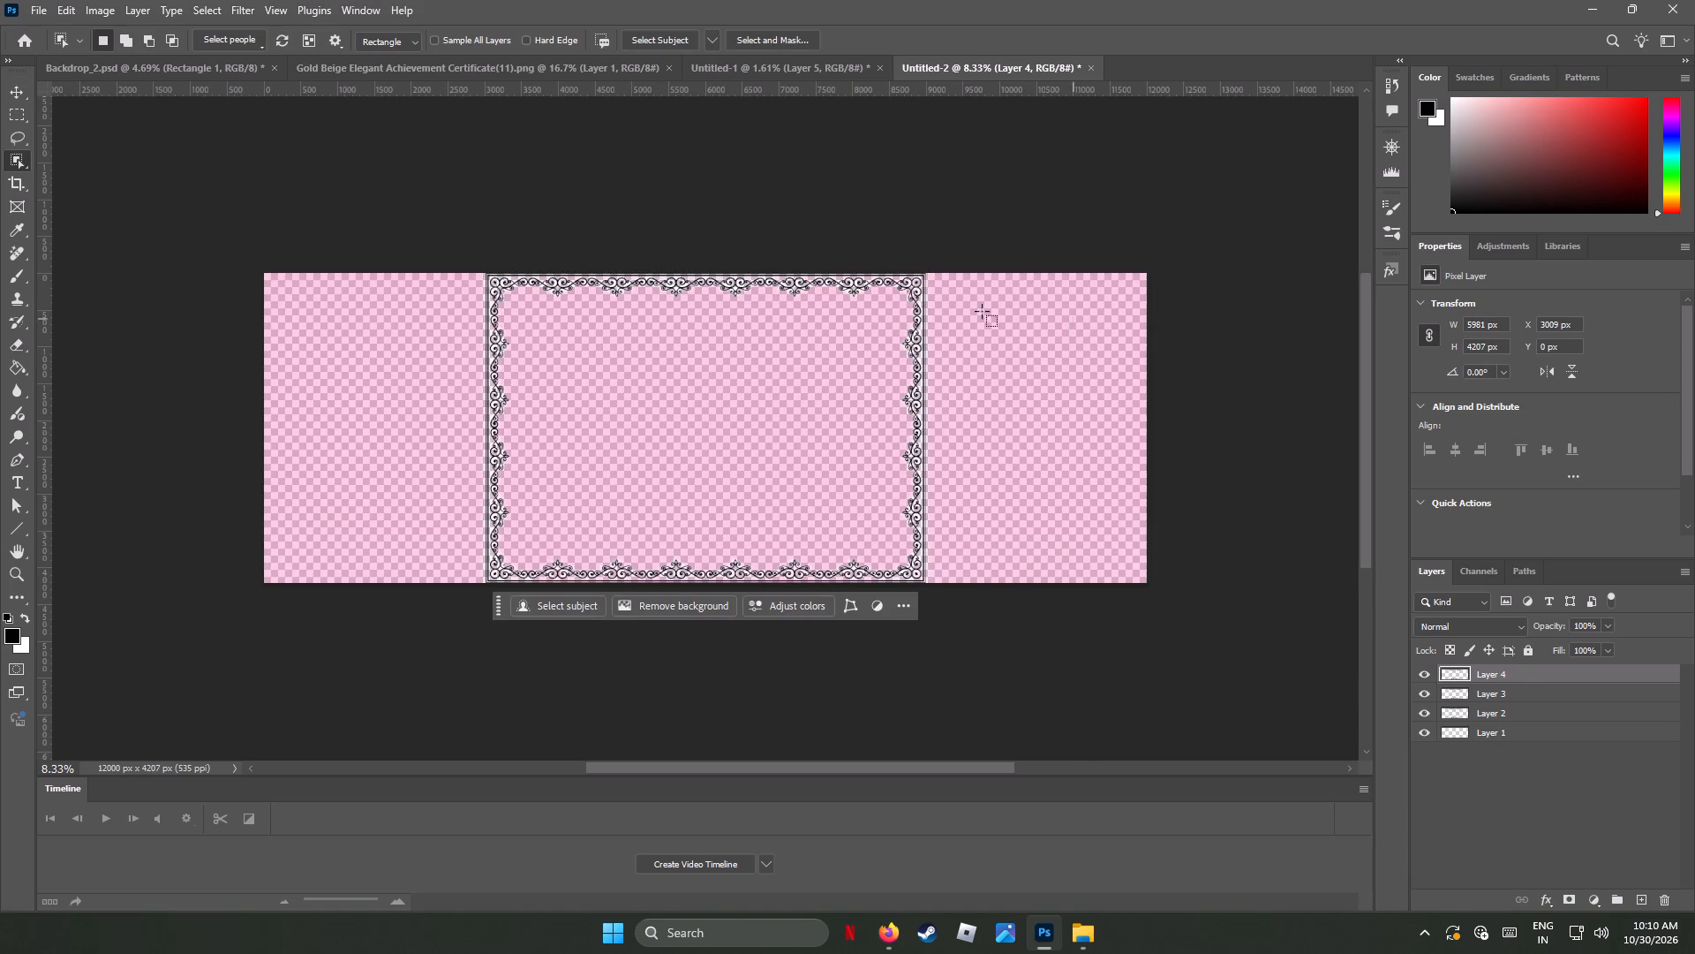
Examine the border's upper edge and scrollwork up close, along with the whole frame on the canvas.
{"action": "scroll", "coordinate": [609, 195], "scroll_direction": "up", "scroll_amount": 11, "text": "alt"}
{"action": "scroll", "coordinate": [660, 257], "scroll_direction": "down", "scroll_amount": 2, "text": "alt"}
{"action": "scroll", "coordinate": [666, 258], "scroll_direction": "up", "scroll_amount": 2, "text": "alt"}
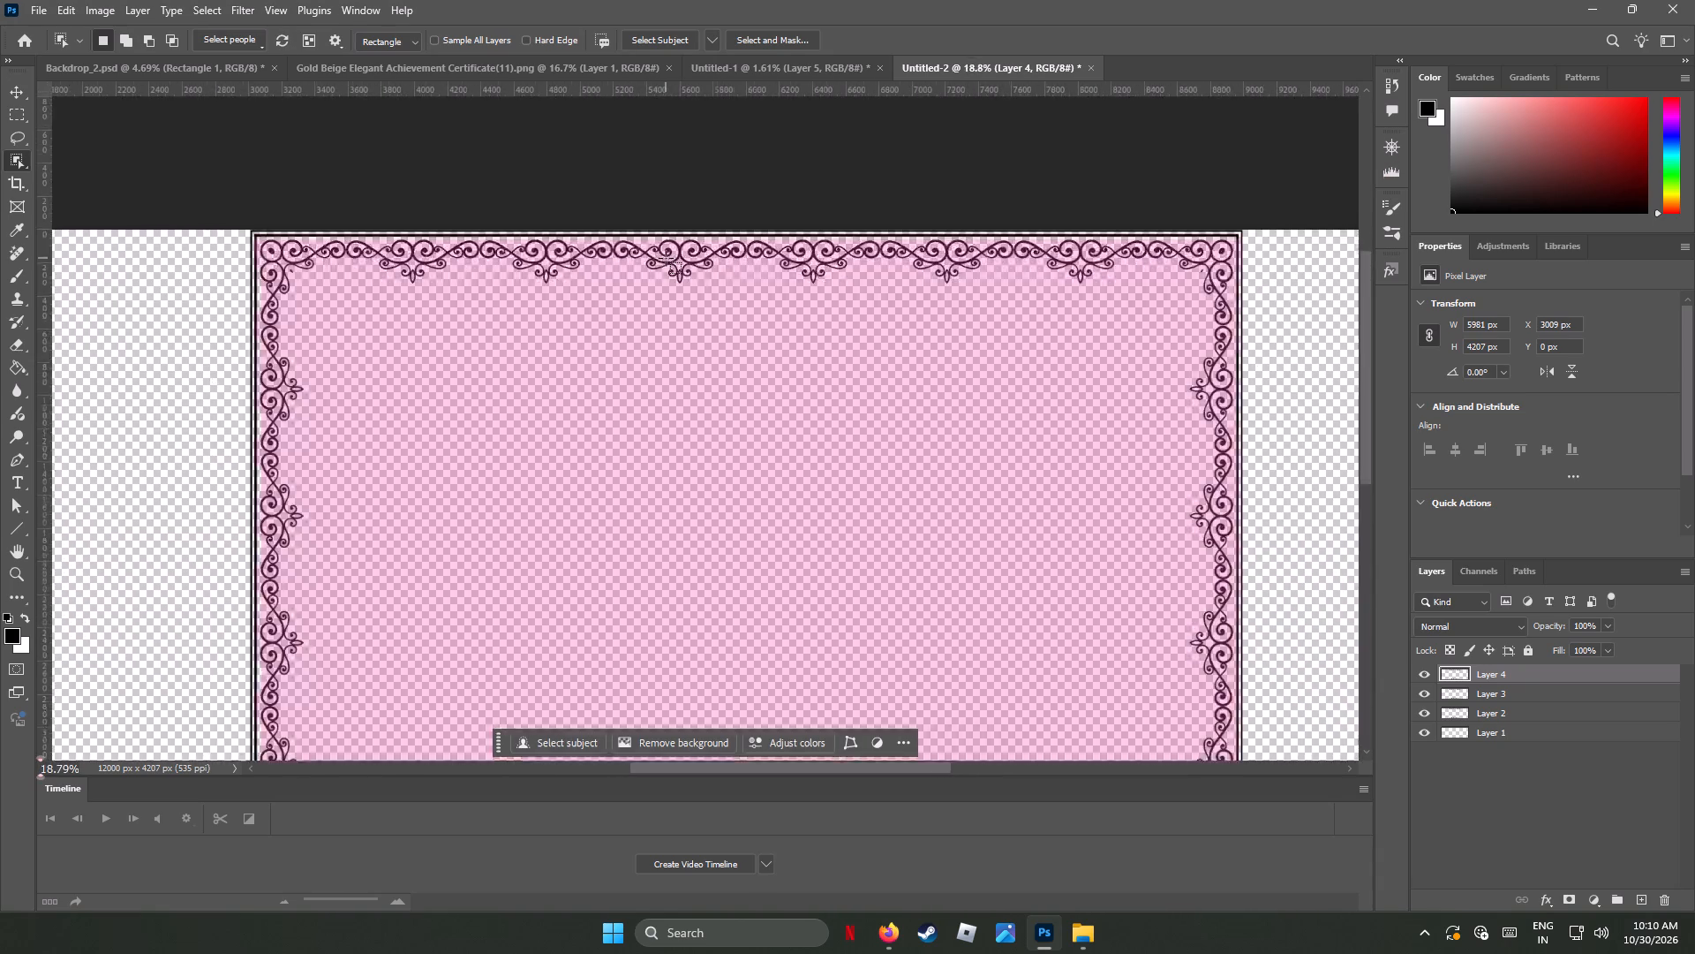
{"action": "scroll", "coordinate": [666, 258], "scroll_direction": "up", "scroll_amount": 3, "text": "alt"}
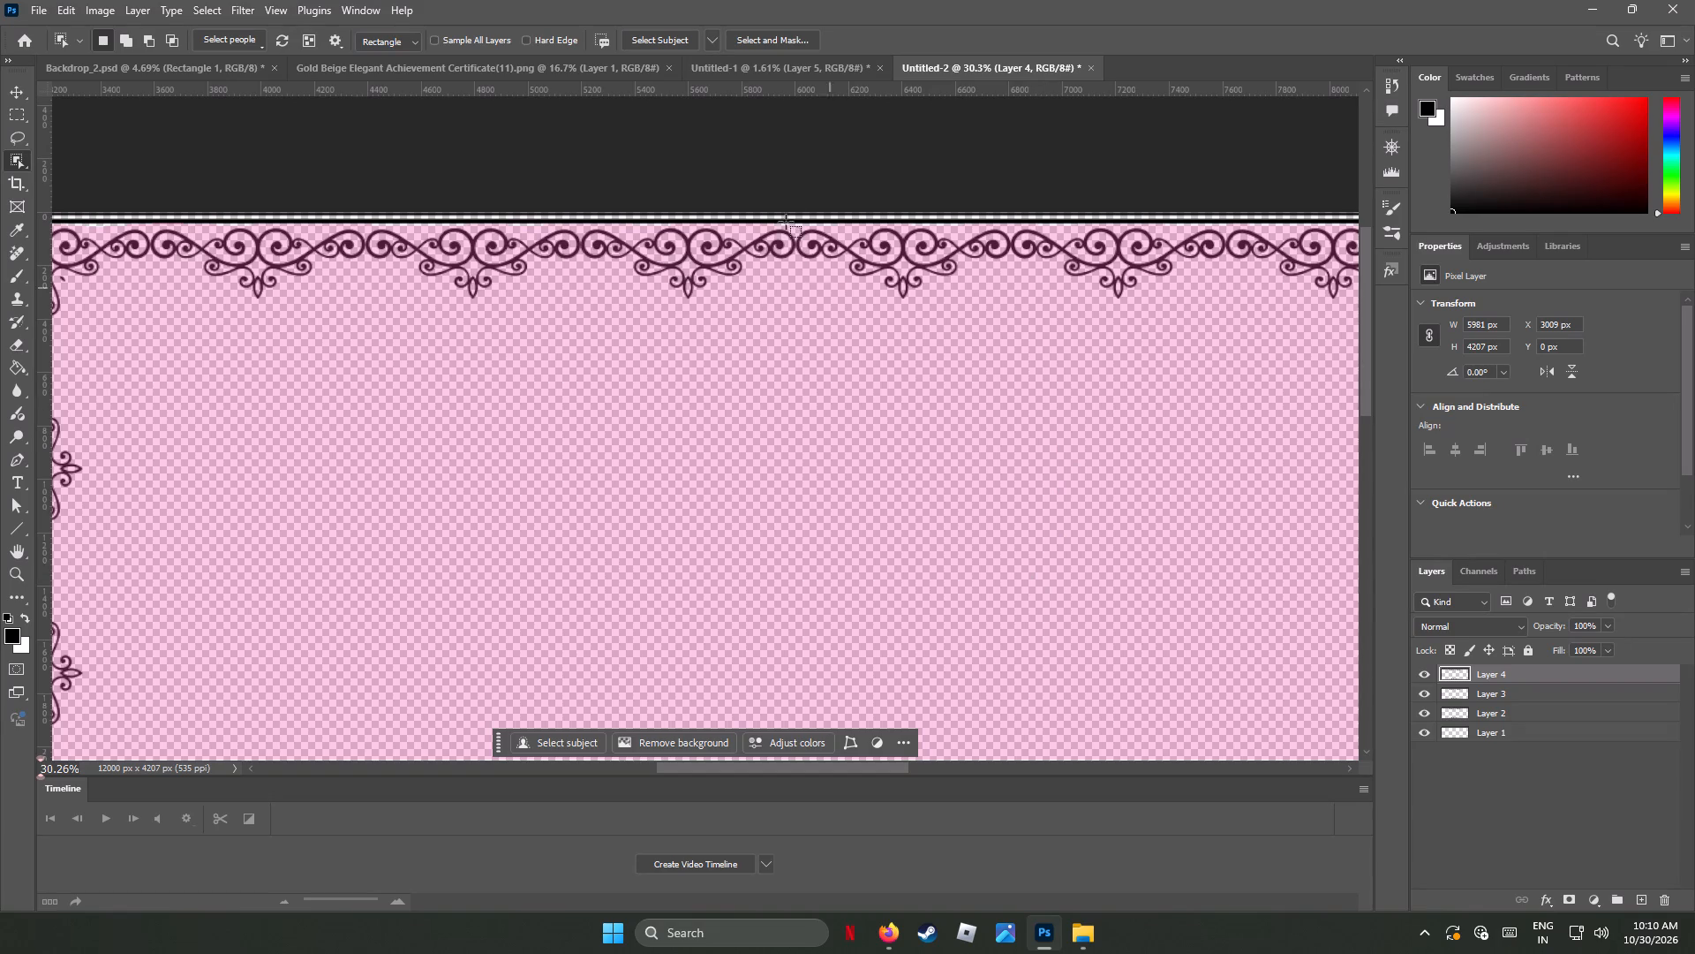
{"action": "scroll", "coordinate": [862, 263], "scroll_direction": "up", "scroll_amount": 9, "text": "alt"}
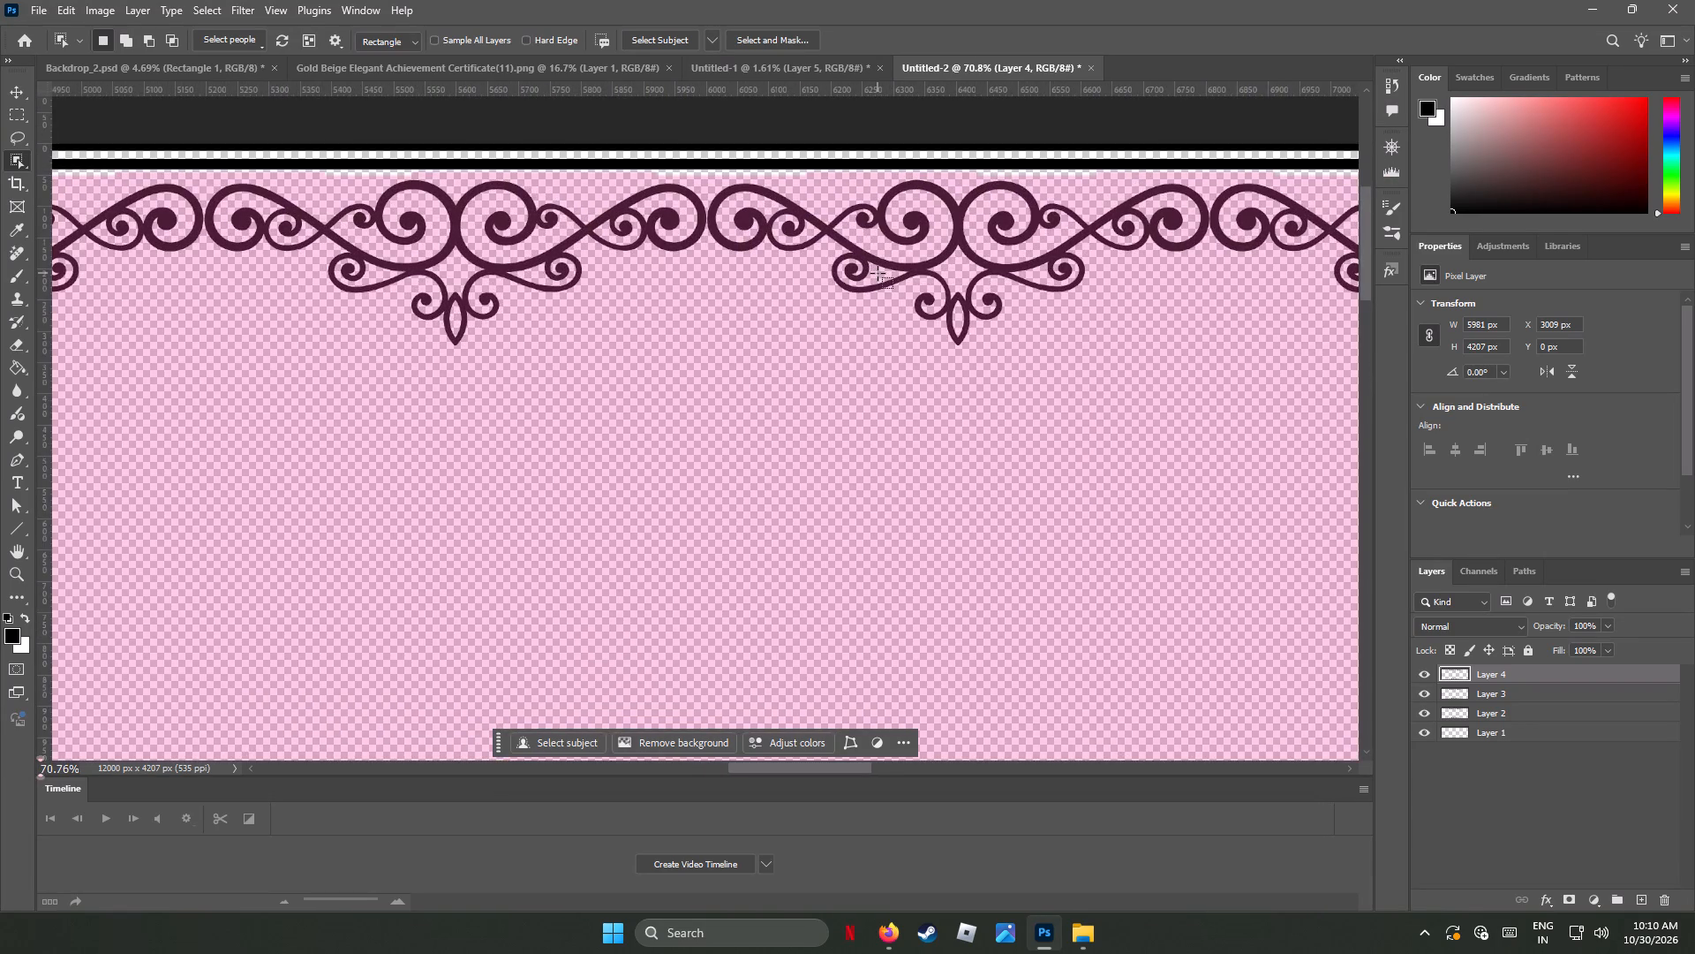
{"action": "scroll", "coordinate": [878, 273], "scroll_direction": "down", "scroll_amount": 1, "text": "alt"}
{"action": "scroll", "coordinate": [878, 273], "scroll_direction": "up", "scroll_amount": 1, "text": "alt"}
{"action": "scroll", "coordinate": [878, 273], "scroll_direction": "down", "scroll_amount": 17, "text": "alt"}
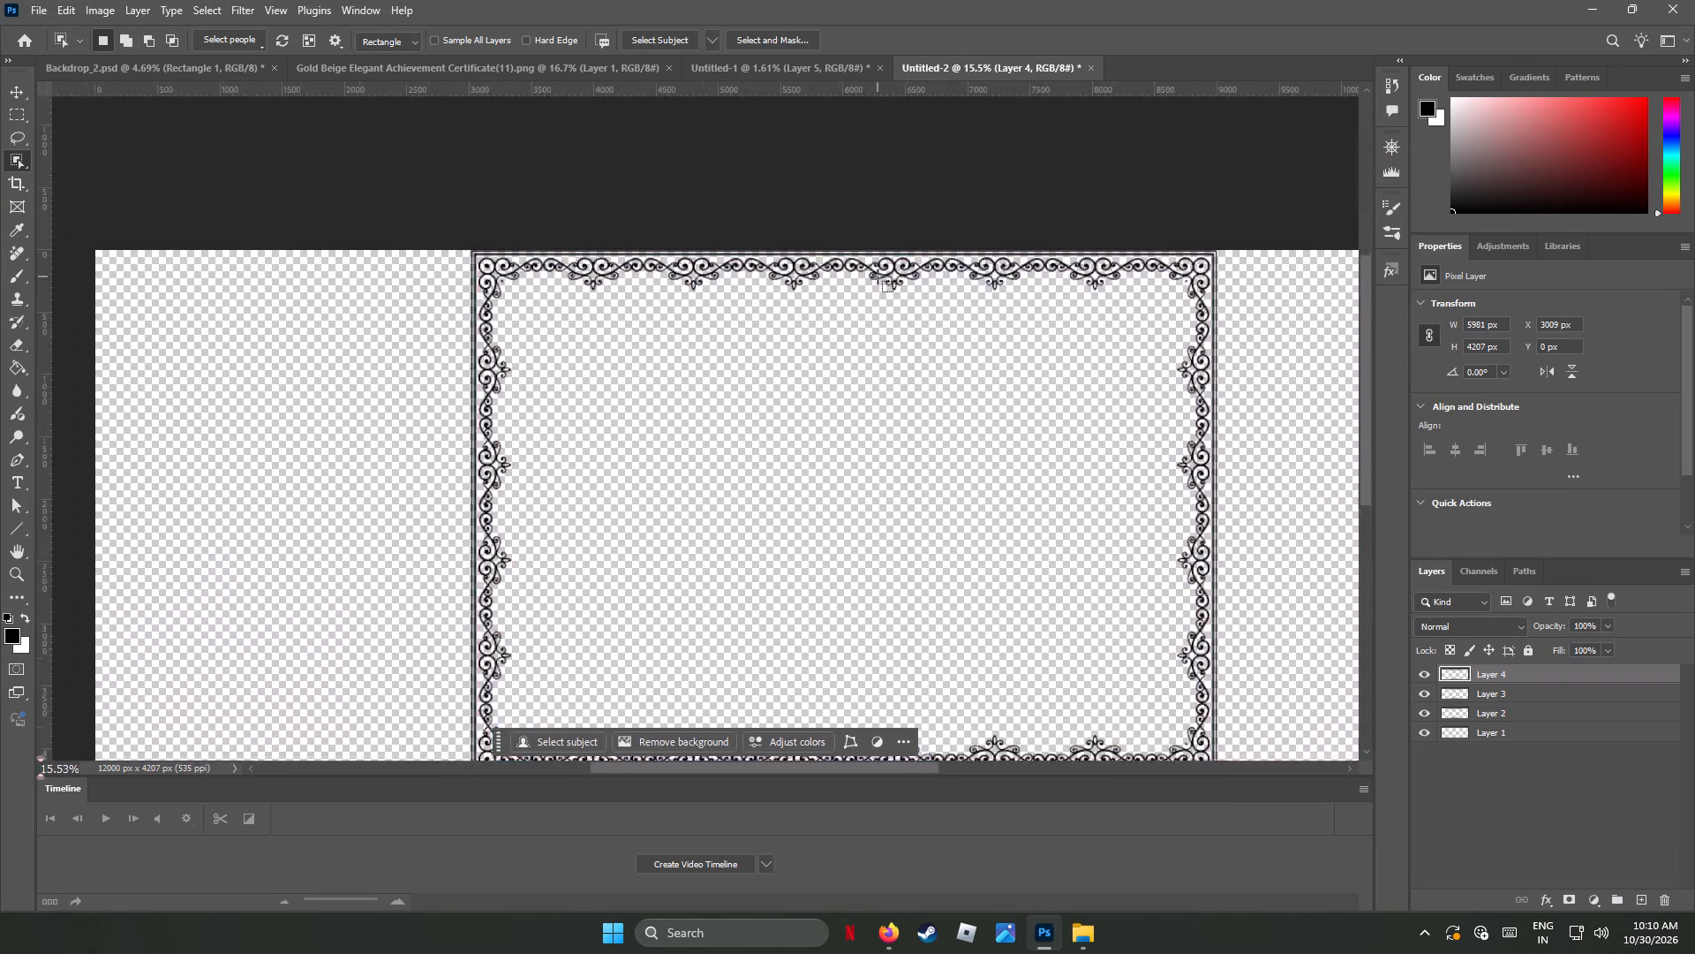
{"action": "scroll", "coordinate": [878, 276], "scroll_direction": "down", "scroll_amount": 2, "text": "alt"}
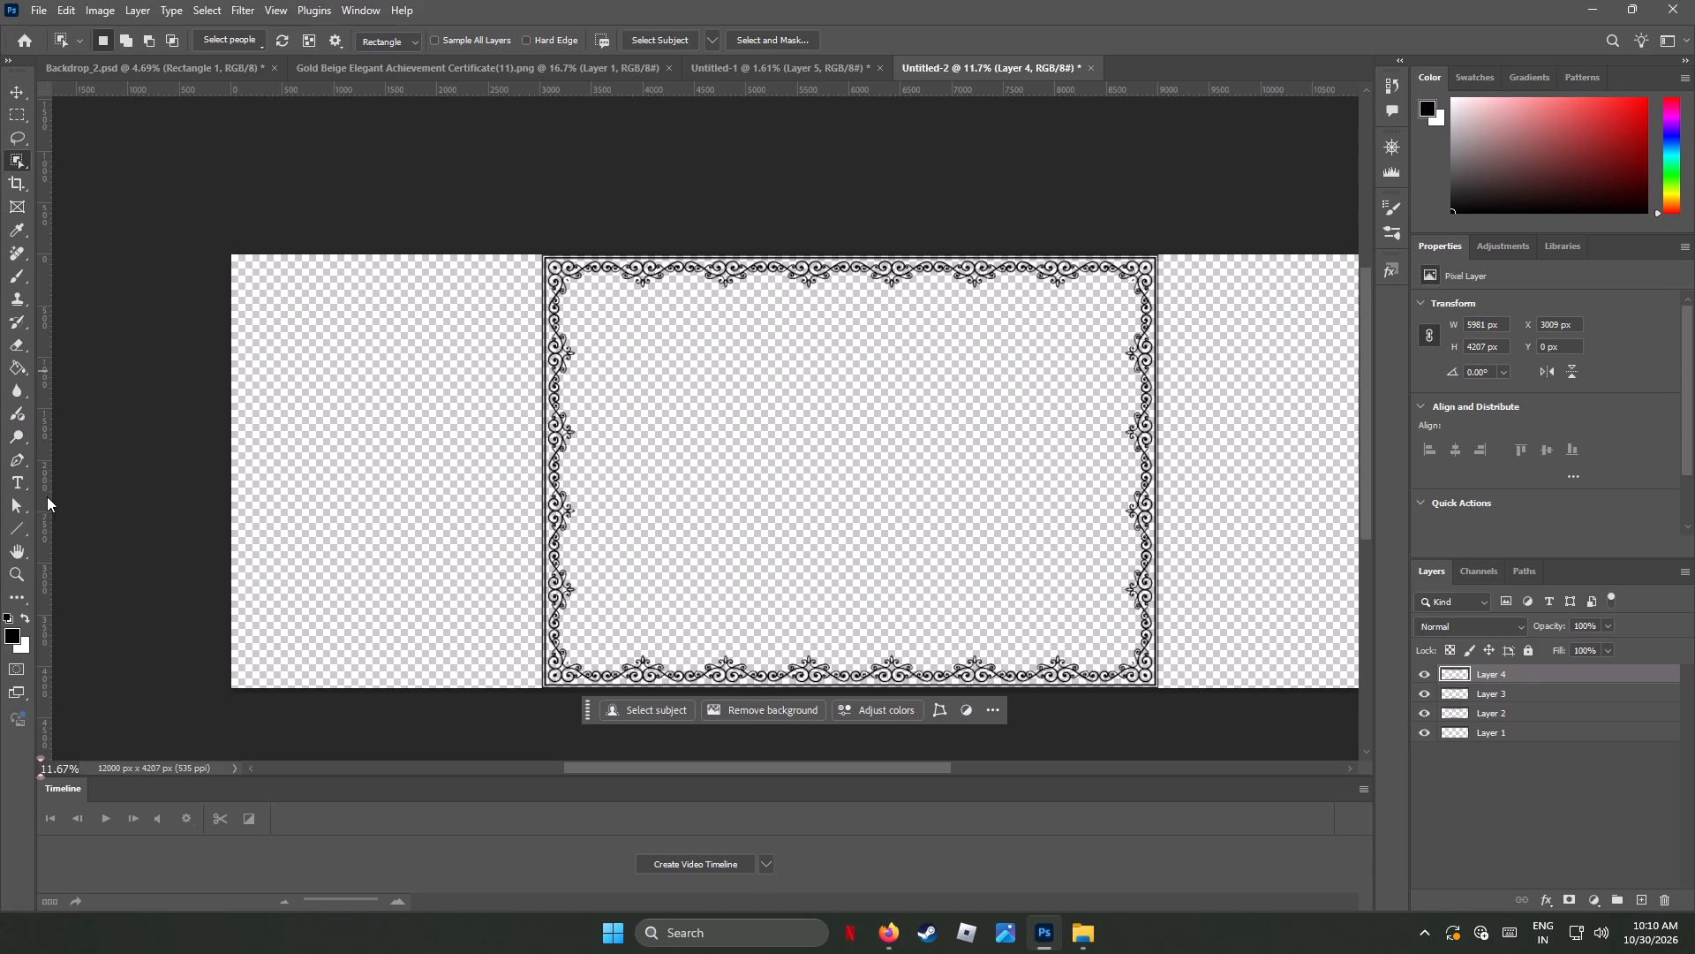
Move the Layer 4 border copy horizontally toward the canvas's left edge, to about X 45 px.
{"action": "left_click", "coordinate": [22, 86]}
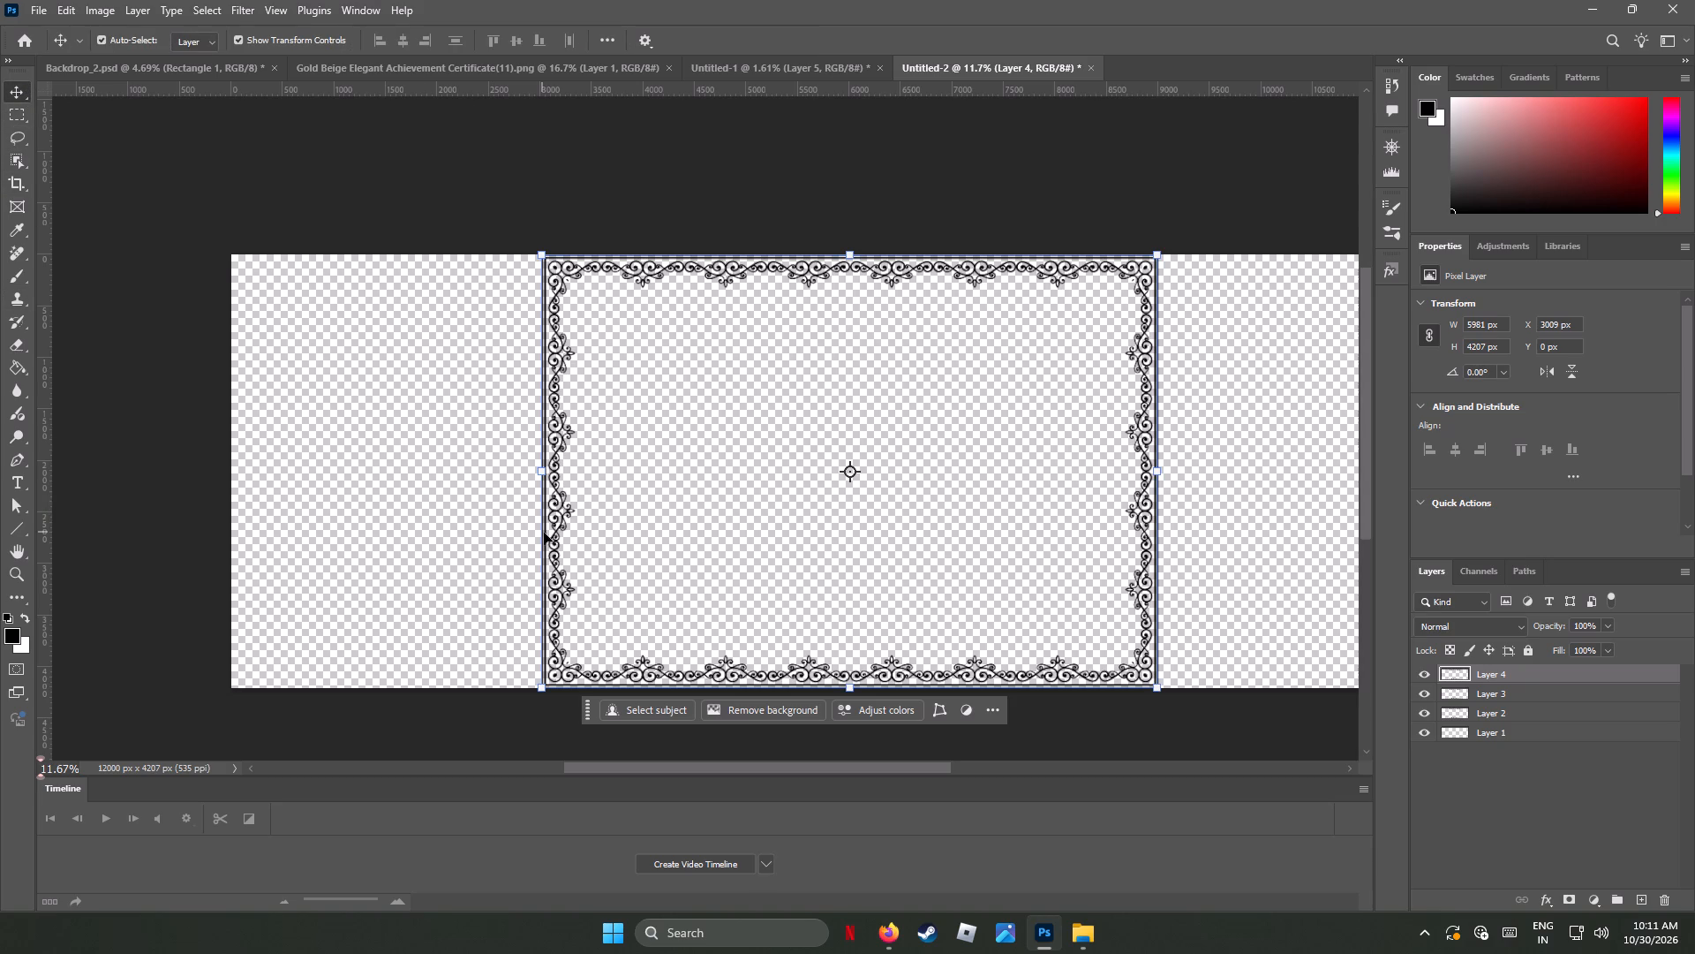
{"action": "scroll", "coordinate": [671, 644], "scroll_direction": "down", "scroll_amount": 8, "text": "alt"}
{"action": "key", "text": "Left"}
{"action": "key", "text": "Left"}
{"action": "key", "text": "Left"}
{"action": "key", "text": "Left"}
{"action": "key", "text": "Left"}
{"action": "key", "text": "Left"}
{"action": "key", "text": "Left"}
{"action": "key", "text": "Left"}
{"action": "key", "text": "Left"}
{"action": "key", "text": "Left"}
{"action": "key", "text": "Left"}
{"action": "key", "text": "Left"}
{"action": "key", "text": "Left"}
{"action": "key", "text": "Left"}
{"action": "key", "text": "Left"}
{"action": "key", "text": "Left"}
{"action": "key", "text": "Left"}
{"action": "key", "text": "Left"}
{"action": "key", "text": "Left"}
{"action": "key", "text": "Left"}
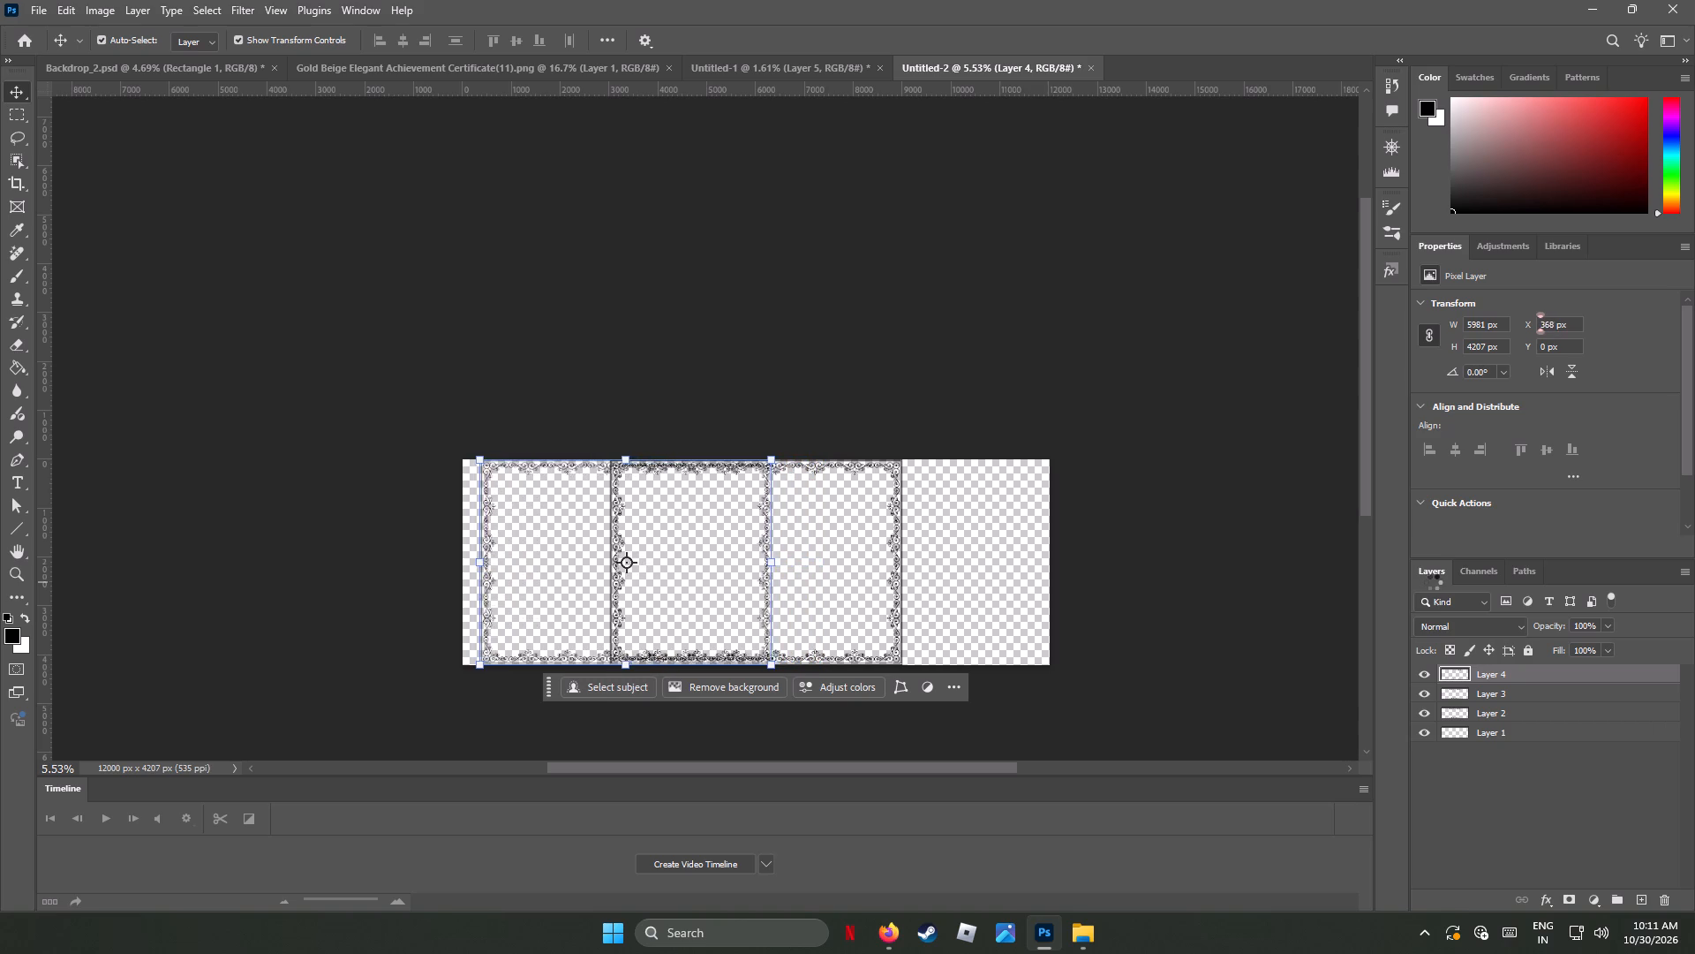
{"action": "key", "text": "Left"}
{"action": "key", "text": "Left"}
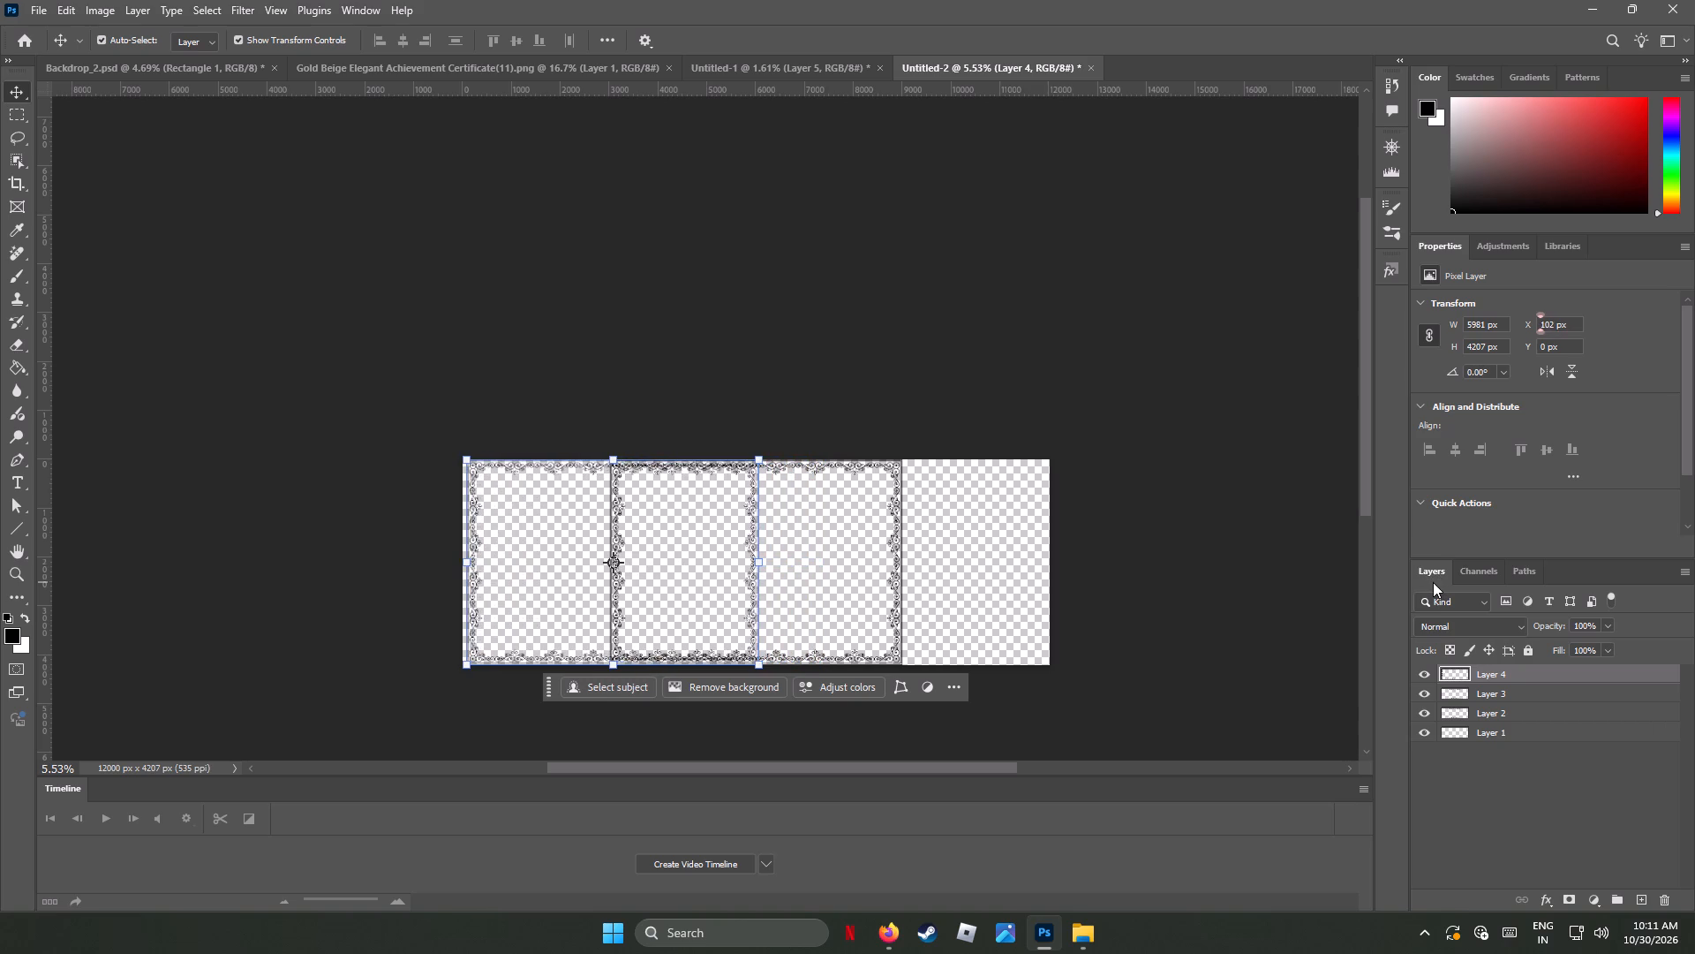
{"action": "key", "text": "Left"}
{"action": "key", "text": "Left"}
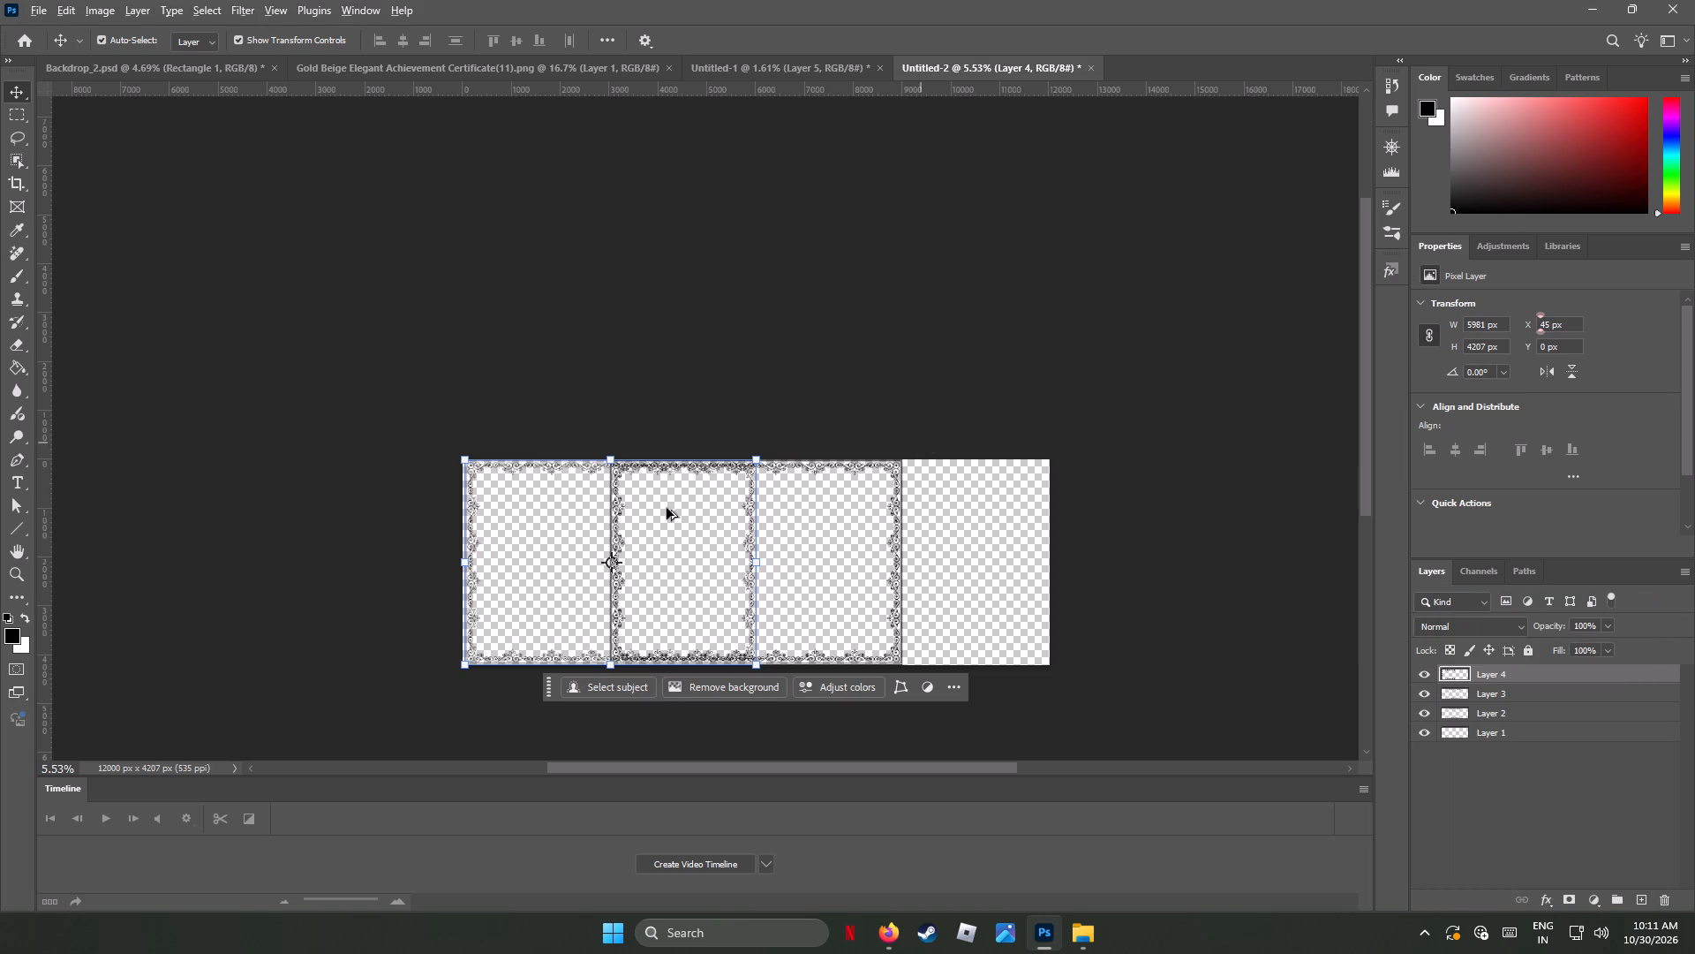
Nudge the Layer 4 border copy further toward the canvas's left edge, to X 11 px.
{"action": "scroll", "coordinate": [457, 521], "scroll_direction": "up", "scroll_amount": 9, "text": "alt"}
{"action": "scroll", "coordinate": [421, 517], "scroll_direction": "down", "scroll_amount": 2, "text": "alt"}
{"action": "scroll", "coordinate": [421, 517], "scroll_direction": "up", "scroll_amount": 2, "text": "alt"}
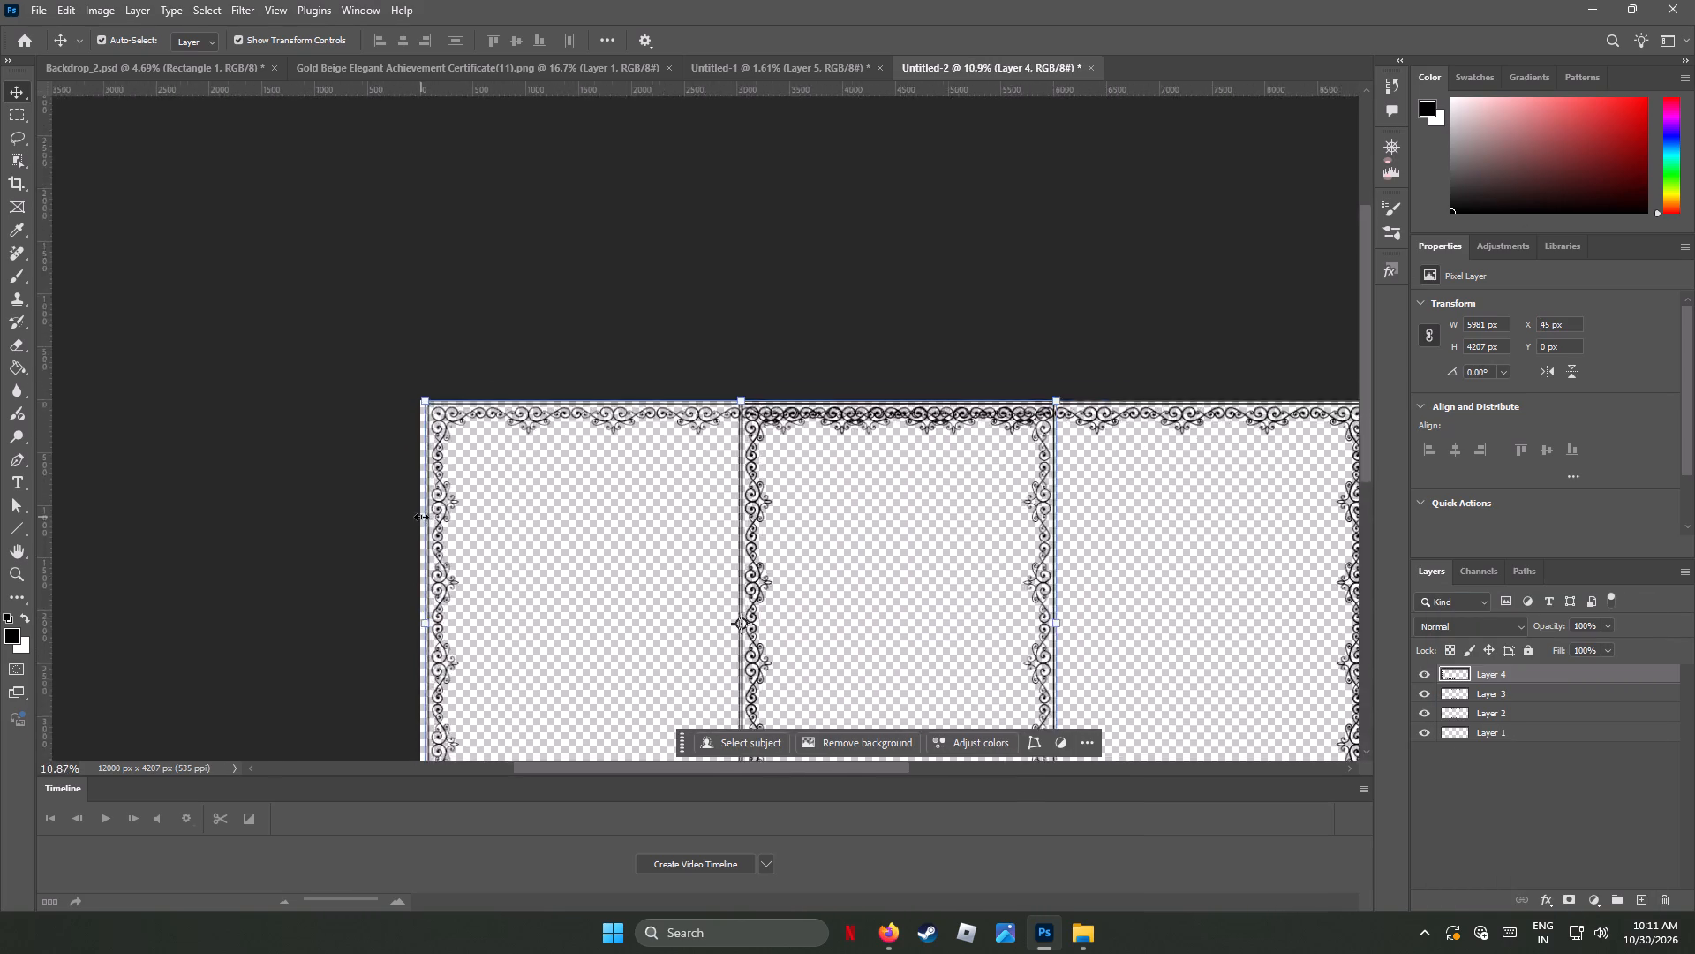
{"action": "scroll", "coordinate": [421, 517], "scroll_direction": "up", "scroll_amount": 11, "text": "alt"}
{"action": "scroll", "coordinate": [422, 517], "scroll_direction": "down", "scroll_amount": 1, "text": "alt"}
{"action": "scroll", "coordinate": [422, 517], "scroll_direction": "up", "scroll_amount": 5, "text": "alt"}
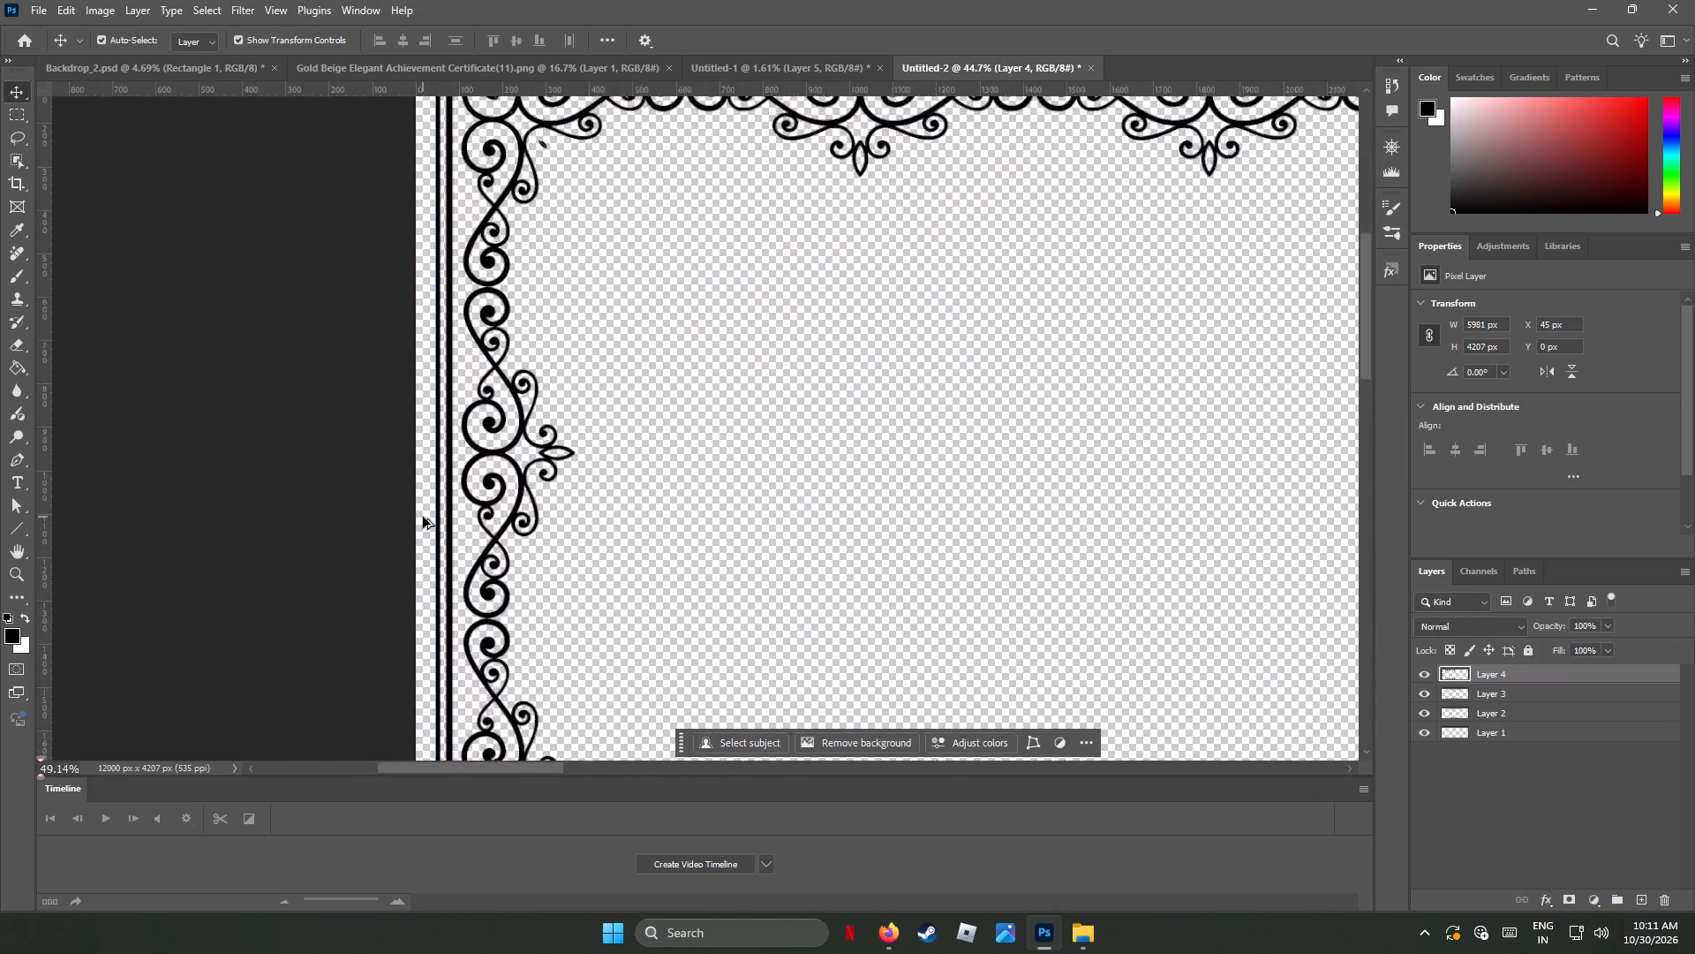
{"action": "scroll", "coordinate": [423, 517], "scroll_direction": "up", "scroll_amount": 3, "text": "alt"}
{"action": "key", "text": "Left"}
{"action": "key", "text": "Left"}
{"action": "key", "text": "Left"}
{"action": "key", "text": "Left"}
{"action": "key", "text": "Left"}
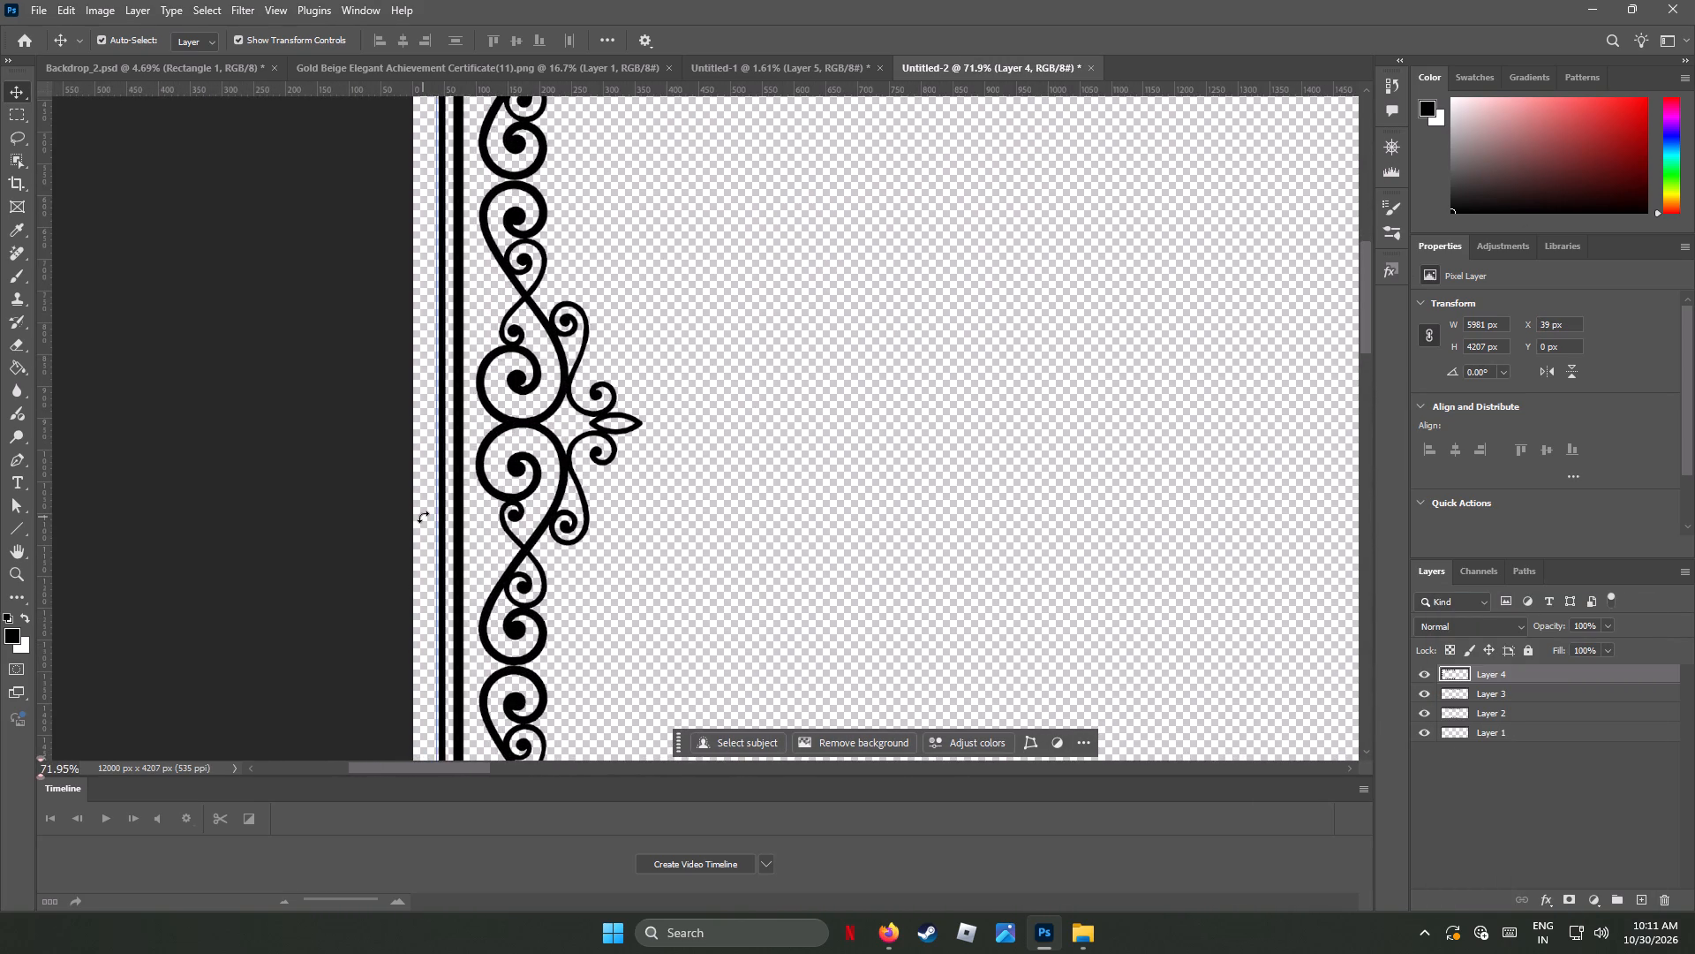
{"action": "key", "text": "Left"}
{"action": "key", "text": "Left"}
{"action": "key", "text": "Left"}
{"action": "key", "text": "Left"}
{"action": "key", "text": "Left"}
{"action": "key", "text": "Left"}
{"action": "key", "text": "Left"}
{"action": "key", "text": "Left"}
{"action": "key", "text": "Left"}
{"action": "key", "text": "Left"}
{"action": "key", "text": "Left"}
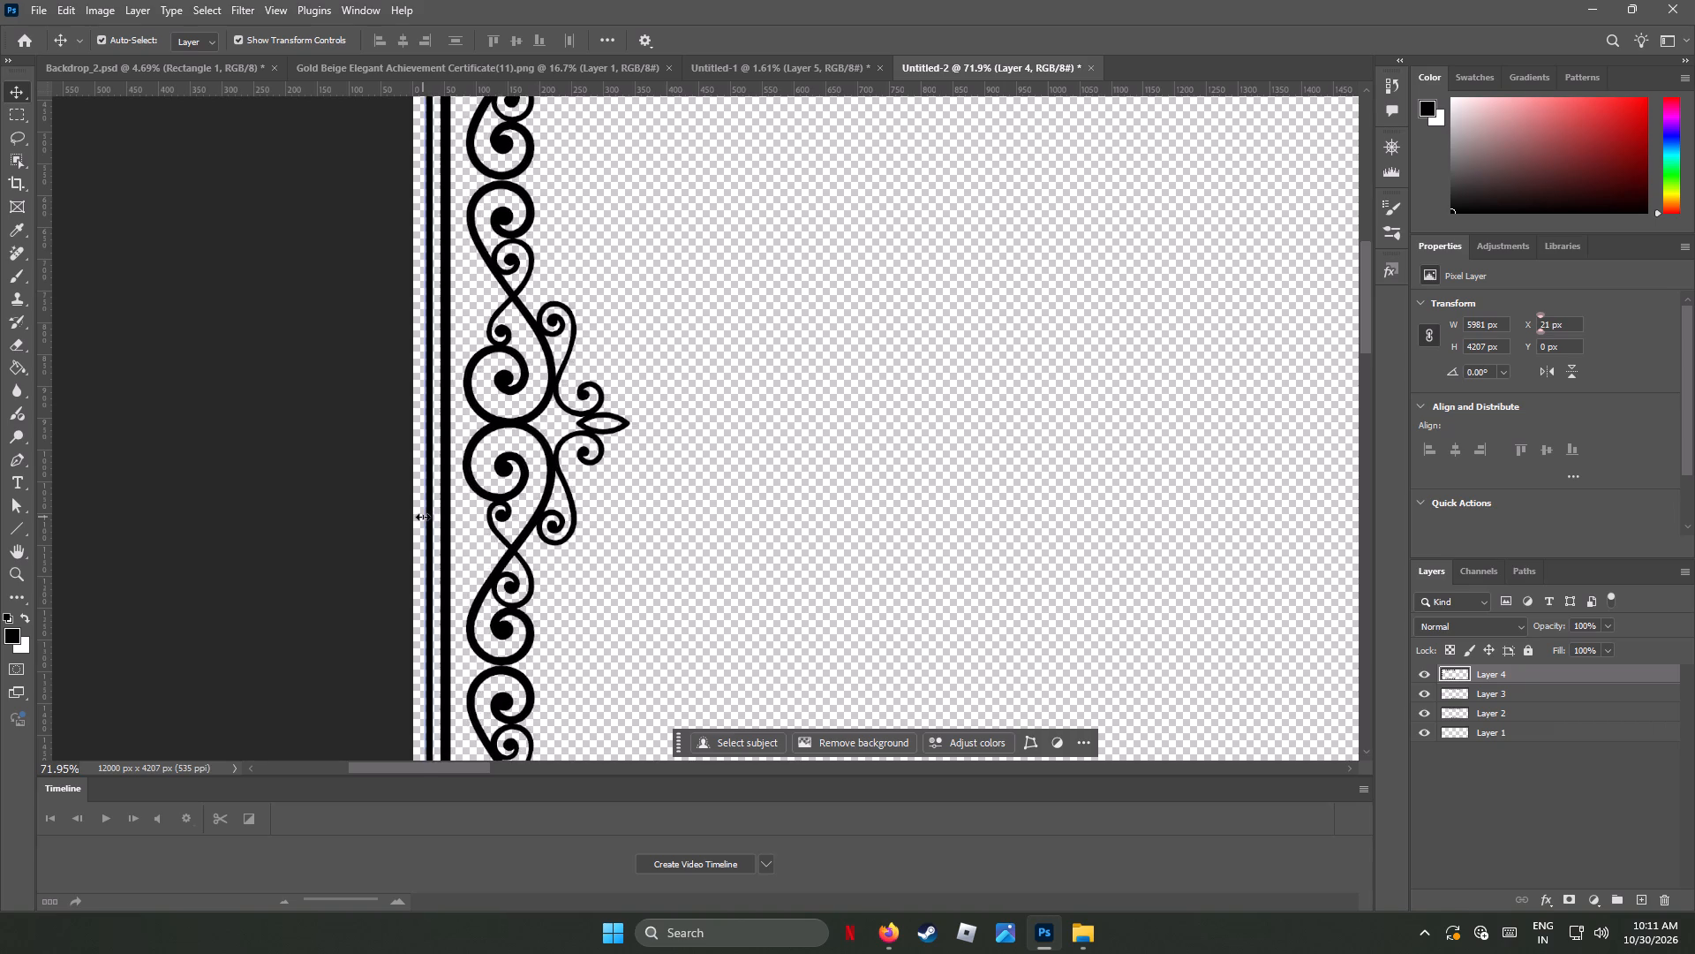
{"action": "key", "text": "Left"}
{"action": "key", "text": "Left"}
{"action": "key", "text": "Left"}
{"action": "key", "text": "Left"}
Fine-nudge the Layer 4 border copy to X -1 px so its outer line meets the canvas's left edge.
{"action": "scroll", "coordinate": [418, 512], "scroll_direction": "up", "scroll_amount": 1, "text": "alt"}
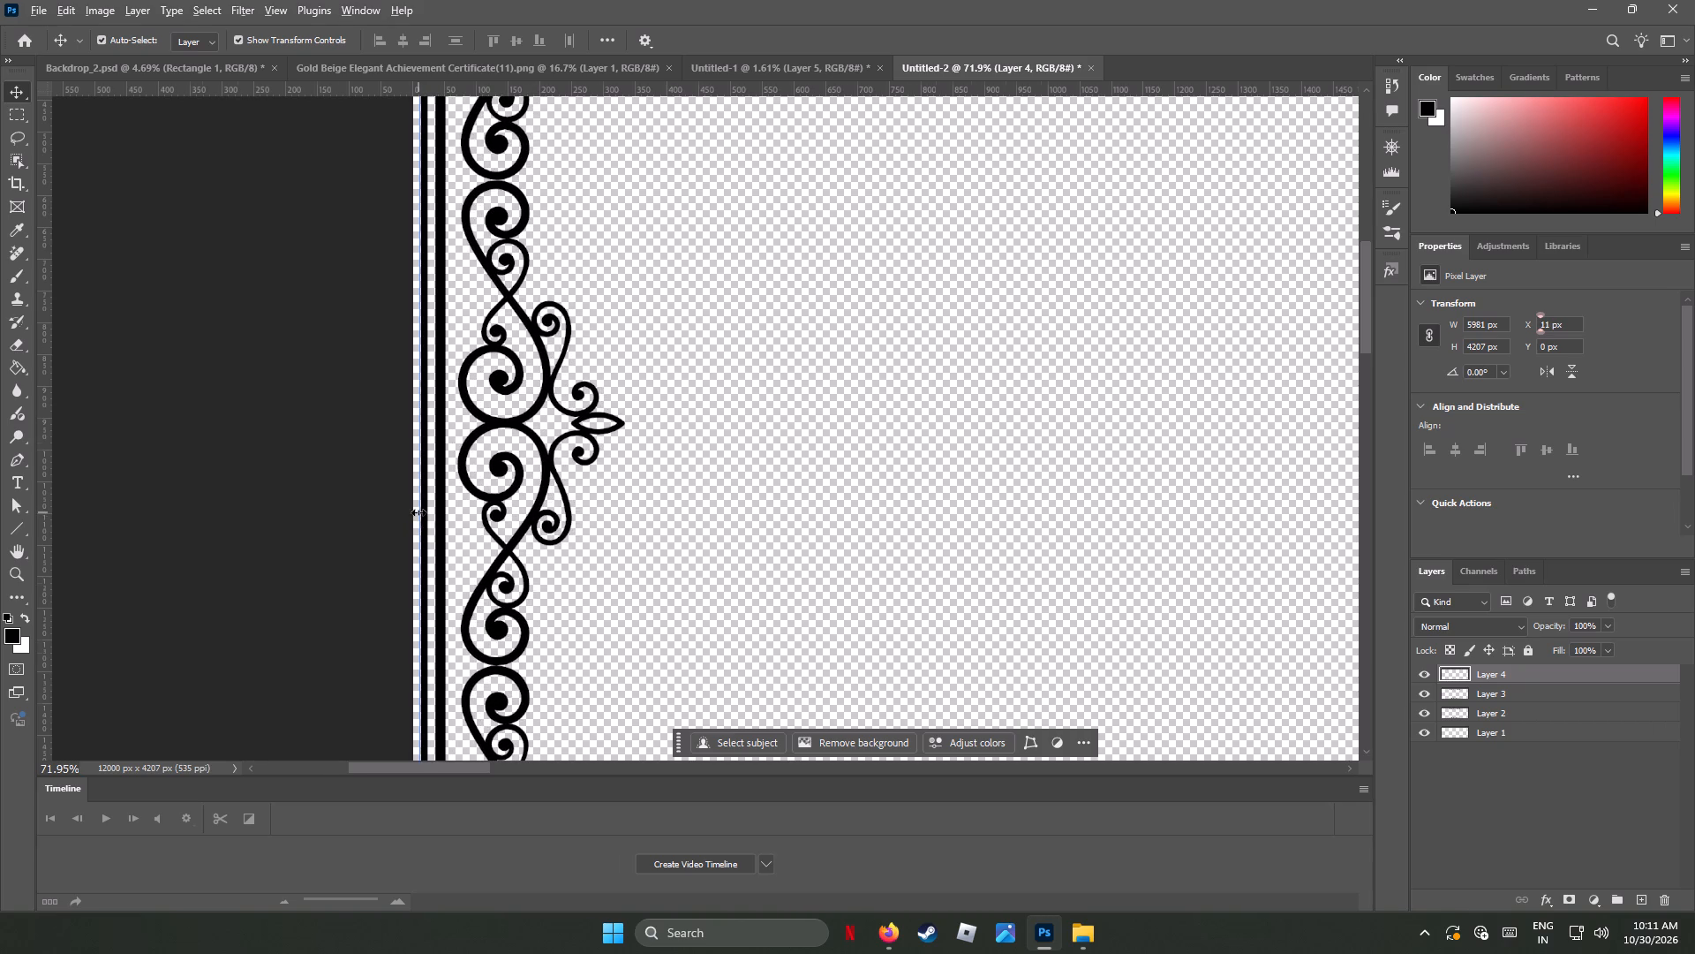
{"action": "scroll", "coordinate": [418, 512], "scroll_direction": "up", "scroll_amount": 16, "text": "alt"}
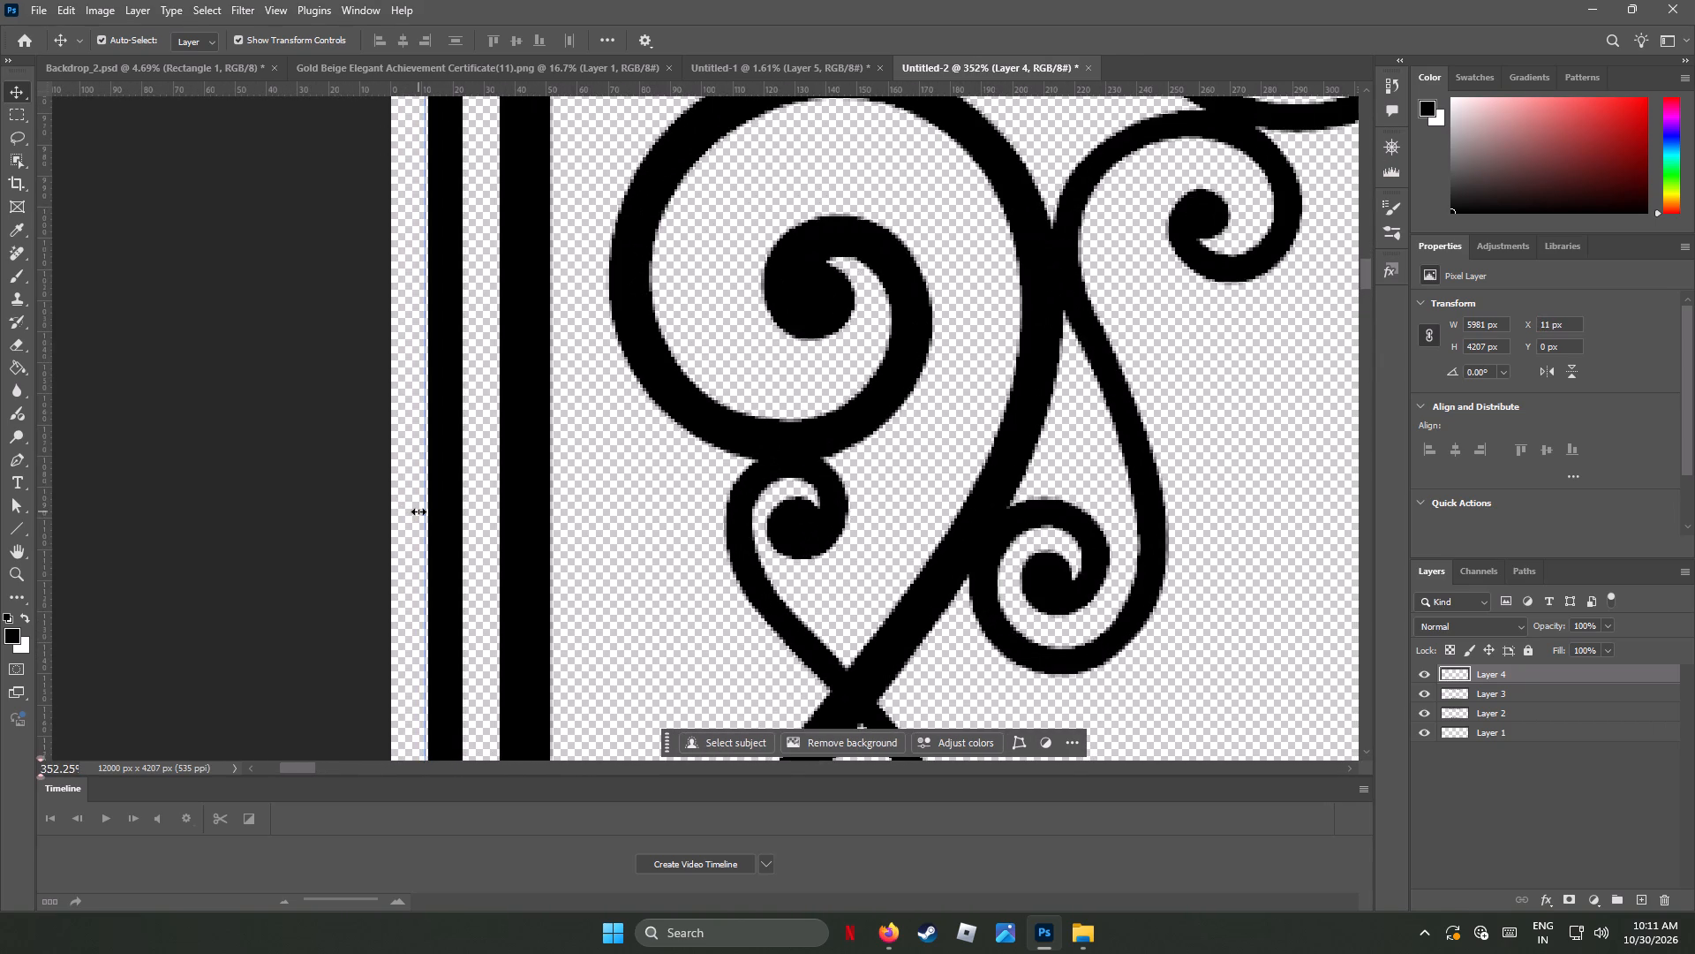
{"action": "key", "text": "Left"}
{"action": "key", "text": "Left"}
{"action": "key", "text": "Left"}
{"action": "key", "text": "Left"}
{"action": "key", "text": "Left"}
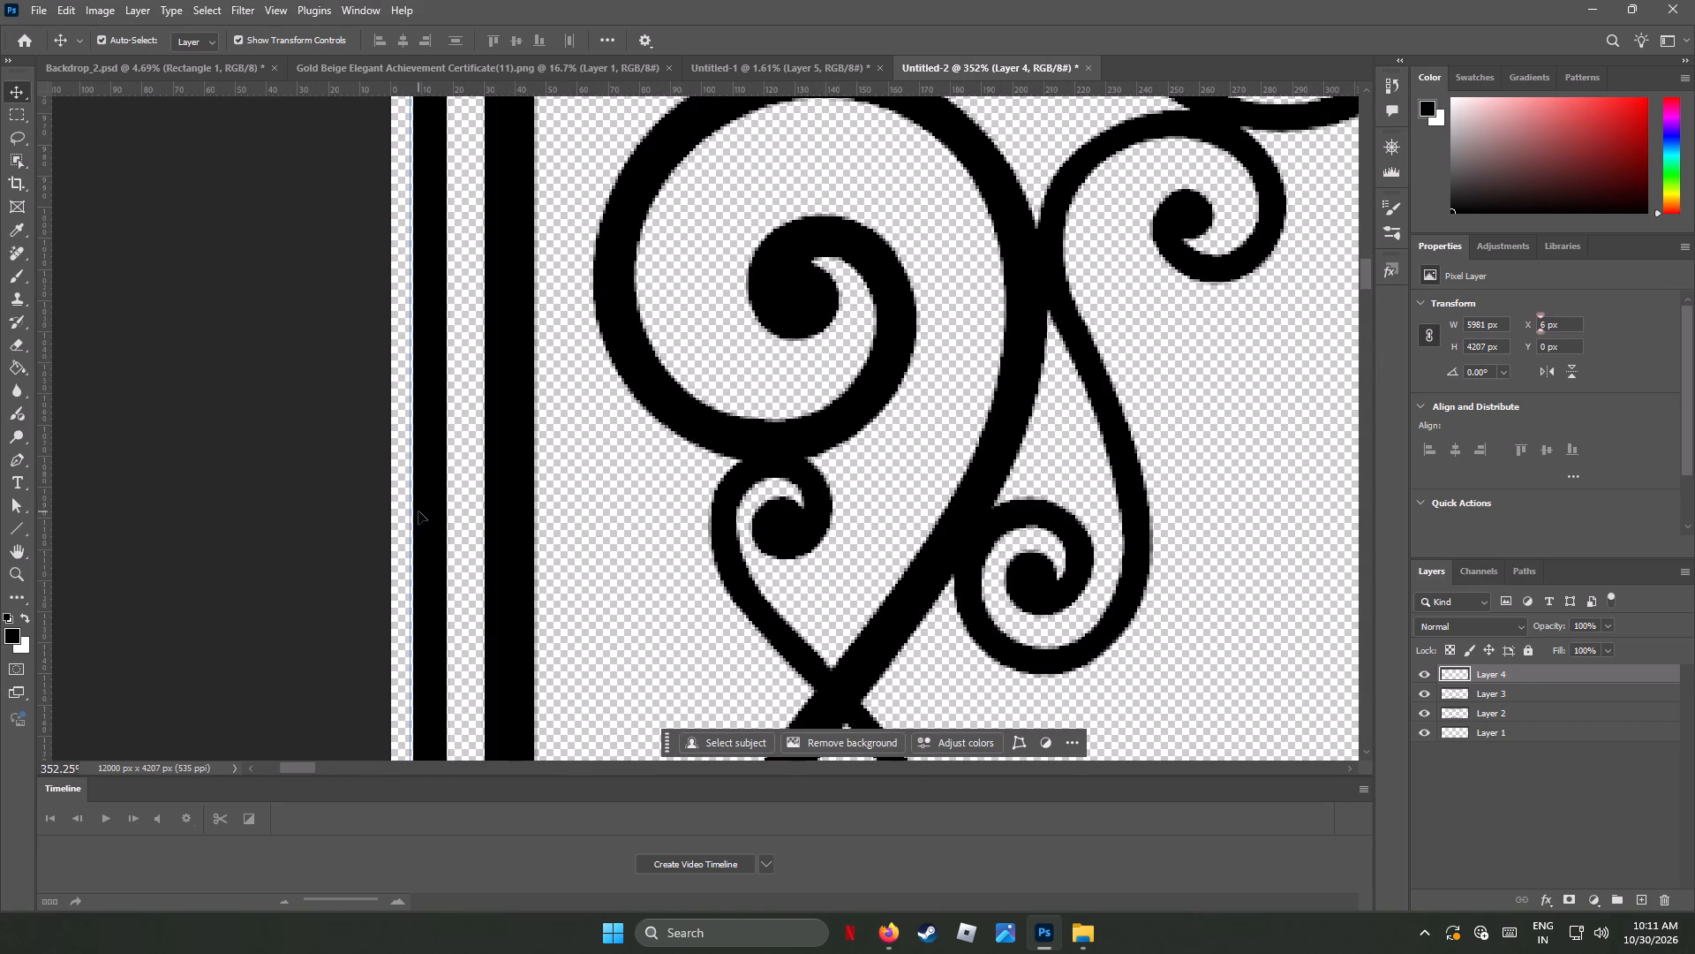
{"action": "key", "text": "Left"}
{"action": "key", "text": "Left"}
{"action": "key", "text": "Left"}
{"action": "key", "text": "Left"}
{"action": "key", "text": "Left"}
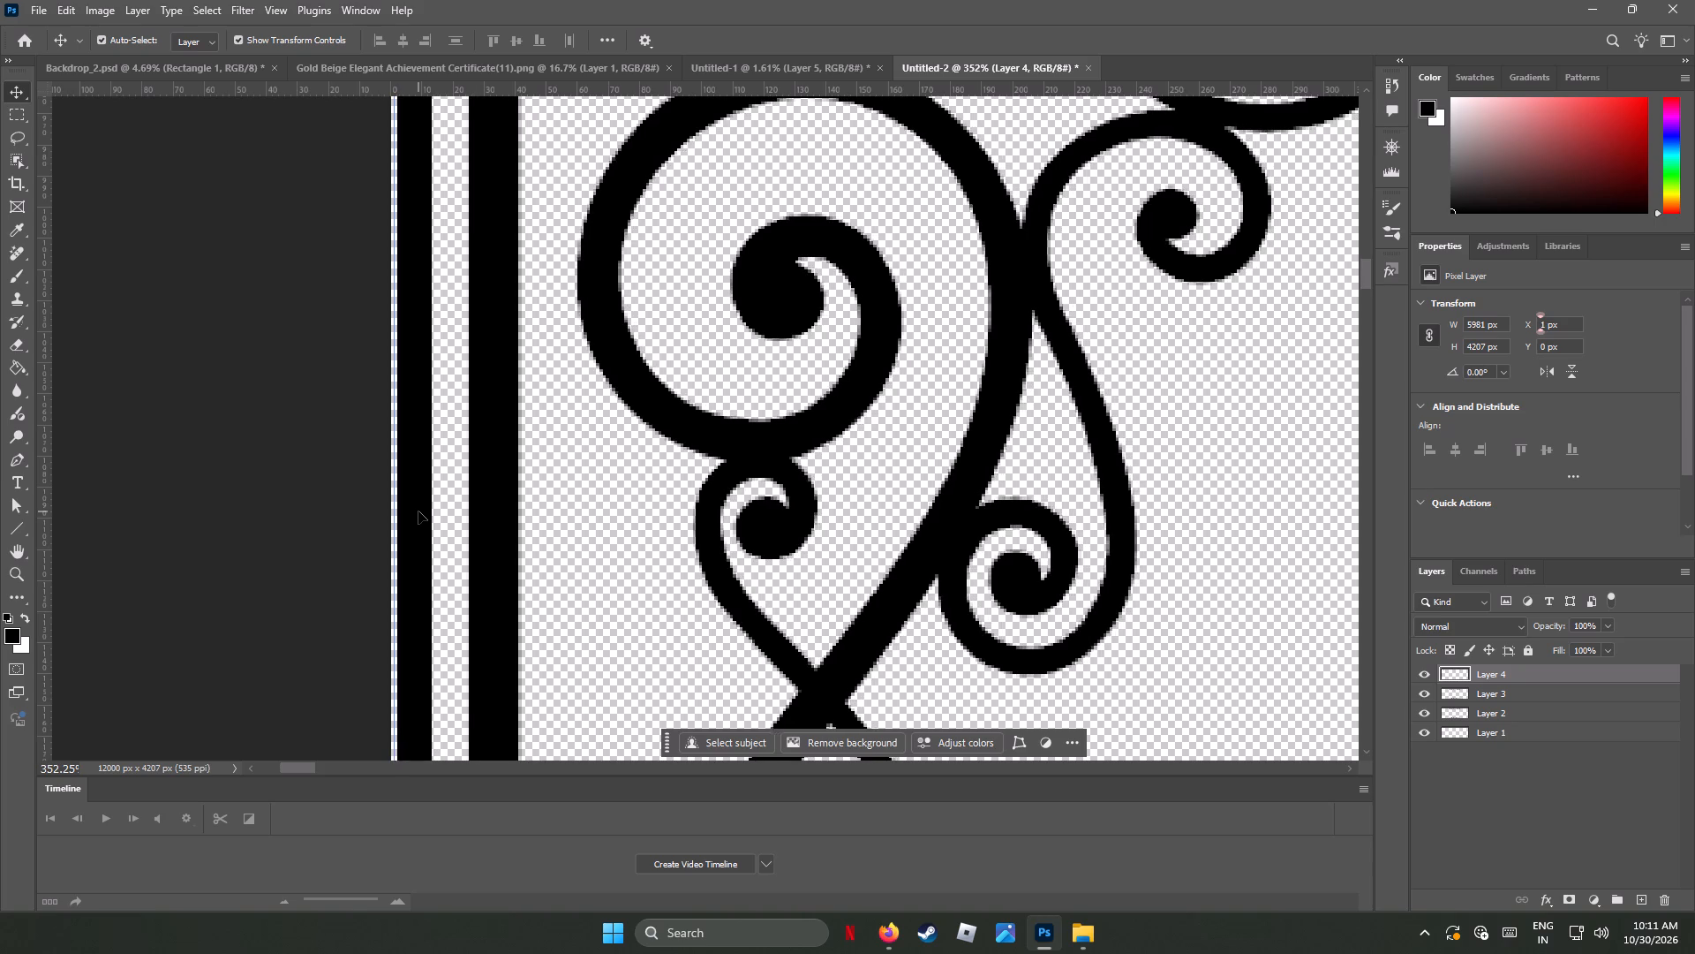
{"action": "key", "text": "Left"}
{"action": "key", "text": "Left"}
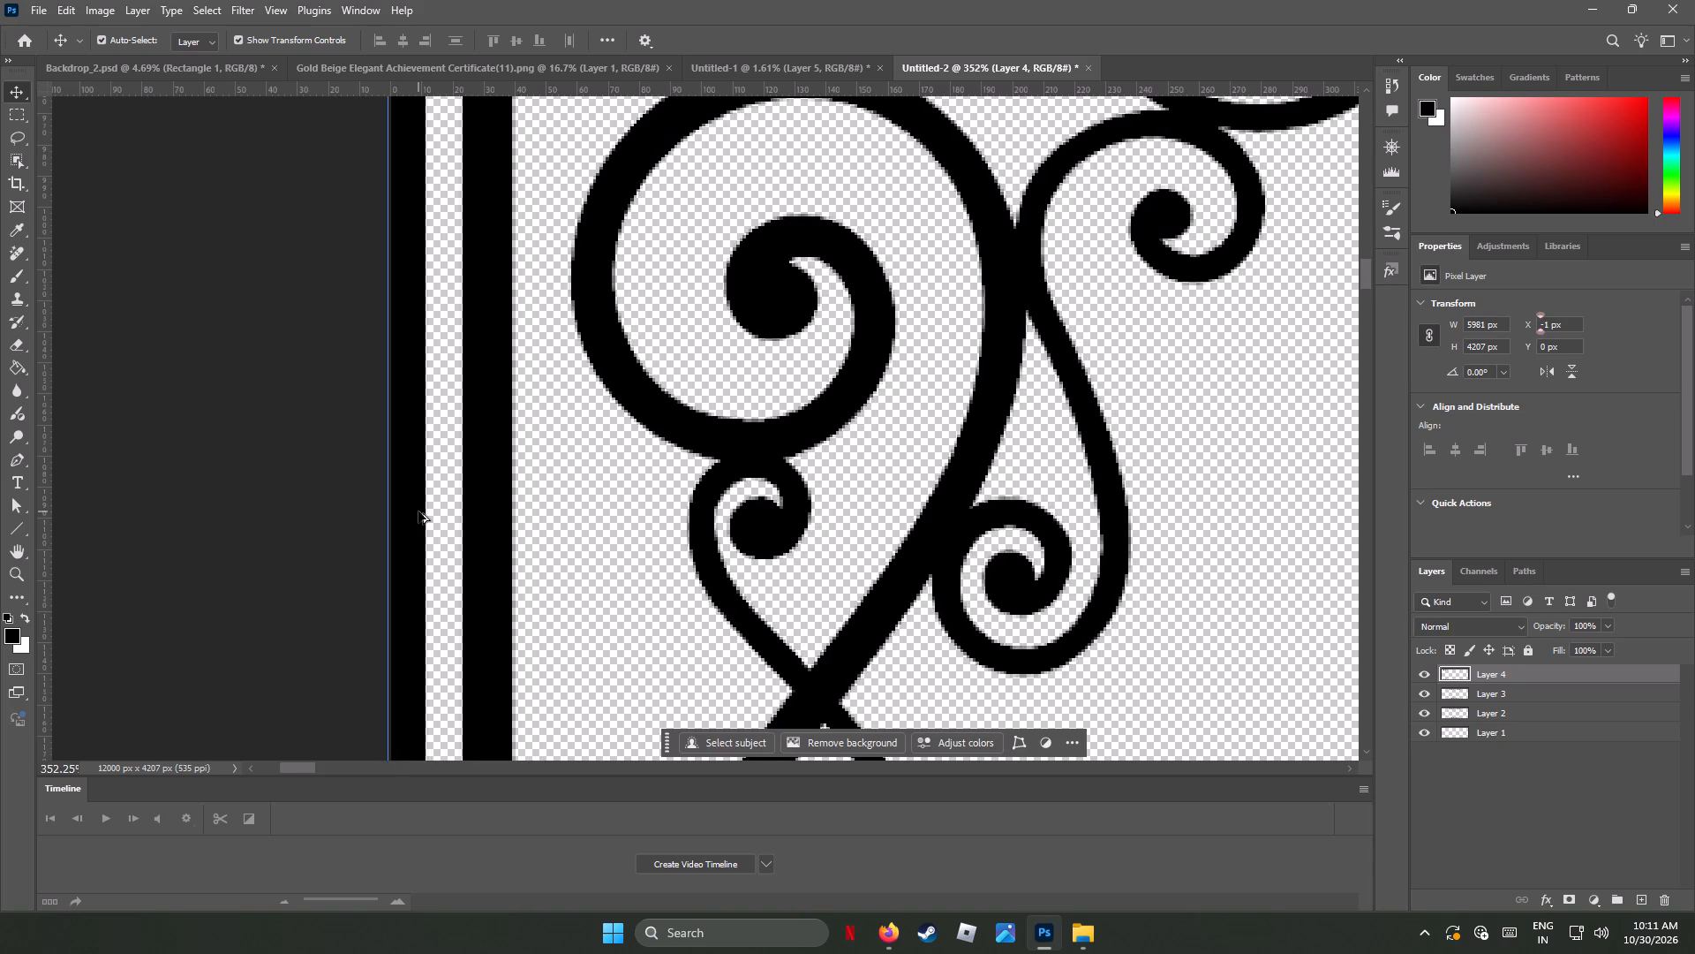
Examine the shifted border copy against the canvas edge and its overlap with the central copies.
{"action": "scroll", "coordinate": [419, 511], "scroll_direction": "down", "scroll_amount": 11, "text": "alt"}
{"action": "scroll", "coordinate": [424, 519], "scroll_direction": "up", "scroll_amount": 1, "text": "alt"}
{"action": "scroll", "coordinate": [424, 519], "scroll_direction": "down", "scroll_amount": 2, "text": "alt"}
{"action": "scroll", "coordinate": [456, 534], "scroll_direction": "up", "scroll_amount": 1, "text": "alt"}
{"action": "scroll", "coordinate": [456, 534], "scroll_direction": "down", "scroll_amount": 1, "text": "alt"}
{"action": "scroll", "coordinate": [458, 535], "scroll_direction": "up", "scroll_amount": 9, "text": "alt"}
{"action": "scroll", "coordinate": [456, 535], "scroll_direction": "down", "scroll_amount": 8, "text": "alt"}
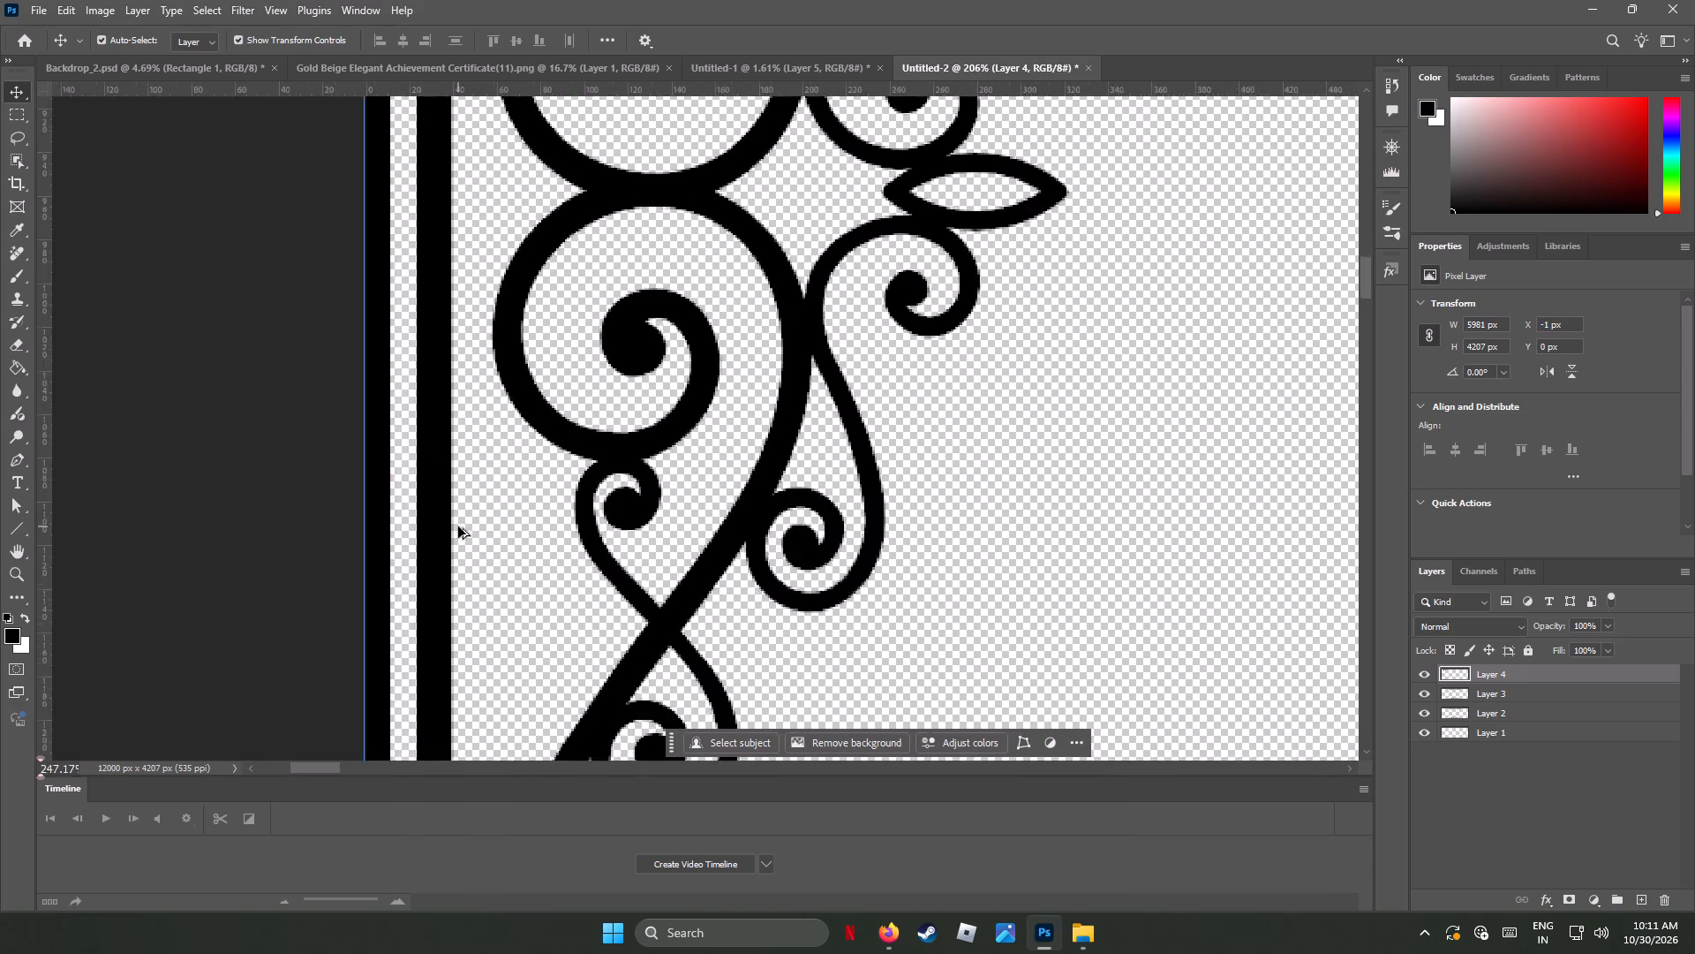
{"action": "scroll", "coordinate": [458, 526], "scroll_direction": "down", "scroll_amount": 2, "text": "alt"}
{"action": "scroll", "coordinate": [459, 526], "scroll_direction": "up", "scroll_amount": 1, "text": "alt"}
{"action": "scroll", "coordinate": [459, 526], "scroll_direction": "down", "scroll_amount": 3, "text": "alt"}
{"action": "scroll", "coordinate": [459, 526], "scroll_direction": "up", "scroll_amount": 2, "text": "alt"}
{"action": "scroll", "coordinate": [459, 526], "scroll_direction": "down", "scroll_amount": 2, "text": "alt"}
{"action": "scroll", "coordinate": [459, 524], "scroll_direction": "up", "scroll_amount": 1, "text": "alt"}
{"action": "scroll", "coordinate": [459, 524], "scroll_direction": "down", "scroll_amount": 8, "text": "alt"}
{"action": "scroll", "coordinate": [459, 524], "scroll_direction": "up", "scroll_amount": 1, "text": "alt"}
{"action": "scroll", "coordinate": [459, 524], "scroll_direction": "down", "scroll_amount": 11, "text": "alt"}
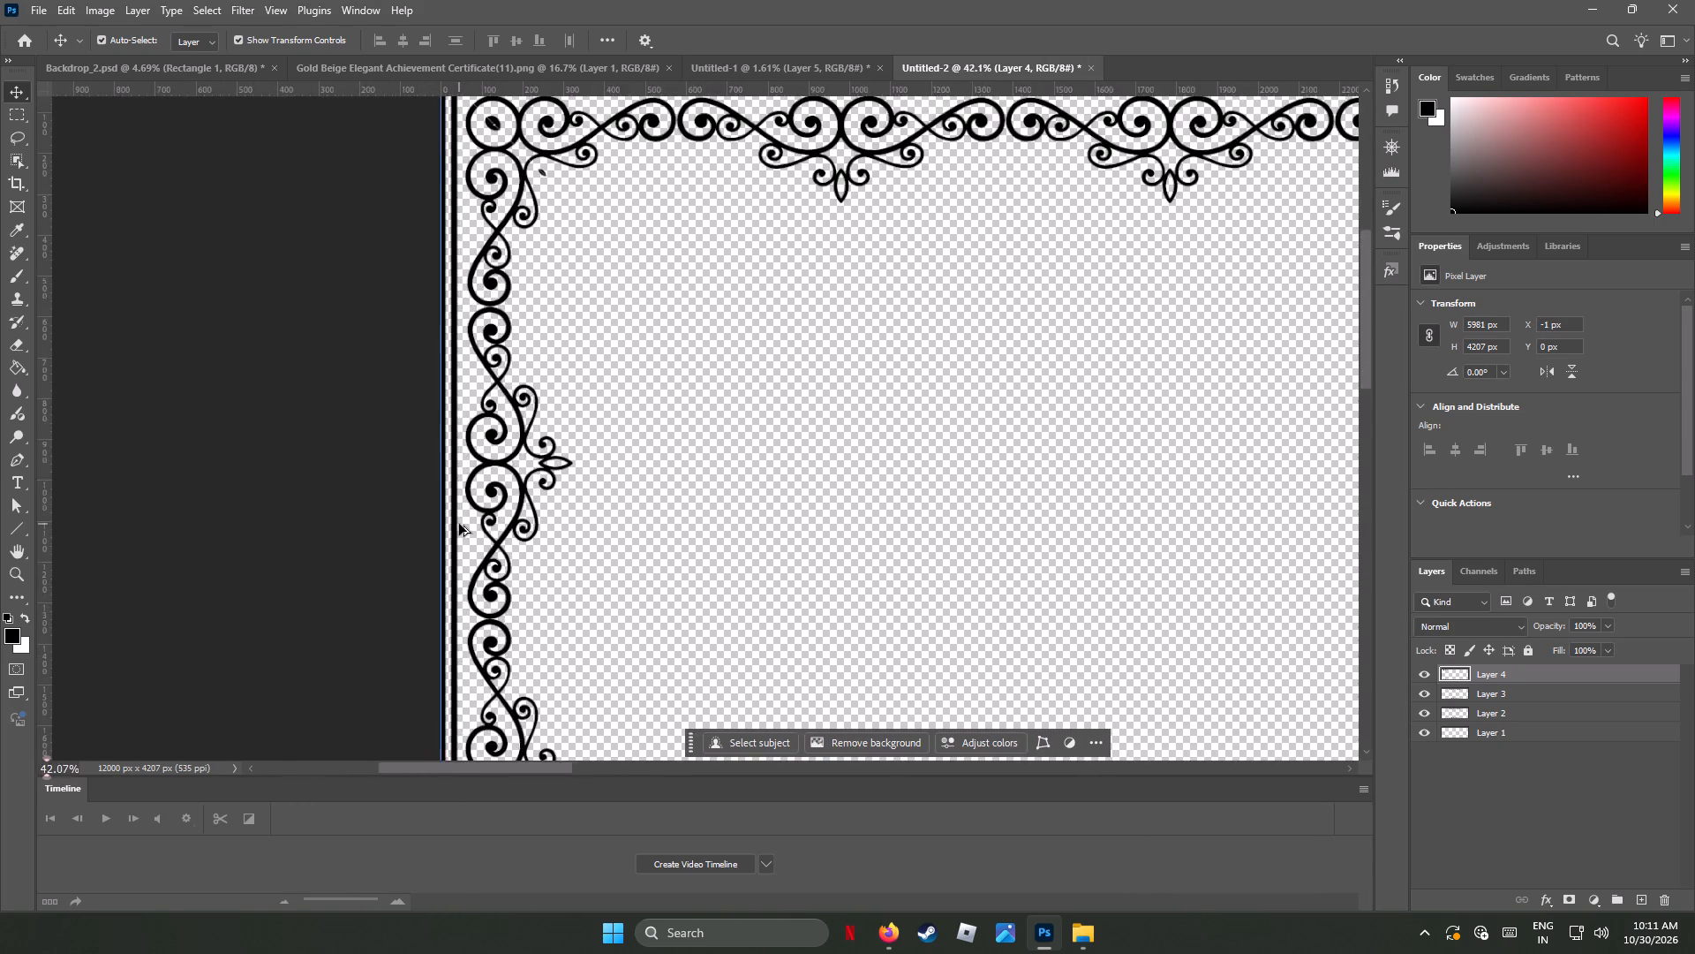
{"action": "scroll", "coordinate": [459, 524], "scroll_direction": "down", "scroll_amount": 5, "text": "alt"}
{"action": "scroll", "coordinate": [608, 488], "scroll_direction": "down", "scroll_amount": 7}
{"action": "scroll", "coordinate": [609, 488], "scroll_direction": "up", "scroll_amount": 2}
{"action": "scroll", "coordinate": [609, 488], "scroll_direction": "down", "scroll_amount": 1}
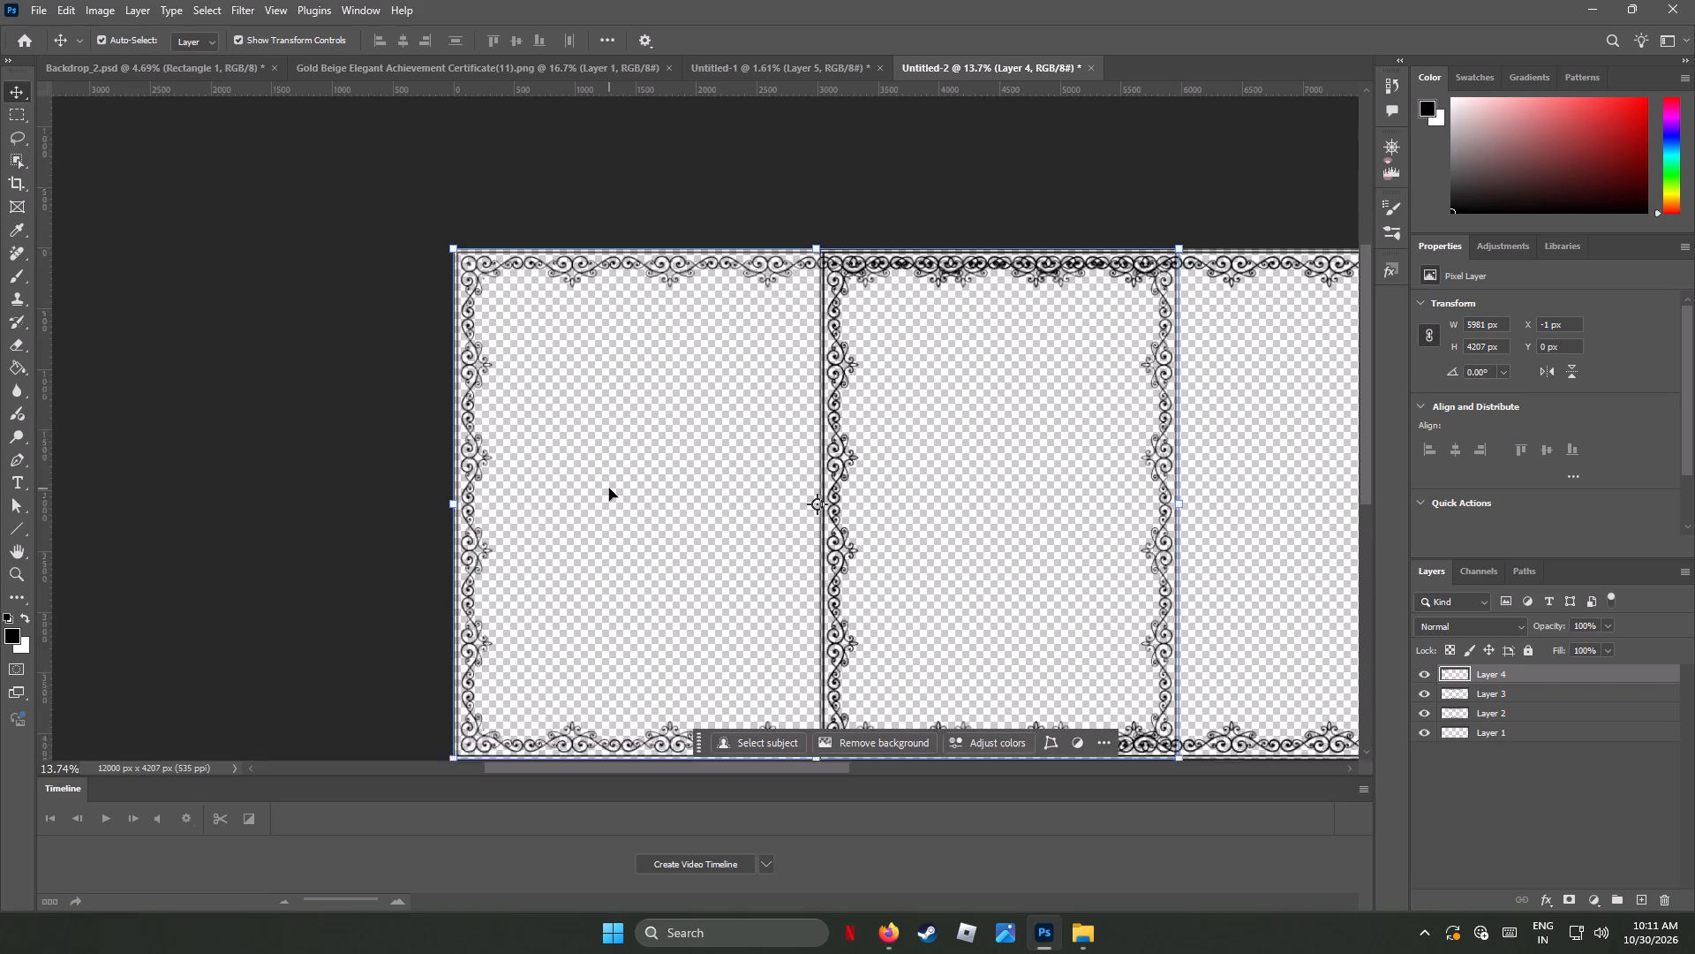
{"action": "scroll", "coordinate": [609, 488], "scroll_direction": "down", "scroll_amount": 7}
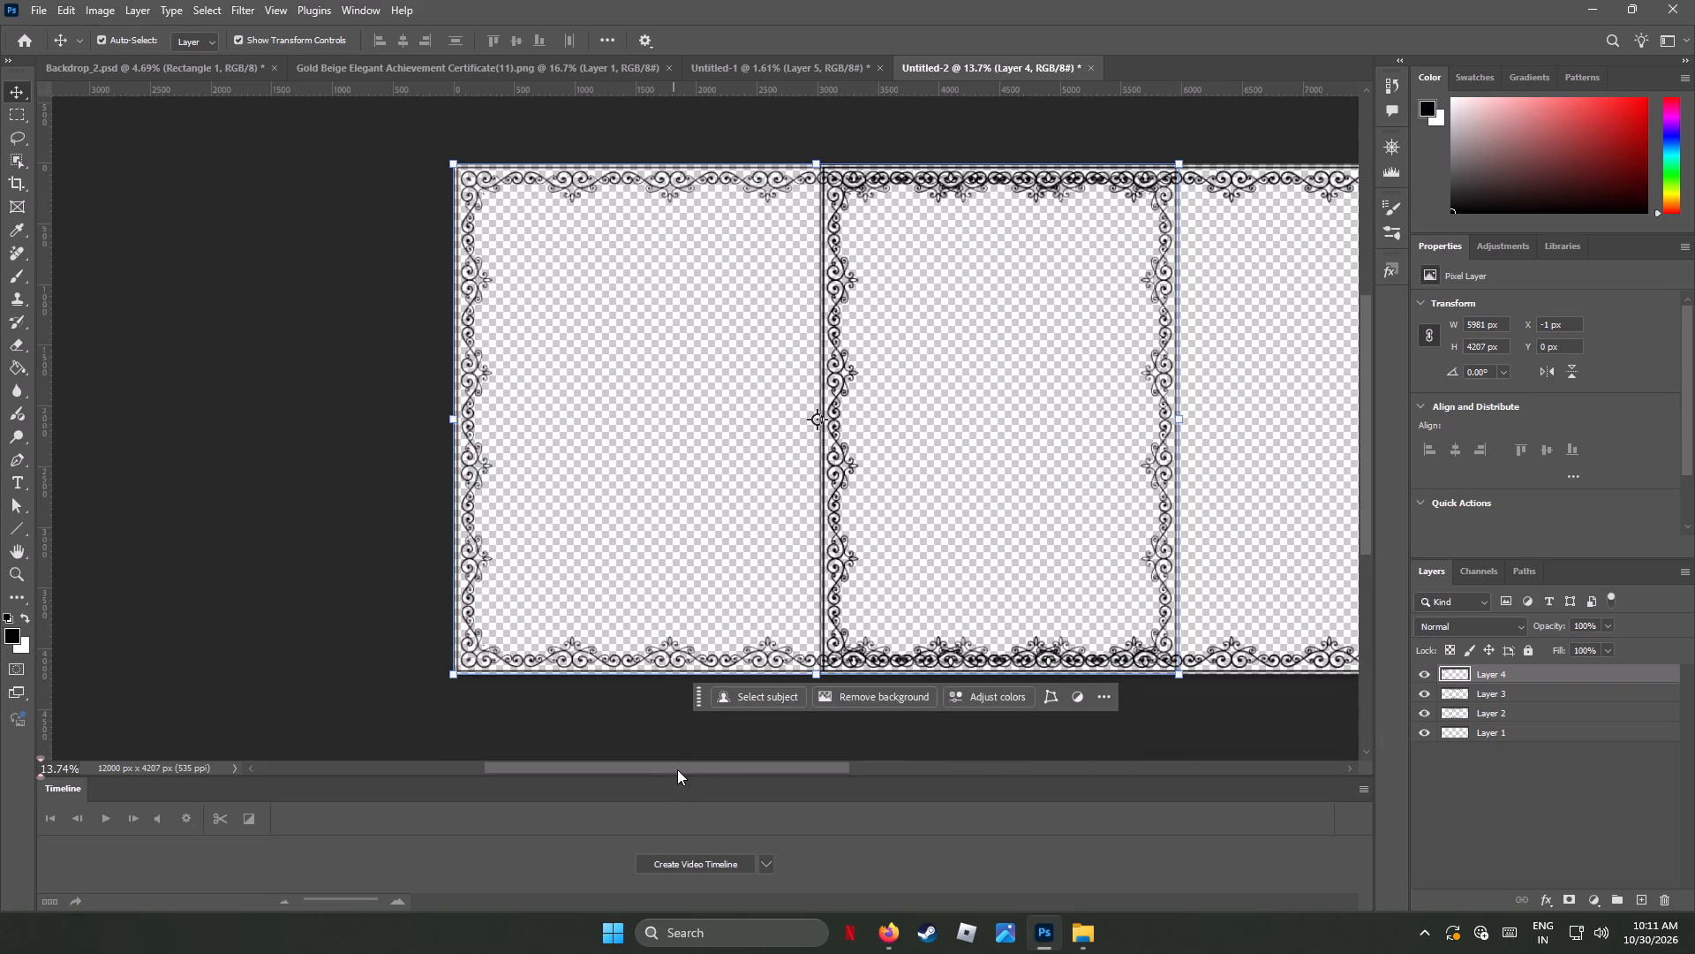
{"action": "left_click_drag", "start_coordinate": [678, 763], "coordinate": [810, 789]}
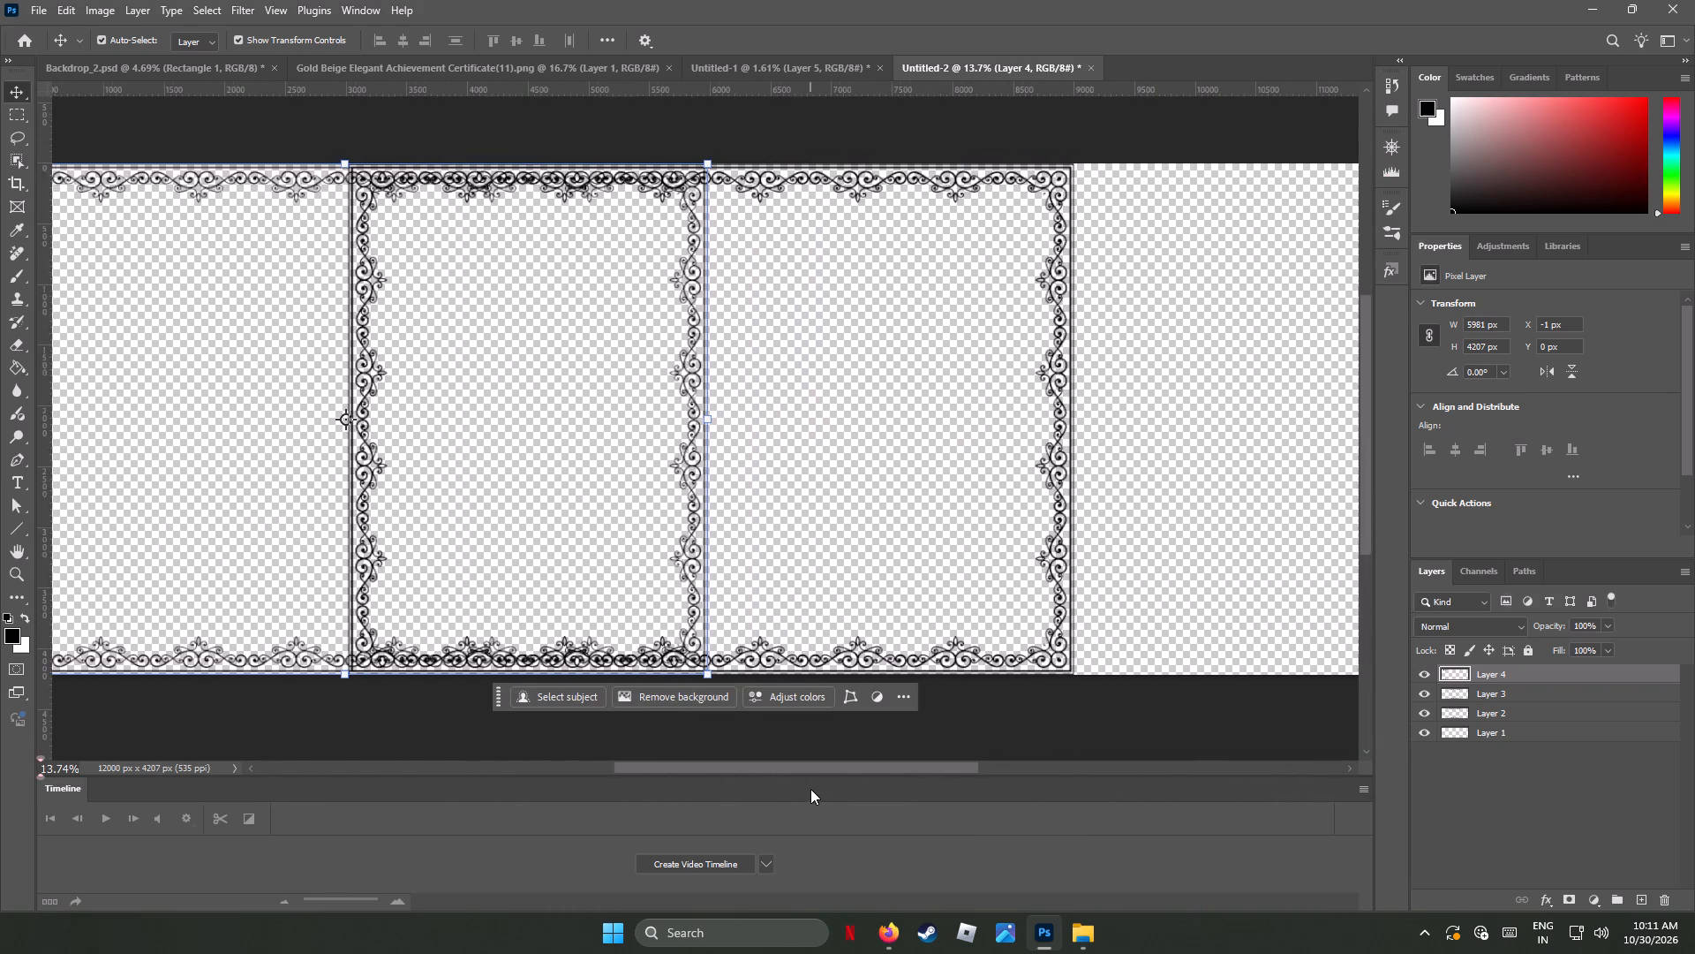
{"action": "left_click_drag", "start_coordinate": [810, 789], "coordinate": [811, 788]}
Toggle the border layers' visibility to compare the copies, and delete the surplus duplicate Layer 3.
{"action": "left_click", "coordinate": [1424, 673]}
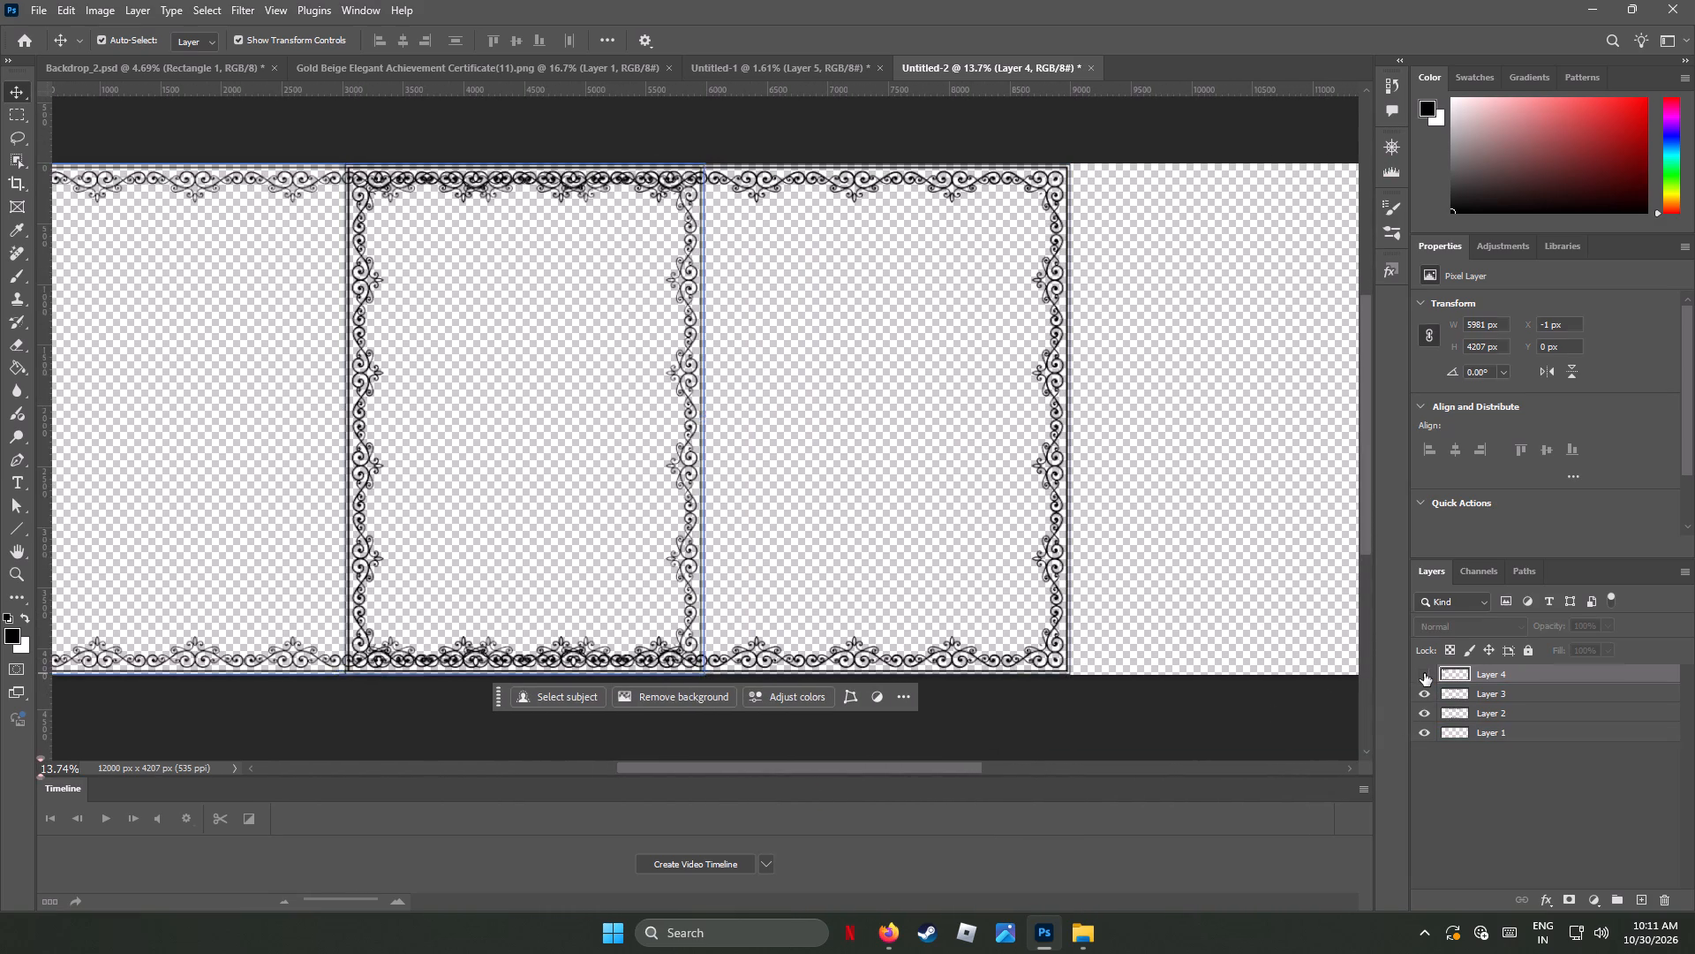
{"action": "left_click", "coordinate": [1424, 673]}
{"action": "left_click", "coordinate": [1426, 694]}
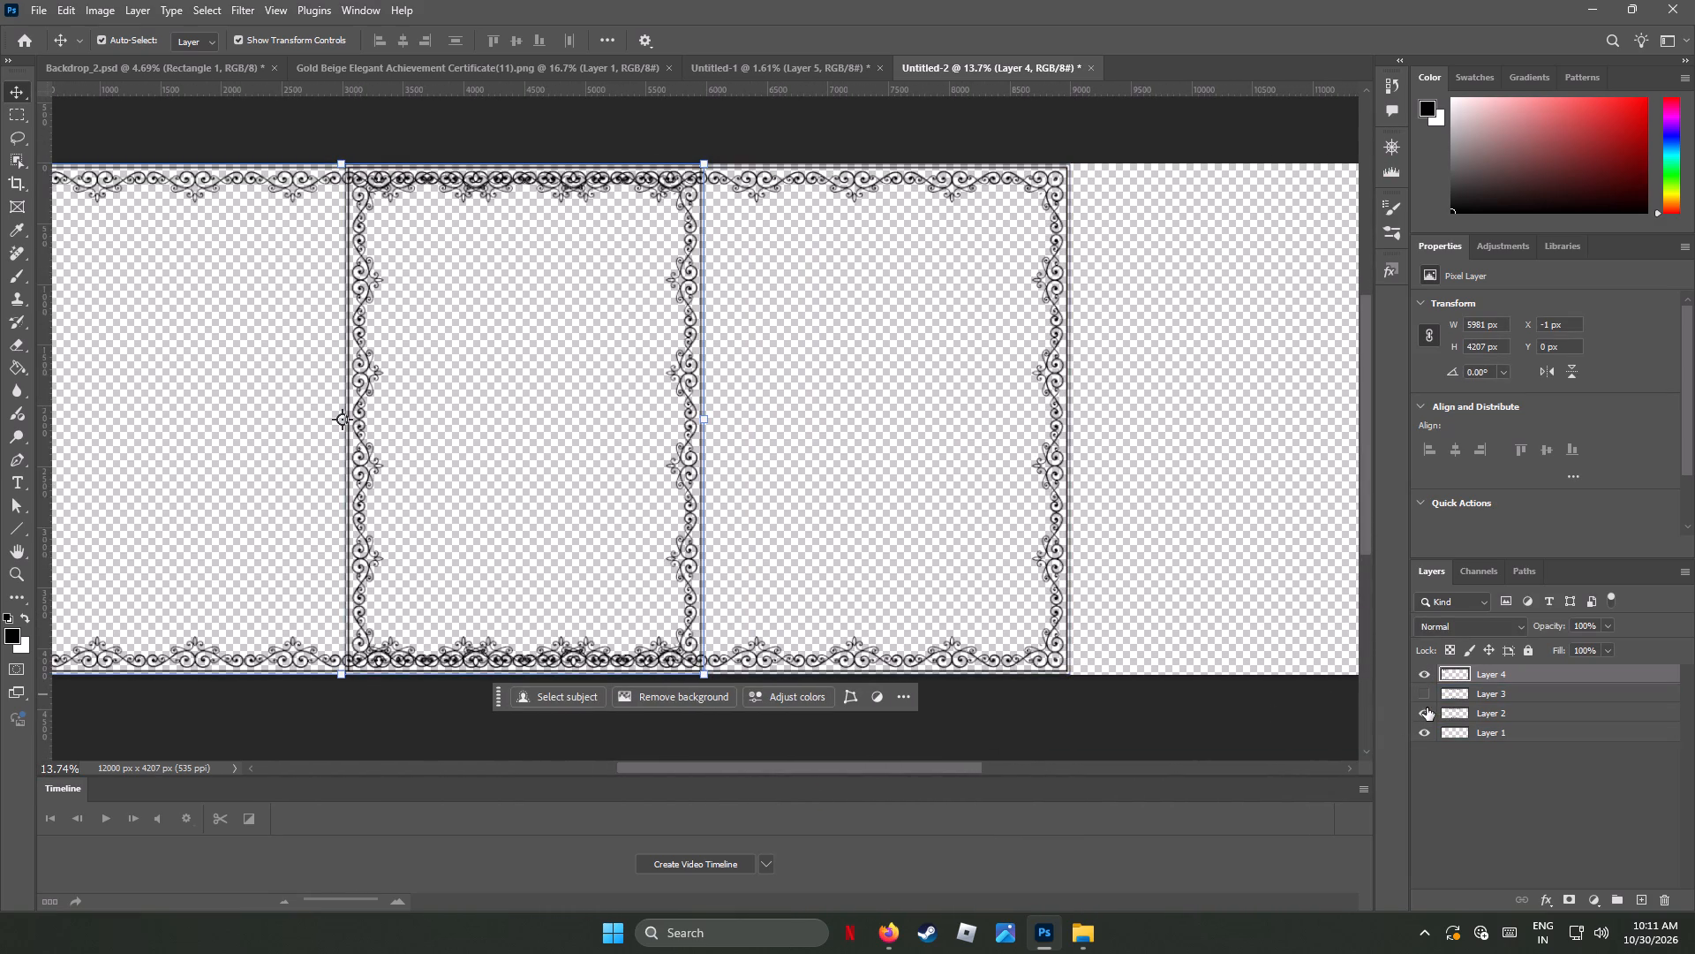
{"action": "left_click", "coordinate": [1428, 711]}
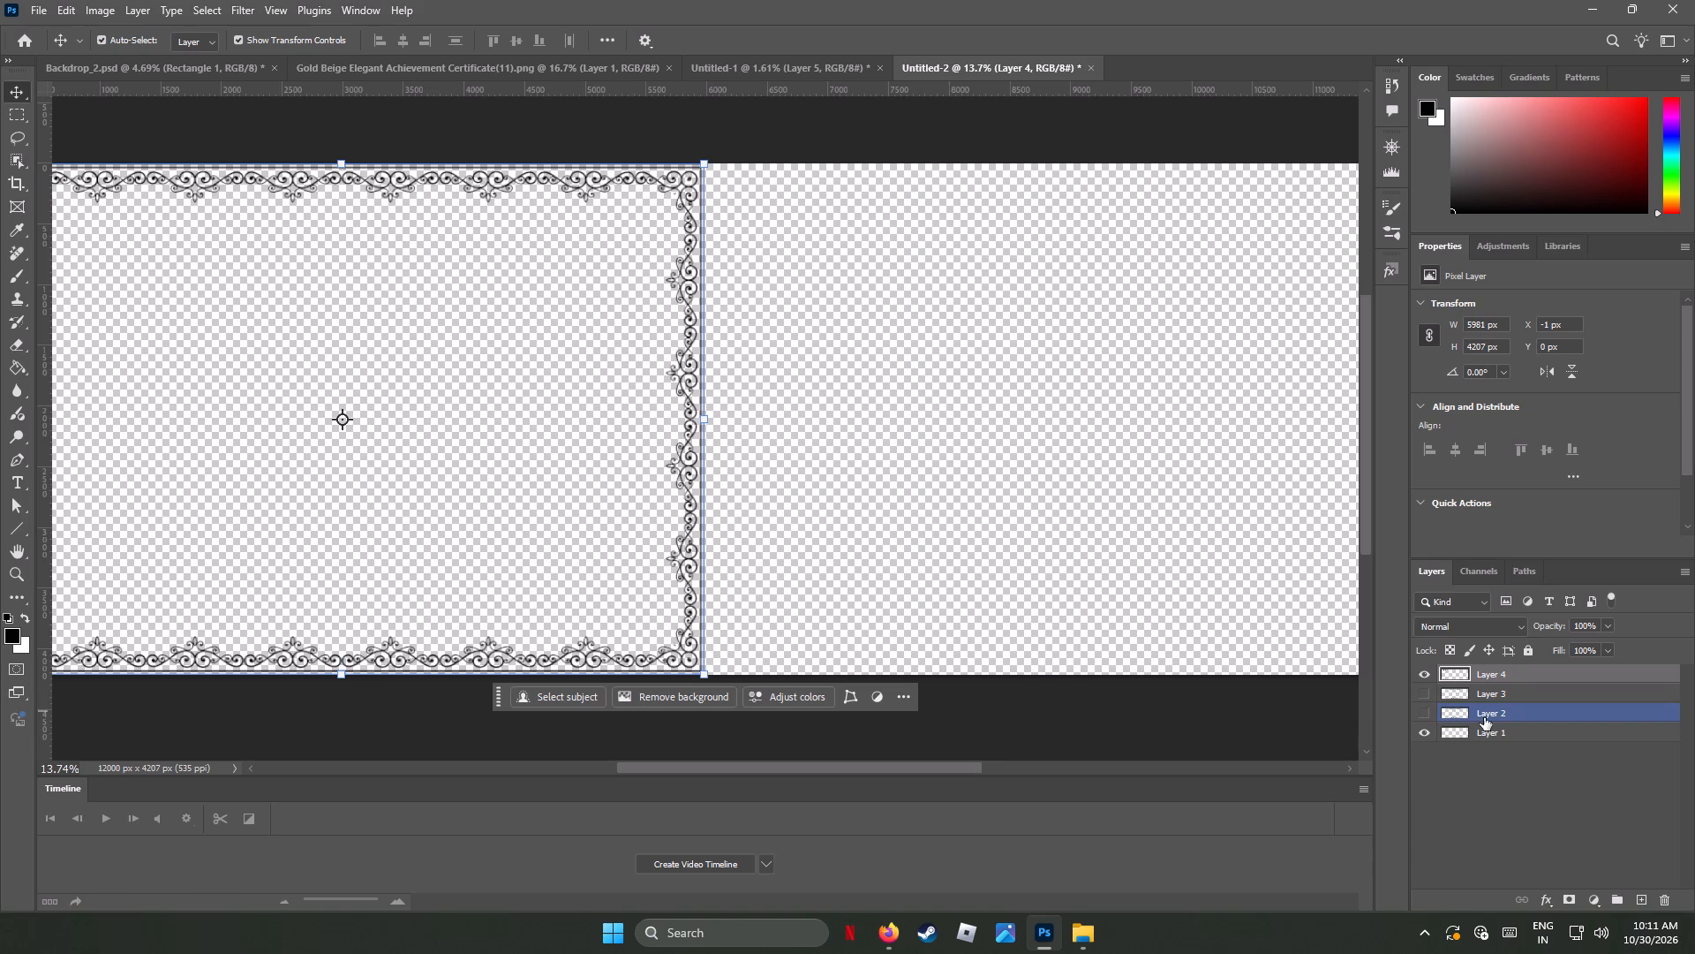
{"action": "left_click", "coordinate": [1484, 715]}
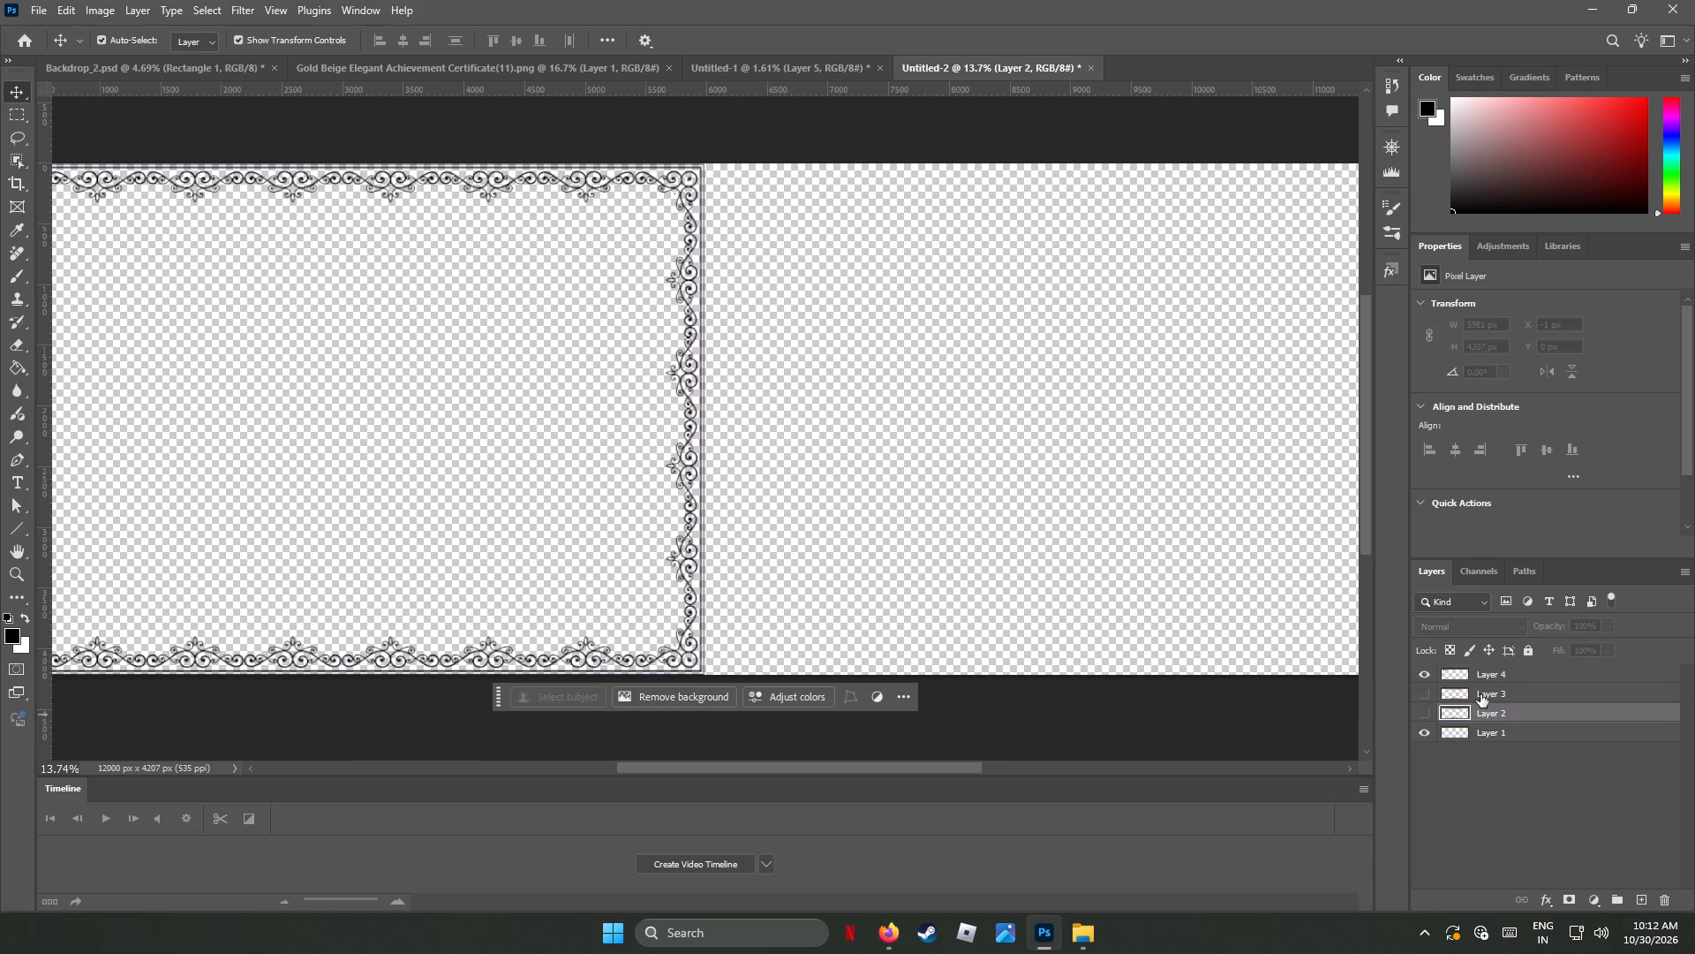
{"action": "left_click", "coordinate": [1428, 711]}
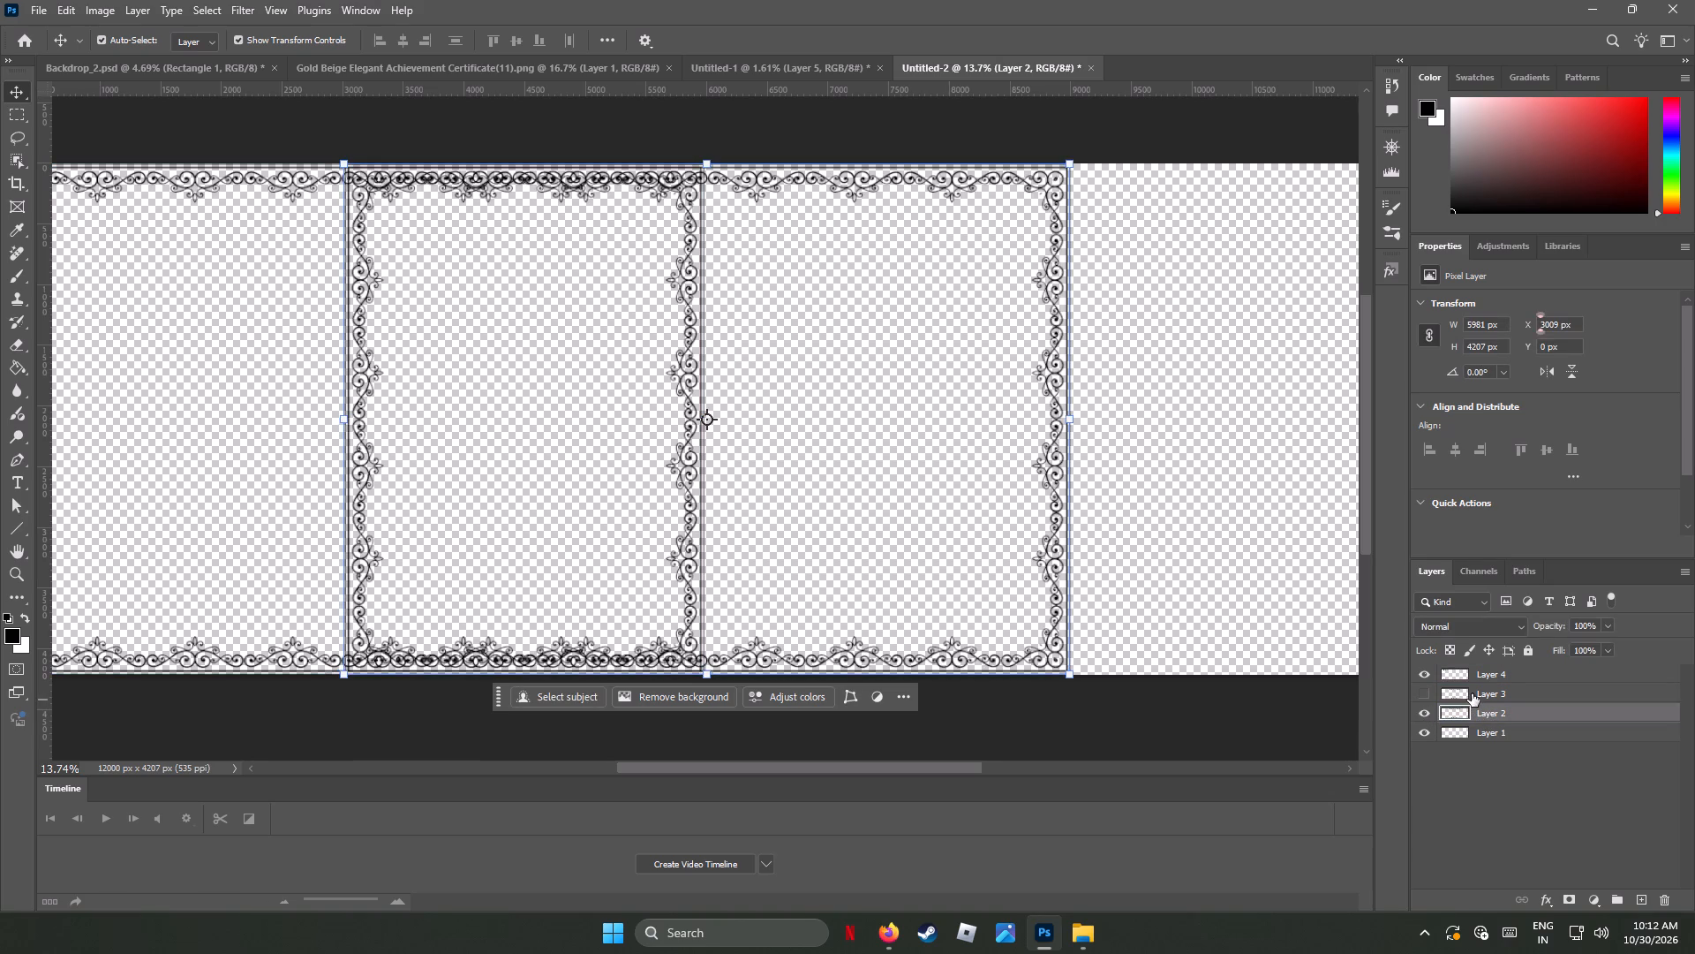
{"action": "left_click", "coordinate": [1473, 693]}
{"action": "key", "text": "Delete"}
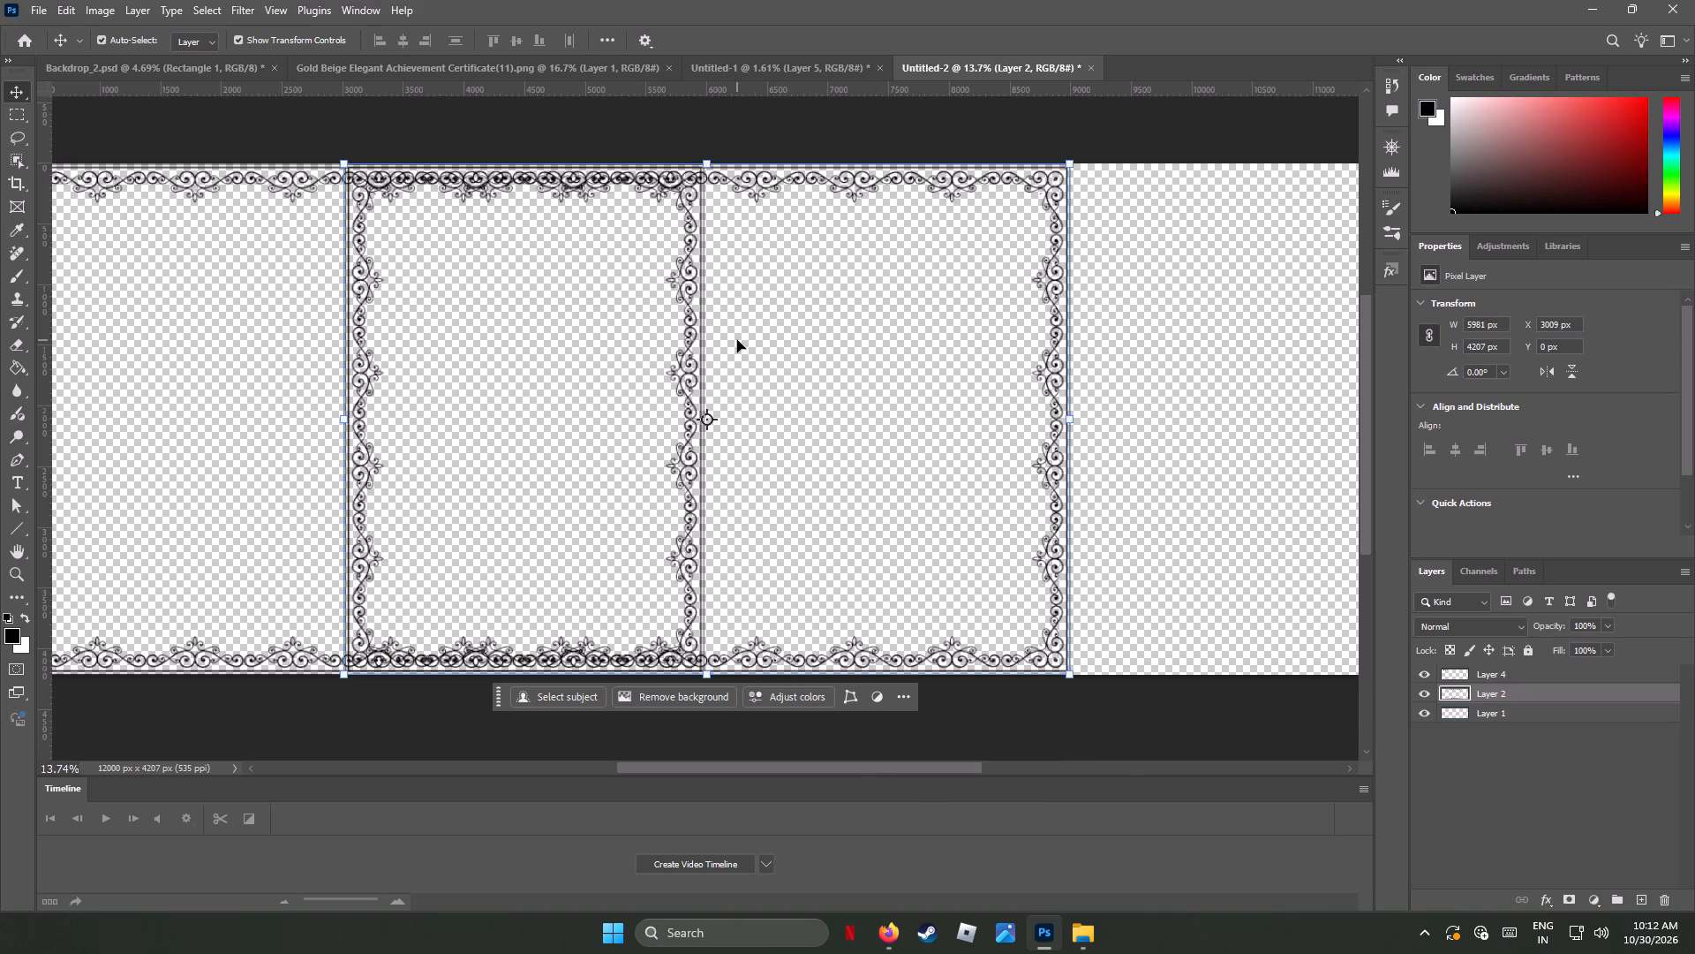
{"action": "scroll", "coordinate": [737, 340], "scroll_direction": "down", "scroll_amount": 11, "text": "alt"}
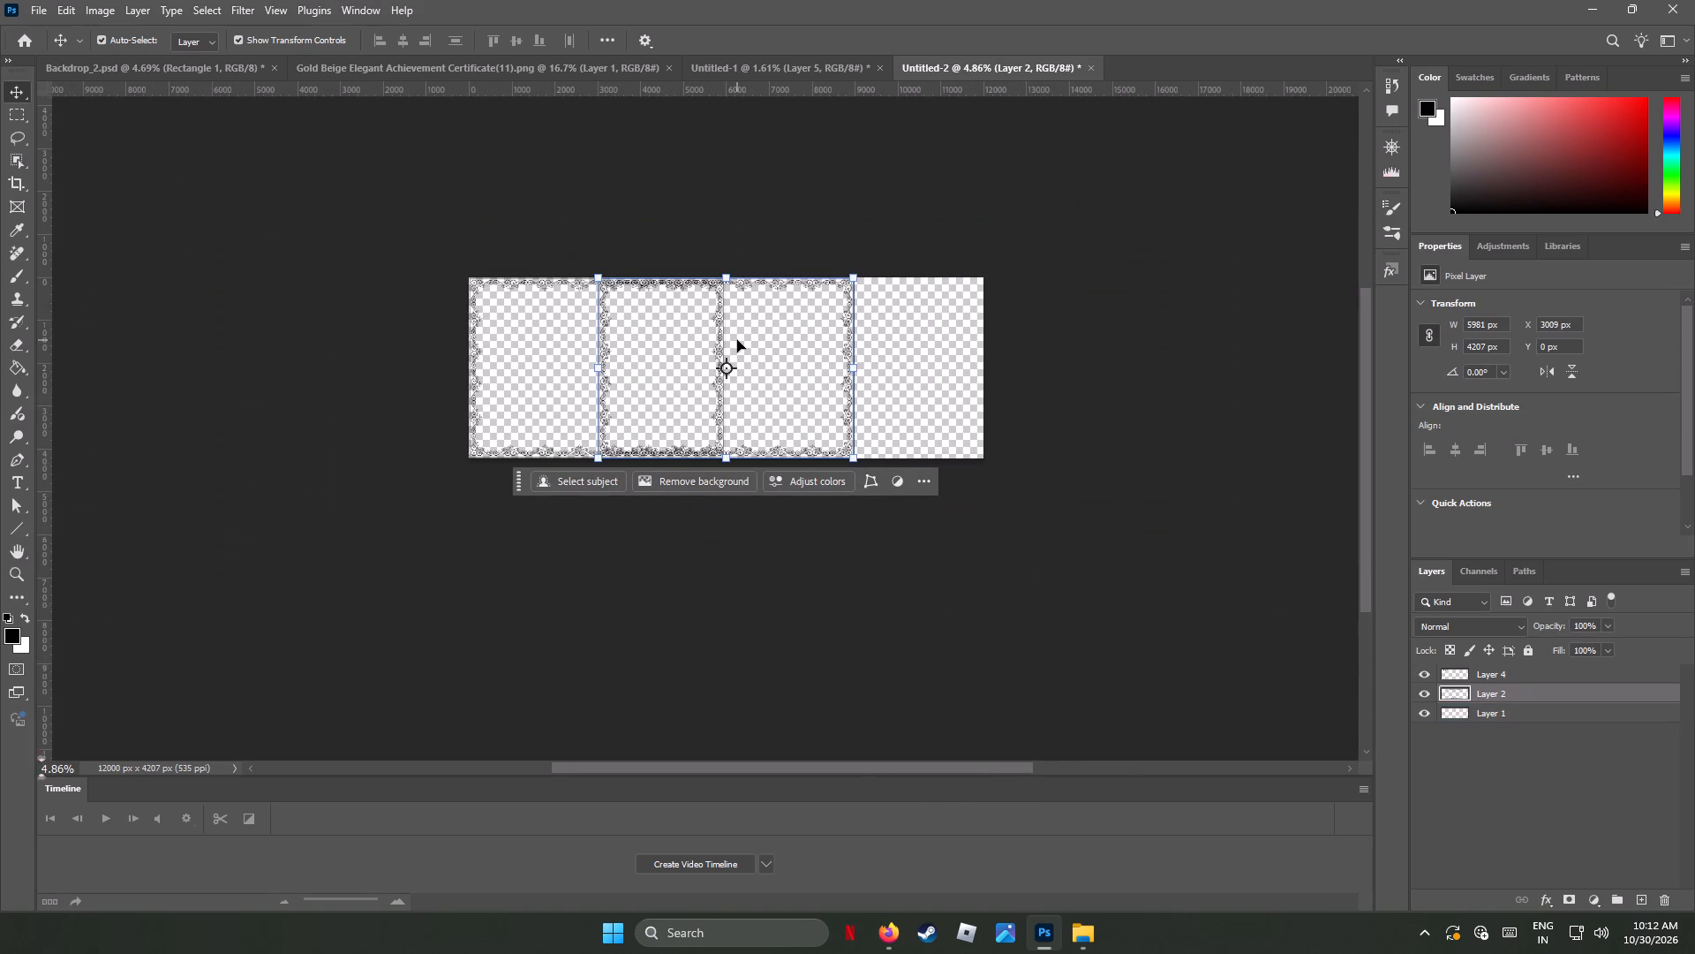
Move the Layer 2 border copy across the canvas toward its right edge, to X 6009 px.
{"action": "key", "text": "Right"}
{"action": "key", "text": "Right"}
{"action": "key", "text": "Right"}
{"action": "key", "text": "Right"}
{"action": "key", "text": "Right"}
{"action": "key", "text": "Right"}
{"action": "key", "text": "Right"}
{"action": "key", "text": "Right"}
{"action": "key", "text": "Right"}
{"action": "key", "text": "Right"}
{"action": "key", "text": "Right"}
{"action": "key", "text": "Right"}
{"action": "key", "text": "Right"}
{"action": "key", "text": "Right"}
{"action": "key", "text": "Right"}
{"action": "key", "text": "Right"}
{"action": "key", "text": "Right"}
{"action": "key", "text": "Right"}
{"action": "key", "text": "Right"}
{"action": "key", "text": "Right"}
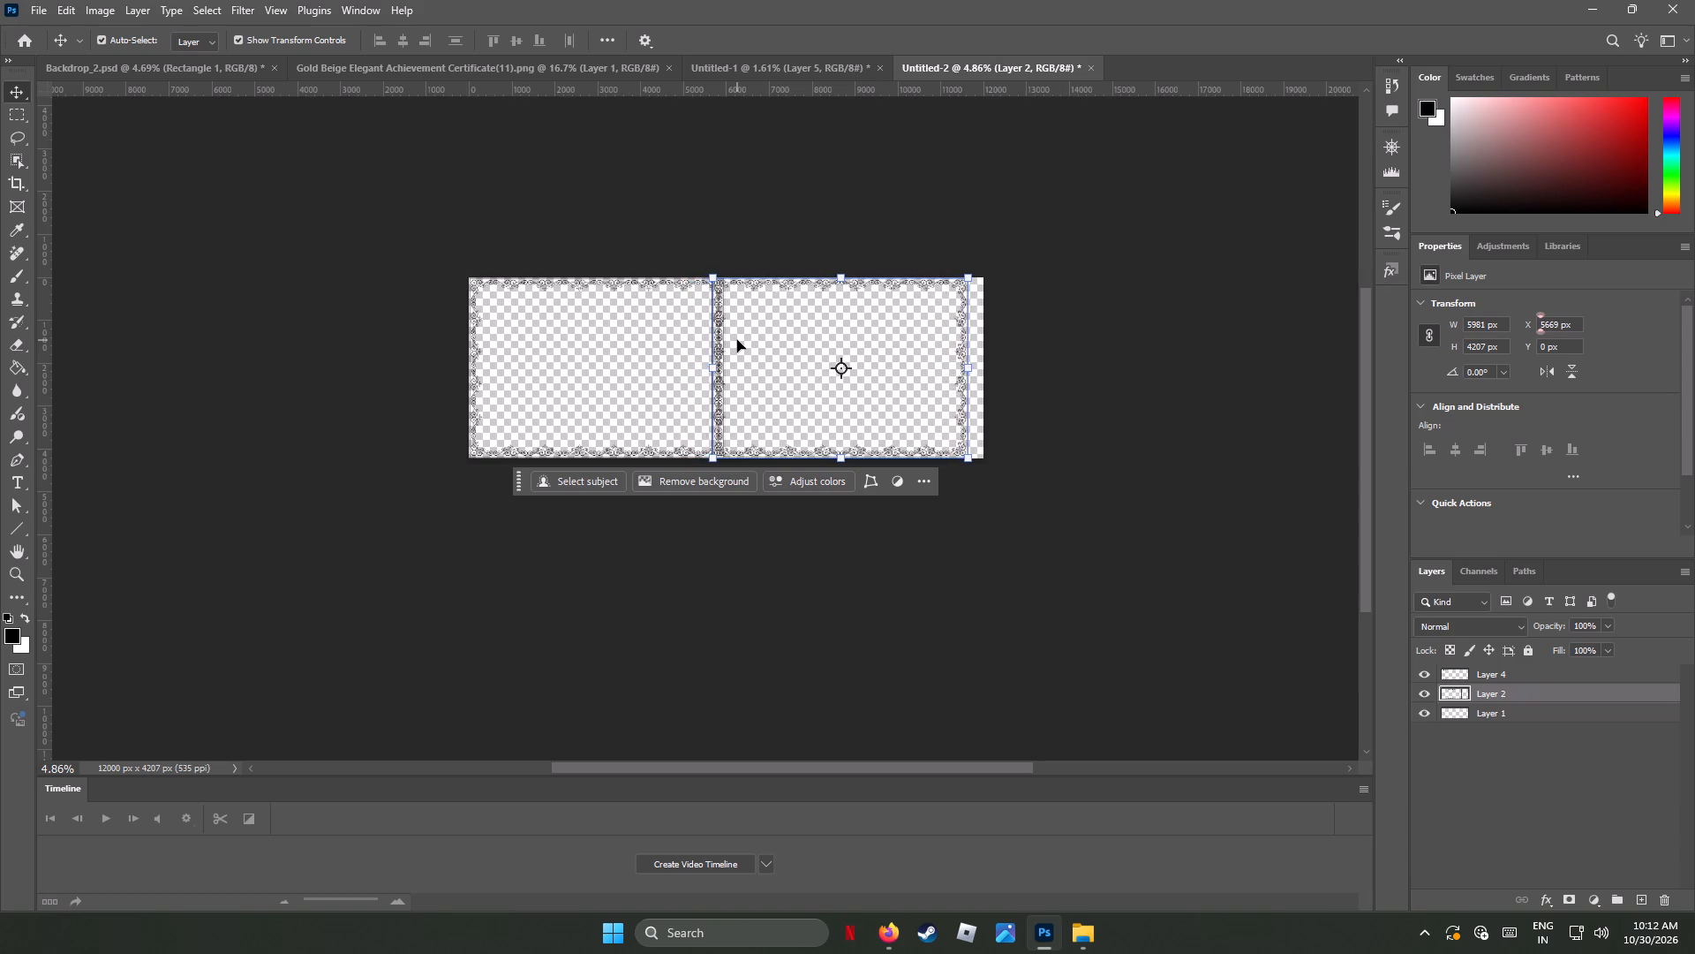
{"action": "key", "text": "Right"}
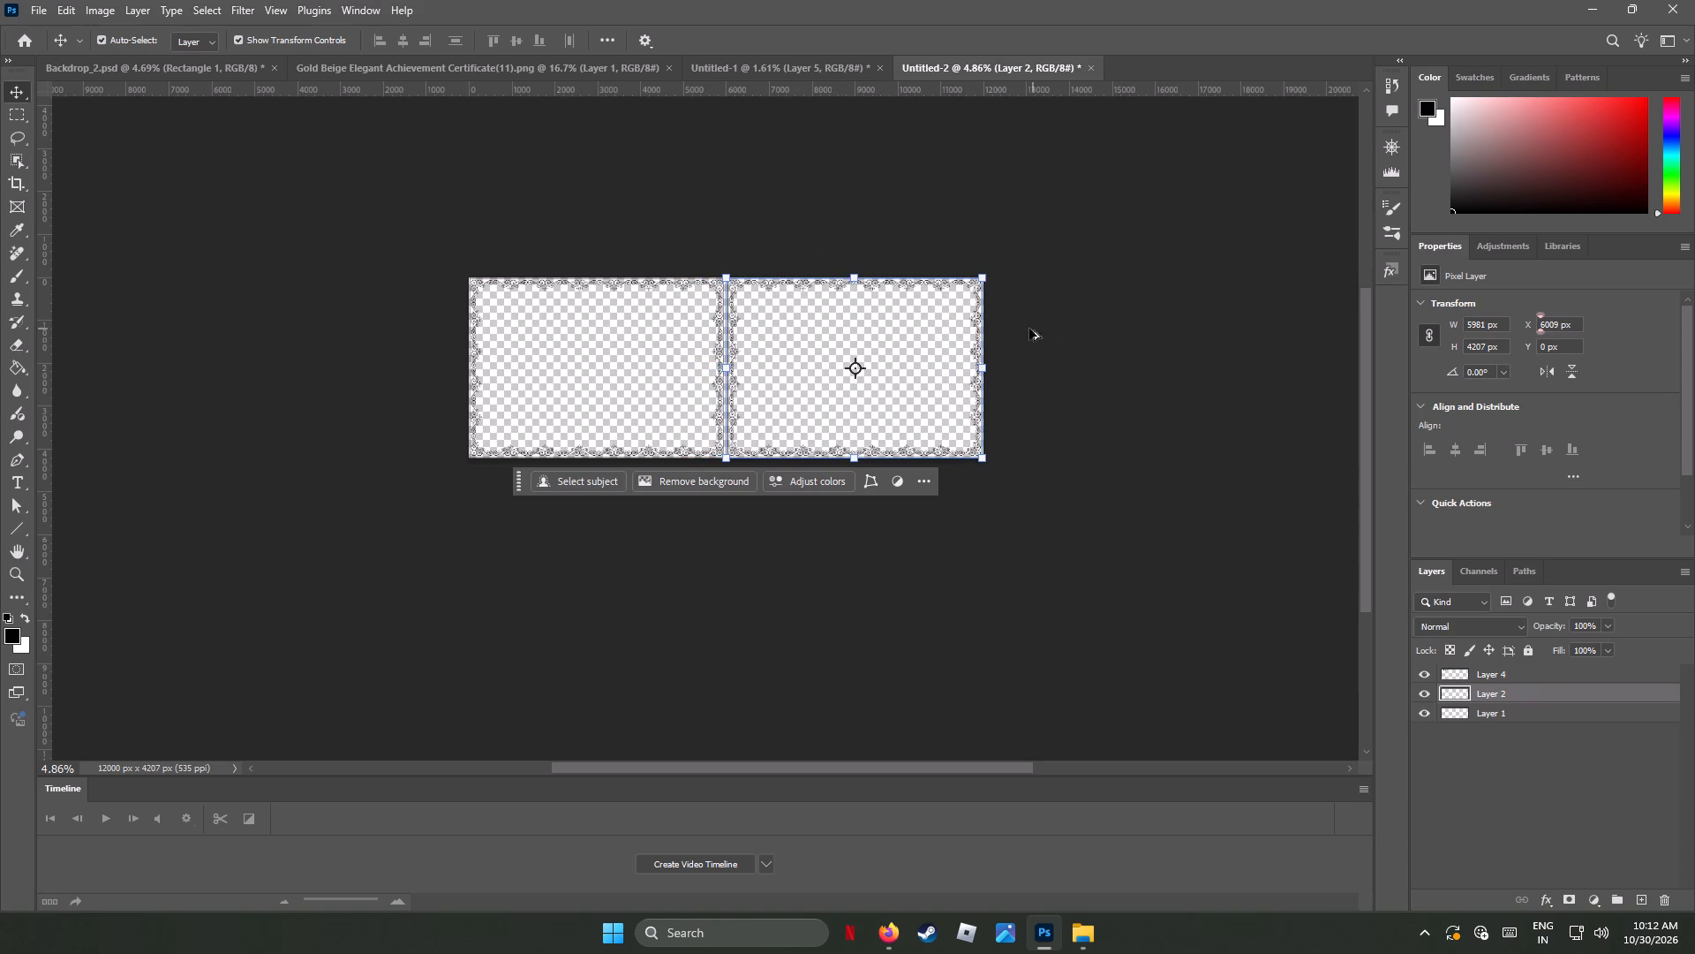
Fine-nudge the Layer 2 border copy closer to the canvas's right edge, to X 6019 px.
{"action": "scroll", "coordinate": [1020, 319], "scroll_direction": "up", "scroll_amount": 9, "text": "alt"}
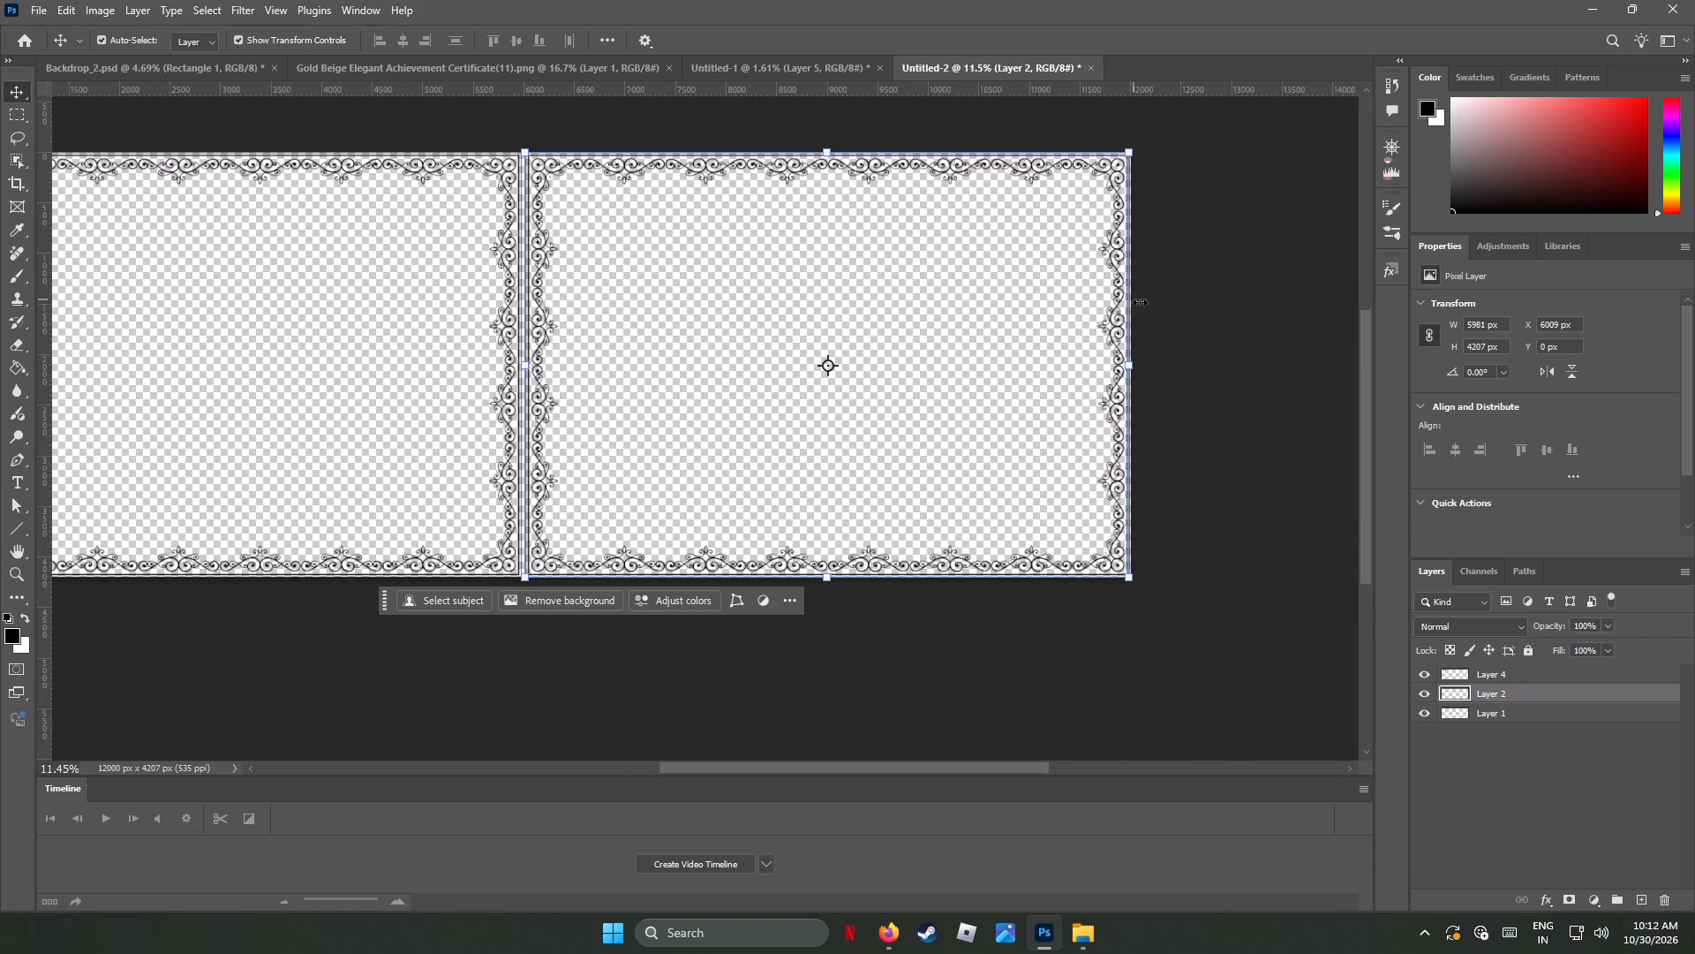
{"action": "scroll", "coordinate": [1157, 299], "scroll_direction": "up", "scroll_amount": 8, "text": "alt"}
{"action": "scroll", "coordinate": [1227, 324], "scroll_direction": "up", "scroll_amount": 1, "text": "alt"}
{"action": "scroll", "coordinate": [1227, 324], "scroll_direction": "down", "scroll_amount": 1, "text": "alt"}
{"action": "scroll", "coordinate": [1227, 324], "scroll_direction": "up", "scroll_amount": 2, "text": "alt"}
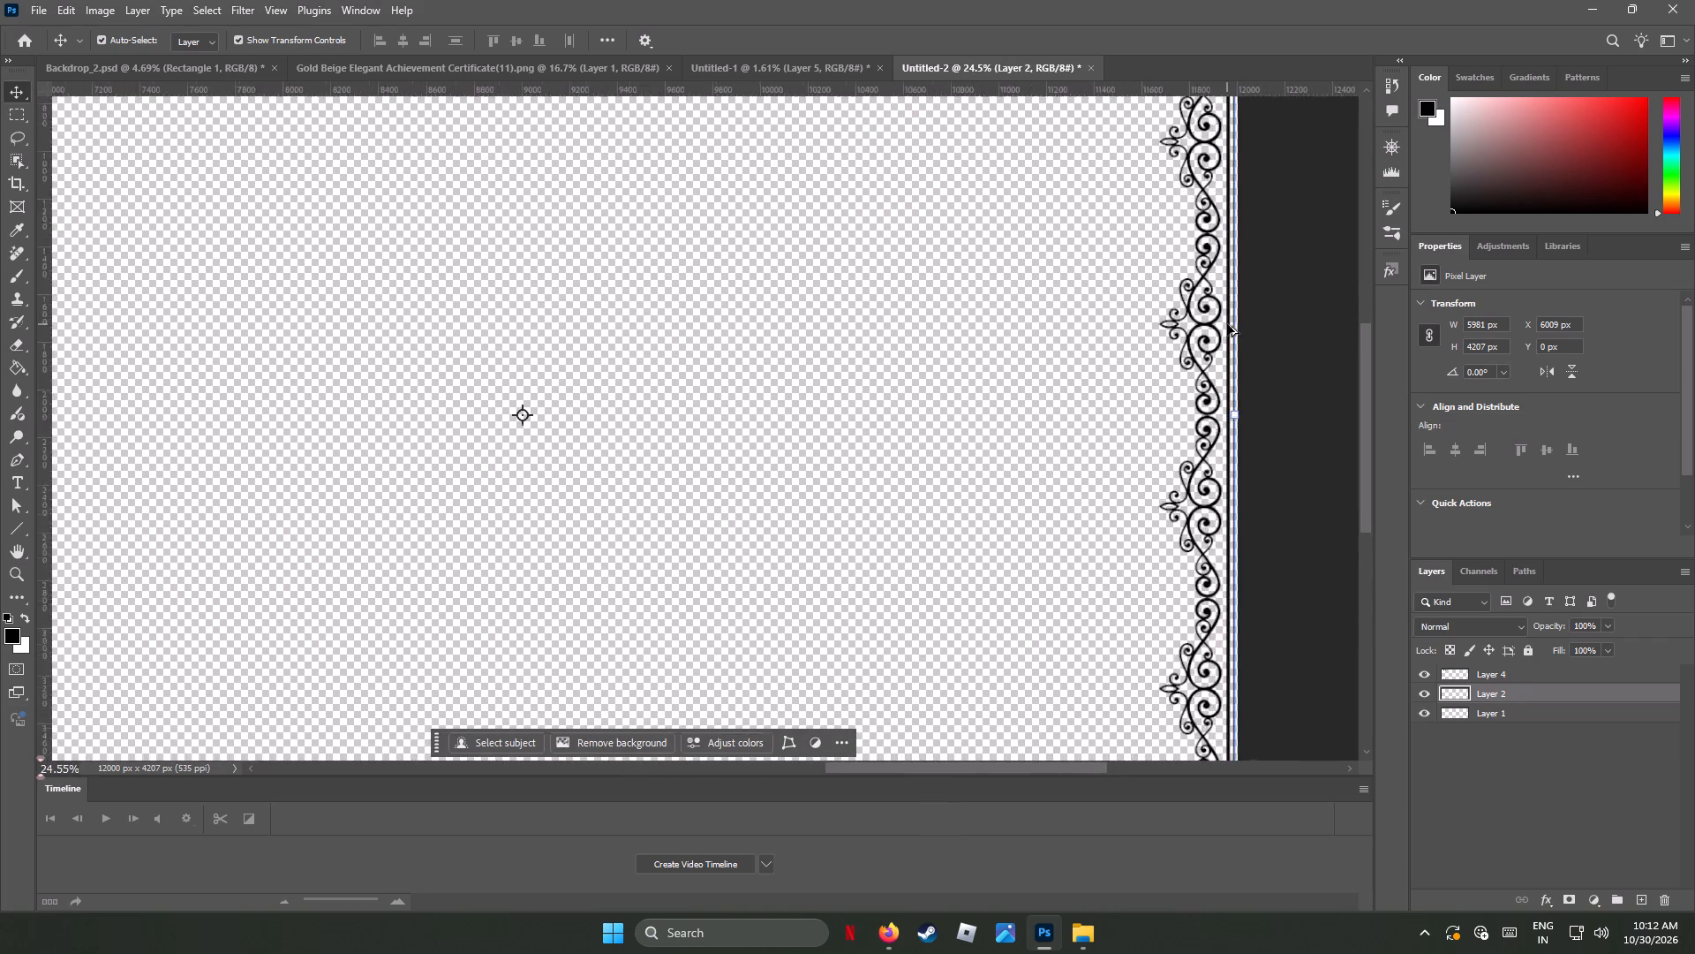
{"action": "scroll", "coordinate": [1227, 324], "scroll_direction": "up", "scroll_amount": 10, "text": "alt"}
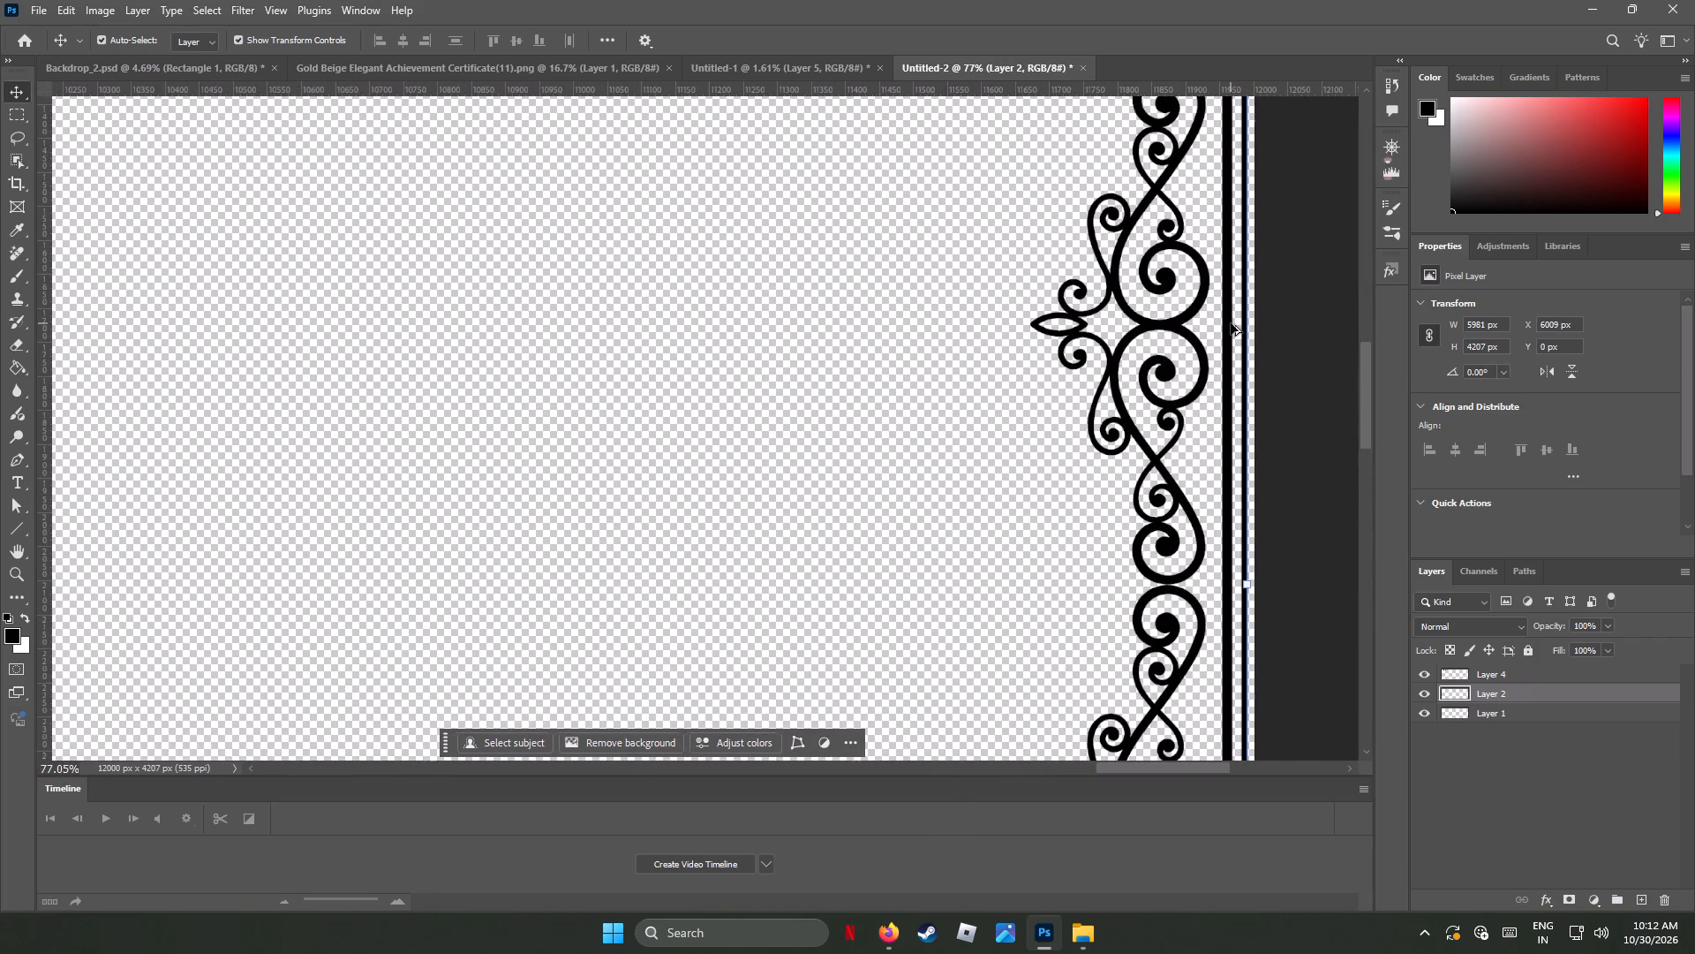
{"action": "key", "text": "Right"}
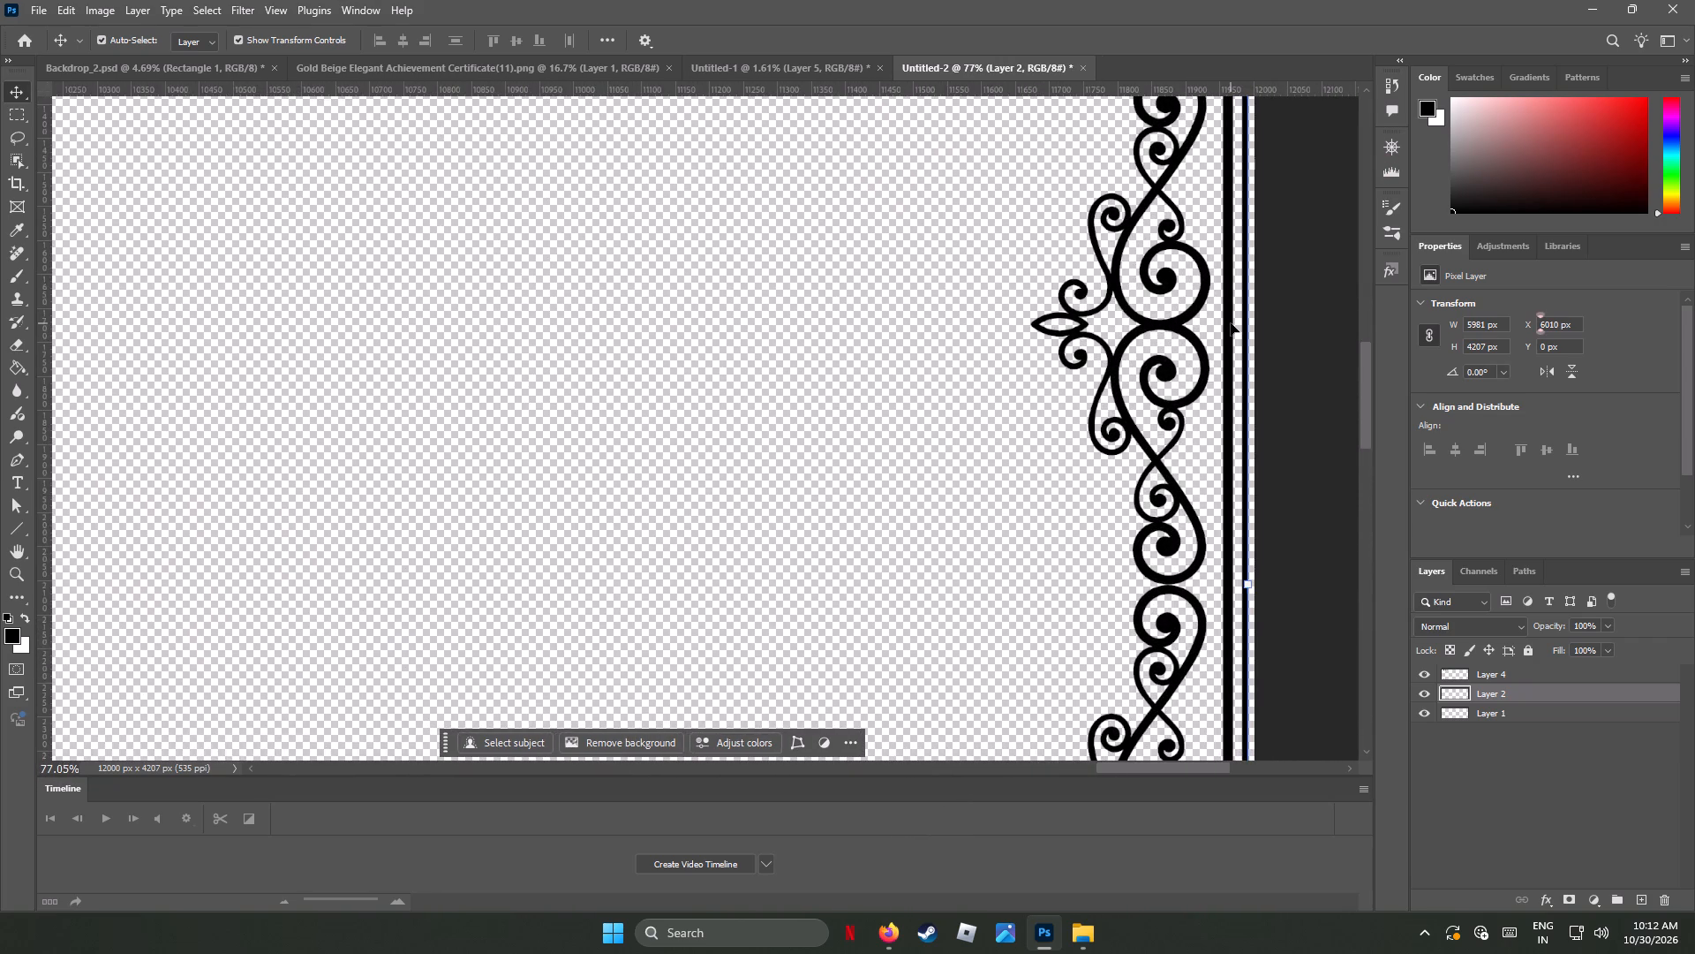
{"action": "key", "text": "Right"}
{"action": "key", "text": "Right"}
{"action": "key", "text": "Right"}
{"action": "key", "text": "Right"}
{"action": "key", "text": "Right"}
{"action": "key", "text": "Right"}
{"action": "key", "text": "Right"}
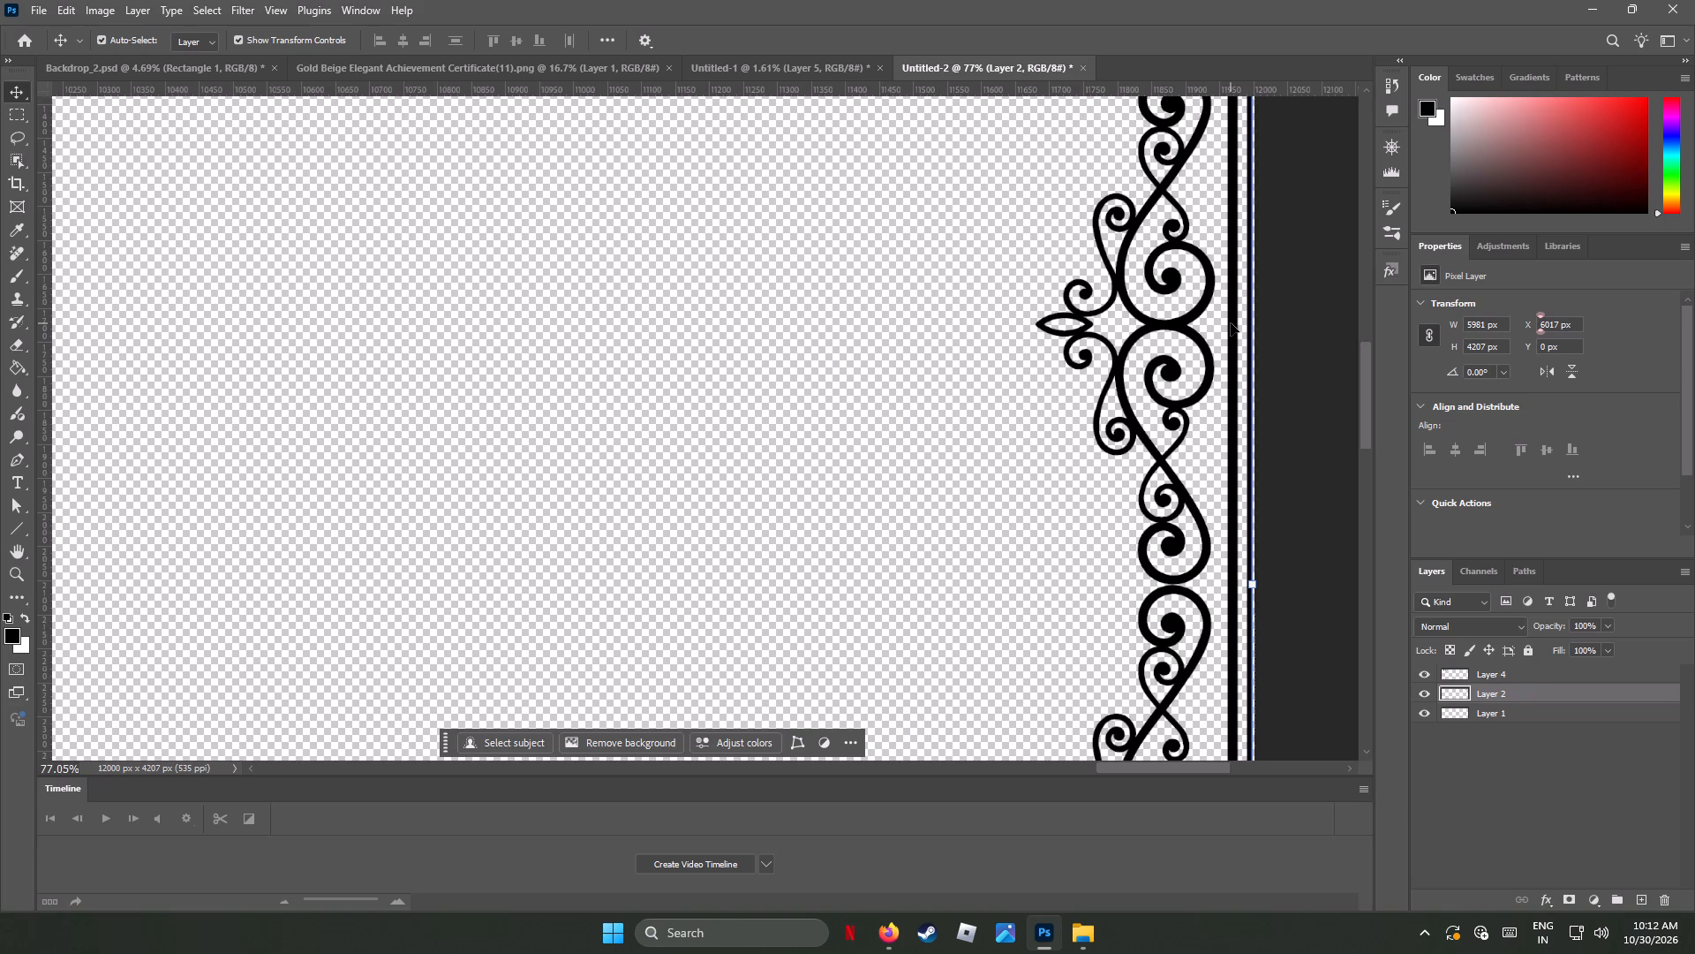
{"action": "key", "text": "Right"}
{"action": "key", "text": "Right"}
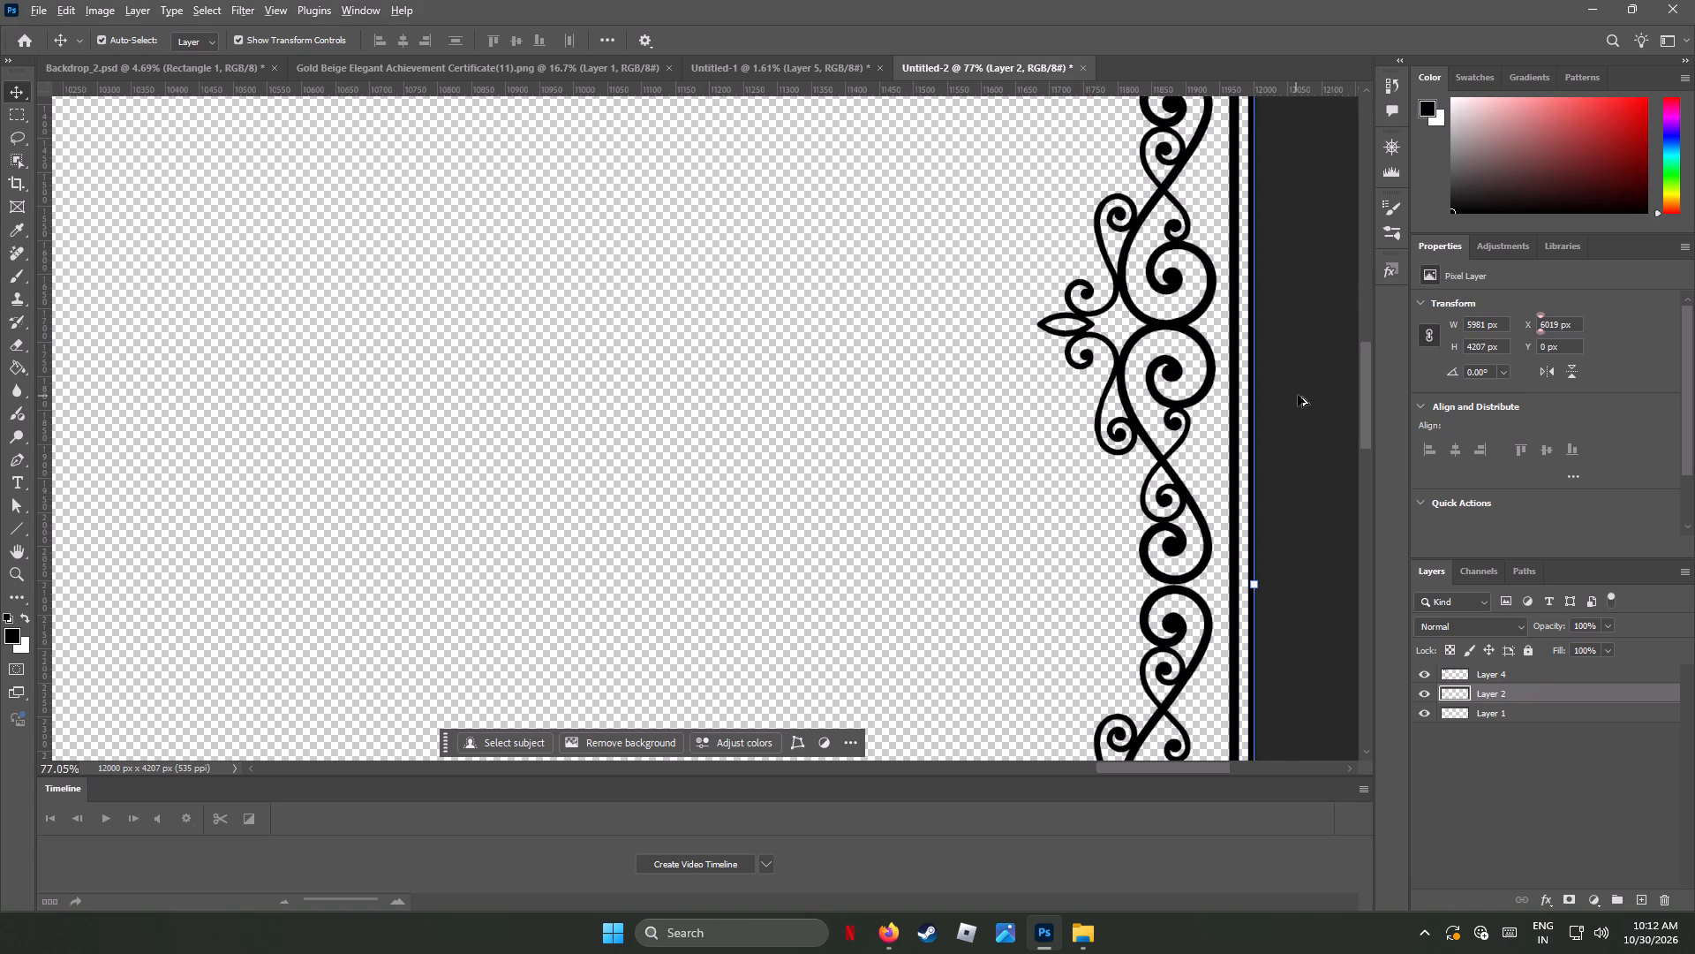
Adjust the Layer 2 border copy pixel by pixel to X 6020 px so its outer line meets the canvas's right edge.
{"action": "scroll", "coordinate": [1301, 390], "scroll_direction": "up", "scroll_amount": 8, "text": "alt"}
{"action": "scroll", "coordinate": [1302, 390], "scroll_direction": "up", "scroll_amount": 13, "text": "alt"}
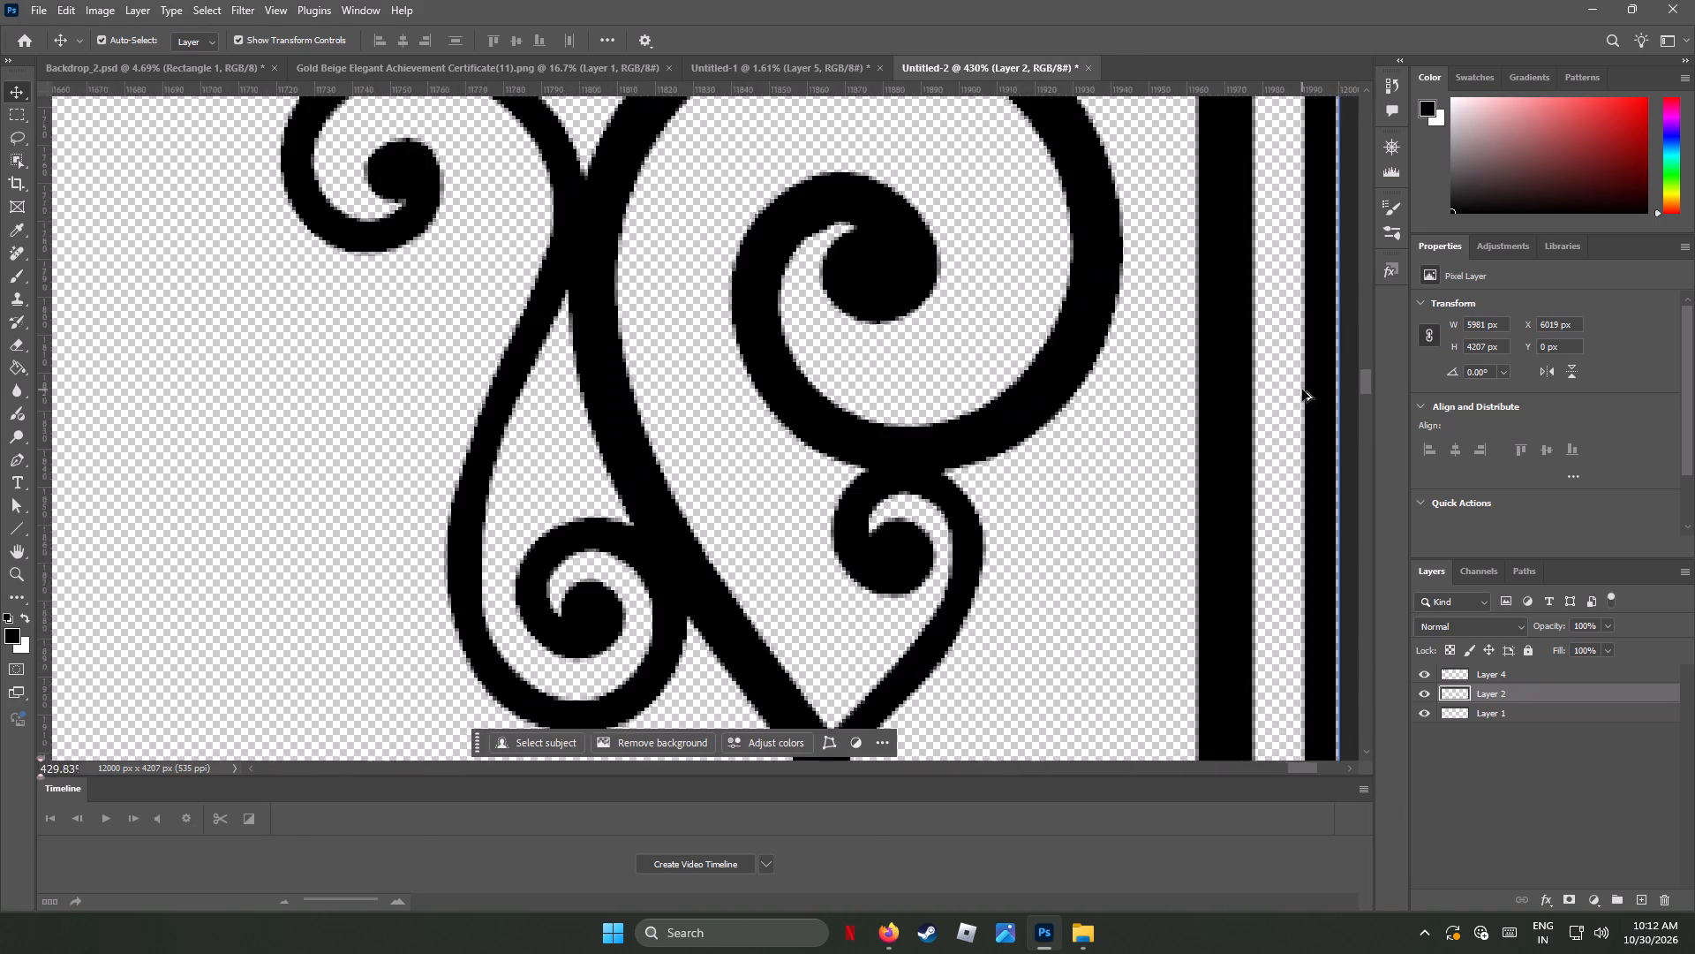
{"action": "scroll", "coordinate": [1302, 390], "scroll_direction": "up", "scroll_amount": 2, "text": "alt"}
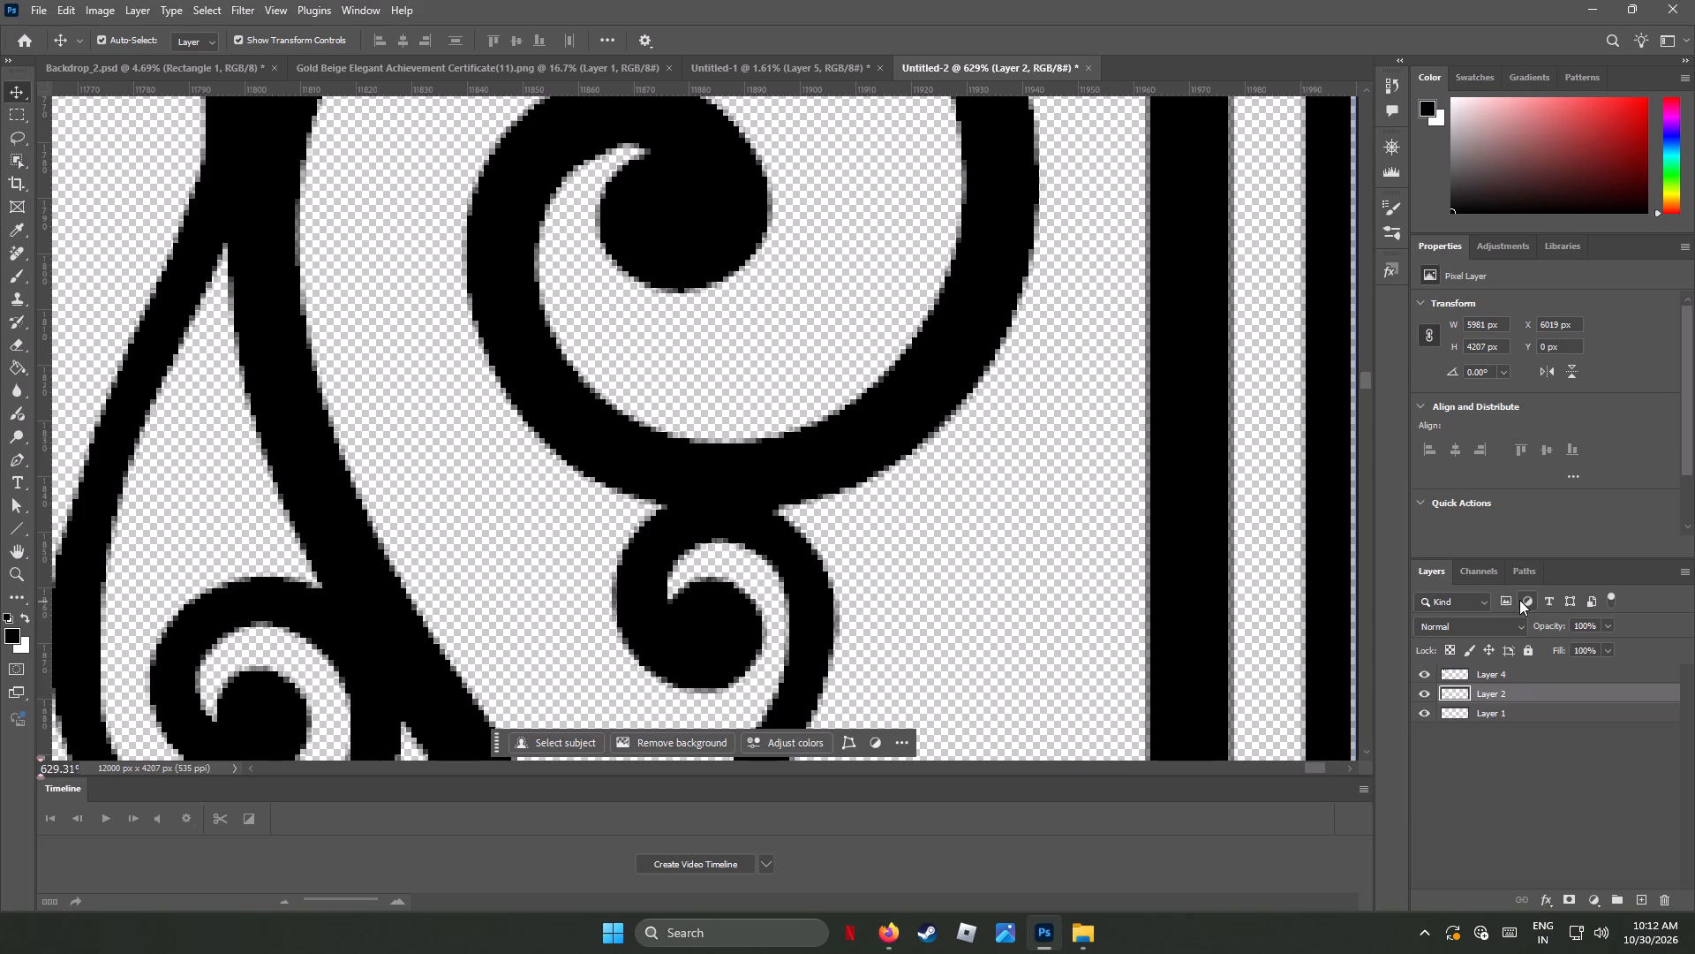
{"action": "key", "text": "Right"}
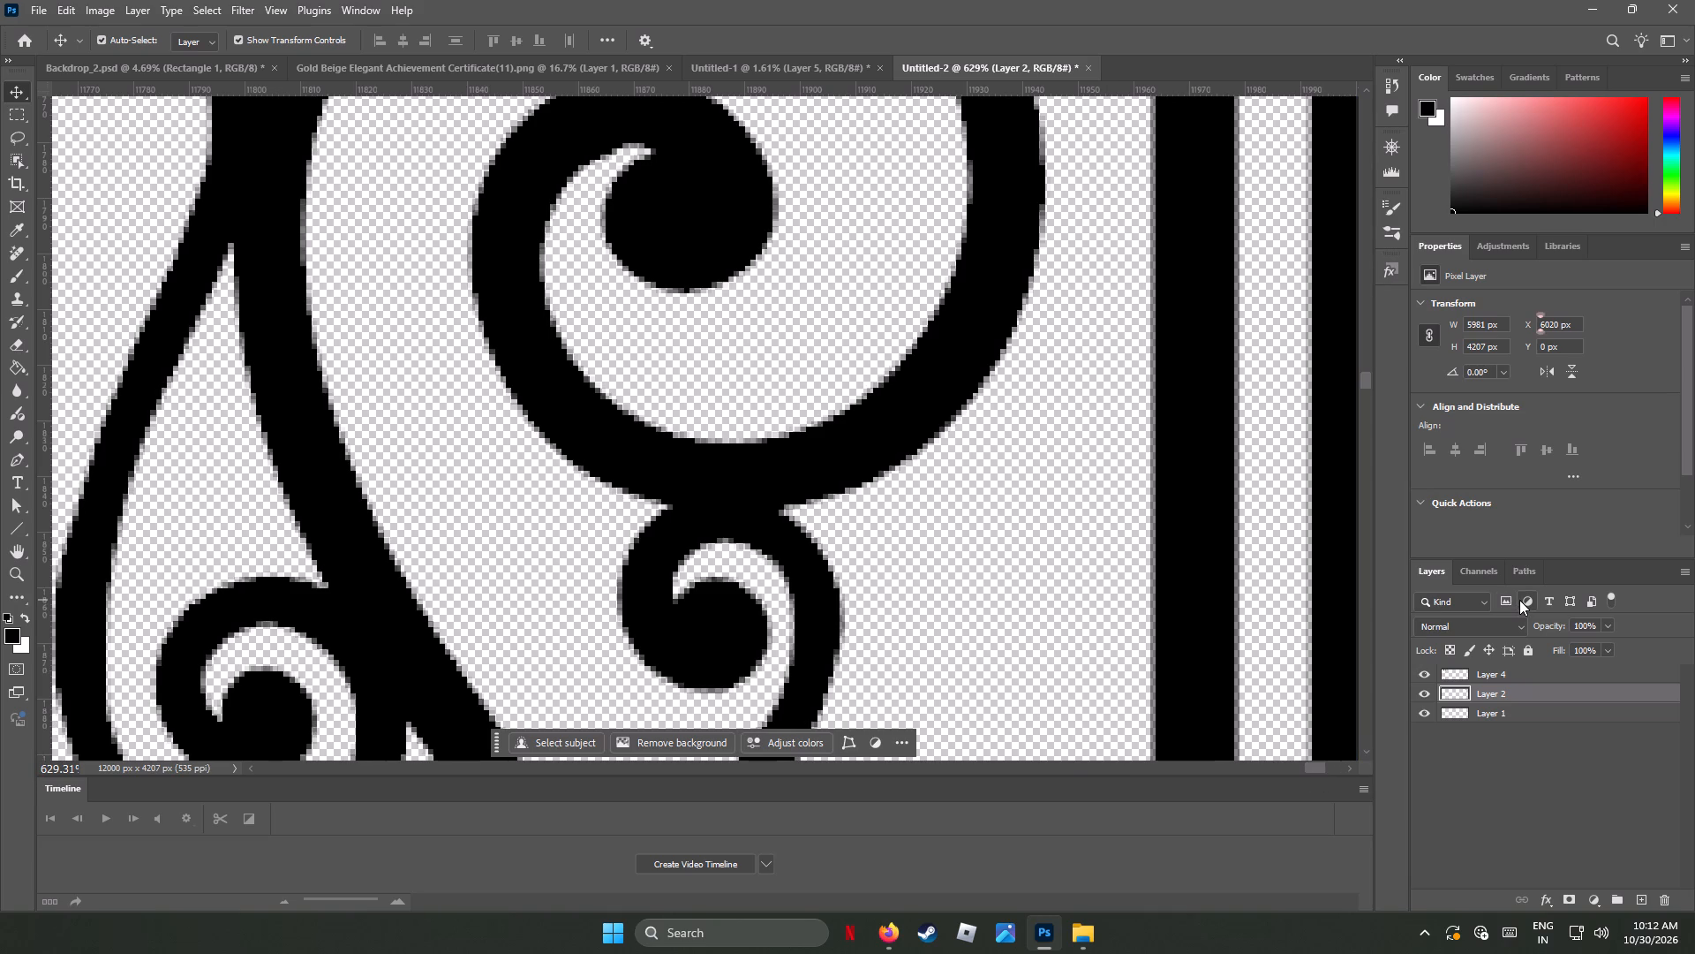
{"action": "key", "text": "Left"}
{"action": "key", "text": "Left"}
{"action": "key", "text": "Right"}
{"action": "key", "text": "Right"}
Examine the lower-right corner of the border and the gap between the two copies at the canvas's middle.
{"action": "scroll", "coordinate": [1059, 132], "scroll_direction": "down", "scroll_amount": 19, "text": "alt"}
{"action": "scroll", "coordinate": [1062, 132], "scroll_direction": "up", "scroll_amount": 3, "text": "alt"}
{"action": "scroll", "coordinate": [1062, 132], "scroll_direction": "down", "scroll_amount": 10, "text": "alt"}
{"action": "scroll", "coordinate": [1062, 132], "scroll_direction": "up", "scroll_amount": 1, "text": "alt"}
{"action": "scroll", "coordinate": [1062, 132], "scroll_direction": "down", "scroll_amount": 6, "text": "alt"}
{"action": "scroll", "coordinate": [1062, 132], "scroll_direction": "up", "scroll_amount": 3, "text": "alt"}
{"action": "scroll", "coordinate": [1062, 132], "scroll_direction": "down", "scroll_amount": 1, "text": "alt"}
{"action": "scroll", "coordinate": [1062, 132], "scroll_direction": "up", "scroll_amount": 1, "text": "alt"}
{"action": "scroll", "coordinate": [1062, 132], "scroll_direction": "down", "scroll_amount": 1, "text": "alt"}
{"action": "scroll", "coordinate": [1062, 132], "scroll_direction": "up", "scroll_amount": 2, "text": "alt"}
{"action": "scroll", "coordinate": [1062, 132], "scroll_direction": "down", "scroll_amount": 10, "text": "alt"}
{"action": "scroll", "coordinate": [1062, 132], "scroll_direction": "up", "scroll_amount": 4, "text": "alt"}
{"action": "scroll", "coordinate": [1062, 132], "scroll_direction": "down", "scroll_amount": 4, "text": "alt"}
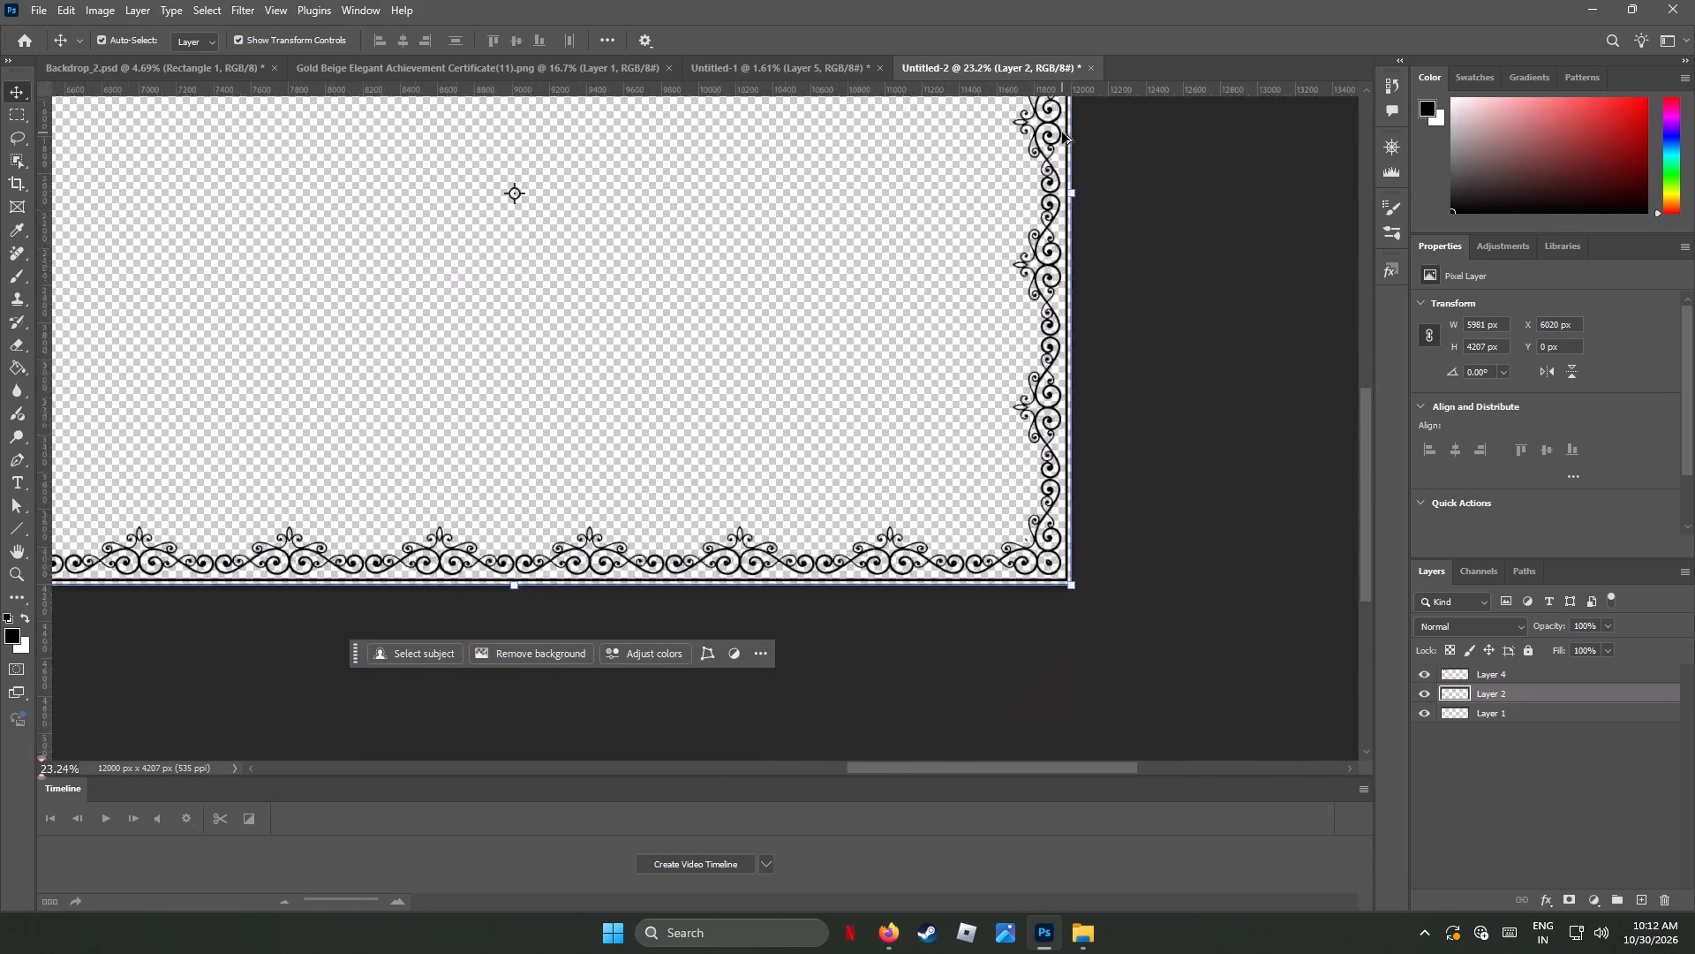
{"action": "scroll", "coordinate": [1062, 132], "scroll_direction": "down", "scroll_amount": 5, "text": "alt"}
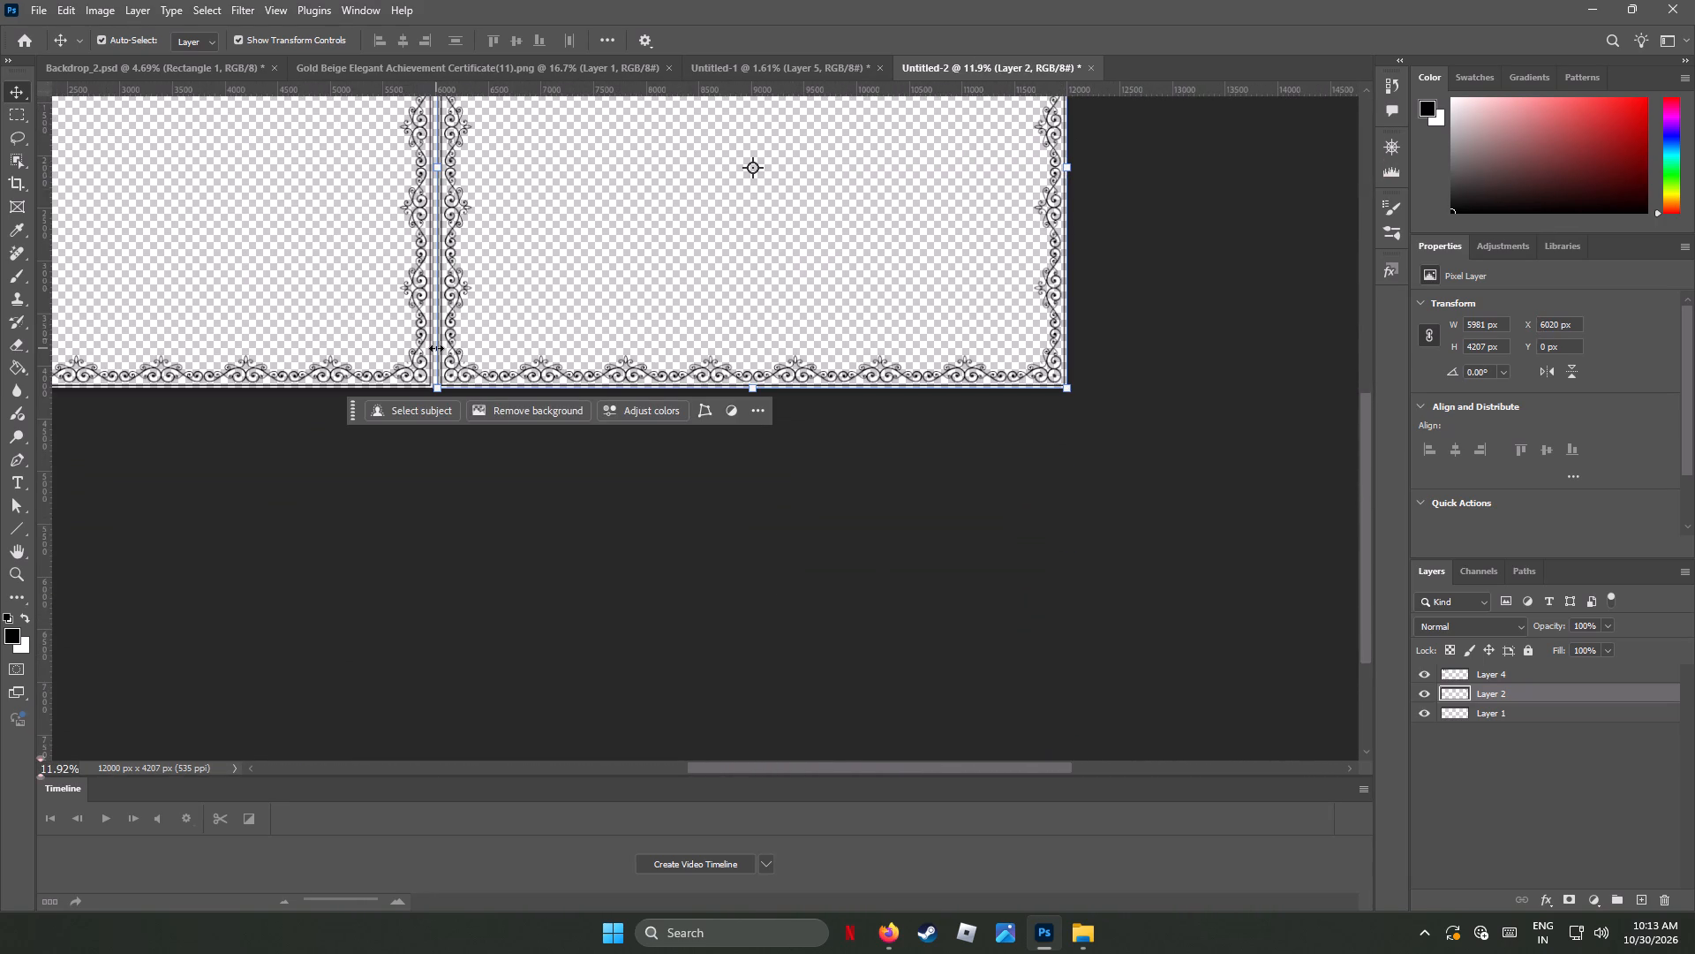
{"action": "scroll", "coordinate": [437, 349], "scroll_direction": "up", "scroll_amount": 12, "text": "alt"}
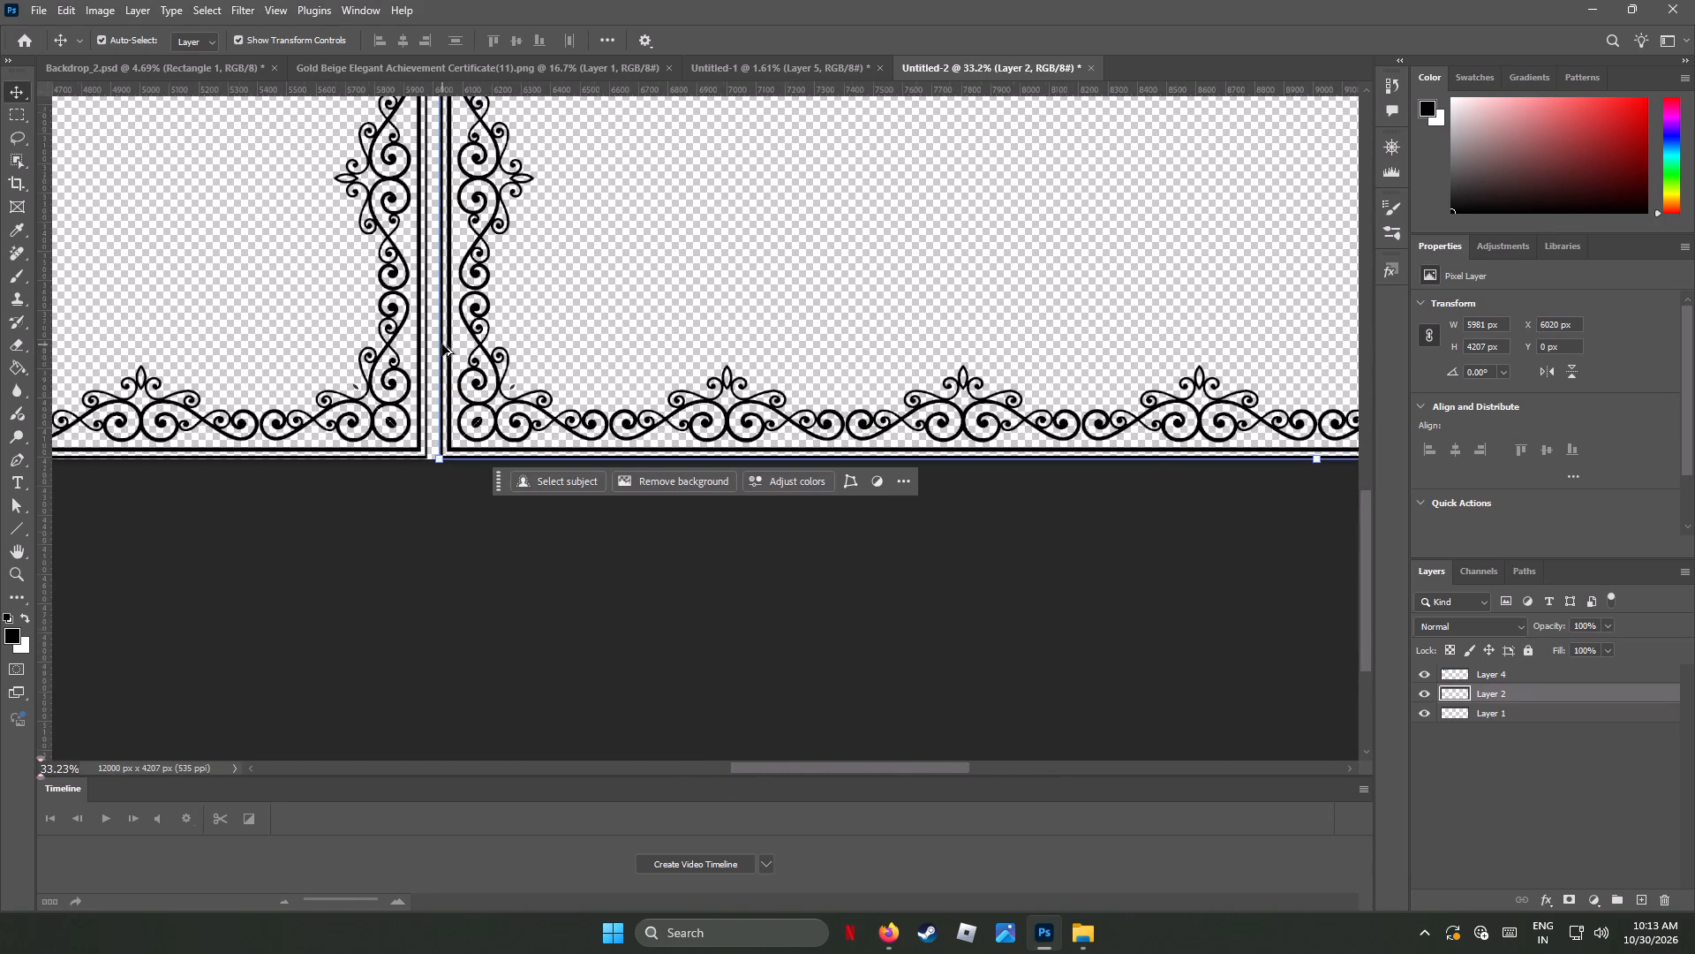
{"action": "scroll", "coordinate": [442, 344], "scroll_direction": "up", "scroll_amount": 3, "text": "alt"}
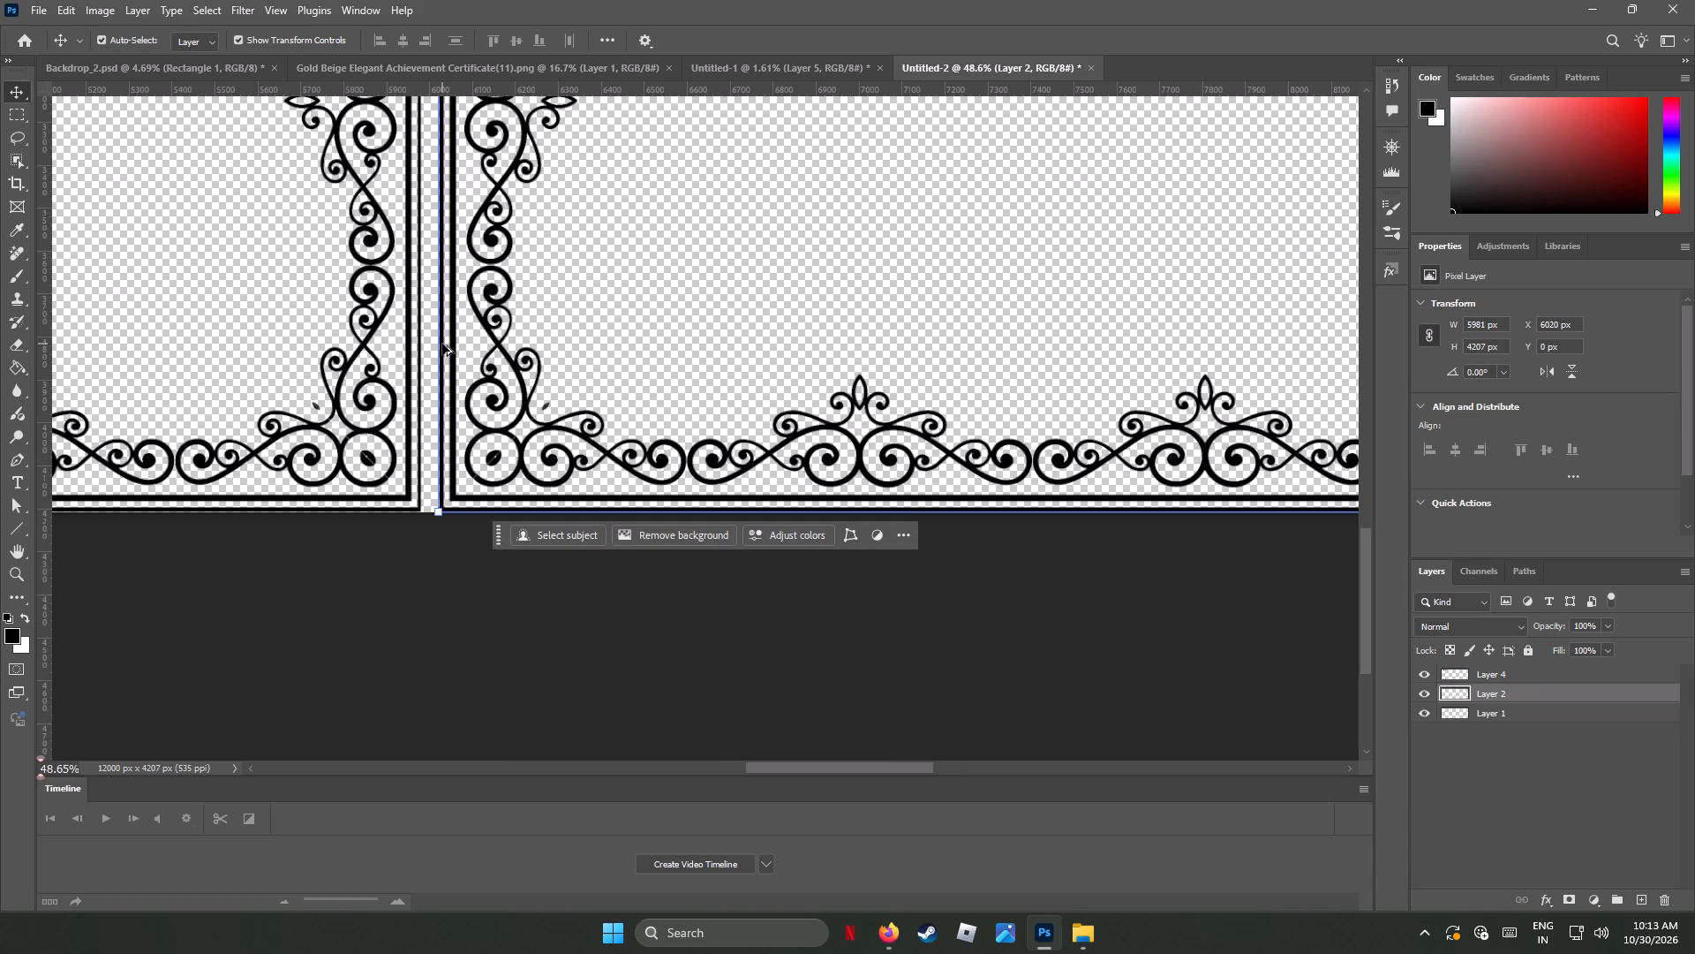
{"action": "scroll", "coordinate": [442, 344], "scroll_direction": "down", "scroll_amount": 3, "text": "alt"}
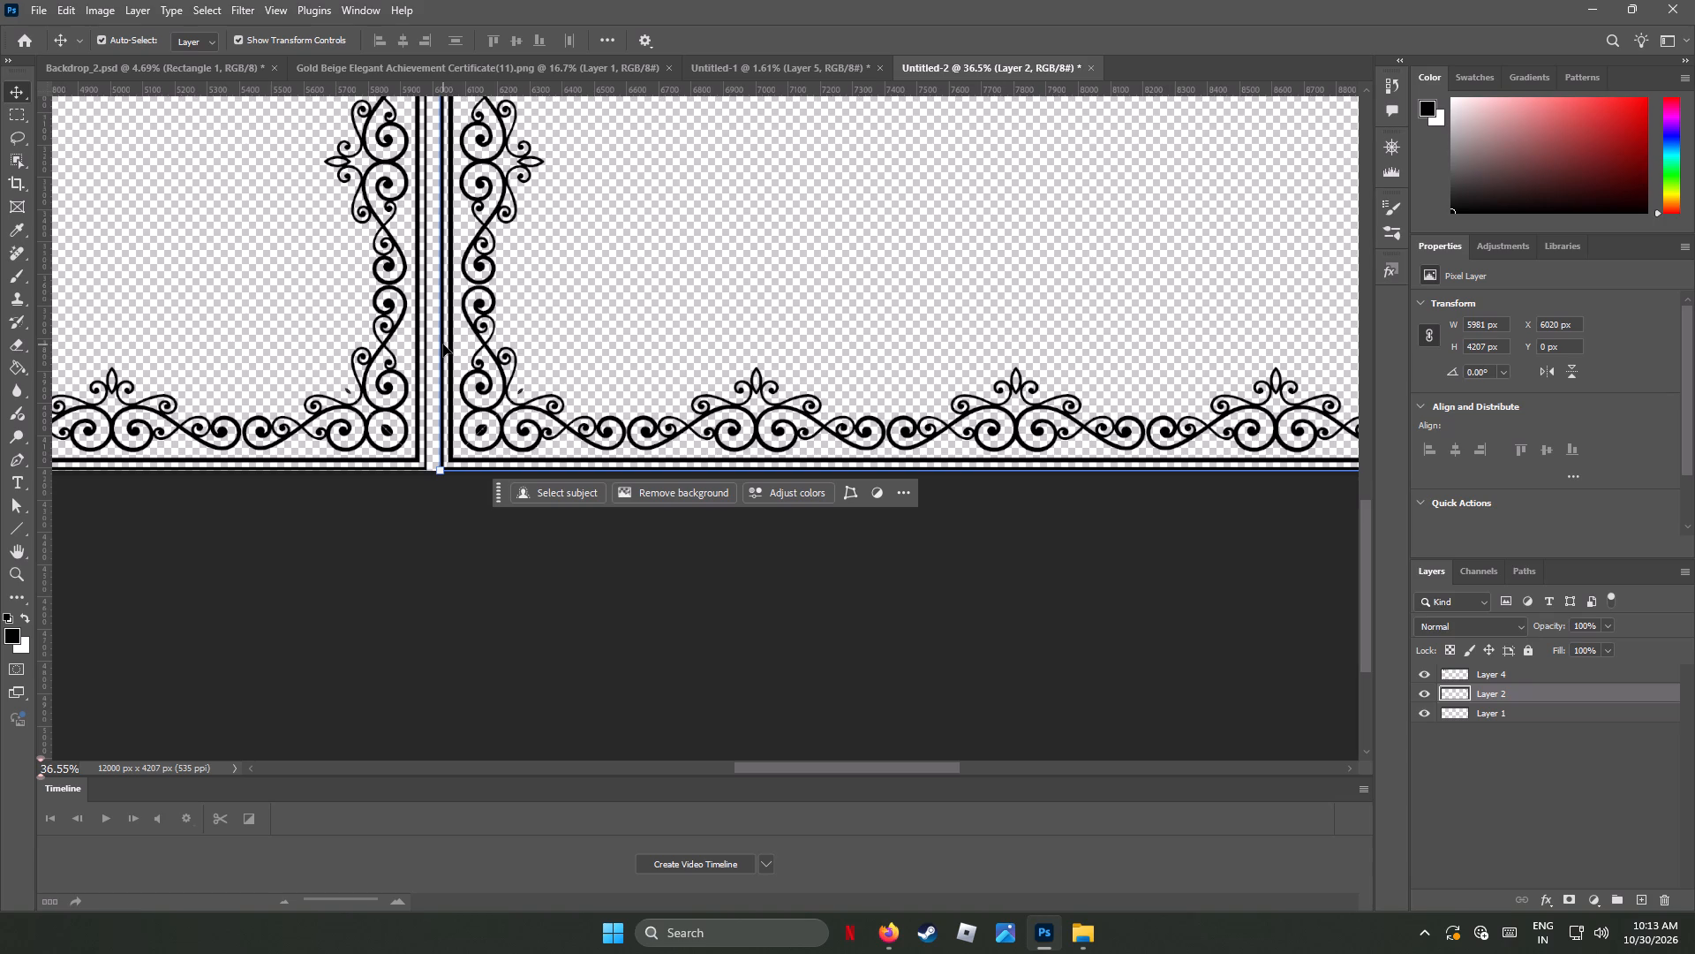
Switch to the Untitled-1 document and set the Eraser's hard round brush to about 89 px for its border artwork.
{"action": "left_click", "coordinate": [749, 64]}
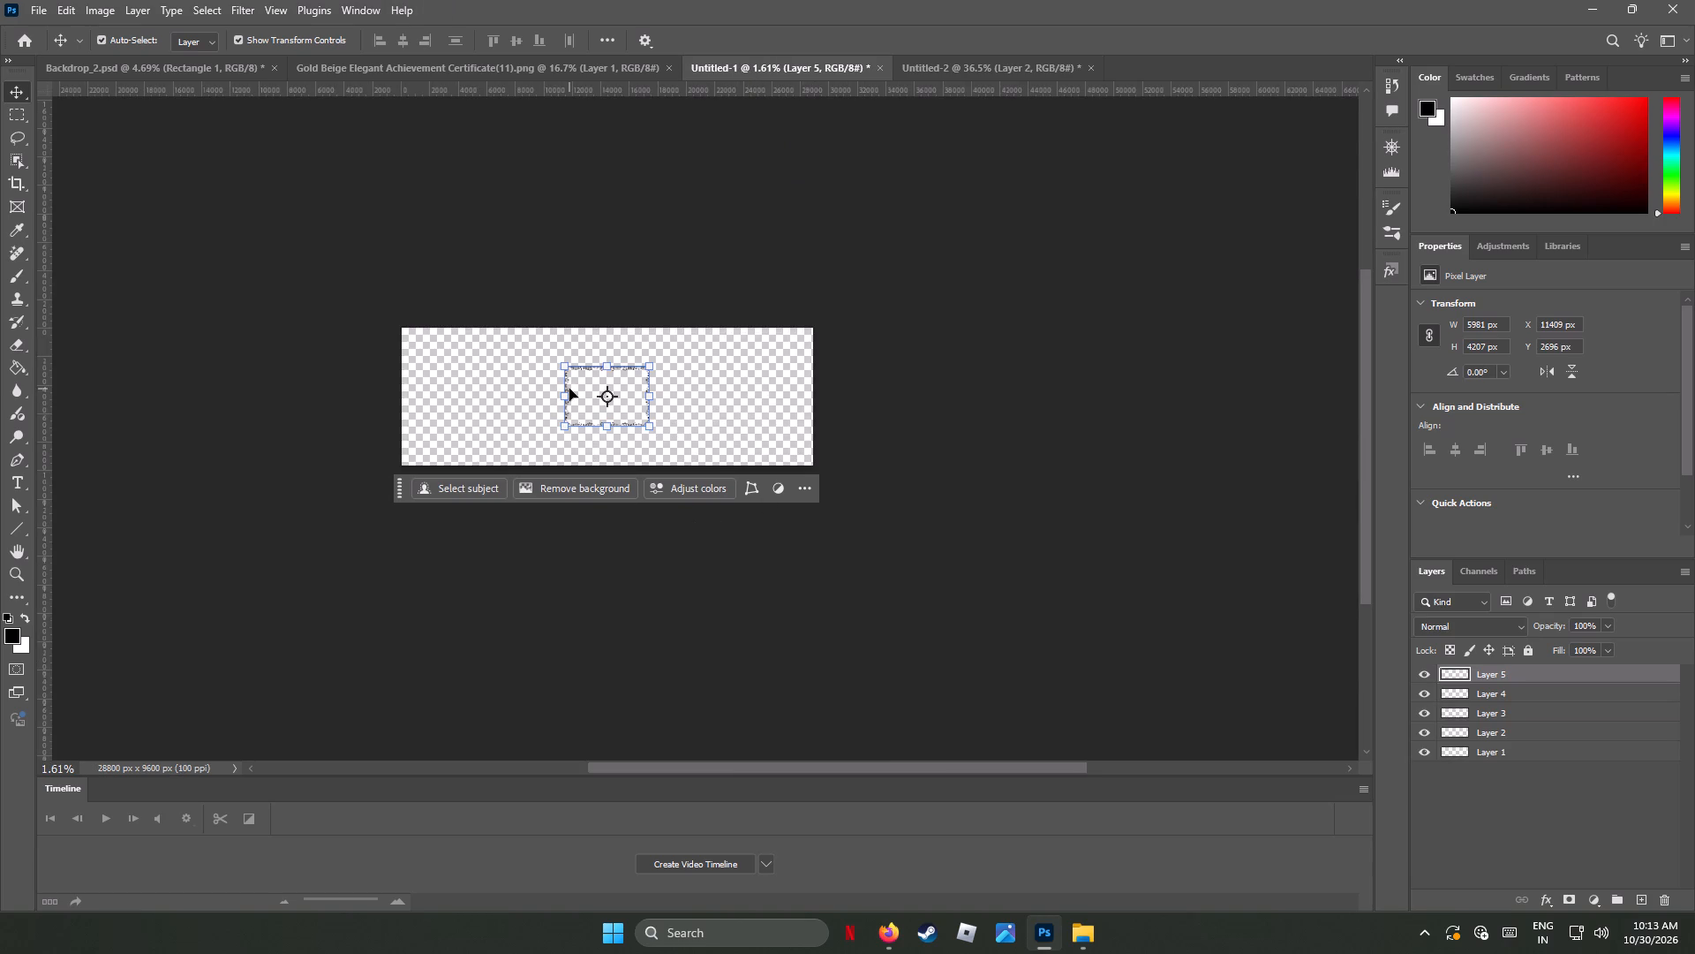
{"action": "scroll", "coordinate": [594, 409], "scroll_direction": "up", "scroll_amount": 4, "text": "alt"}
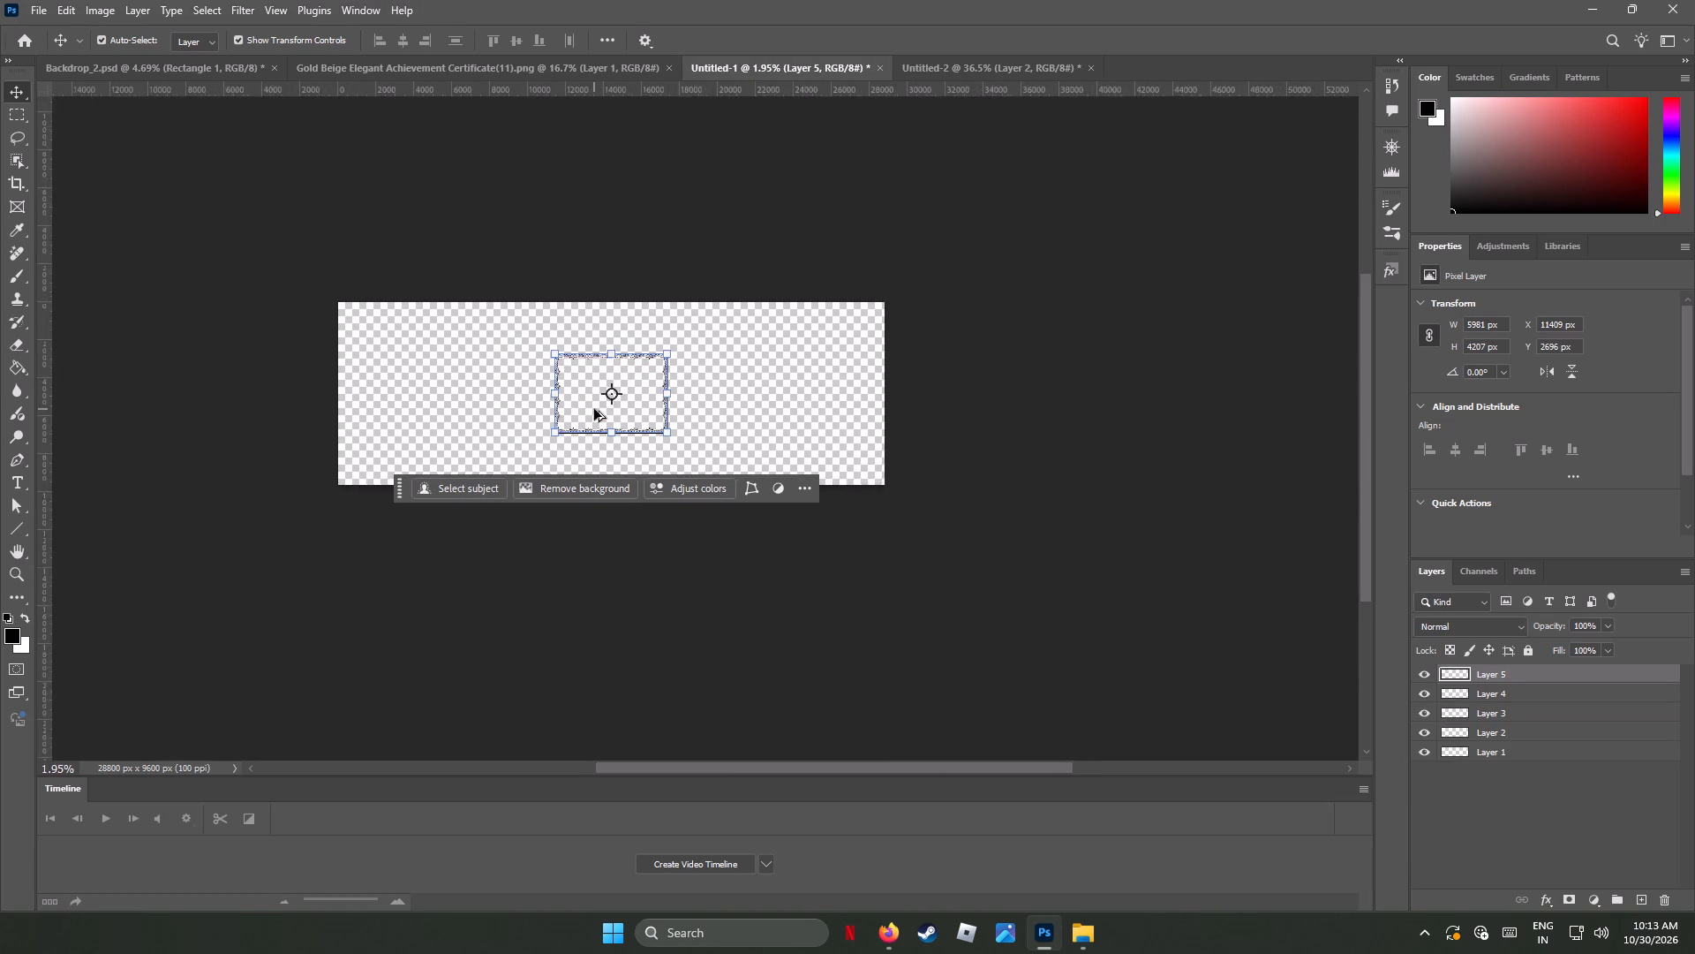
{"action": "scroll", "coordinate": [594, 409], "scroll_direction": "up", "scroll_amount": 2, "text": "alt"}
{"action": "scroll", "coordinate": [594, 409], "scroll_direction": "down", "scroll_amount": 1, "text": "alt"}
{"action": "scroll", "coordinate": [594, 409], "scroll_direction": "up", "scroll_amount": 4, "text": "alt"}
{"action": "scroll", "coordinate": [612, 416], "scroll_direction": "down", "scroll_amount": 2, "text": "alt"}
{"action": "scroll", "coordinate": [612, 418], "scroll_direction": "up", "scroll_amount": 1, "text": "alt"}
{"action": "scroll", "coordinate": [613, 418], "scroll_direction": "down", "scroll_amount": 1, "text": "alt"}
{"action": "scroll", "coordinate": [613, 419], "scroll_direction": "up", "scroll_amount": 10, "text": "alt"}
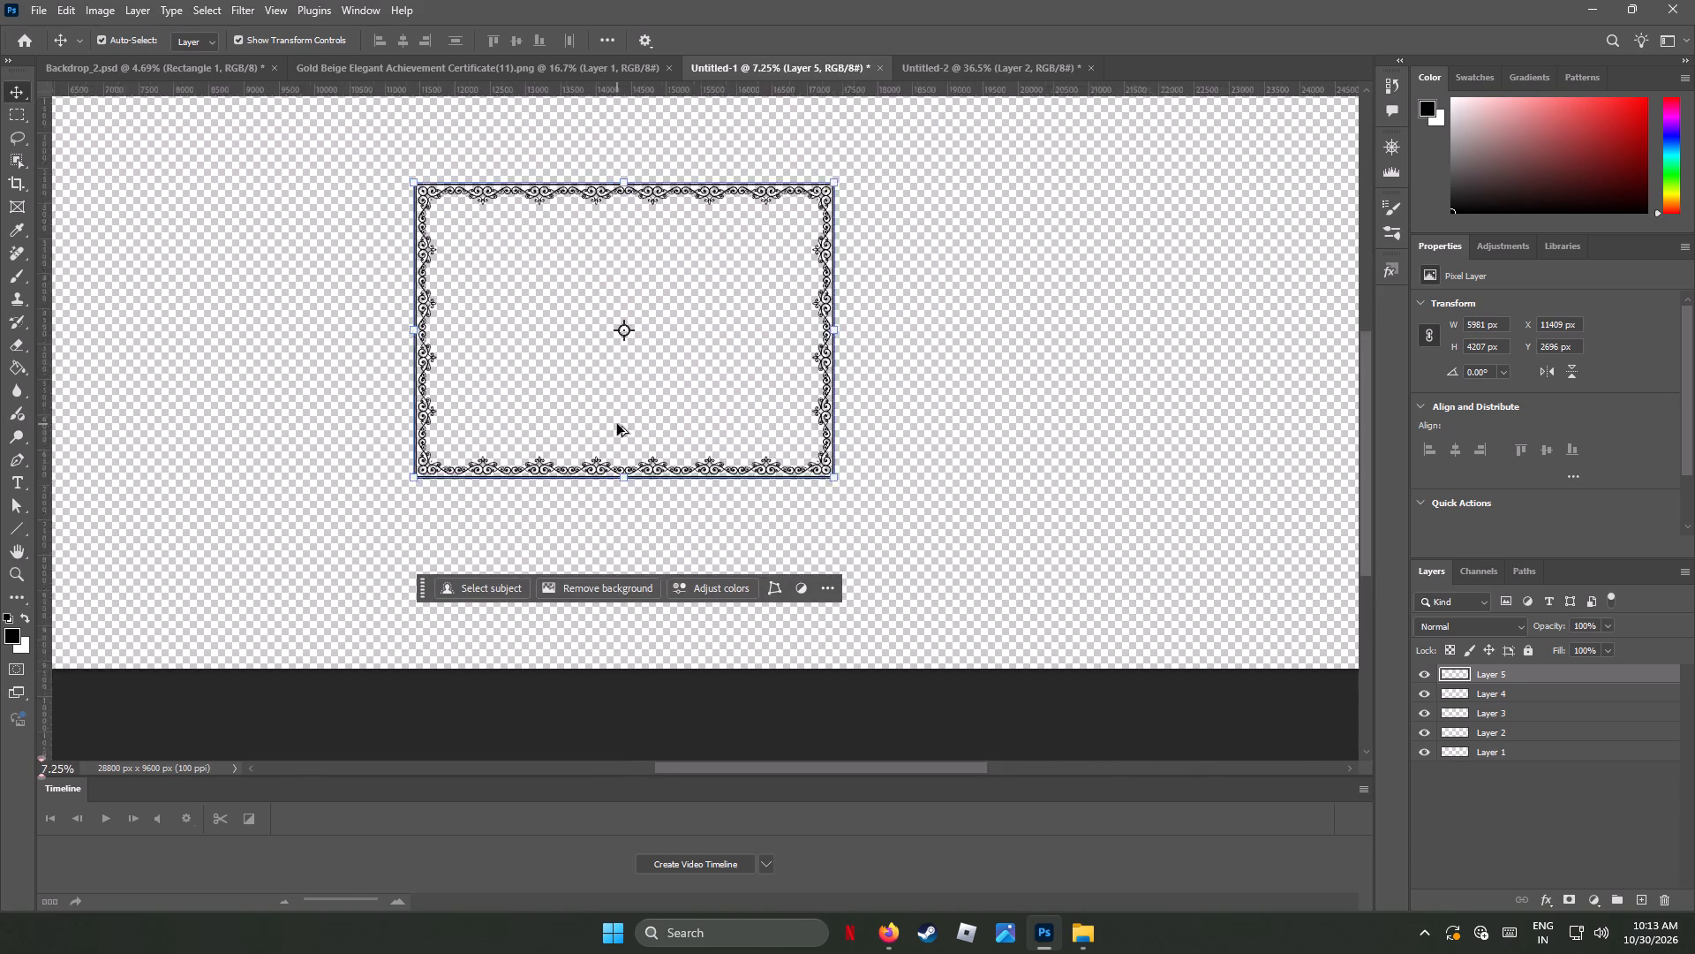
{"action": "scroll", "coordinate": [617, 424], "scroll_direction": "up", "scroll_amount": 4, "text": "alt"}
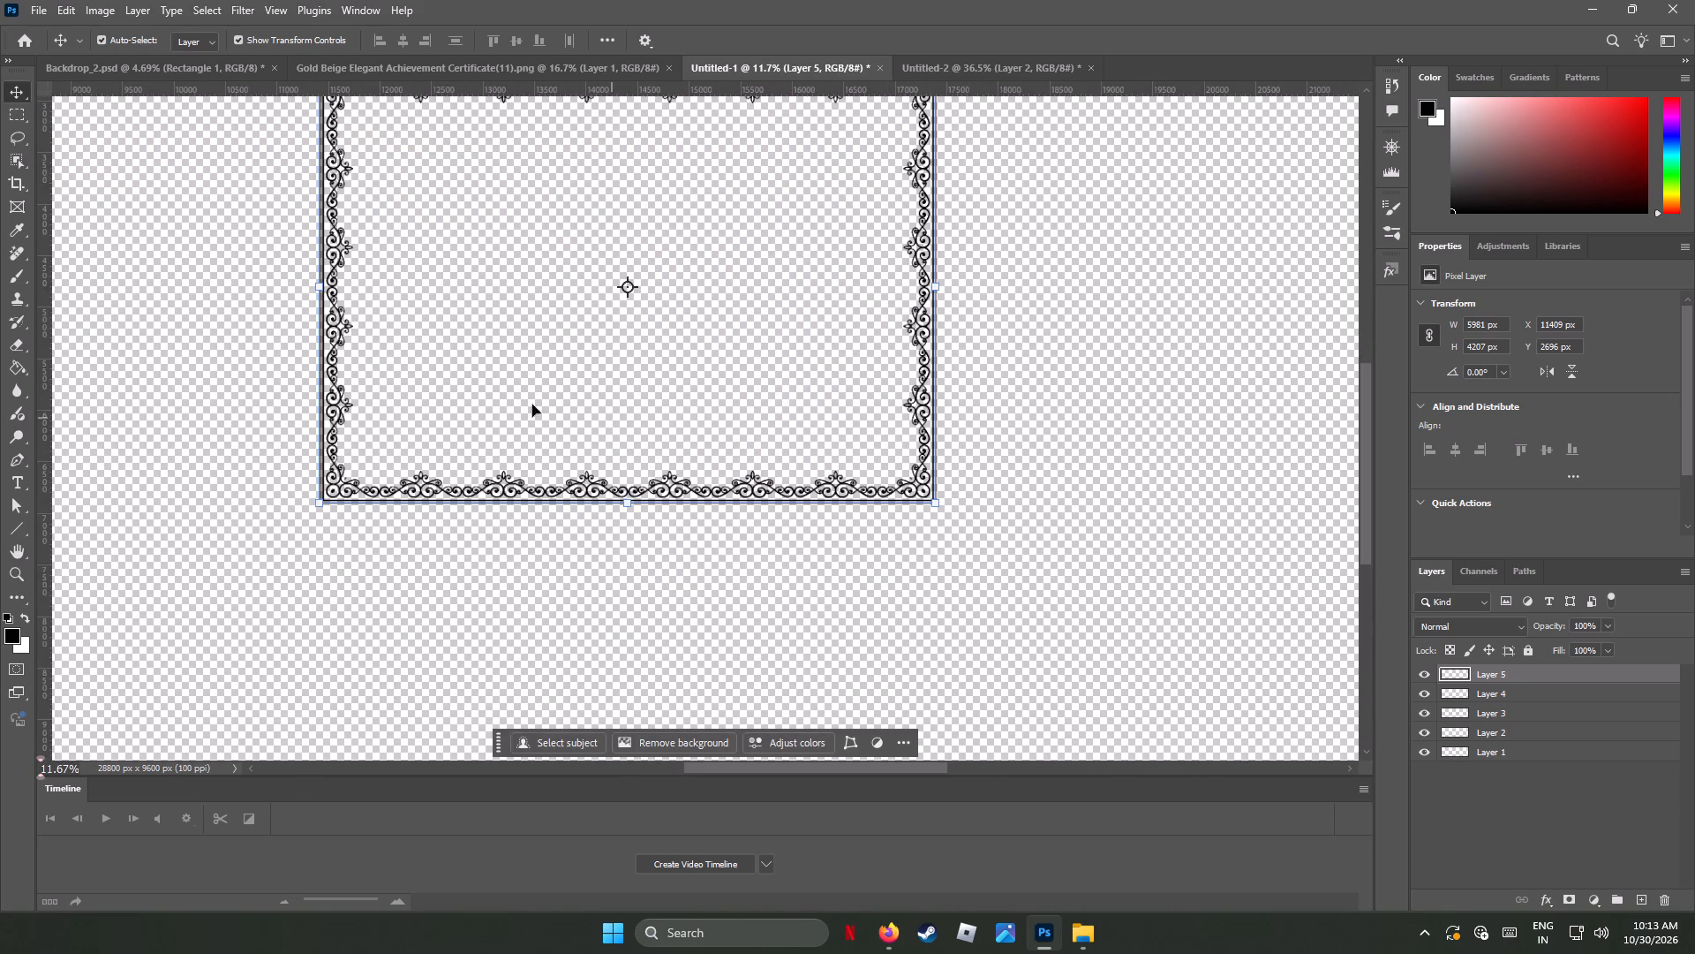
{"action": "left_click", "coordinate": [14, 345]}
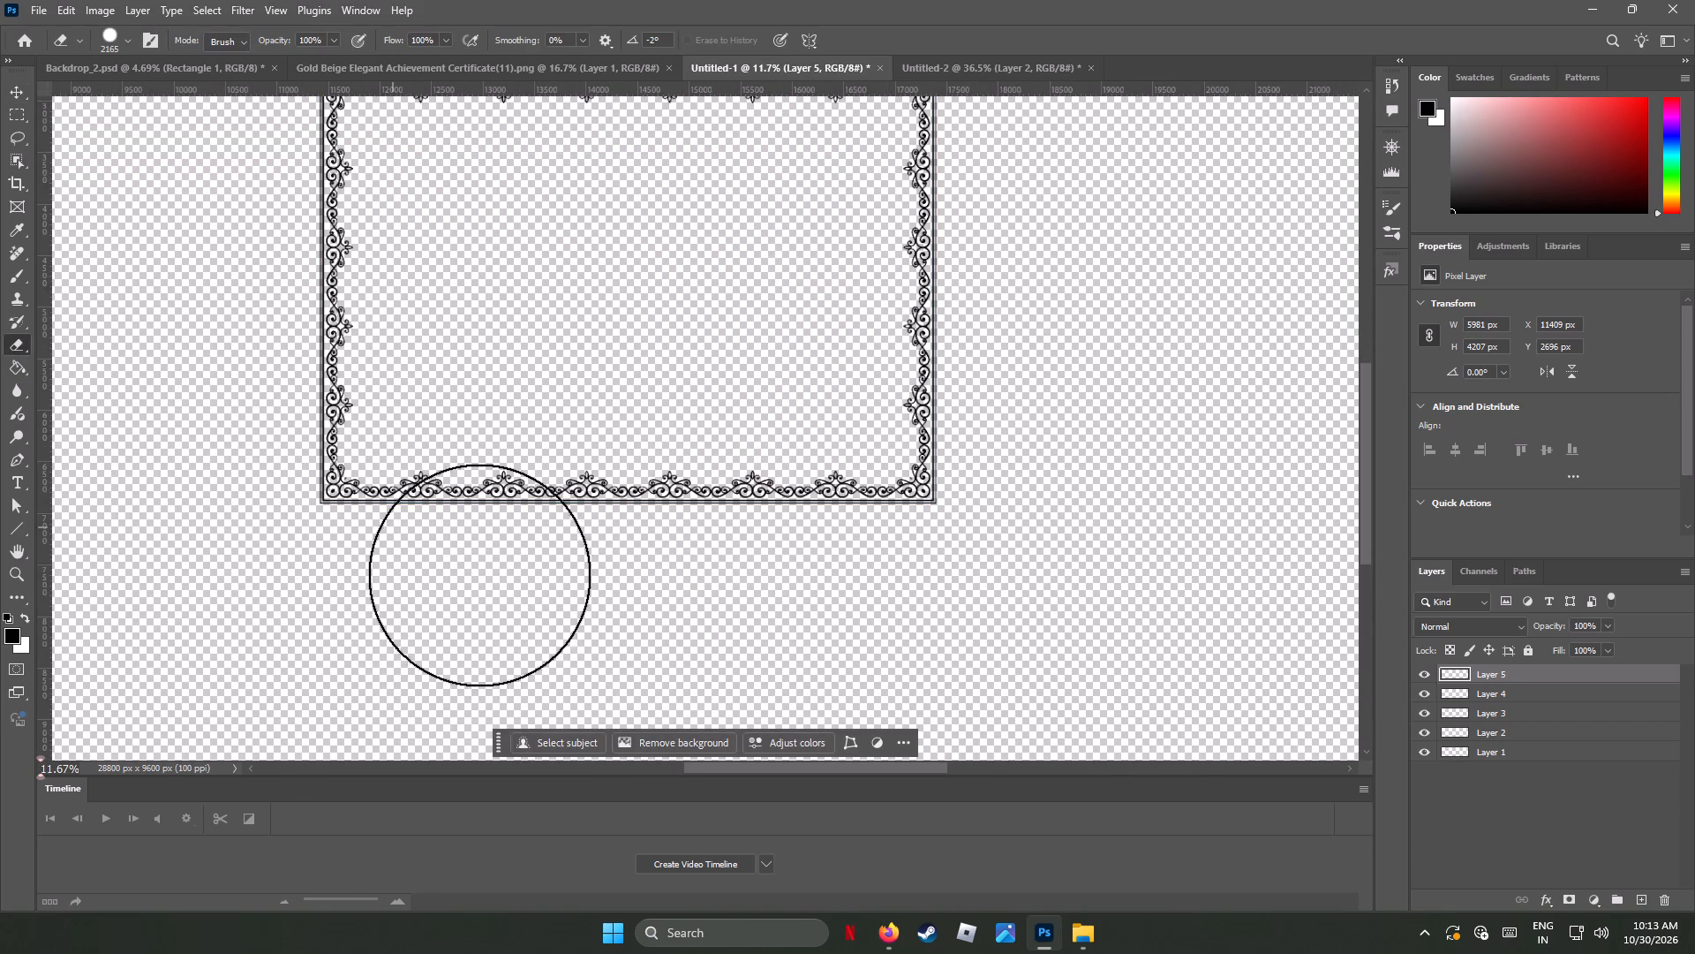
{"action": "left_click", "coordinate": [129, 41]}
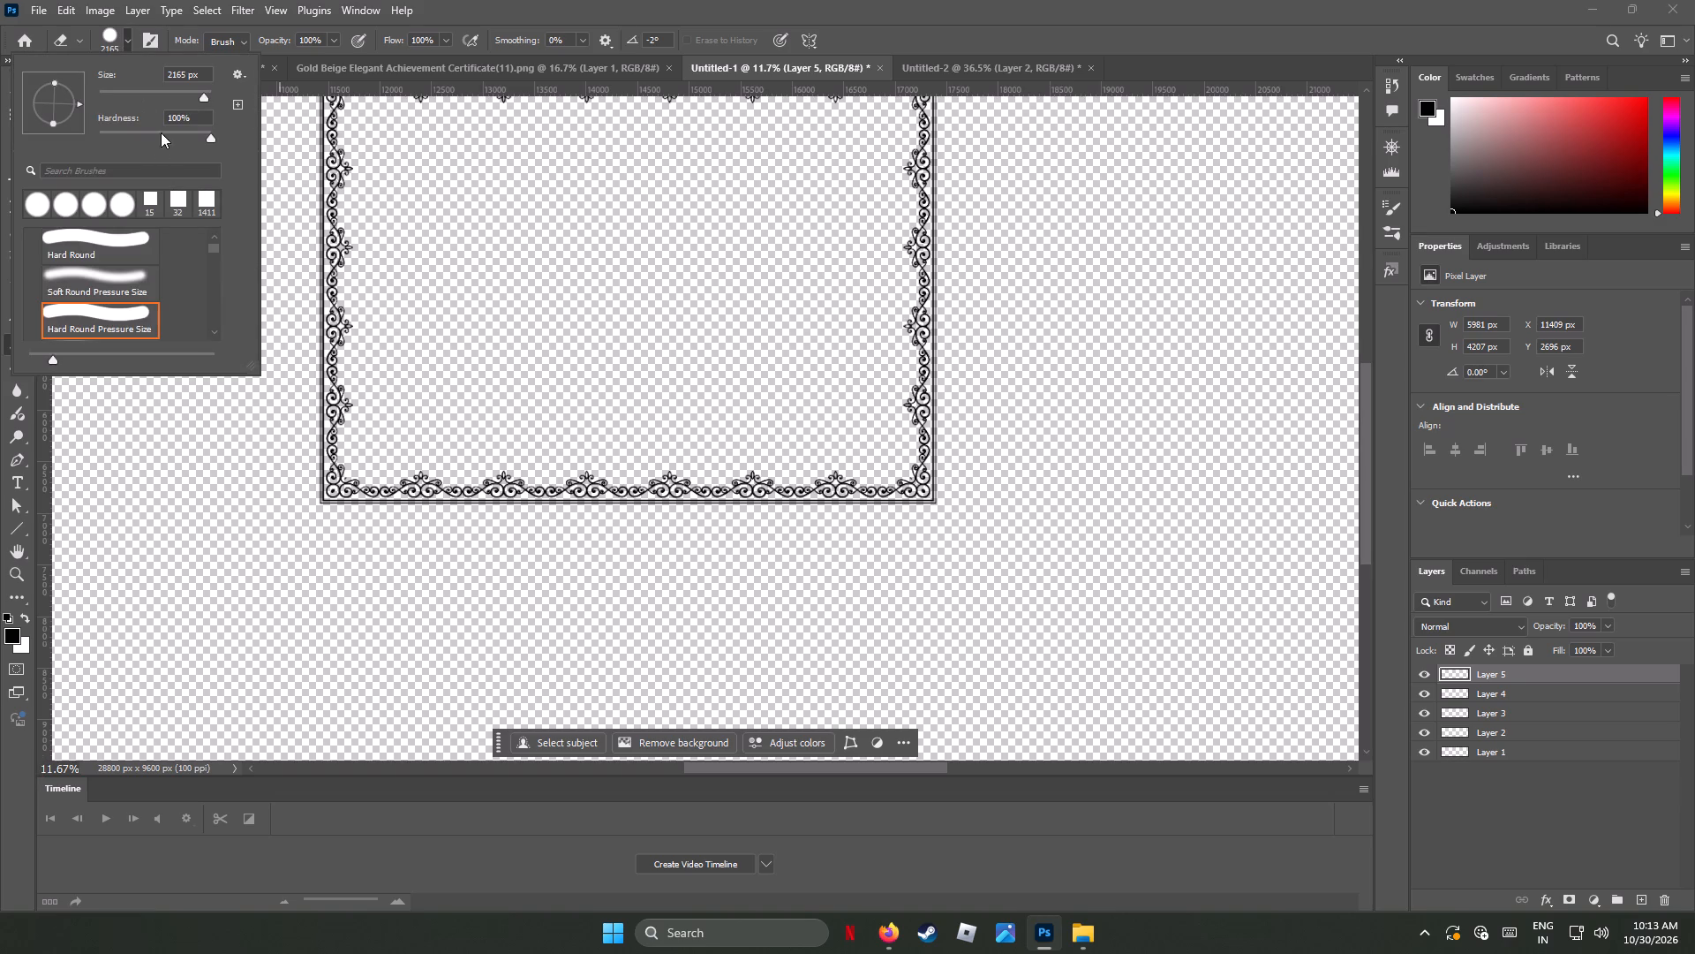
{"action": "left_click", "coordinate": [148, 90]}
{"action": "left_click", "coordinate": [781, 0]}
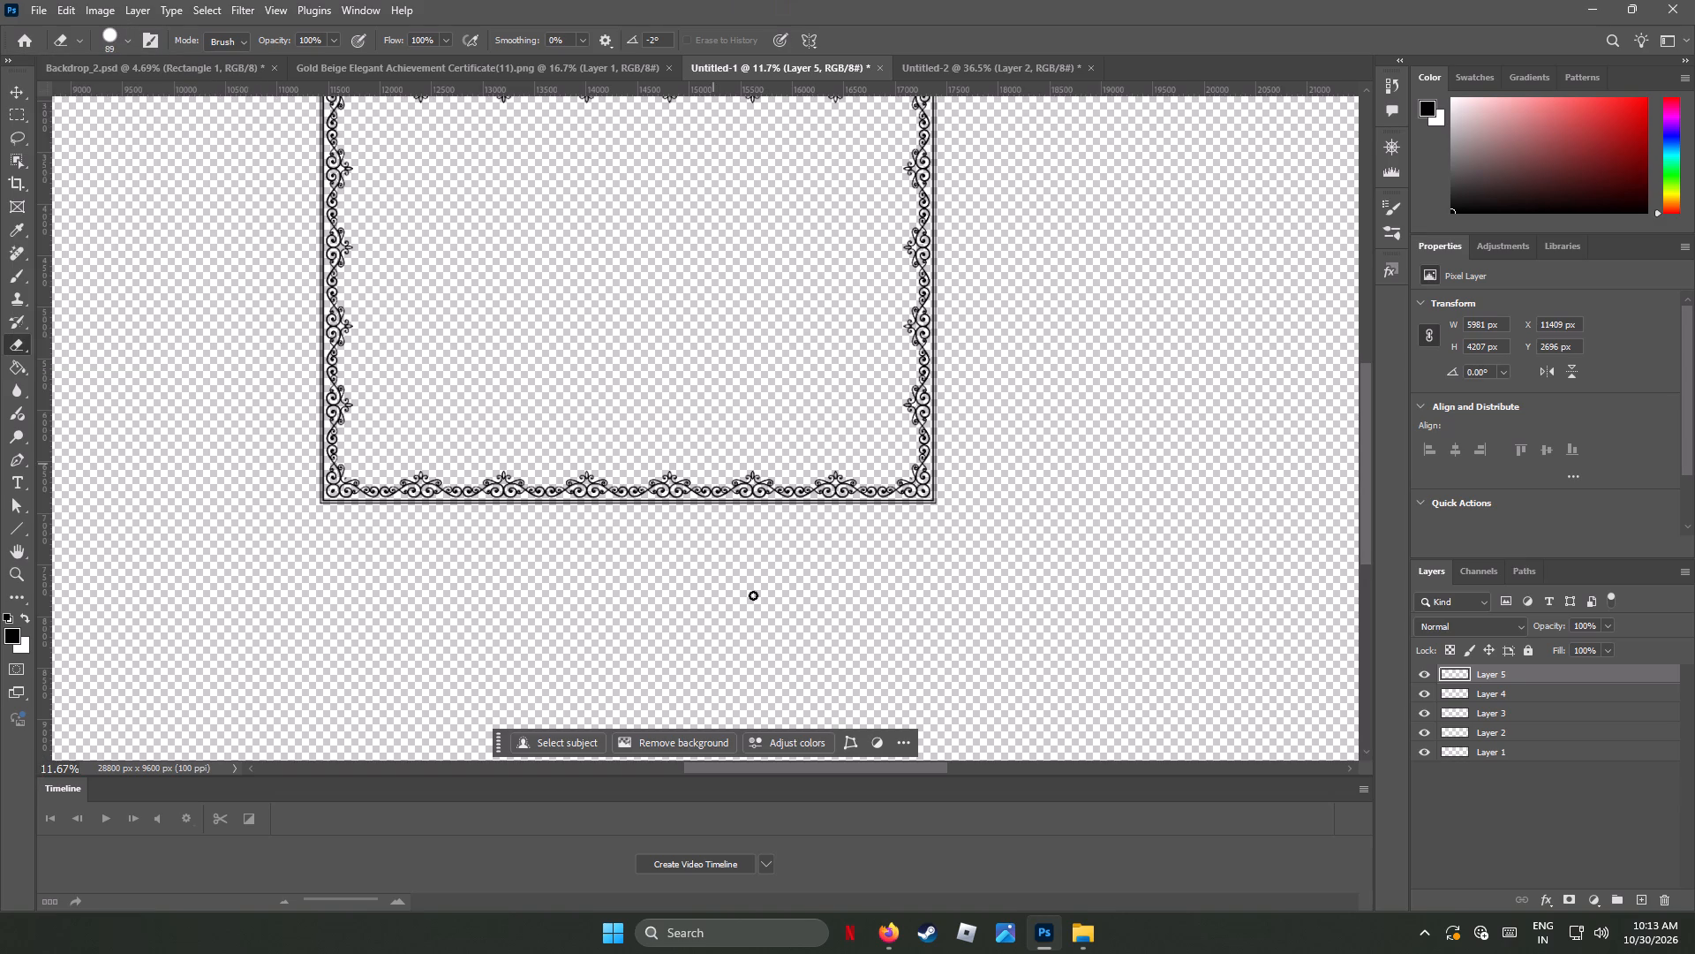
Try to erase the curl near the middle of the bottom border on Layer 5.
{"action": "scroll", "coordinate": [659, 535], "scroll_direction": "up", "scroll_amount": 1, "text": "alt"}
{"action": "scroll", "coordinate": [659, 535], "scroll_direction": "down", "scroll_amount": 1, "text": "alt"}
{"action": "scroll", "coordinate": [659, 535], "scroll_direction": "up", "scroll_amount": 4, "text": "alt"}
{"action": "scroll", "coordinate": [650, 527], "scroll_direction": "down", "scroll_amount": 1, "text": "alt"}
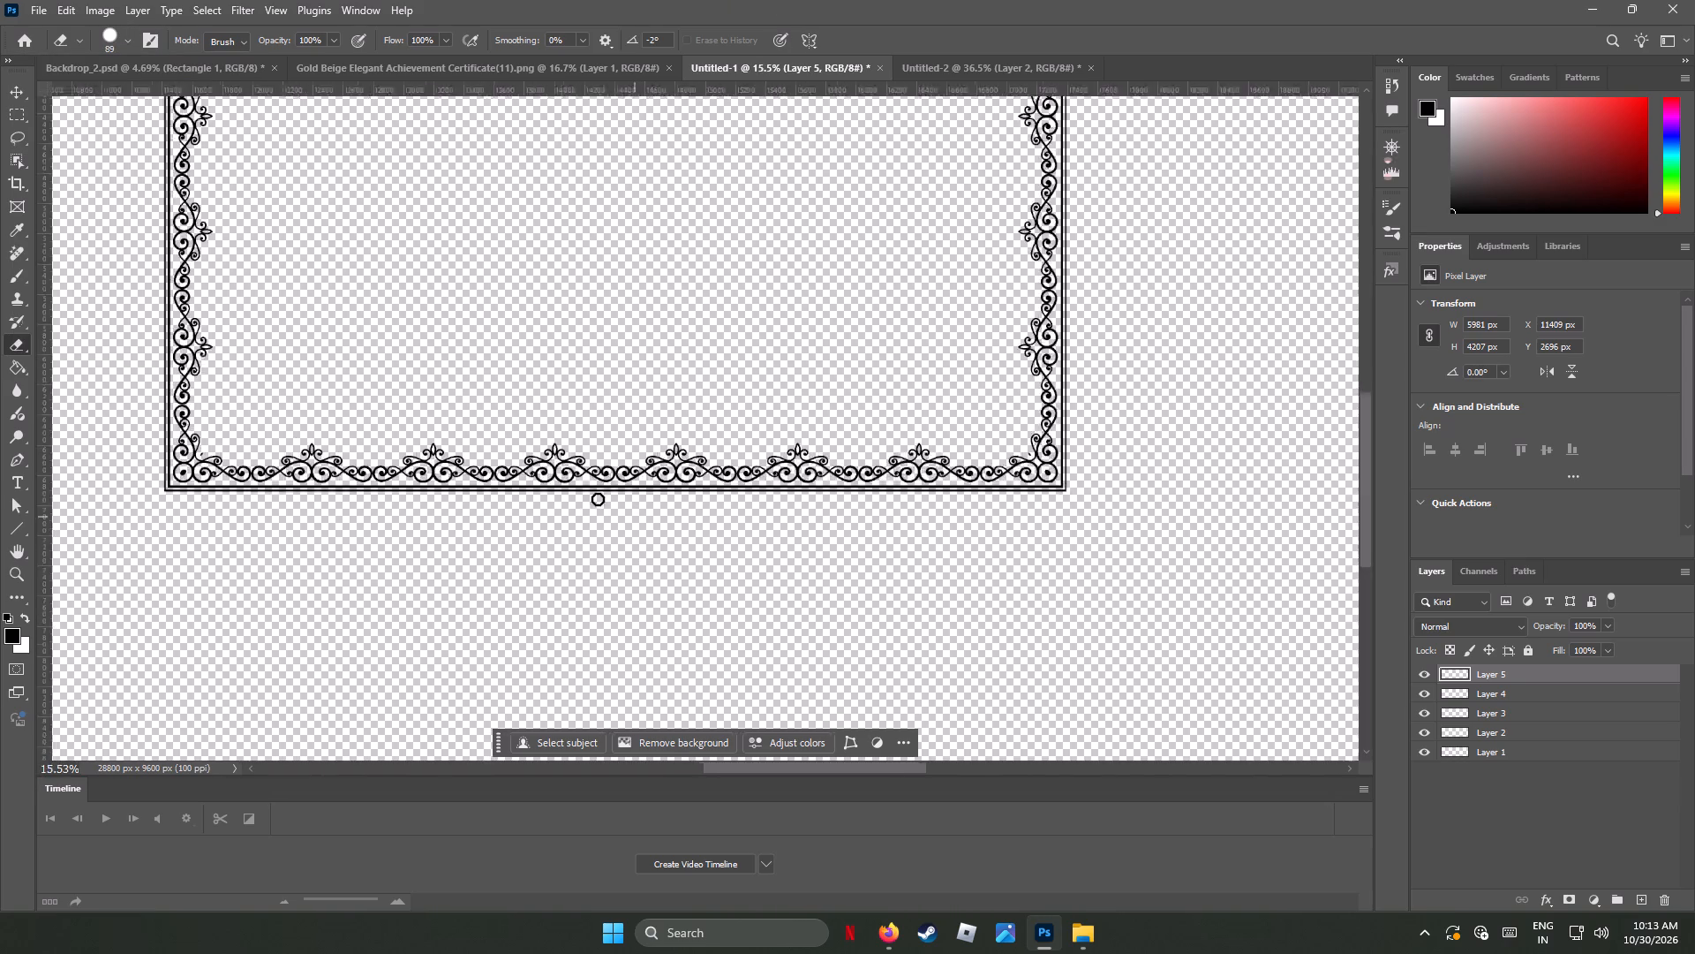
{"action": "scroll", "coordinate": [610, 475], "scroll_direction": "up", "scroll_amount": 1, "text": "alt"}
{"action": "scroll", "coordinate": [610, 475], "scroll_direction": "down", "scroll_amount": 1, "text": "alt"}
{"action": "scroll", "coordinate": [610, 475], "scroll_direction": "up", "scroll_amount": 7, "text": "alt"}
{"action": "scroll", "coordinate": [684, 478], "scroll_direction": "up", "scroll_amount": 6, "text": "alt"}
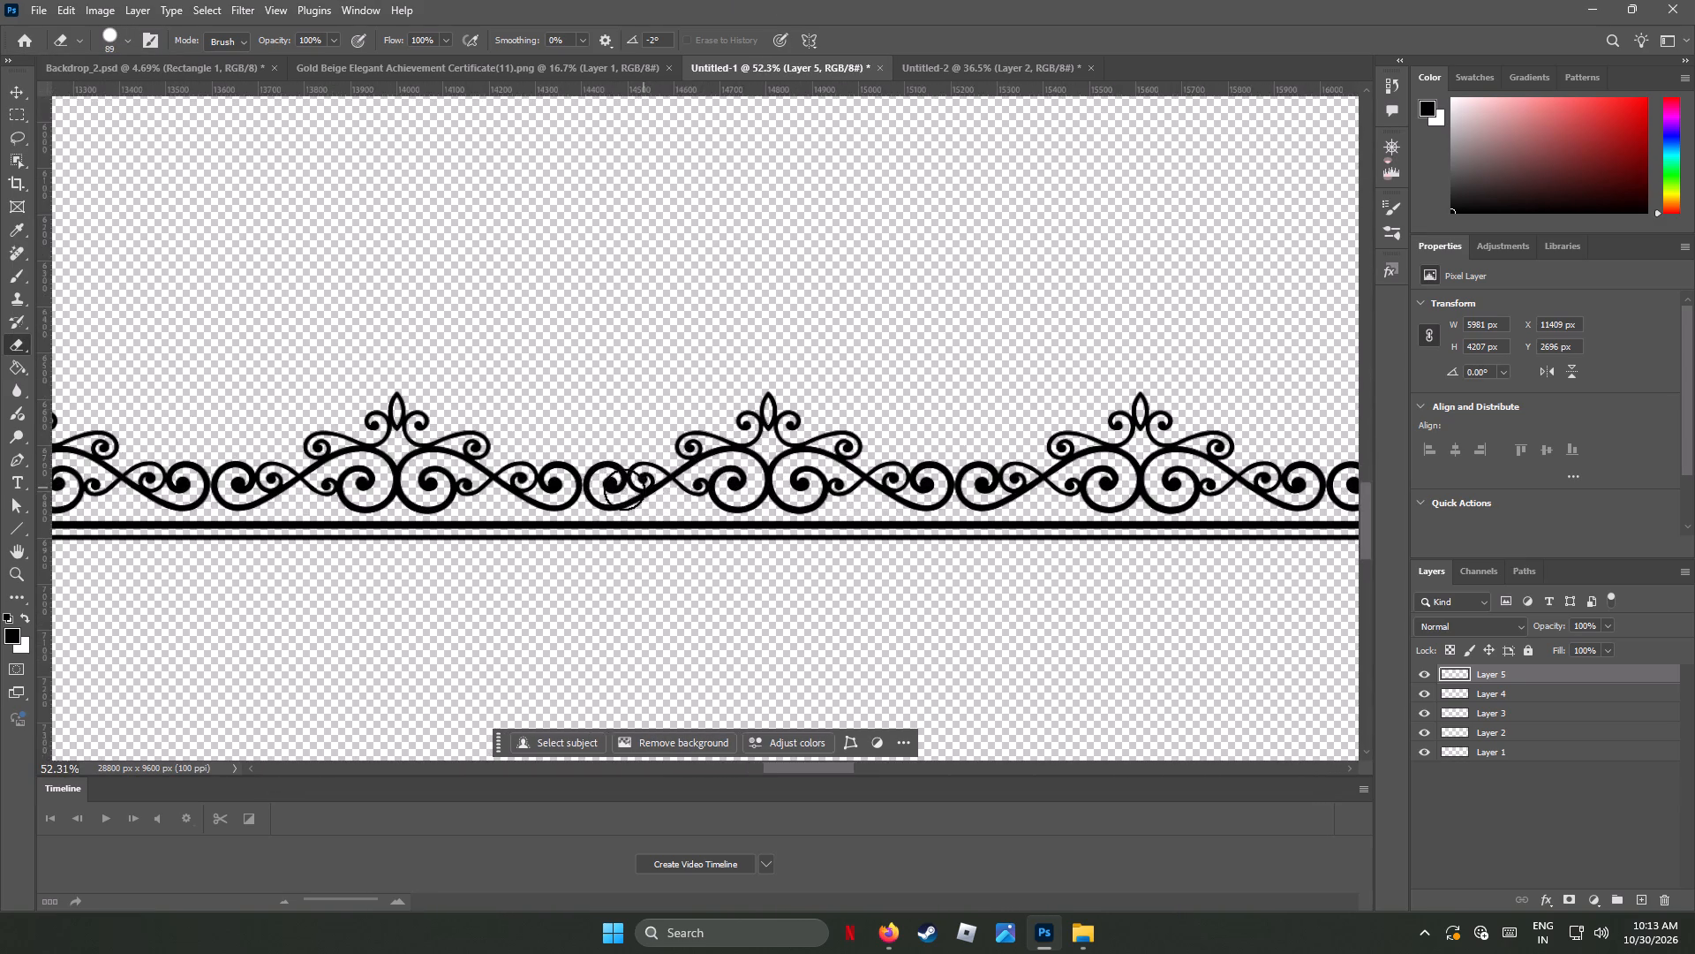
{"action": "scroll", "coordinate": [602, 492], "scroll_direction": "up", "scroll_amount": 11, "text": "alt"}
{"action": "scroll", "coordinate": [599, 483], "scroll_direction": "down", "scroll_amount": 1, "text": "alt"}
{"action": "scroll", "coordinate": [599, 483], "scroll_direction": "up", "scroll_amount": 2, "text": "alt"}
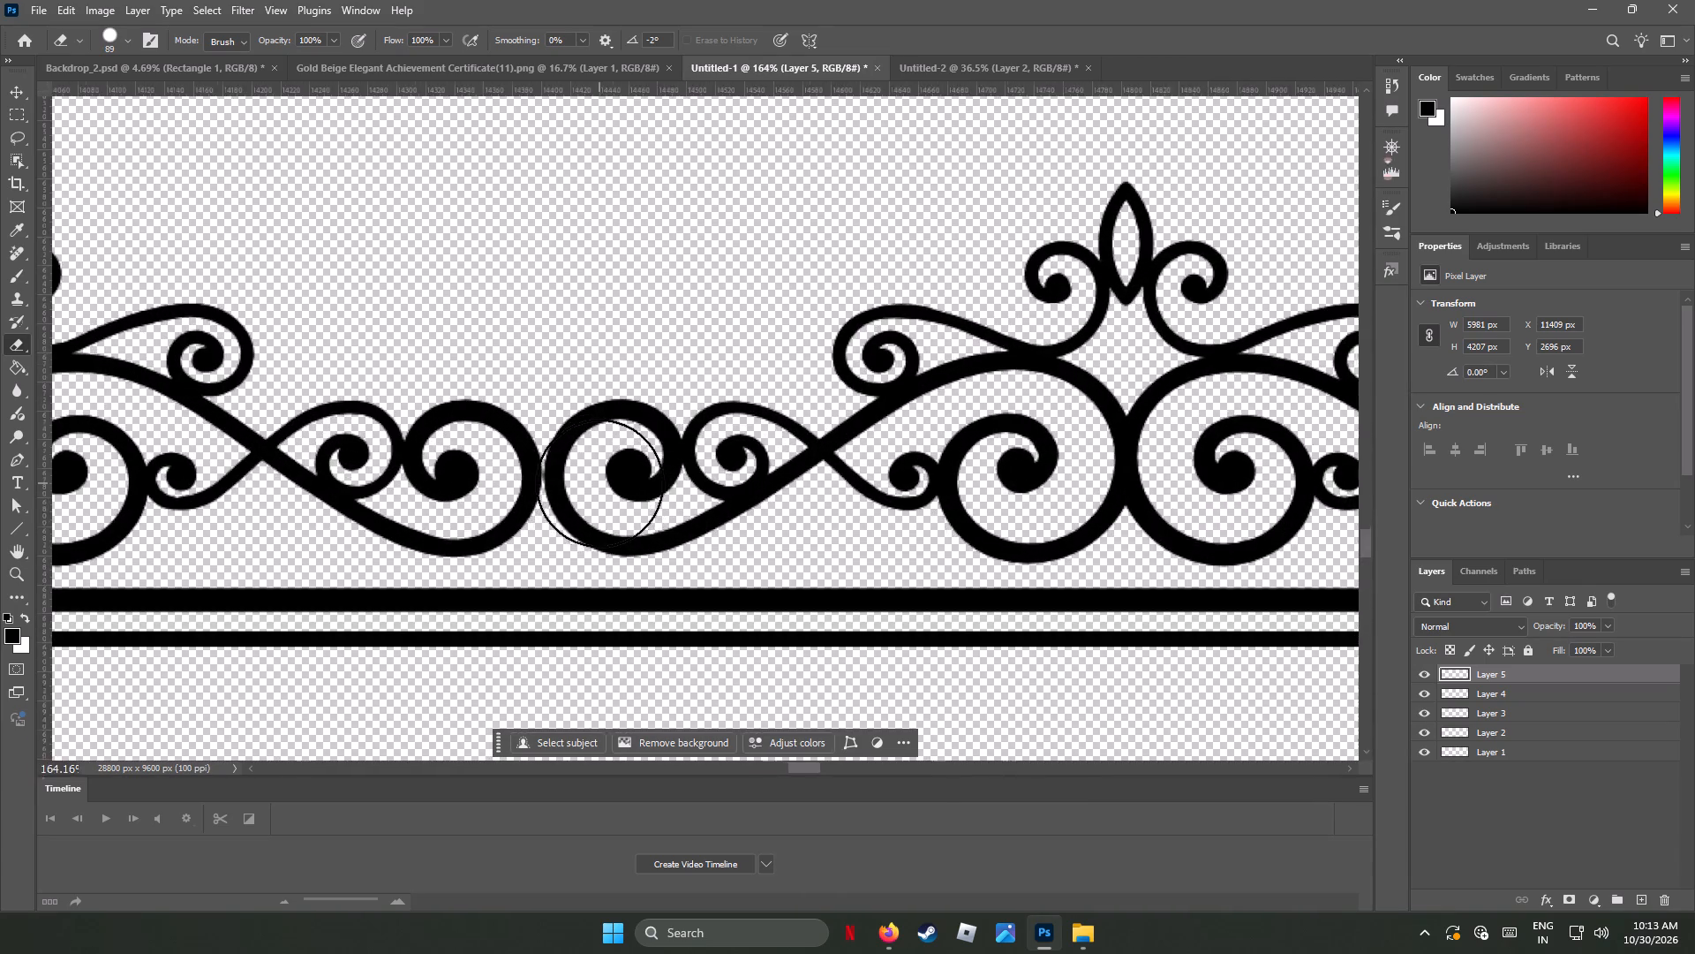
{"action": "scroll", "coordinate": [615, 474], "scroll_direction": "up", "scroll_amount": 9, "text": "alt"}
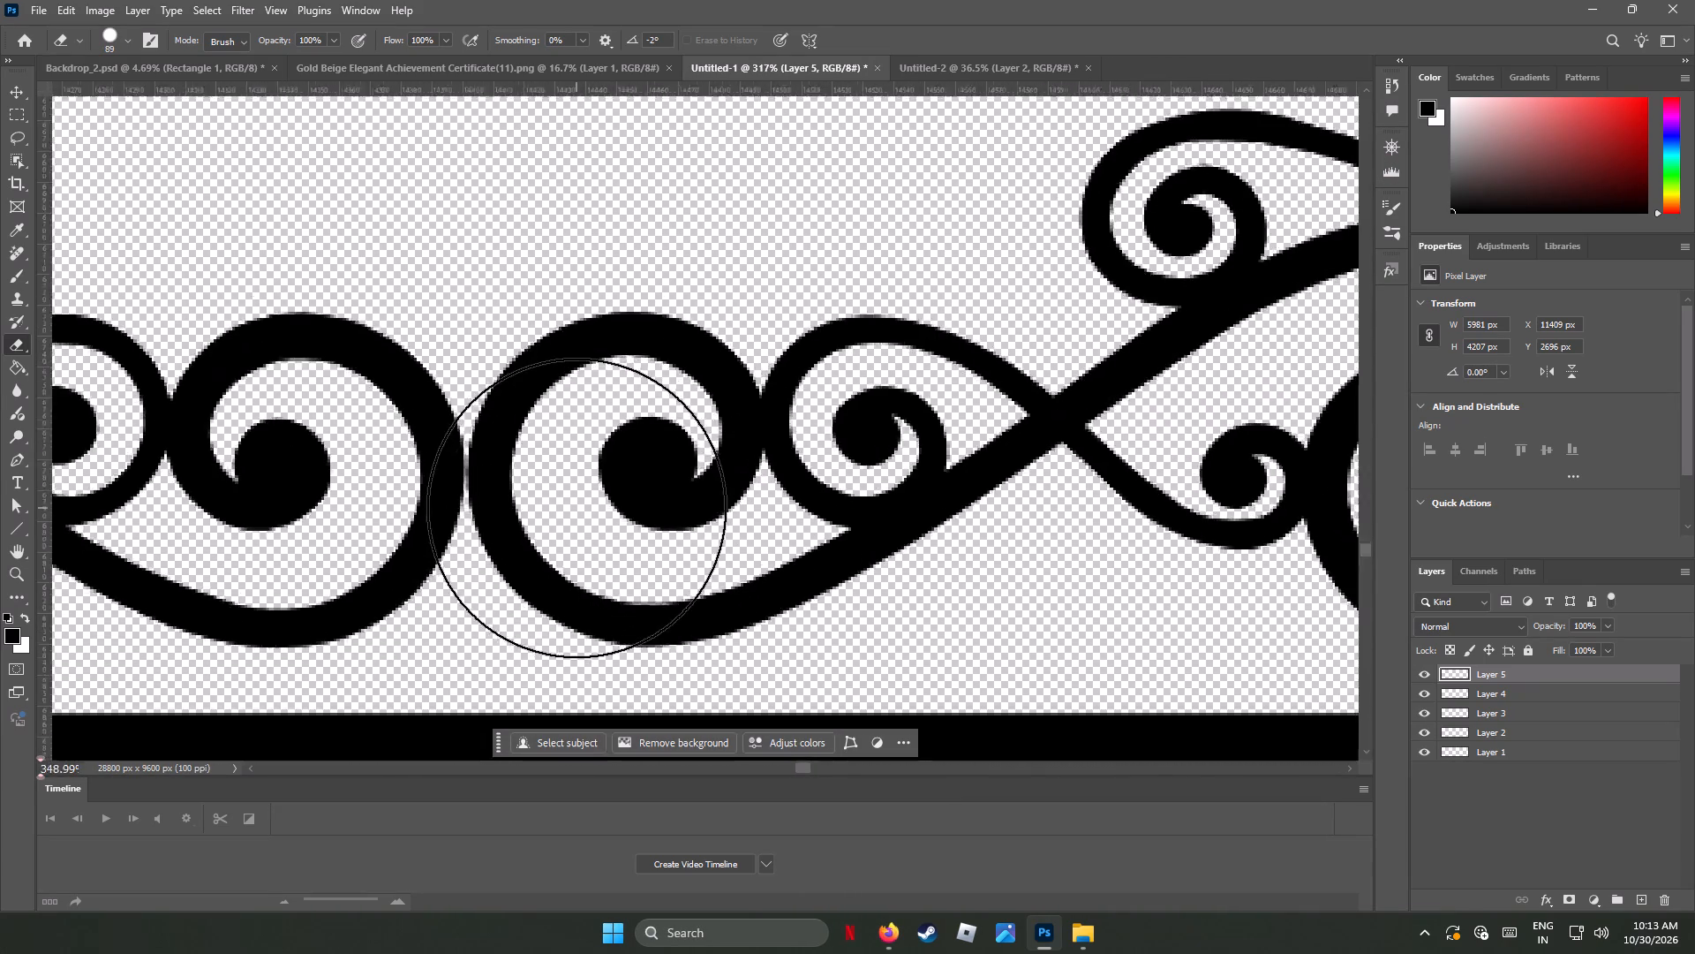
{"action": "scroll", "coordinate": [576, 508], "scroll_direction": "up", "scroll_amount": 4, "text": "alt"}
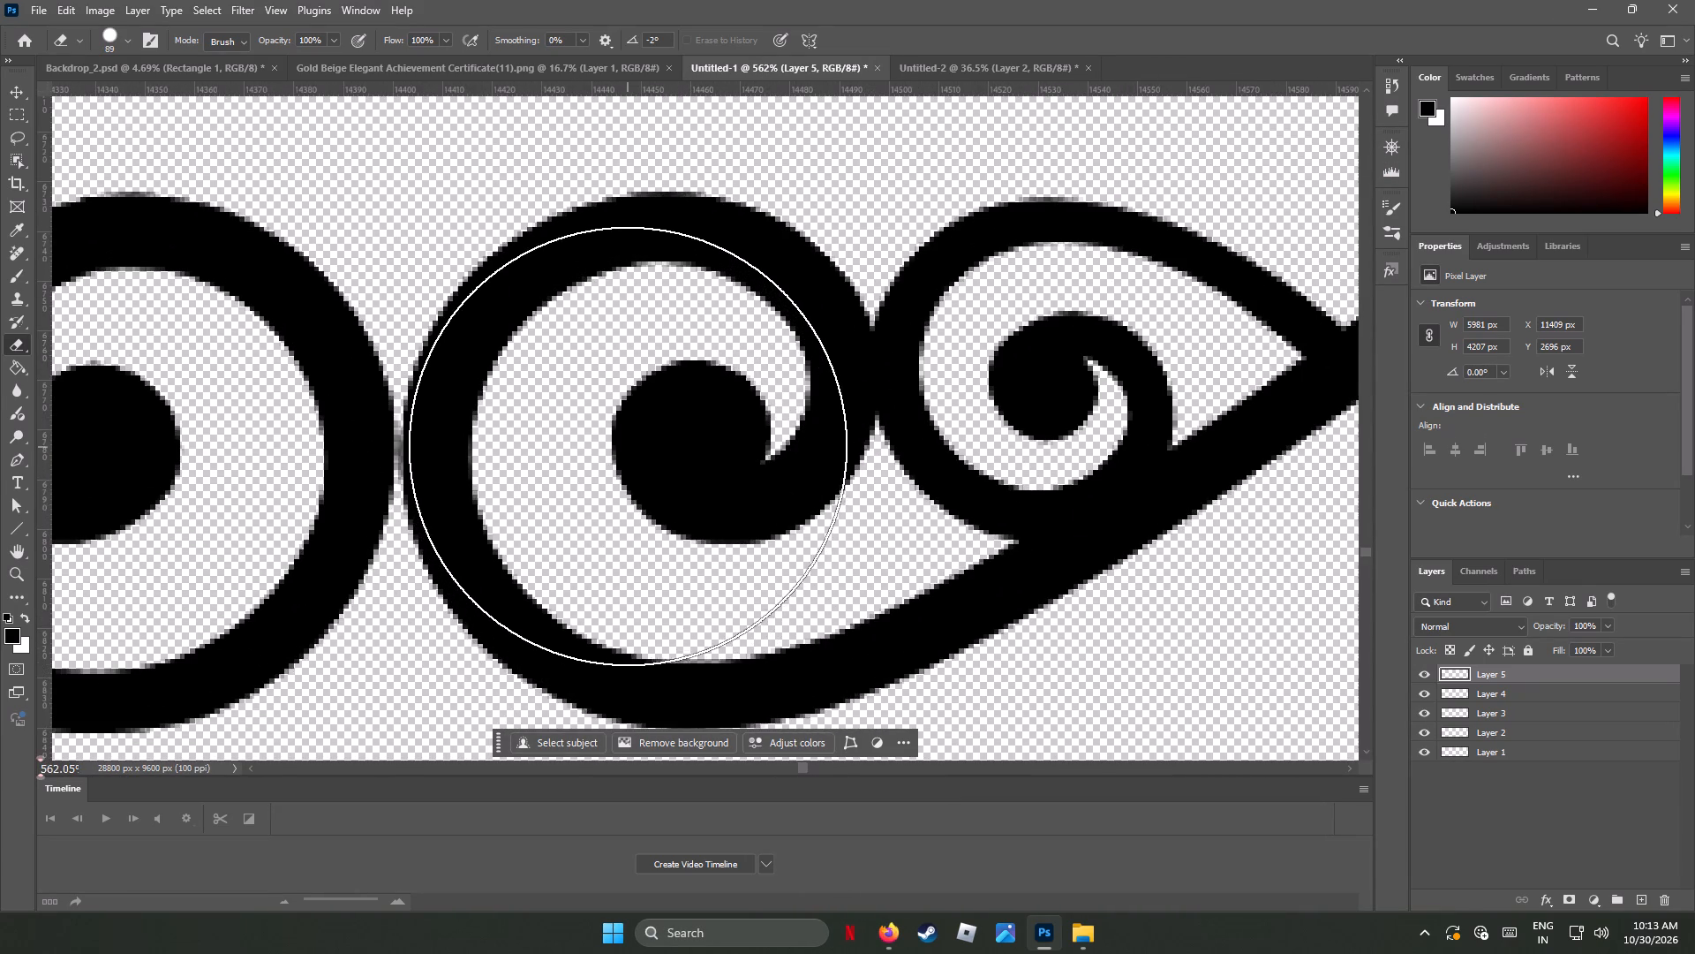
{"action": "left_click", "coordinate": [621, 443]}
{"action": "left_click", "coordinate": [621, 443]}
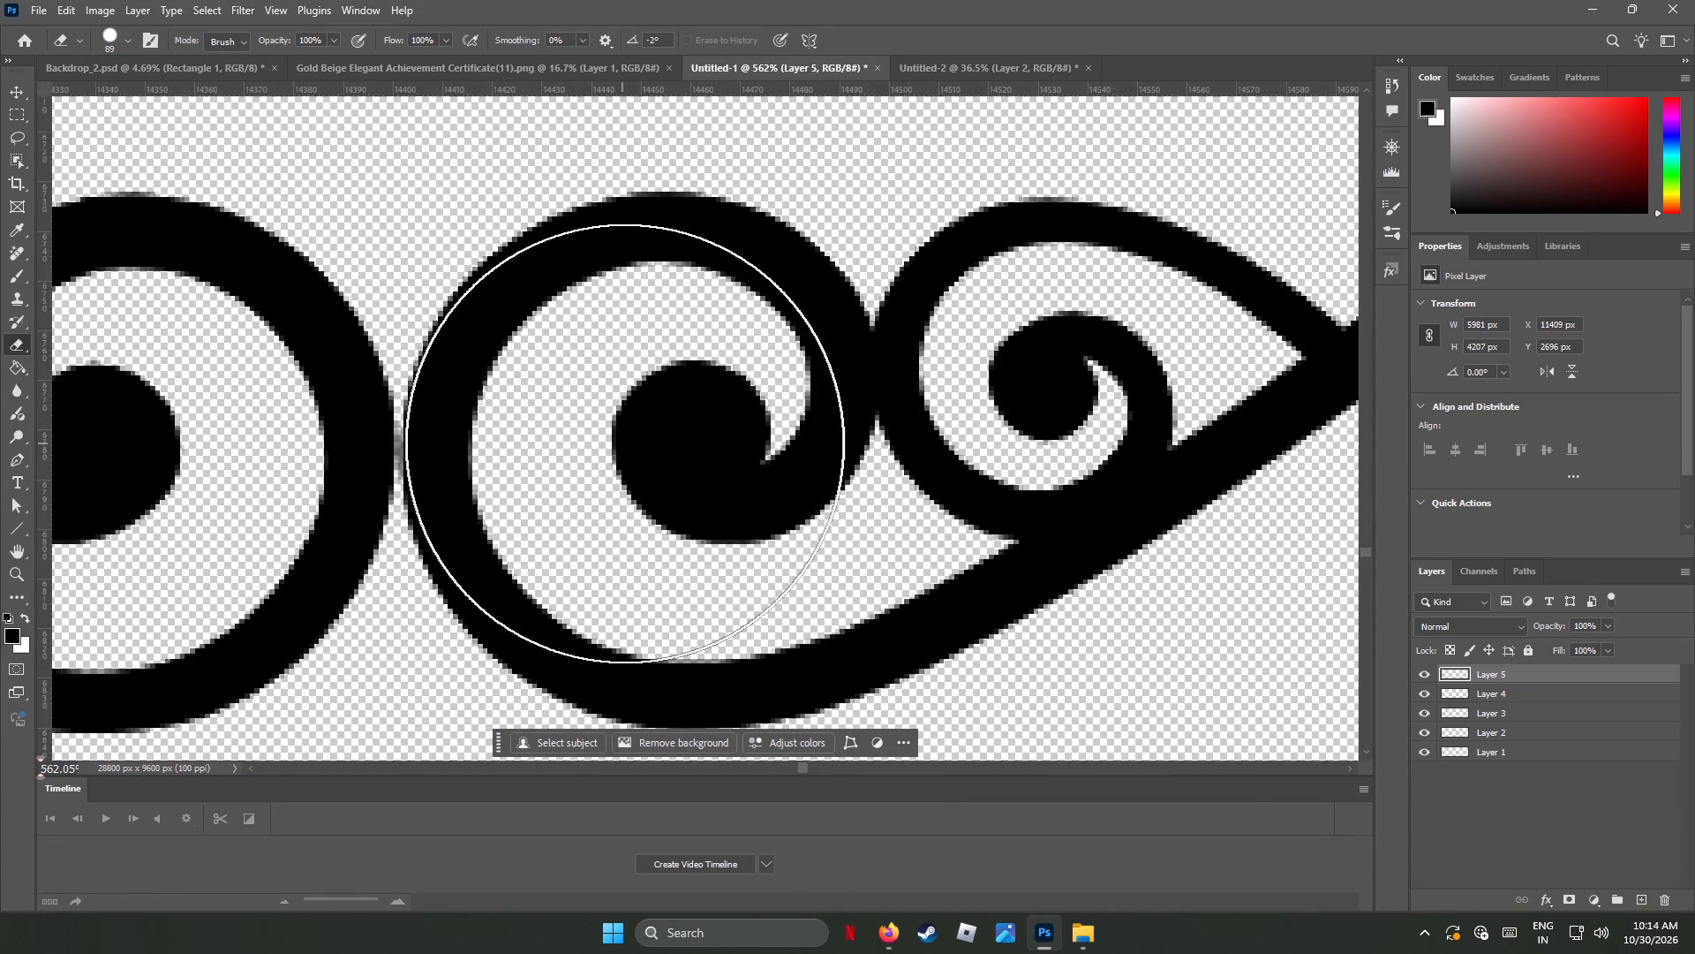
Hide the duplicate border Layers 5, 4 and 3, keeping Layers 2 and 1 shown.
{"action": "left_click", "coordinate": [1430, 671]}
{"action": "left_click", "coordinate": [1428, 692]}
{"action": "left_click", "coordinate": [1426, 713]}
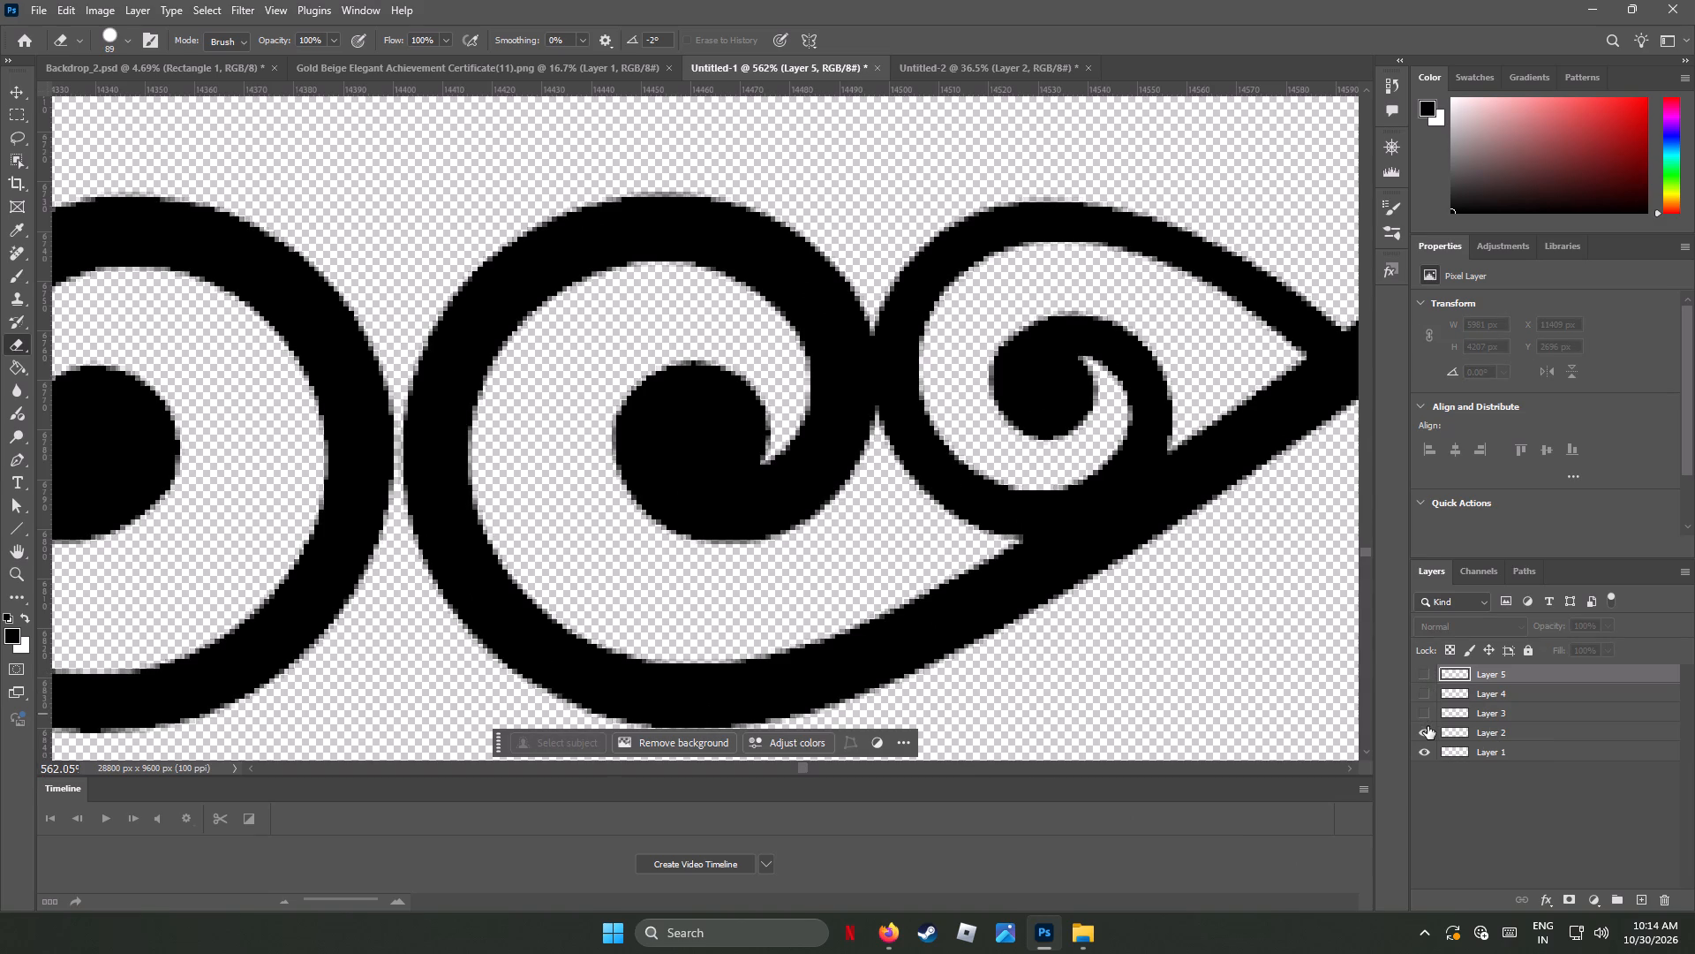
{"action": "left_click", "coordinate": [1428, 727]}
{"action": "left_click", "coordinate": [1427, 729]}
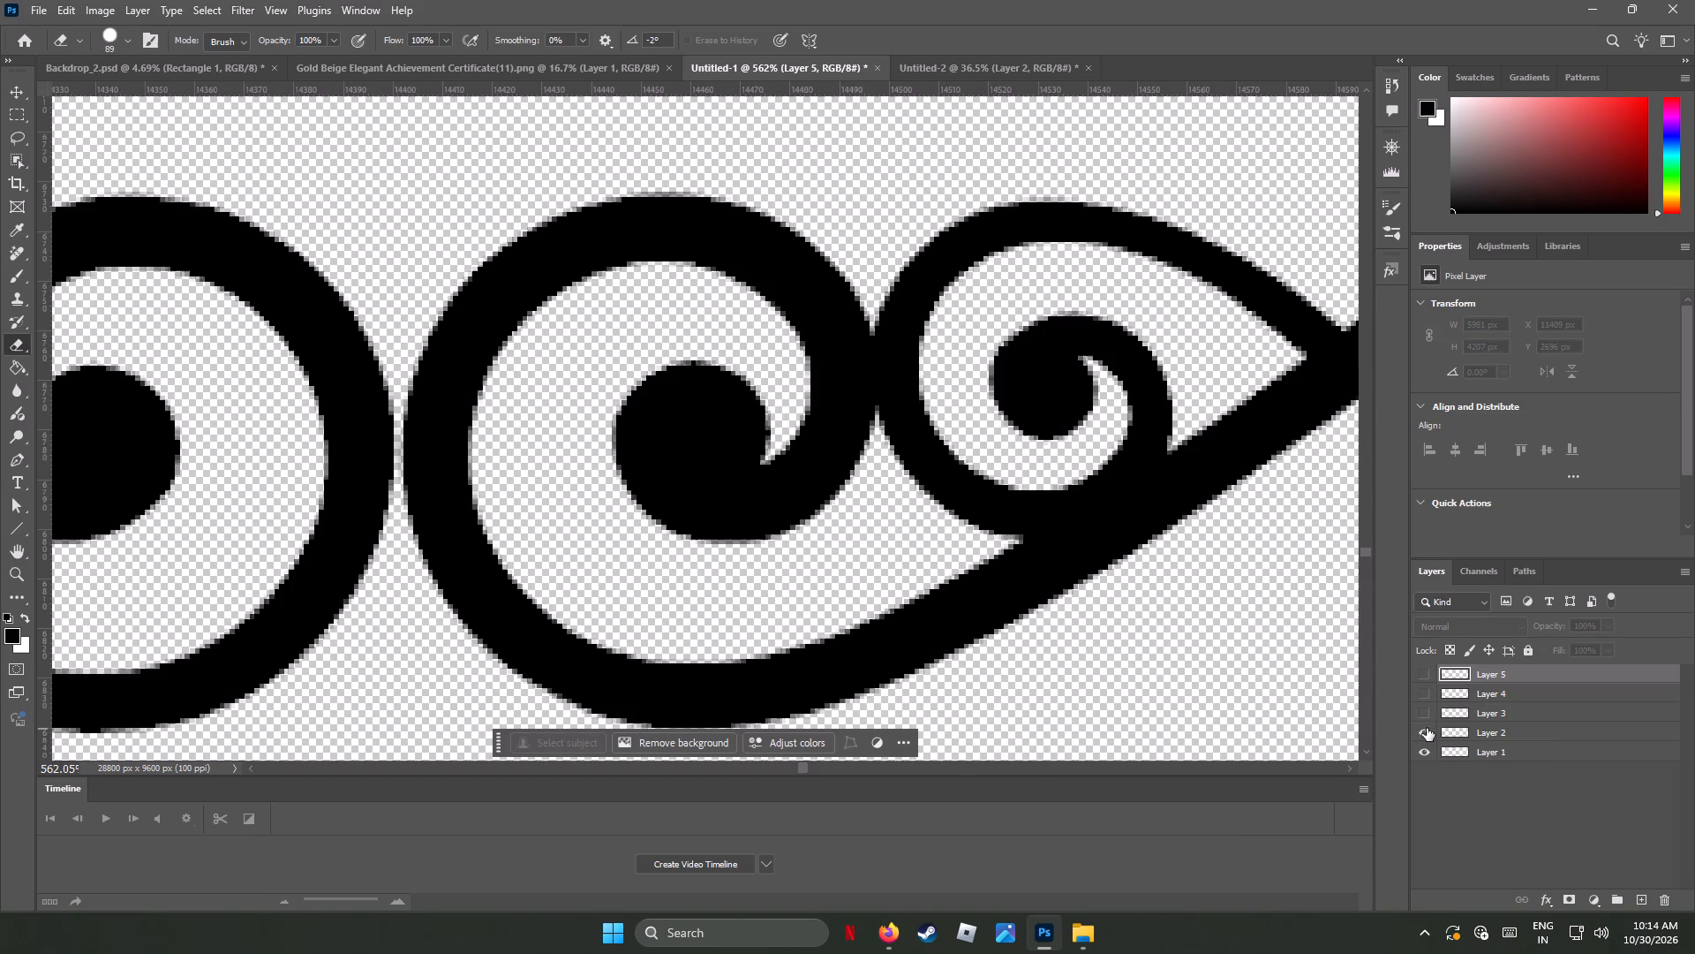
On Layer 2, erase the left-hand curls of the motif just right of the bottom border's middle motif.
{"action": "left_click", "coordinate": [12, 341]}
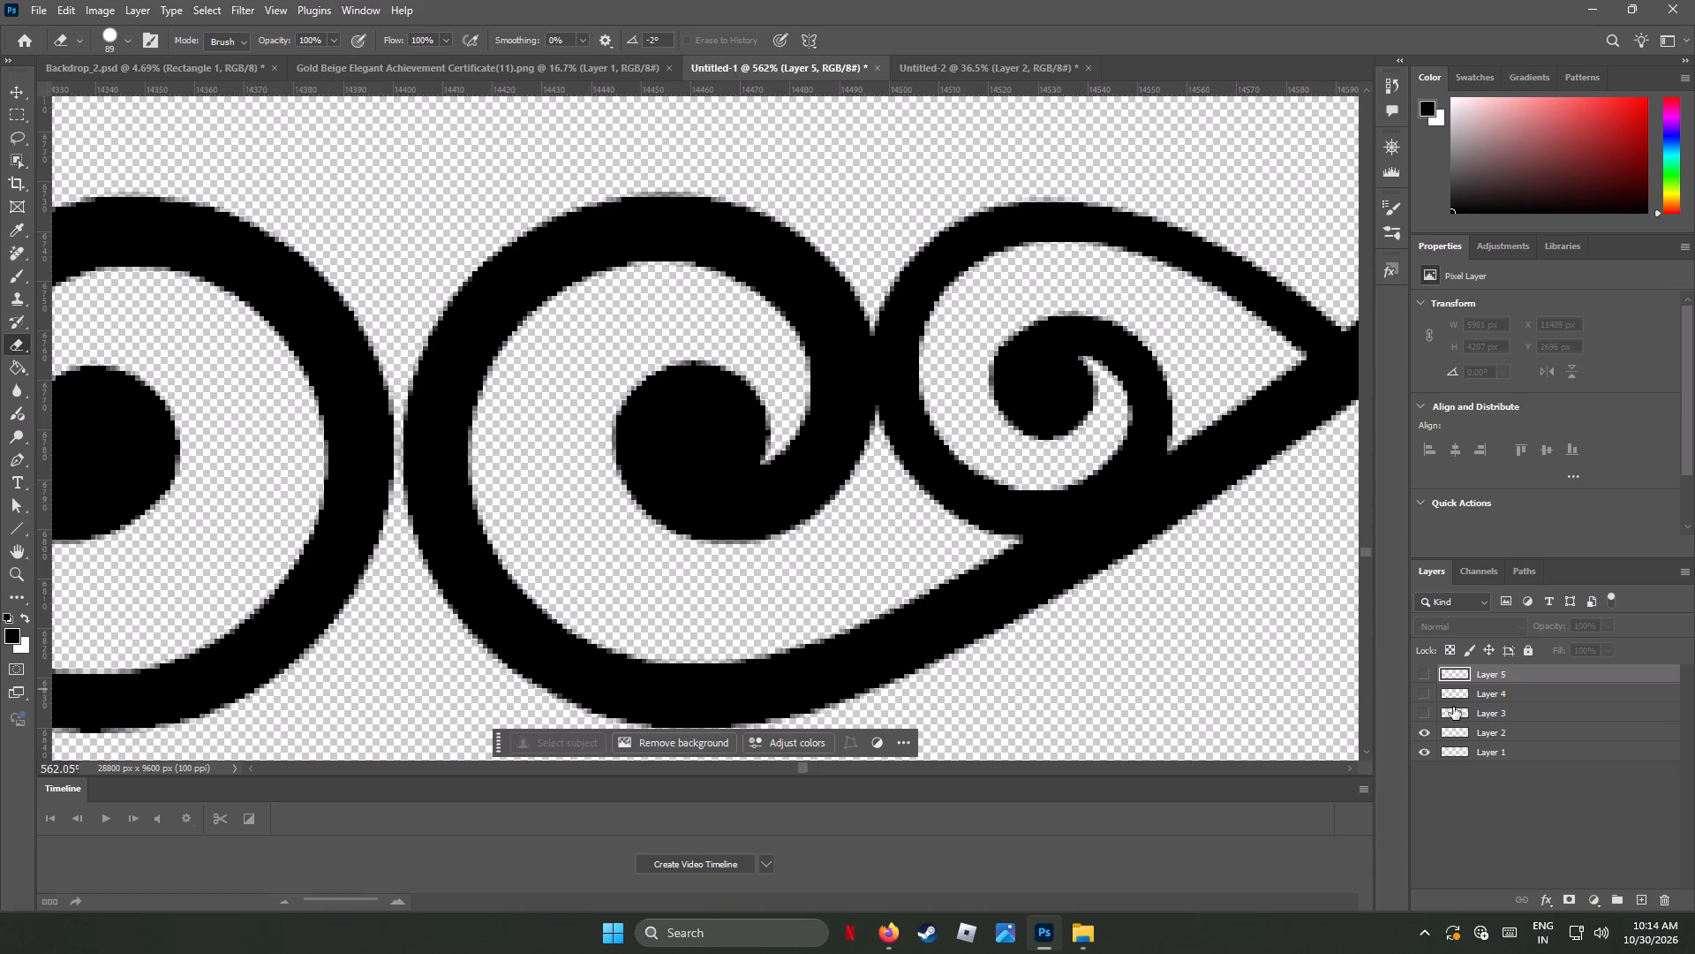
{"action": "left_click", "coordinate": [1468, 726]}
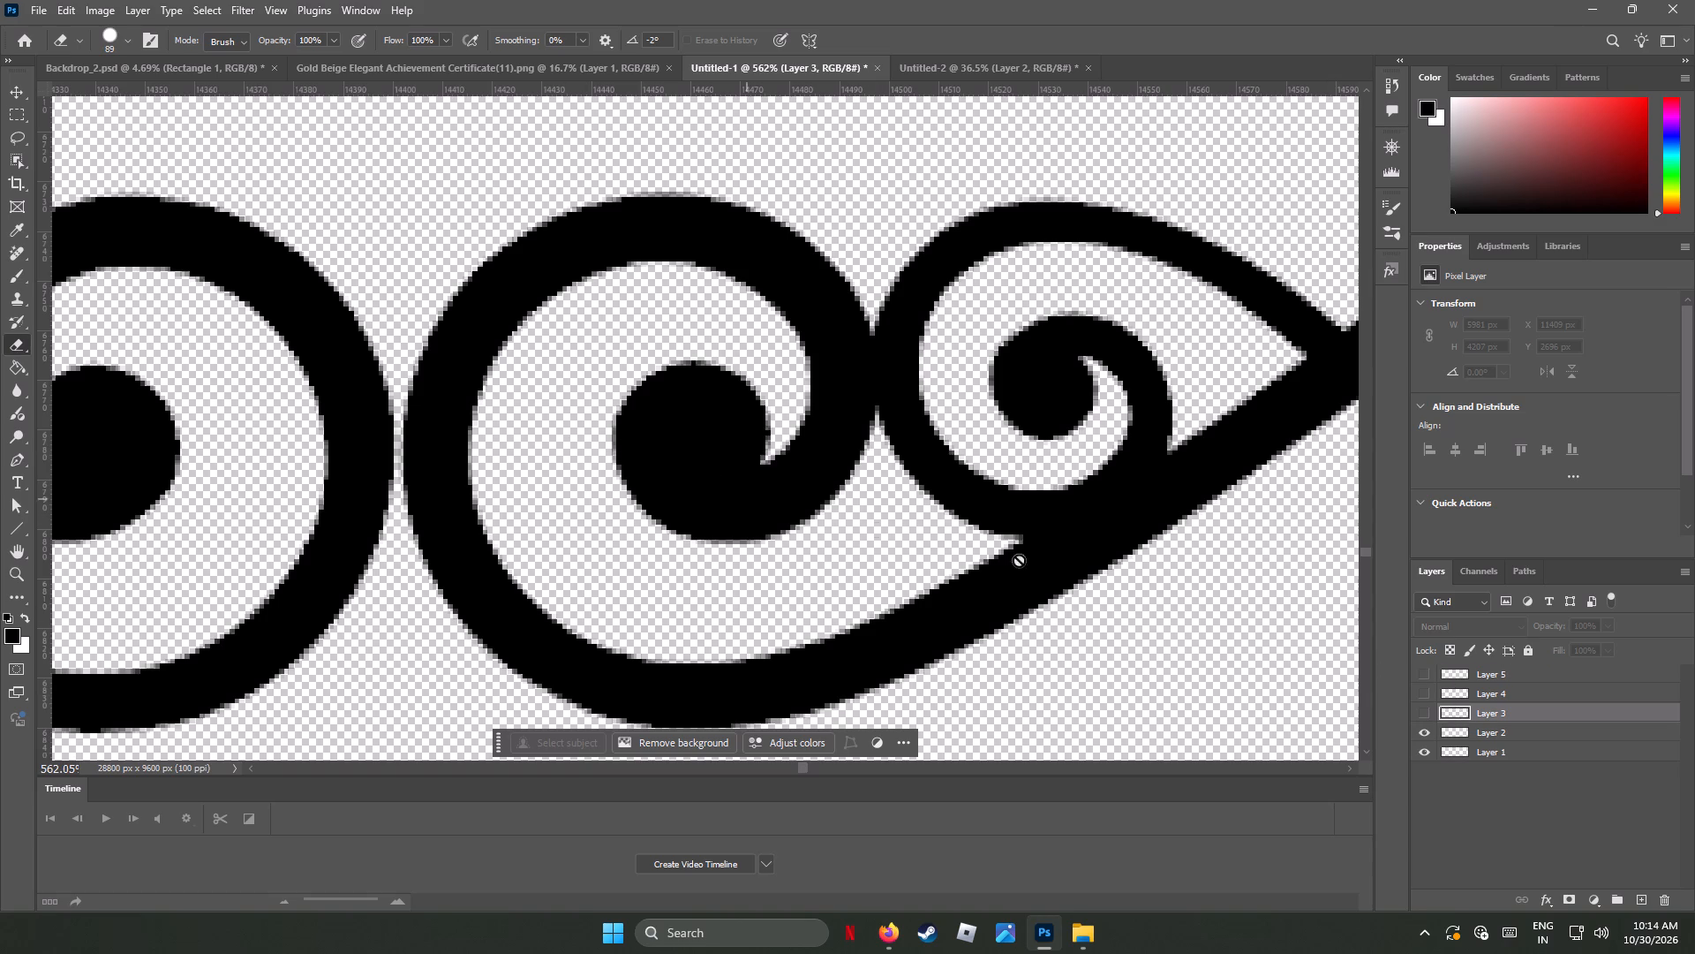
{"action": "left_click", "coordinate": [1495, 736]}
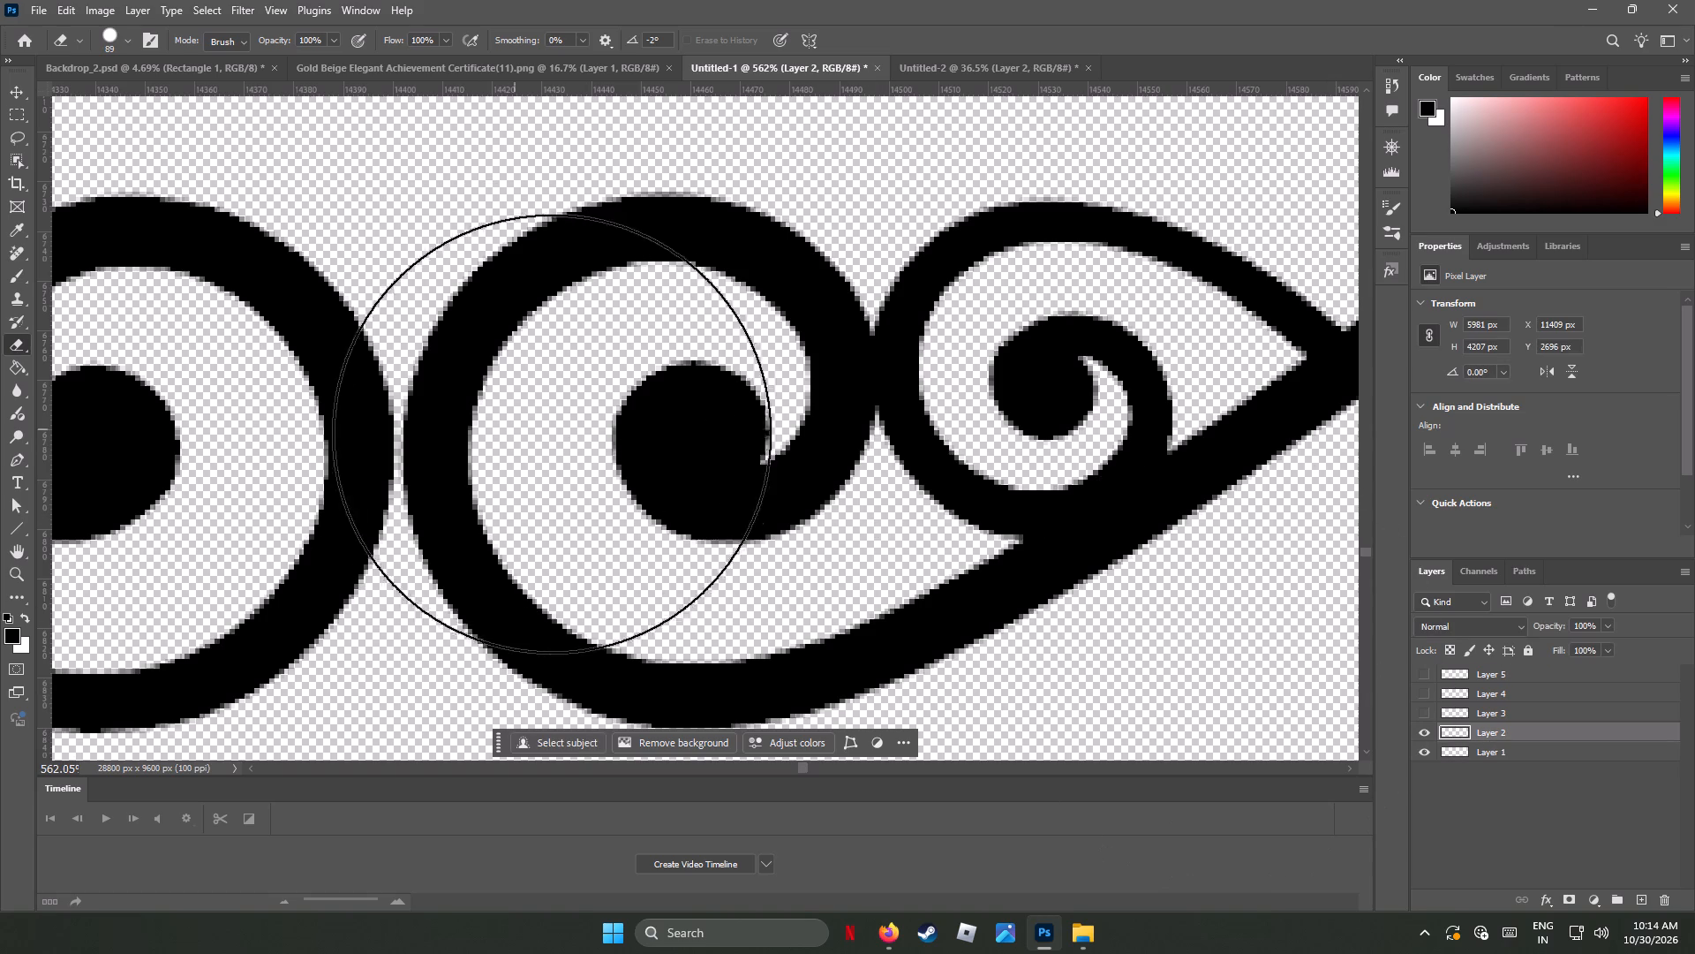
{"action": "left_click", "coordinate": [619, 446]}
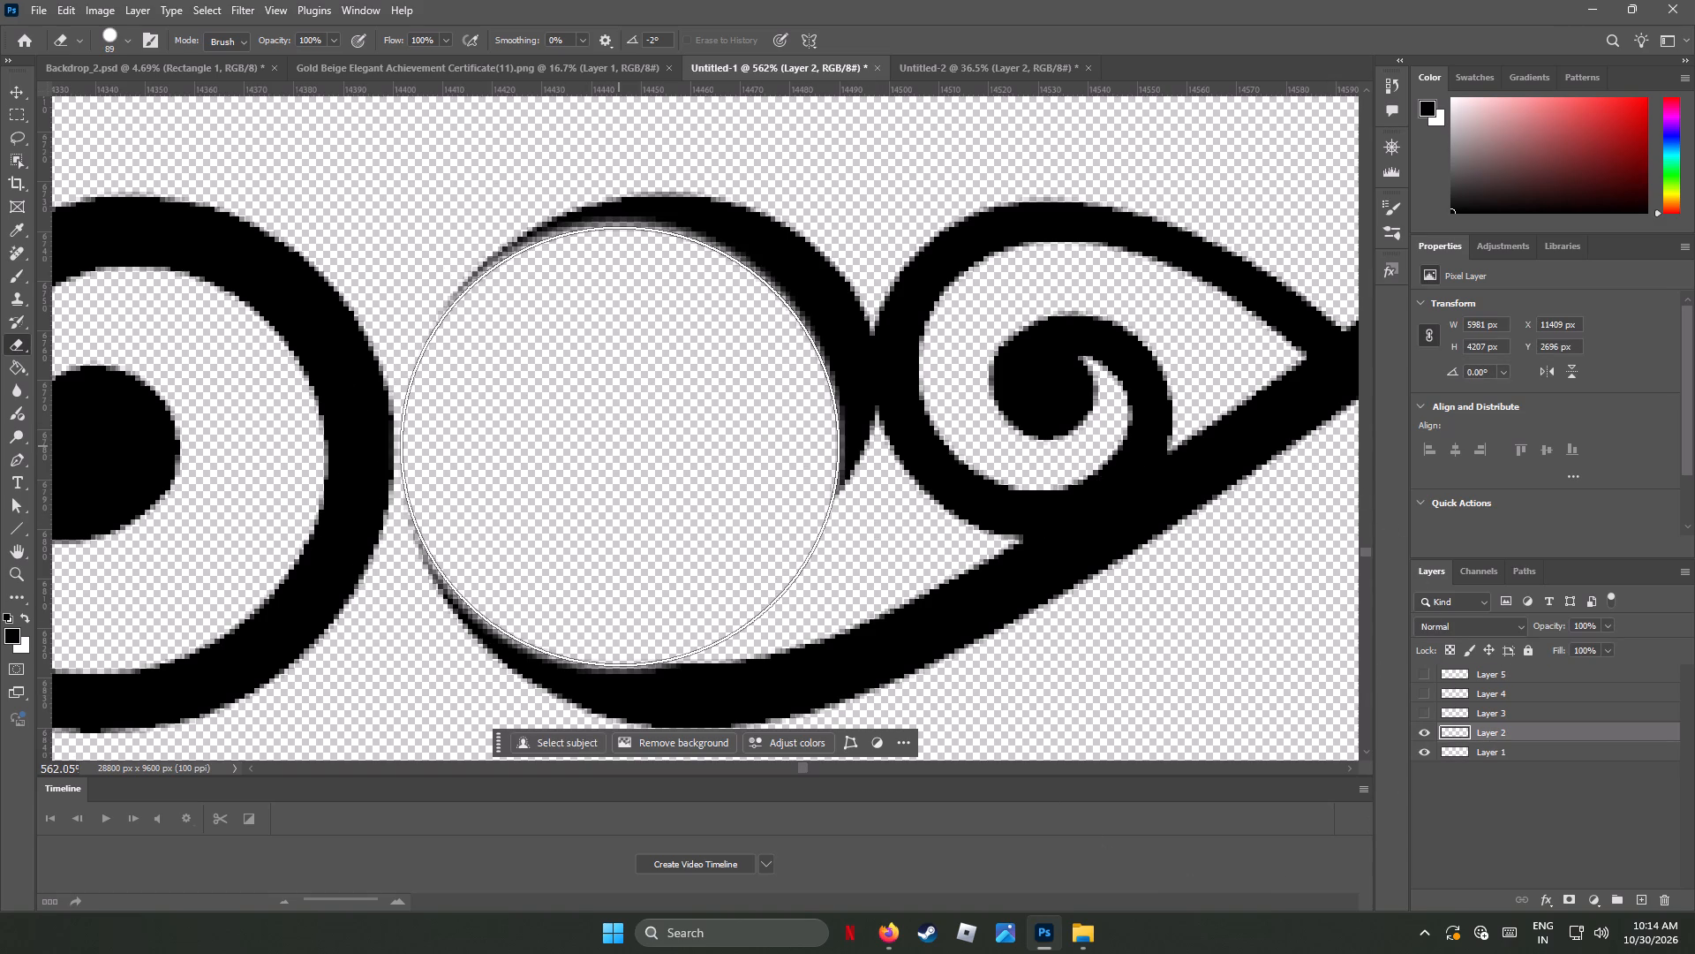
{"action": "left_click_drag", "start_coordinate": [615, 361], "coordinate": [794, 363]}
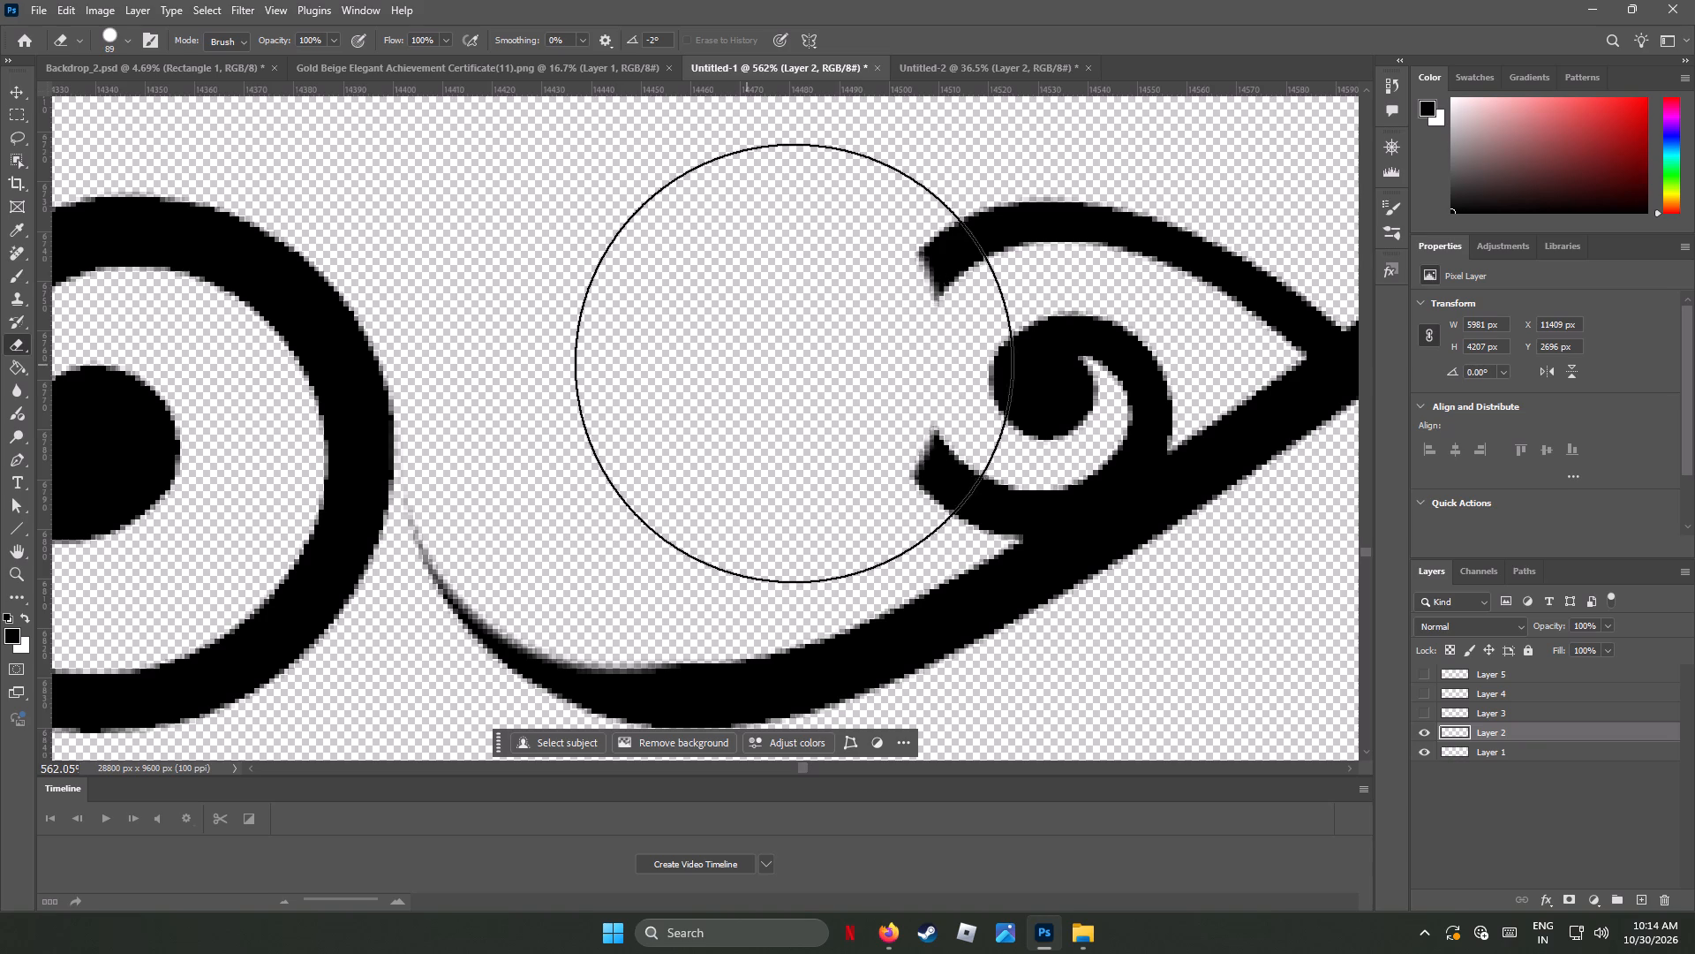
{"action": "left_click_drag", "start_coordinate": [794, 363], "coordinate": [793, 363]}
{"action": "left_click_drag", "start_coordinate": [618, 524], "coordinate": [800, 569]}
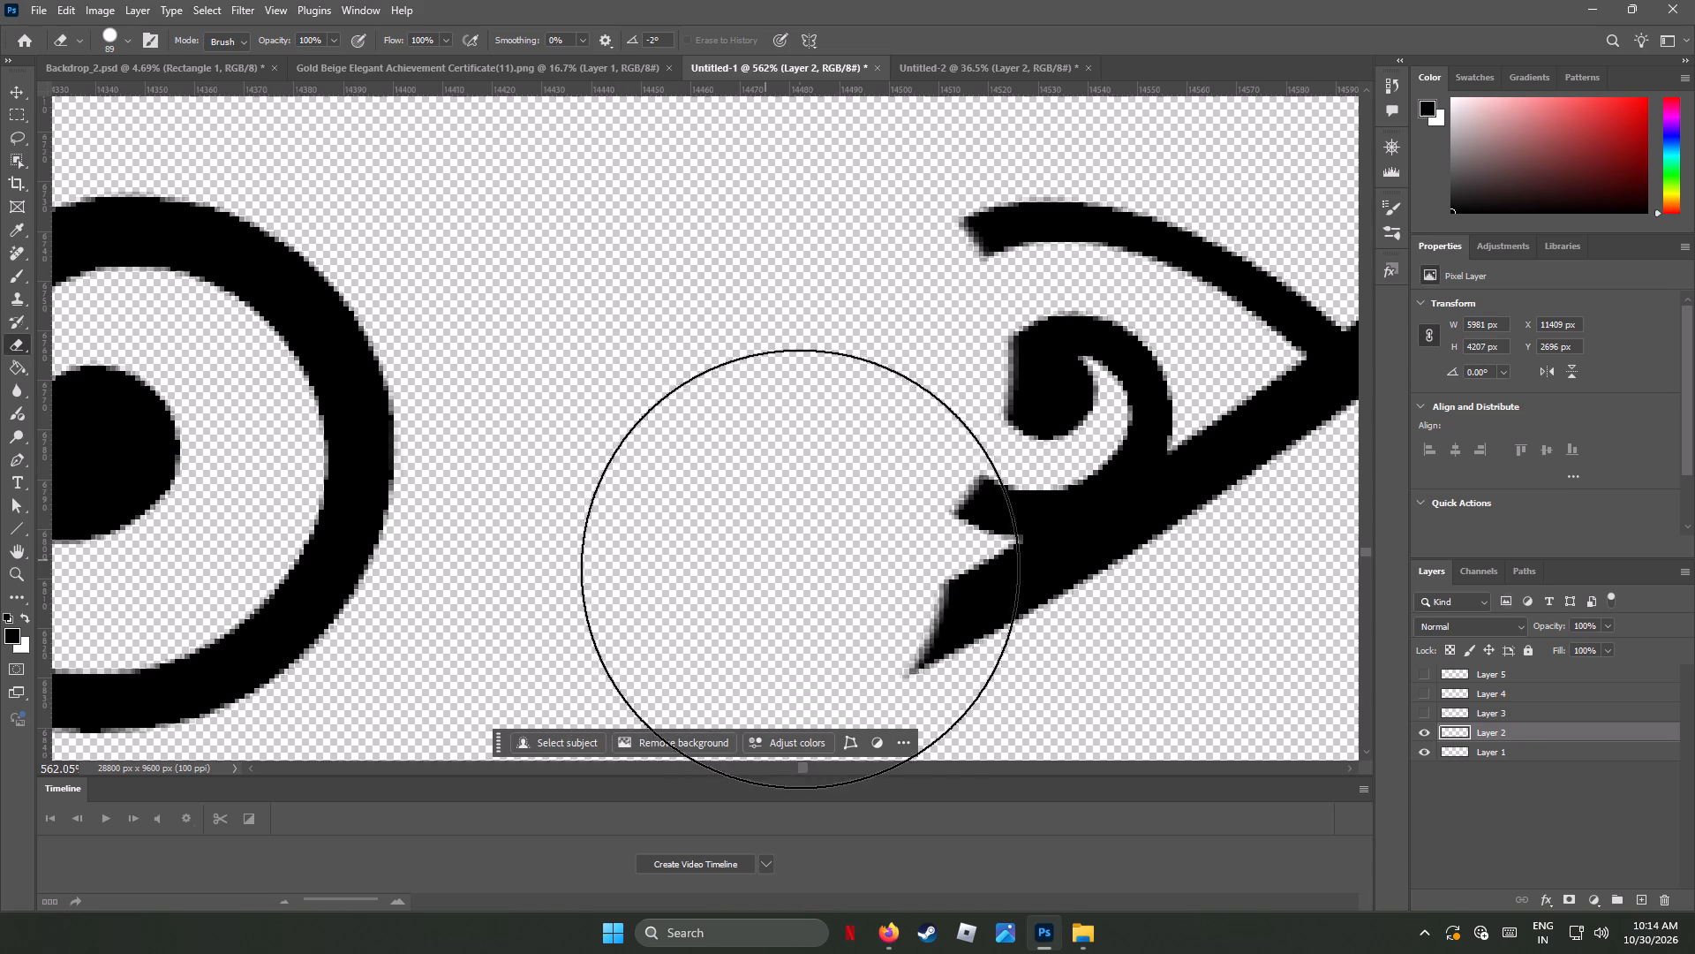
{"action": "left_click_drag", "start_coordinate": [800, 569], "coordinate": [1002, 436]}
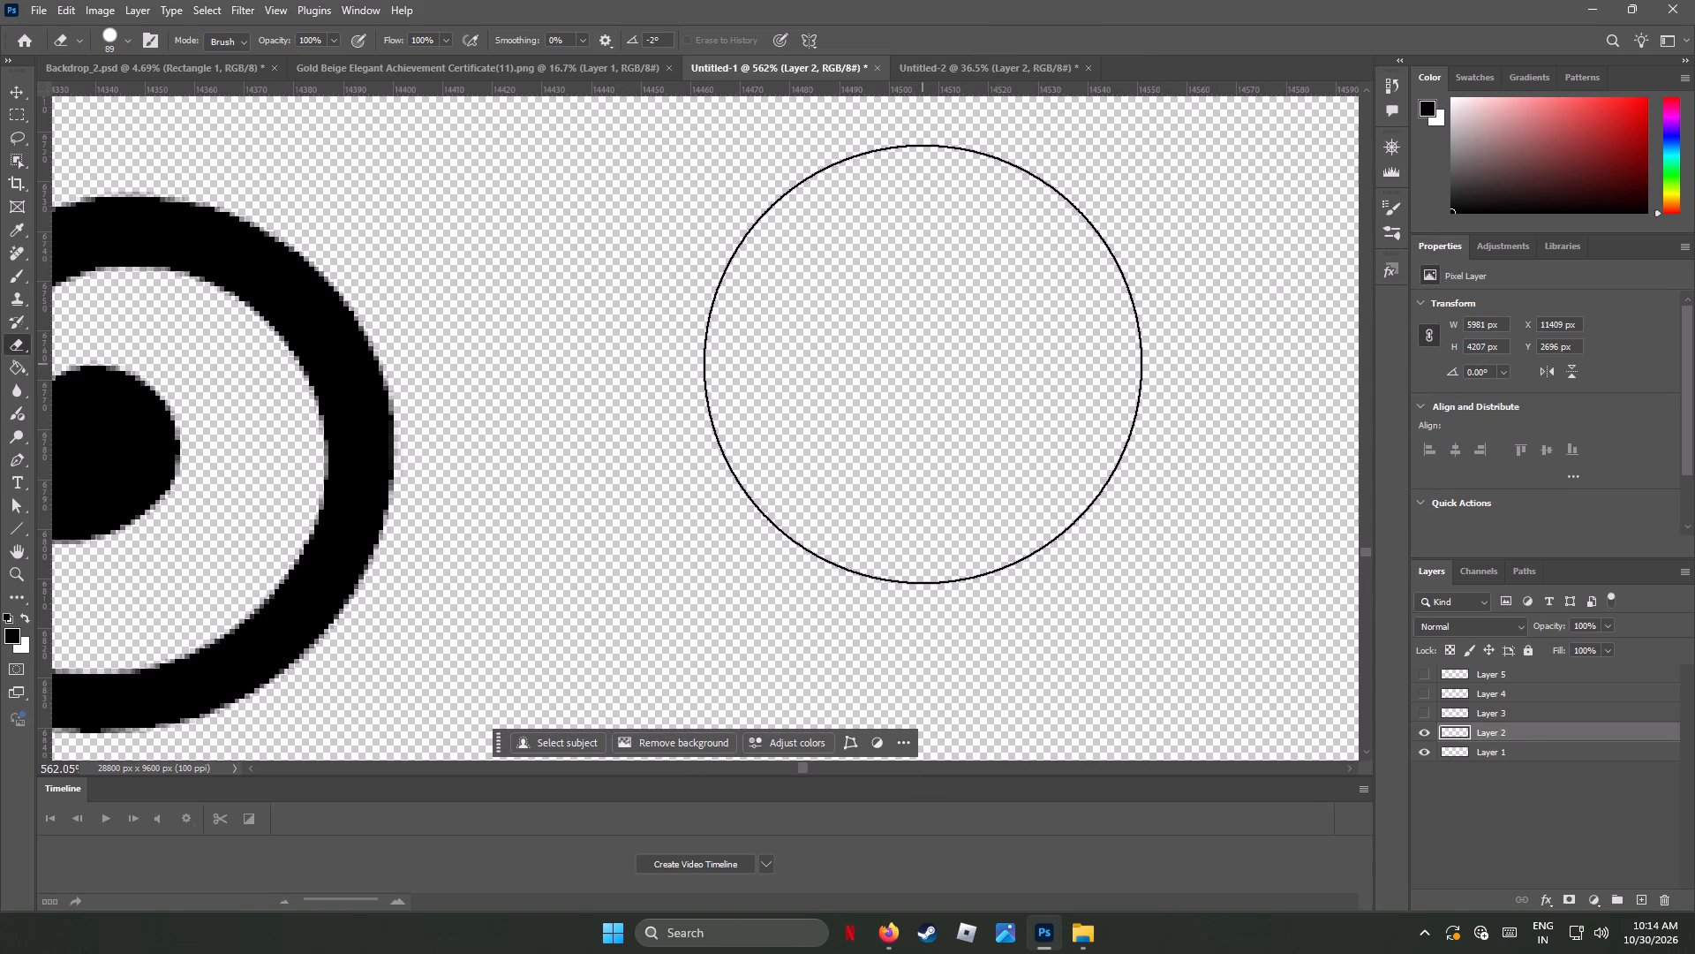
Erase the large end curl adjoining the left side of the bottom border's middle motif on Layer 2.
{"action": "scroll", "coordinate": [933, 360], "scroll_direction": "down", "scroll_amount": 6, "text": "alt"}
{"action": "scroll", "coordinate": [936, 363], "scroll_direction": "up", "scroll_amount": 2, "text": "alt"}
{"action": "scroll", "coordinate": [936, 363], "scroll_direction": "down", "scroll_amount": 11, "text": "alt"}
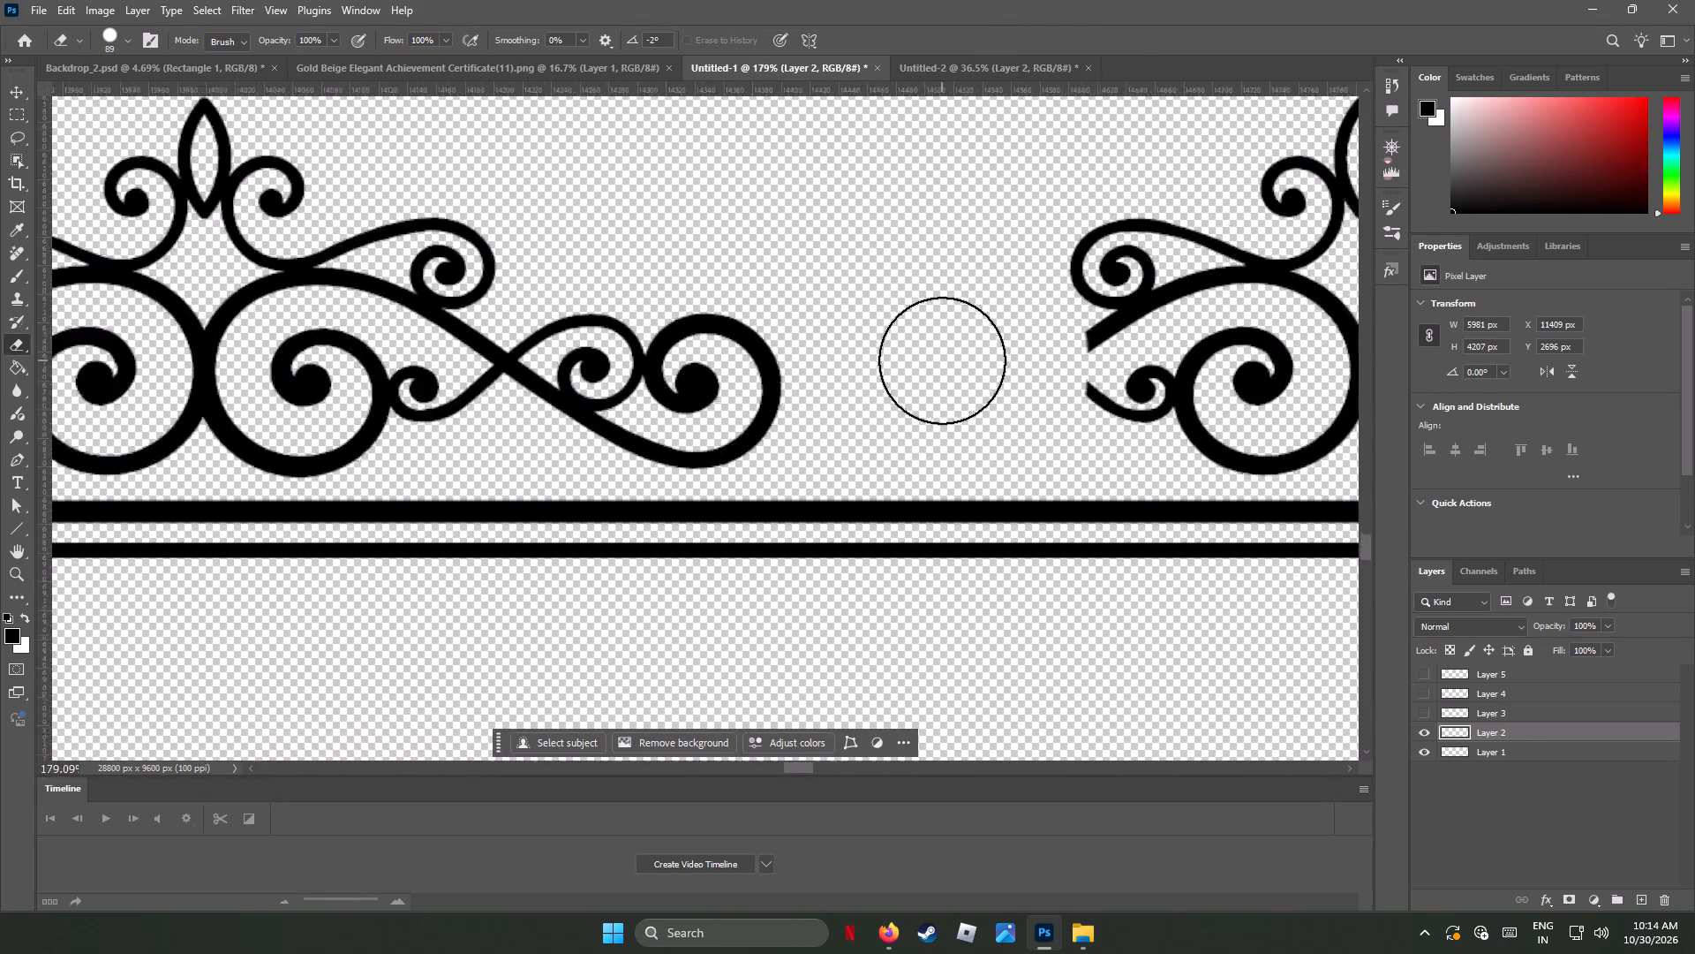
{"action": "scroll", "coordinate": [942, 360], "scroll_direction": "down", "scroll_amount": 8, "text": "alt"}
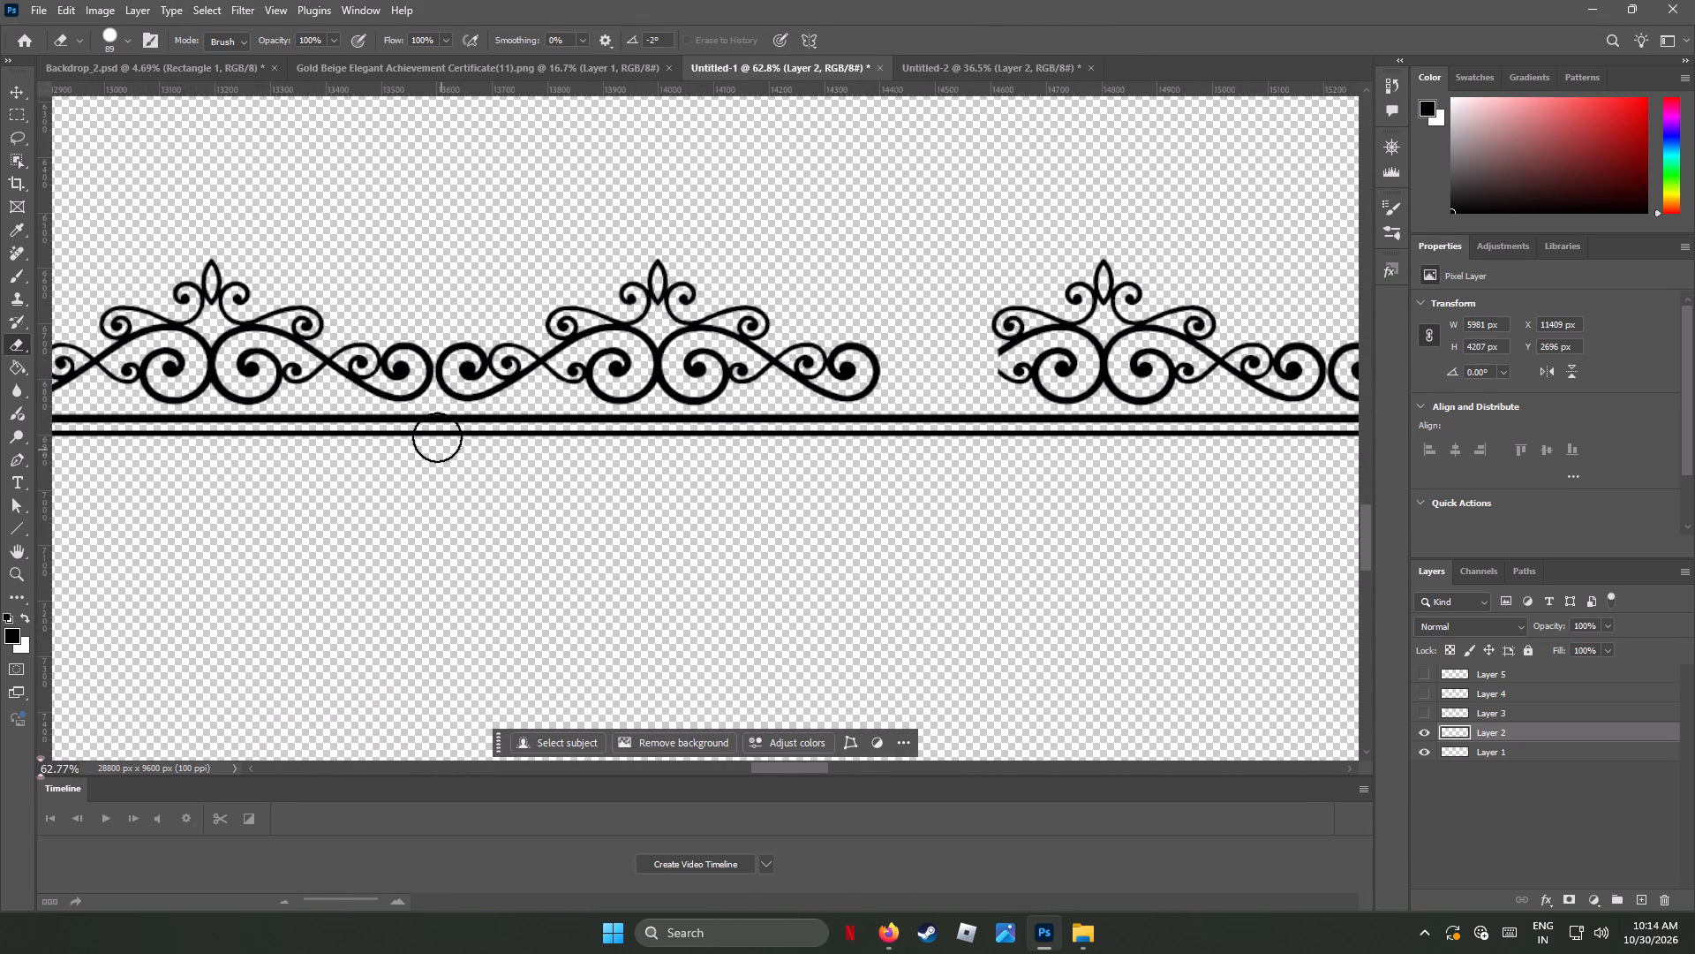
{"action": "scroll", "coordinate": [432, 378], "scroll_direction": "up", "scroll_amount": 2, "text": "alt"}
{"action": "scroll", "coordinate": [425, 374], "scroll_direction": "down", "scroll_amount": 2, "text": "alt"}
{"action": "scroll", "coordinate": [422, 373], "scroll_direction": "up", "scroll_amount": 5, "text": "alt"}
{"action": "scroll", "coordinate": [403, 372], "scroll_direction": "down", "scroll_amount": 1, "text": "alt"}
{"action": "scroll", "coordinate": [403, 372], "scroll_direction": "up", "scroll_amount": 2, "text": "alt"}
{"action": "scroll", "coordinate": [397, 367], "scroll_direction": "down", "scroll_amount": 1, "text": "alt"}
{"action": "scroll", "coordinate": [397, 367], "scroll_direction": "up", "scroll_amount": 7, "text": "alt"}
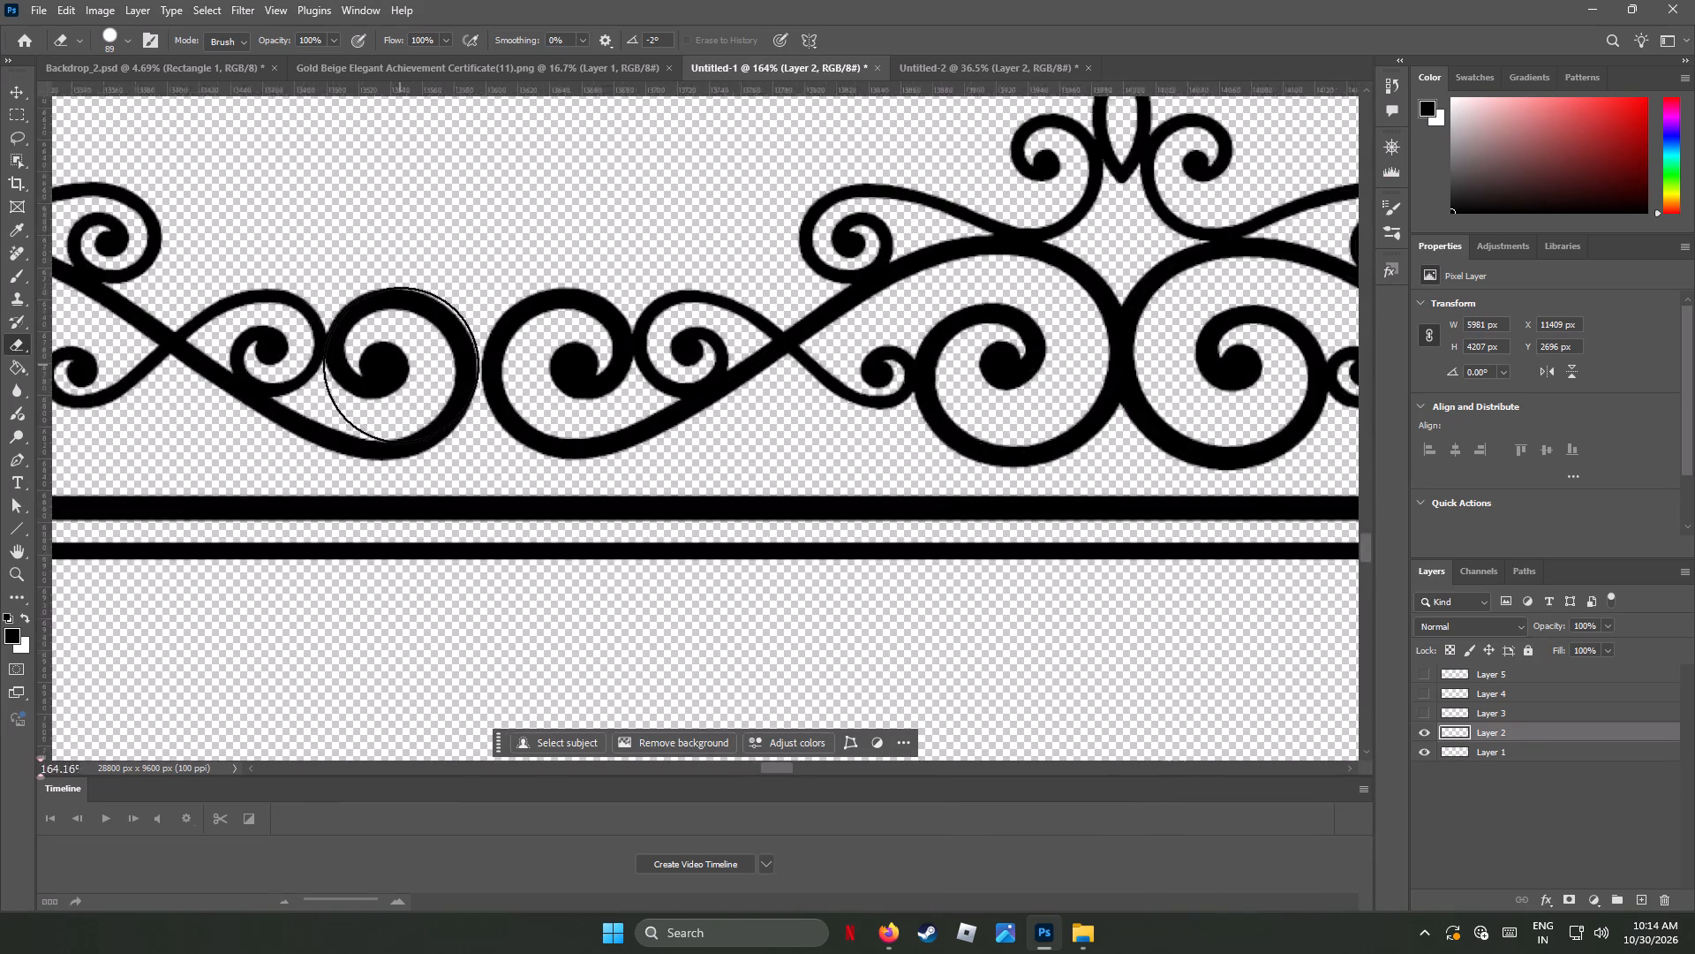
{"action": "scroll", "coordinate": [402, 365], "scroll_direction": "up", "scroll_amount": 12, "text": "alt"}
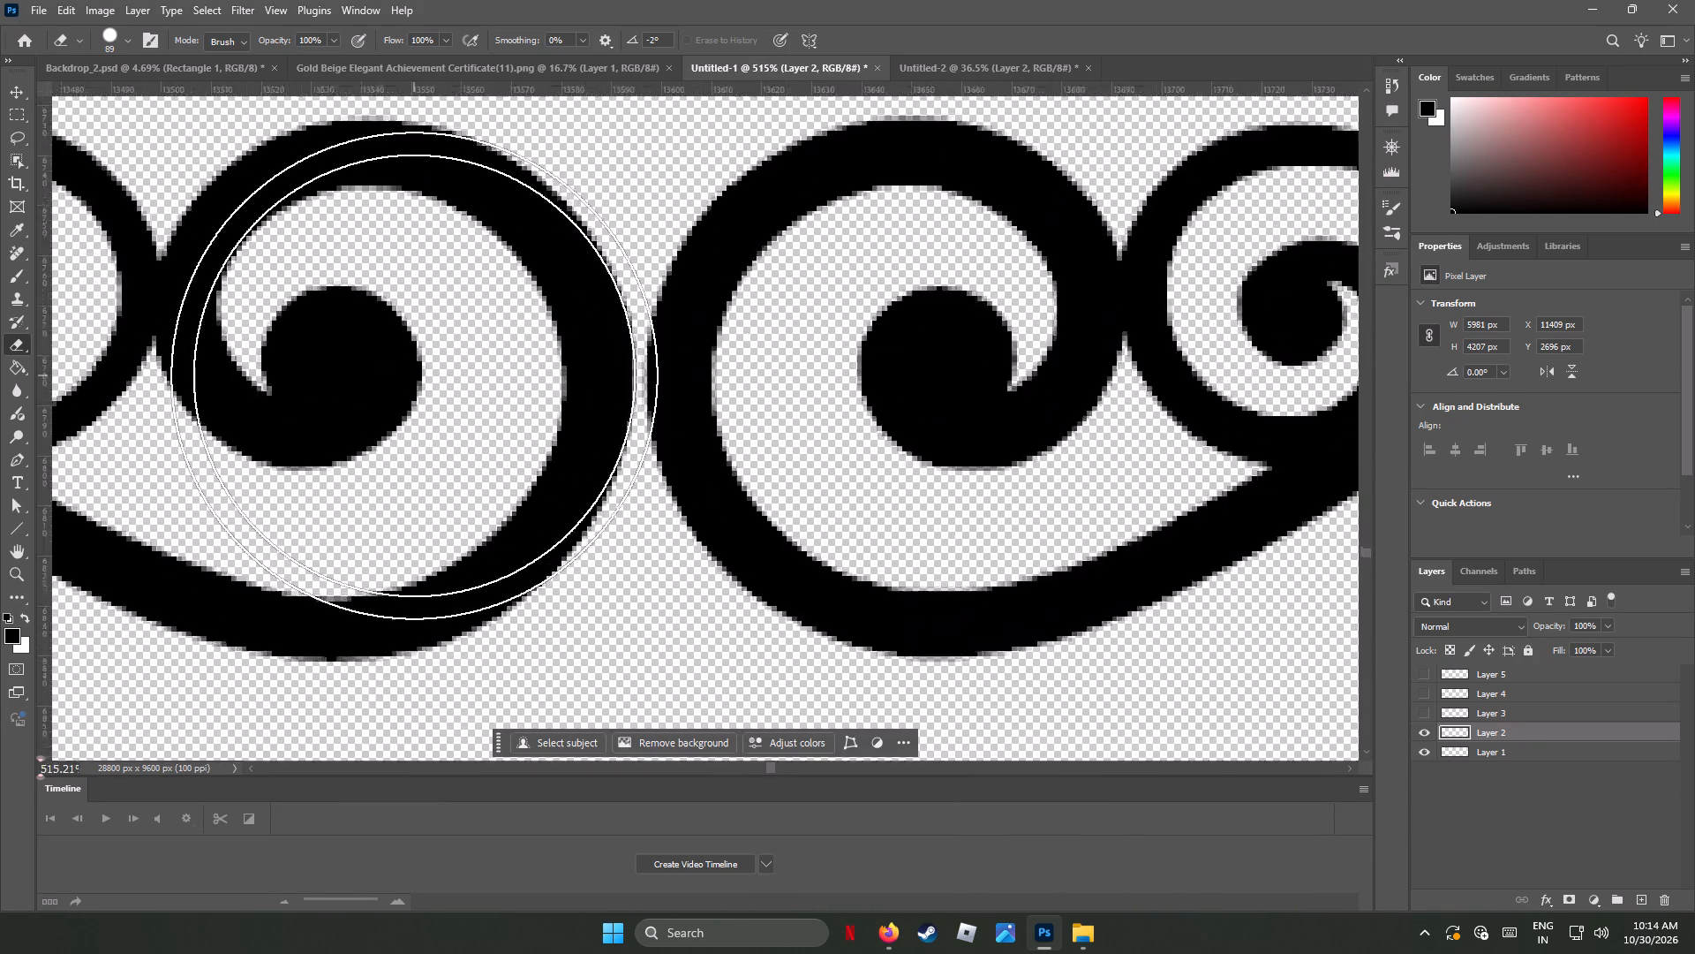
{"action": "scroll", "coordinate": [414, 375], "scroll_direction": "up", "scroll_amount": 2, "text": "alt"}
{"action": "left_click", "coordinate": [422, 375]}
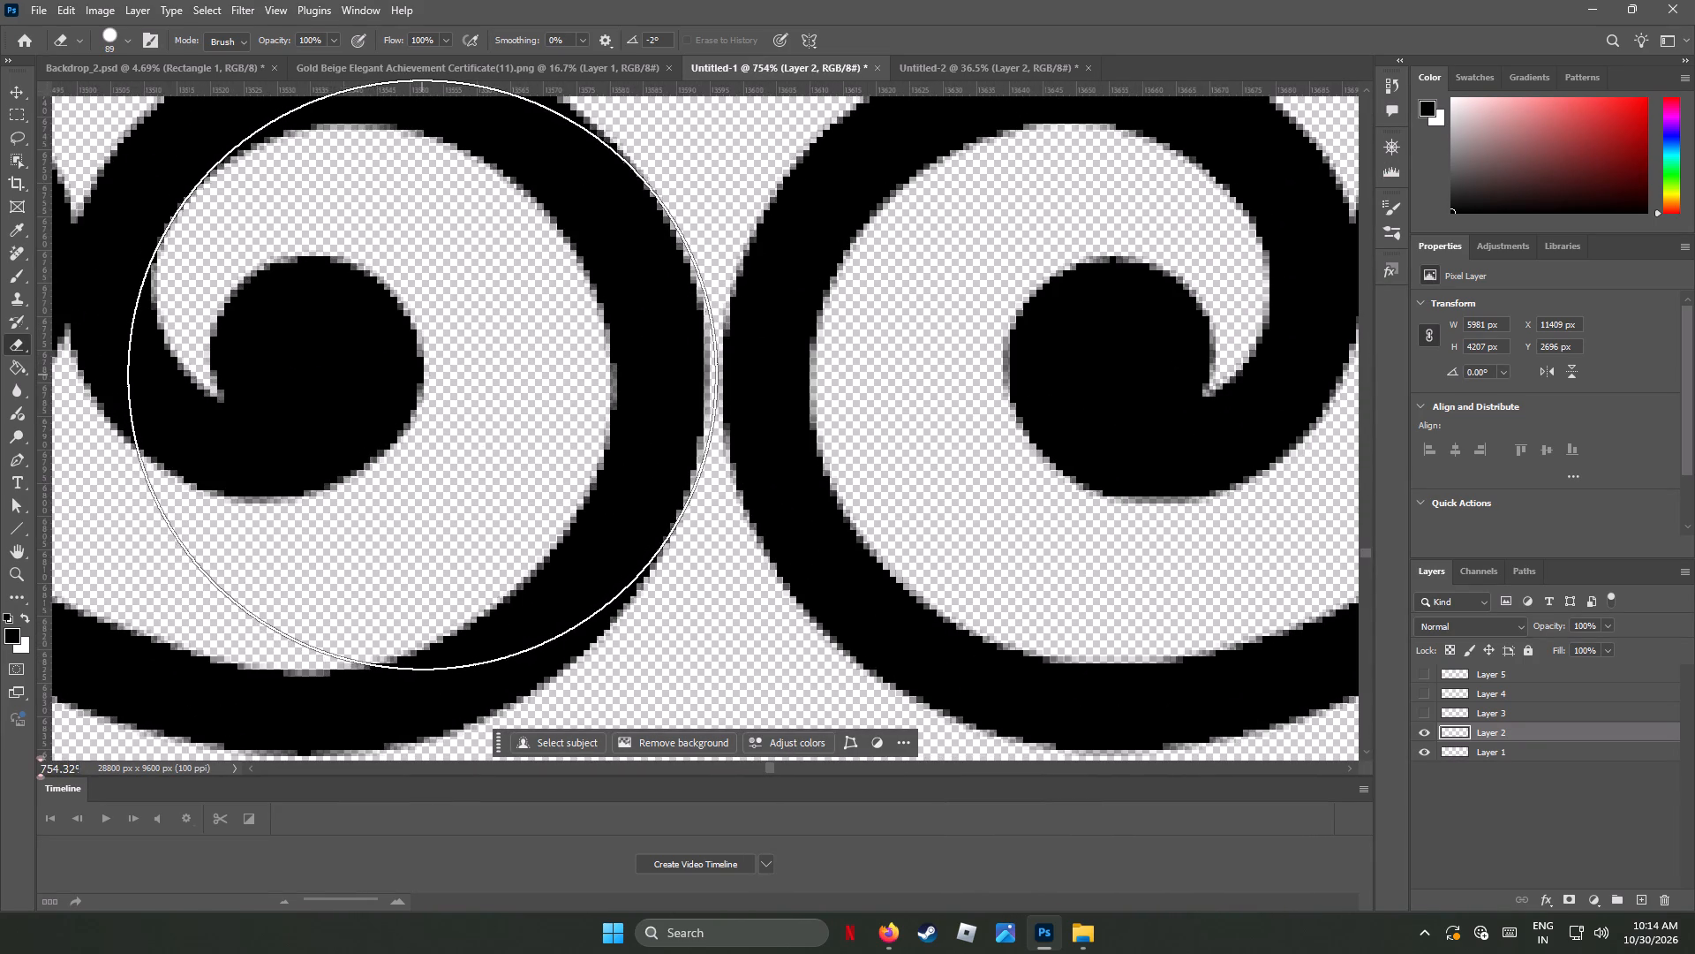
{"action": "left_click", "coordinate": [422, 527]}
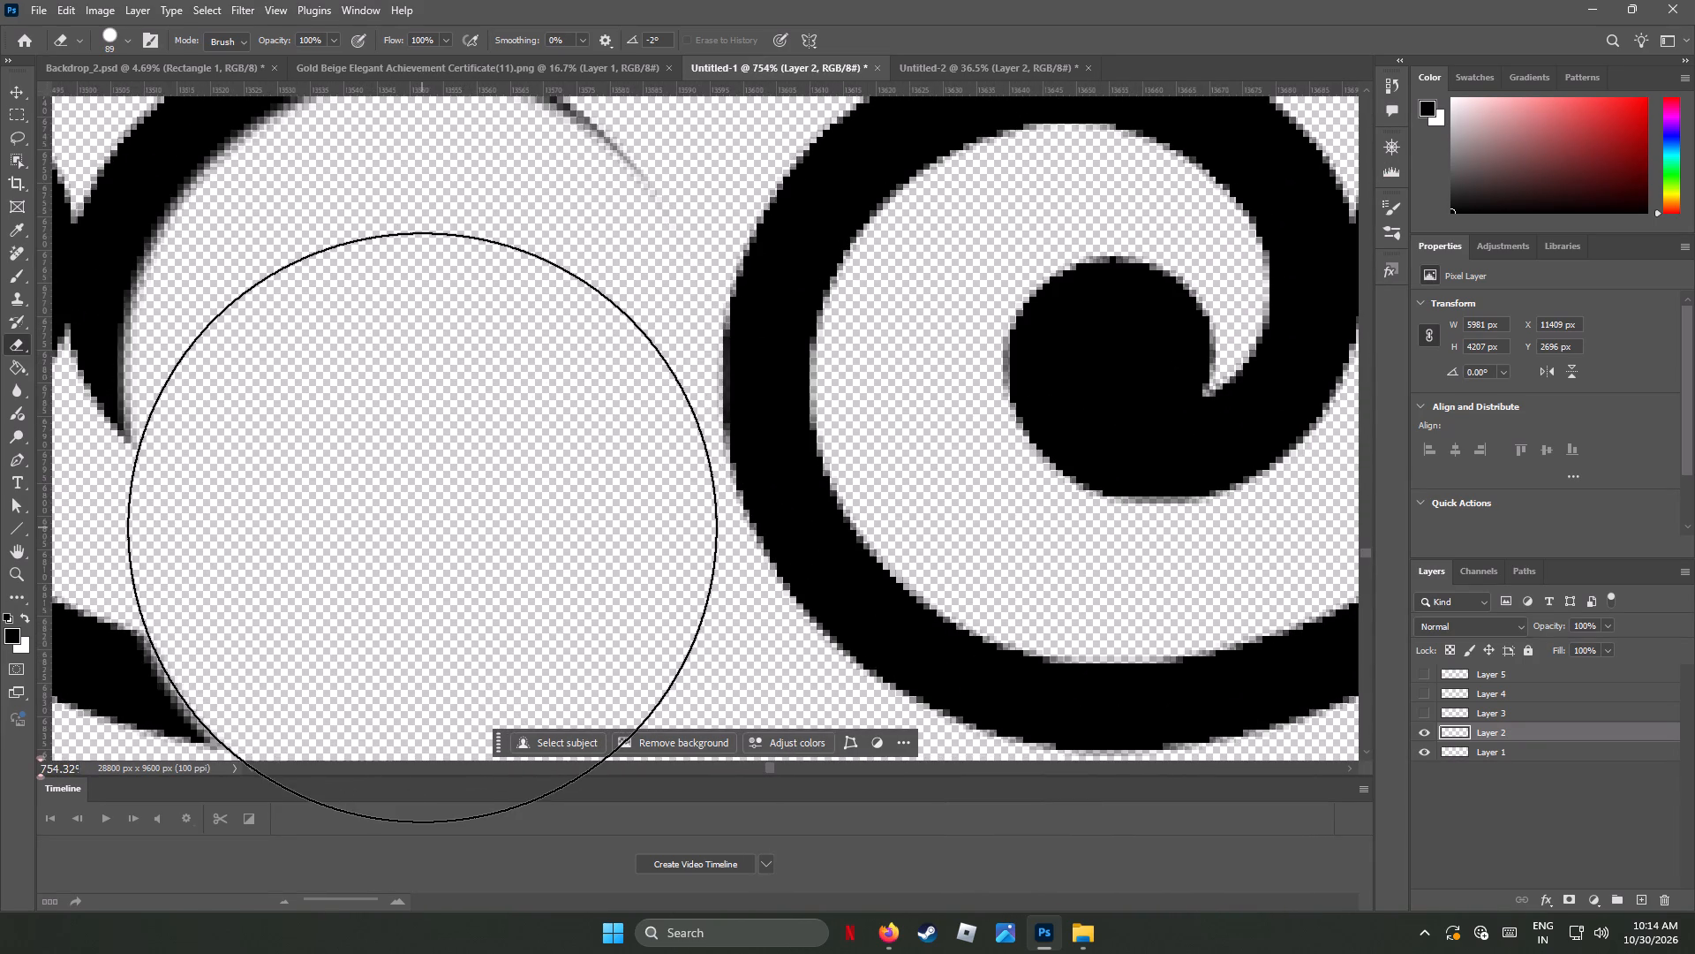
{"action": "left_click_drag", "start_coordinate": [418, 233], "coordinate": [251, 300]}
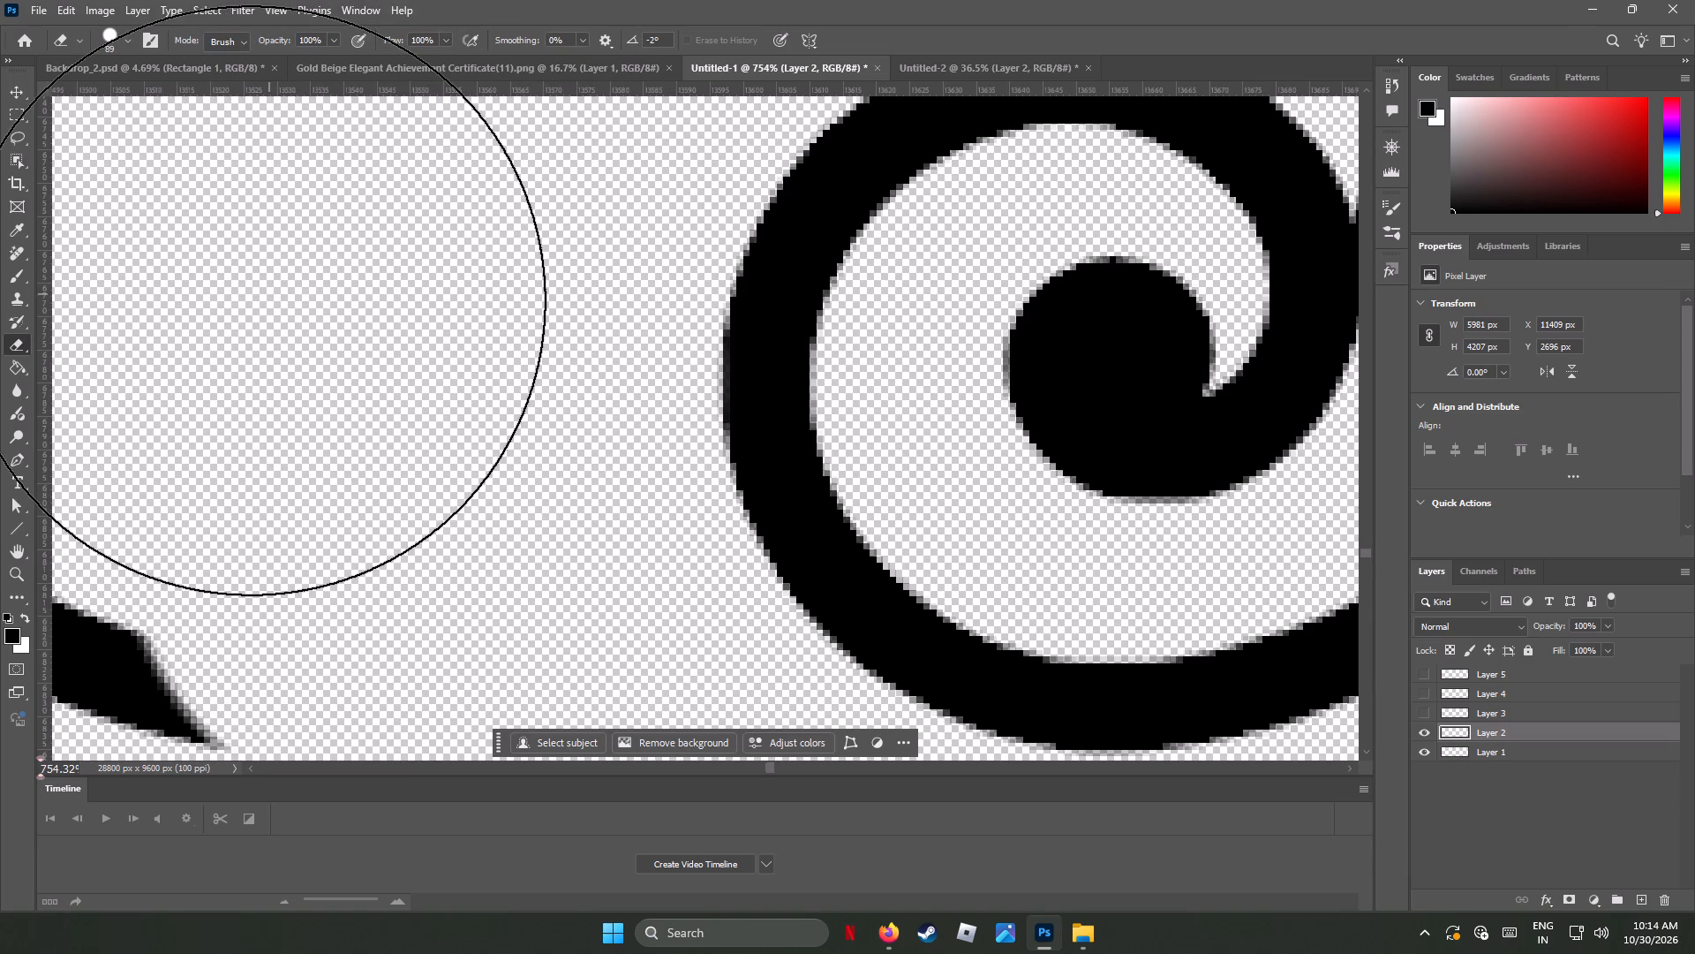
{"action": "left_click_drag", "start_coordinate": [251, 300], "coordinate": [249, 301]}
{"action": "left_click", "coordinate": [252, 498]}
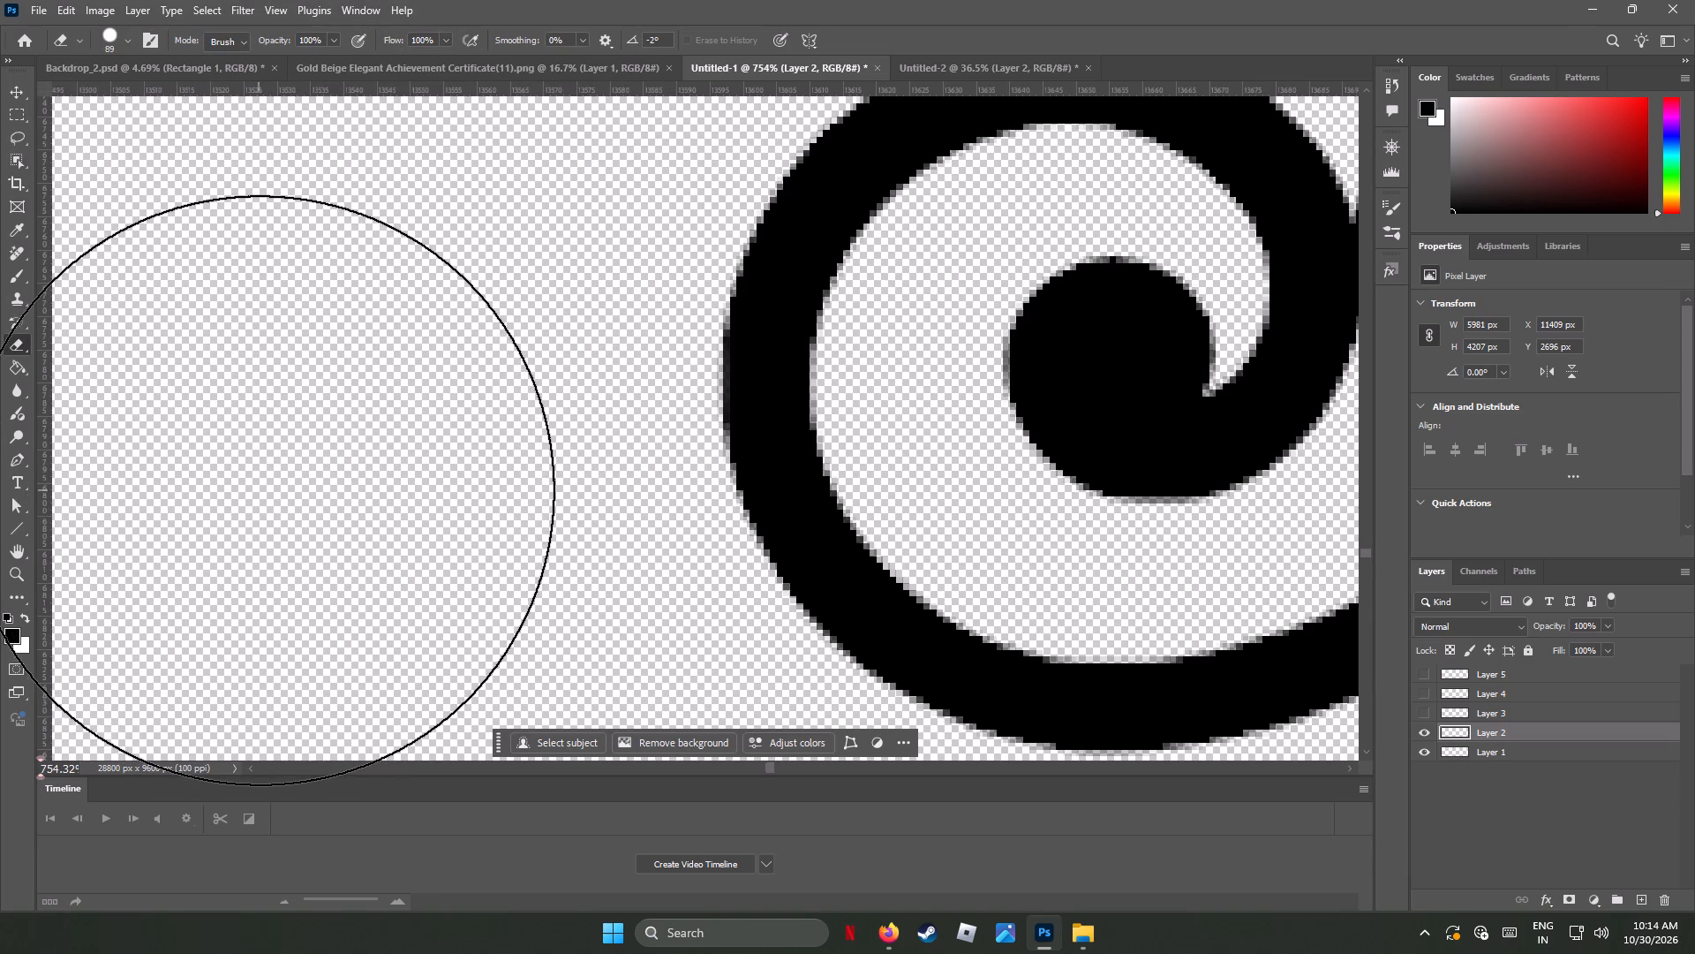
Erase the leftover curl fragments and cut through the double line left of the middle motif on Layer 2.
{"action": "scroll", "coordinate": [262, 490], "scroll_direction": "down", "scroll_amount": 4, "text": "alt"}
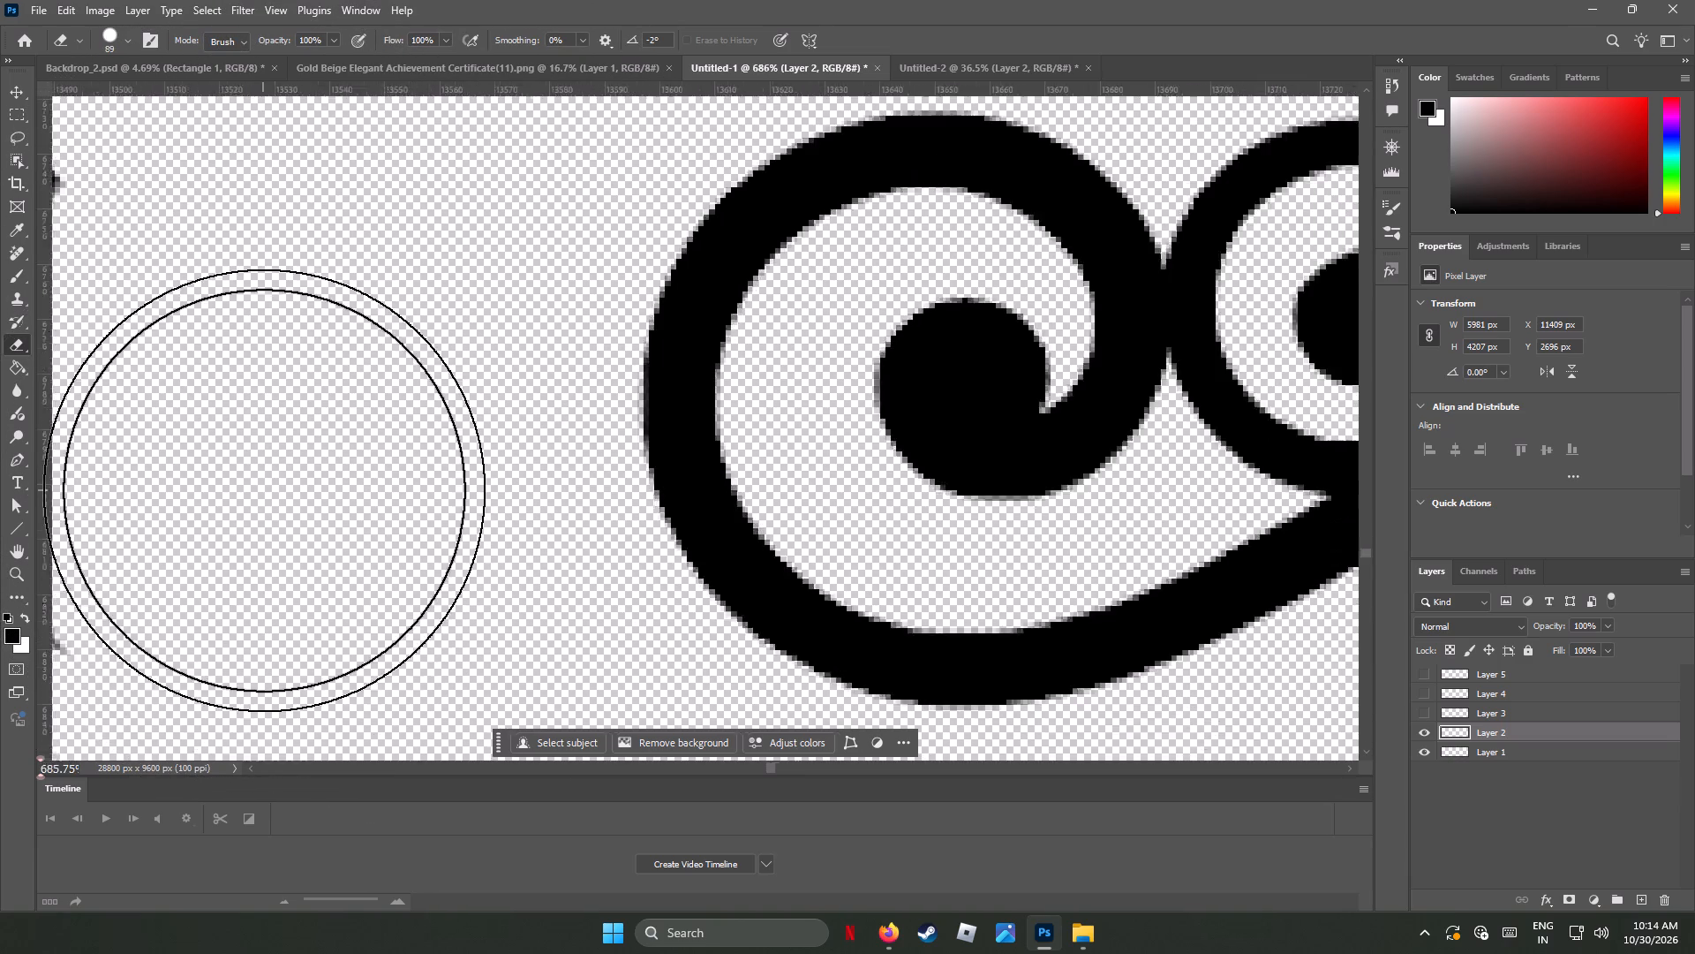
{"action": "scroll", "coordinate": [264, 490], "scroll_direction": "down", "scroll_amount": 2, "text": "alt"}
{"action": "scroll", "coordinate": [264, 492], "scroll_direction": "up", "scroll_amount": 2, "text": "alt"}
{"action": "scroll", "coordinate": [265, 492], "scroll_direction": "down", "scroll_amount": 2, "text": "alt"}
{"action": "scroll", "coordinate": [265, 492], "scroll_direction": "up", "scroll_amount": 1, "text": "alt"}
{"action": "scroll", "coordinate": [265, 492], "scroll_direction": "down", "scroll_amount": 1, "text": "alt"}
{"action": "scroll", "coordinate": [265, 492], "scroll_direction": "up", "scroll_amount": 2, "text": "alt"}
{"action": "scroll", "coordinate": [265, 492], "scroll_direction": "down", "scroll_amount": 9, "text": "alt"}
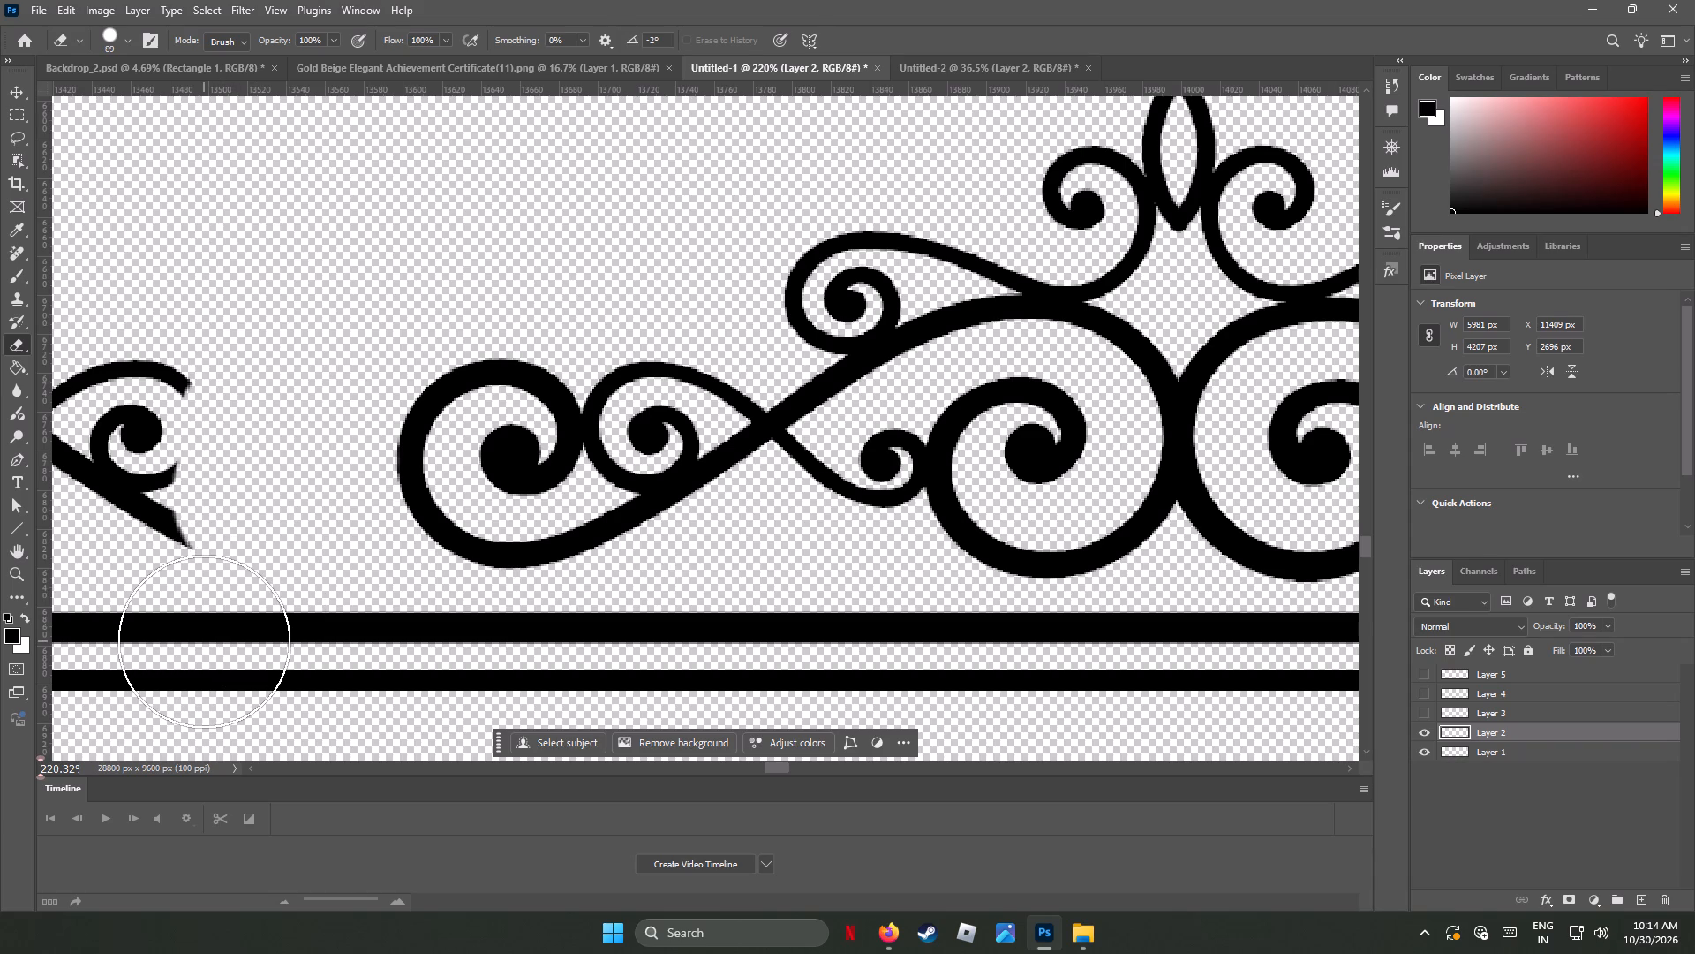
{"action": "left_click_drag", "start_coordinate": [204, 641], "coordinate": [90, 565]}
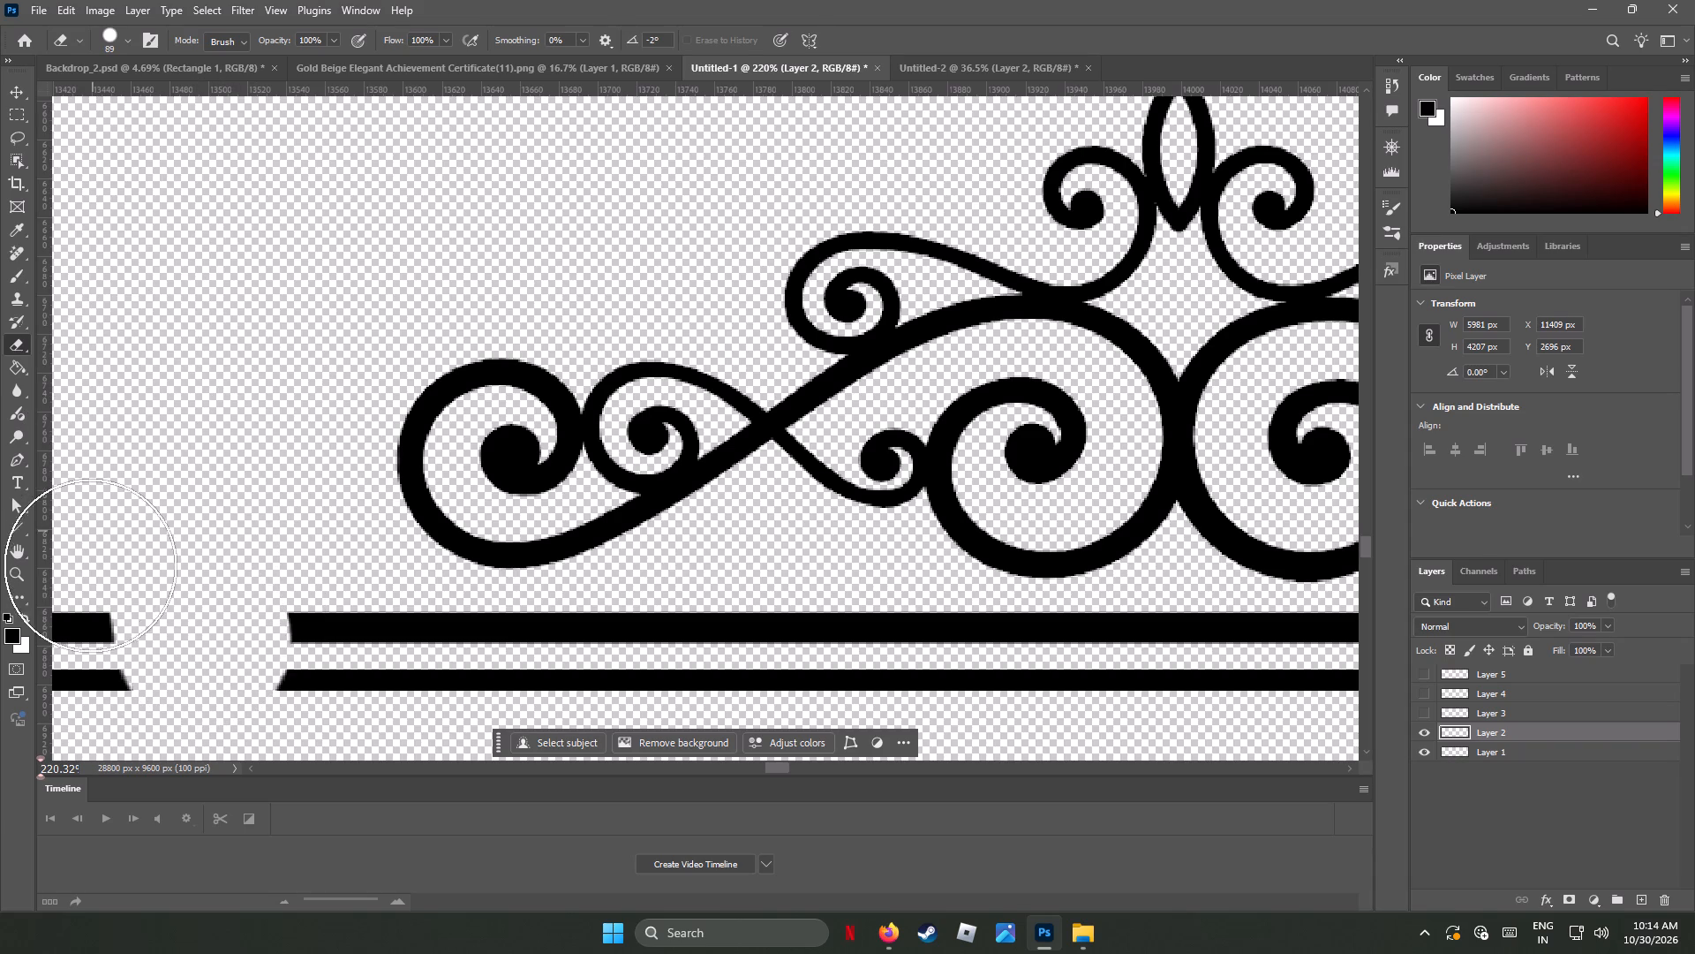
{"action": "left_click_drag", "start_coordinate": [90, 565], "coordinate": [92, 676]}
Erase the double line and the neighbouring scrollwork to the right of the middle motif on Layer 2.
{"action": "scroll", "coordinate": [335, 606], "scroll_direction": "down", "scroll_amount": 16, "text": "alt"}
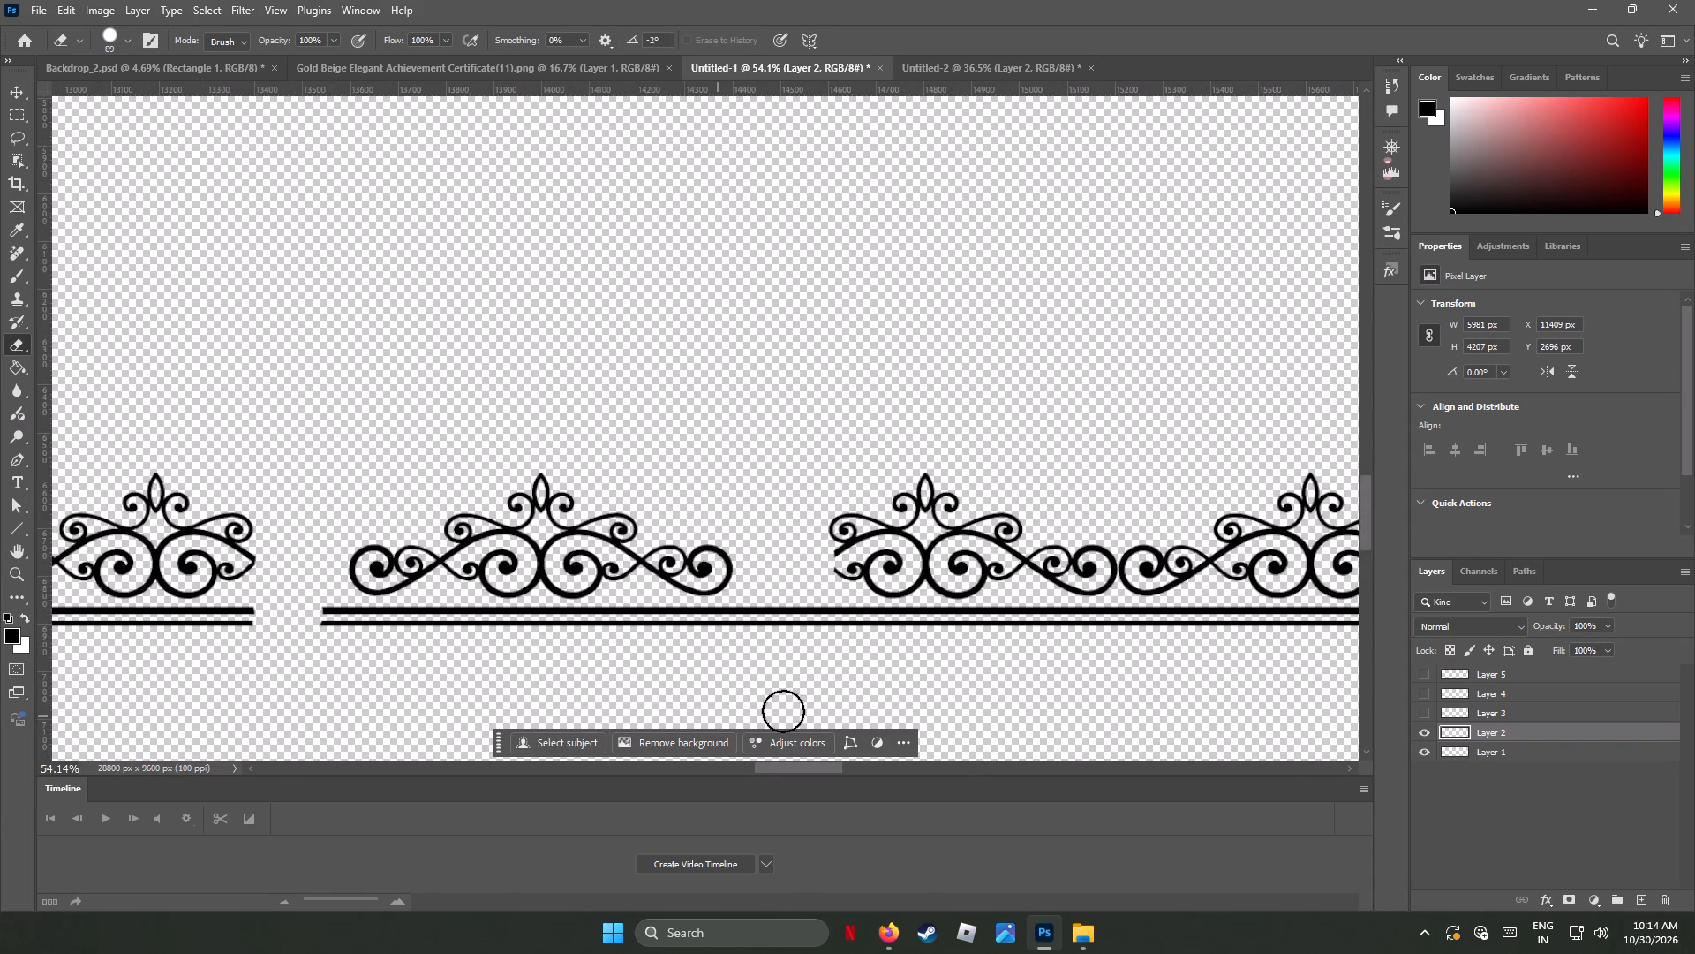
{"action": "left_click_drag", "start_coordinate": [821, 616], "coordinate": [821, 613]}
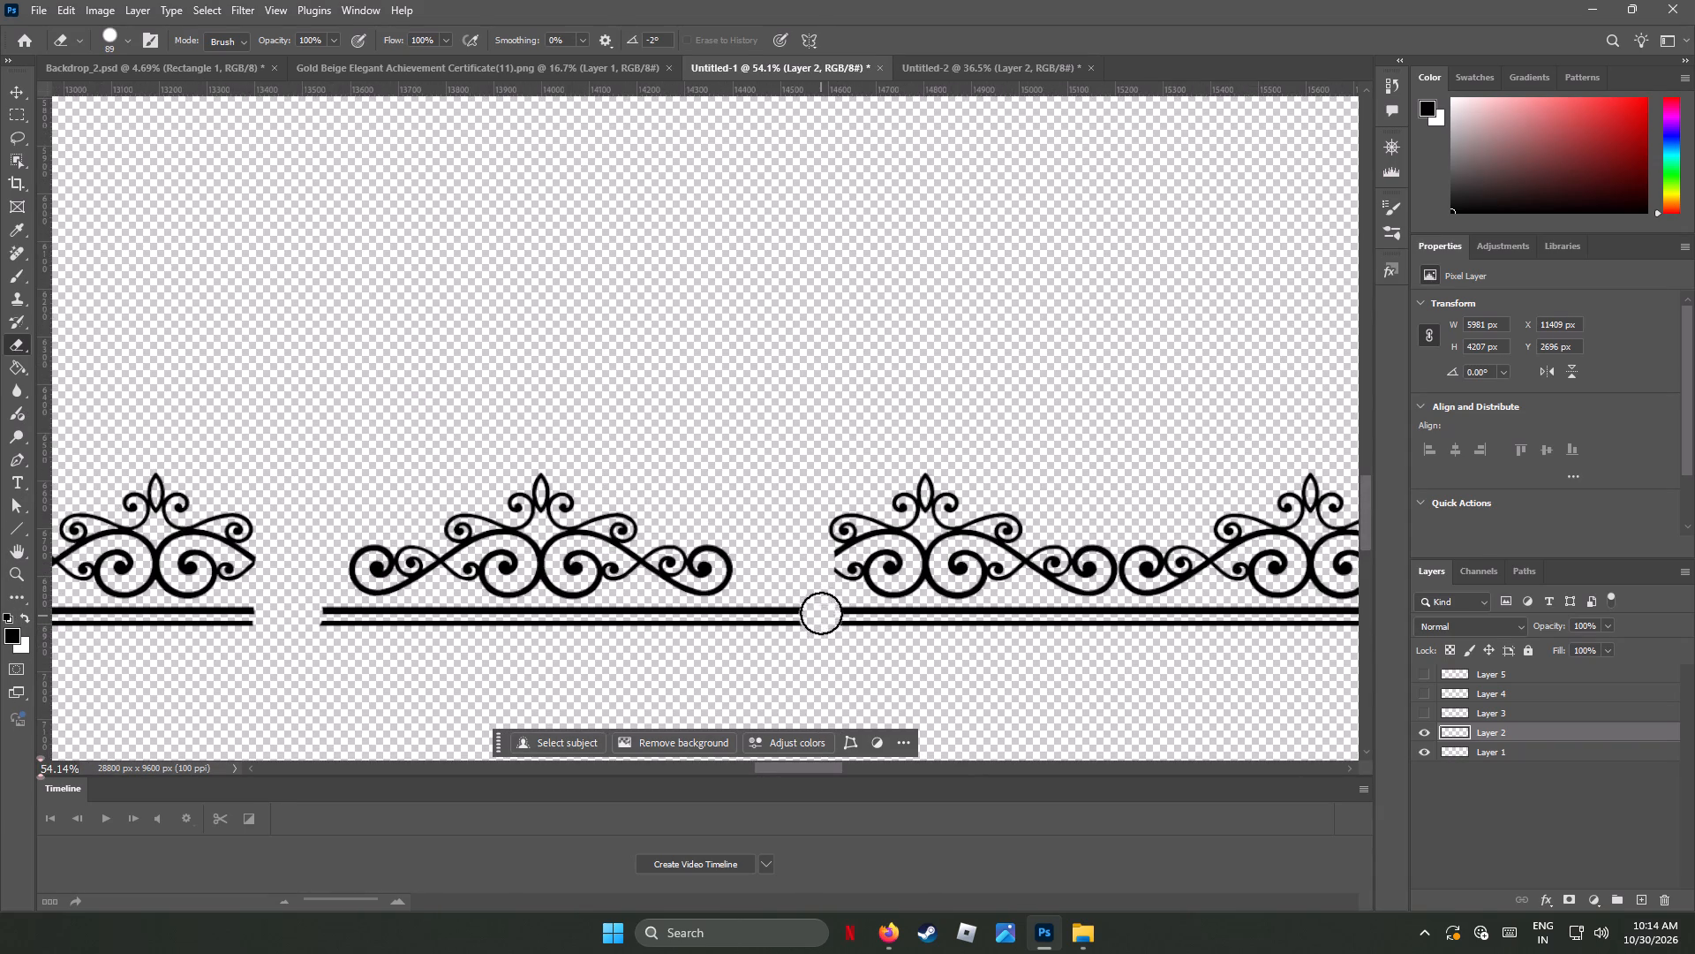
{"action": "left_click_drag", "start_coordinate": [821, 613], "coordinate": [938, 595]}
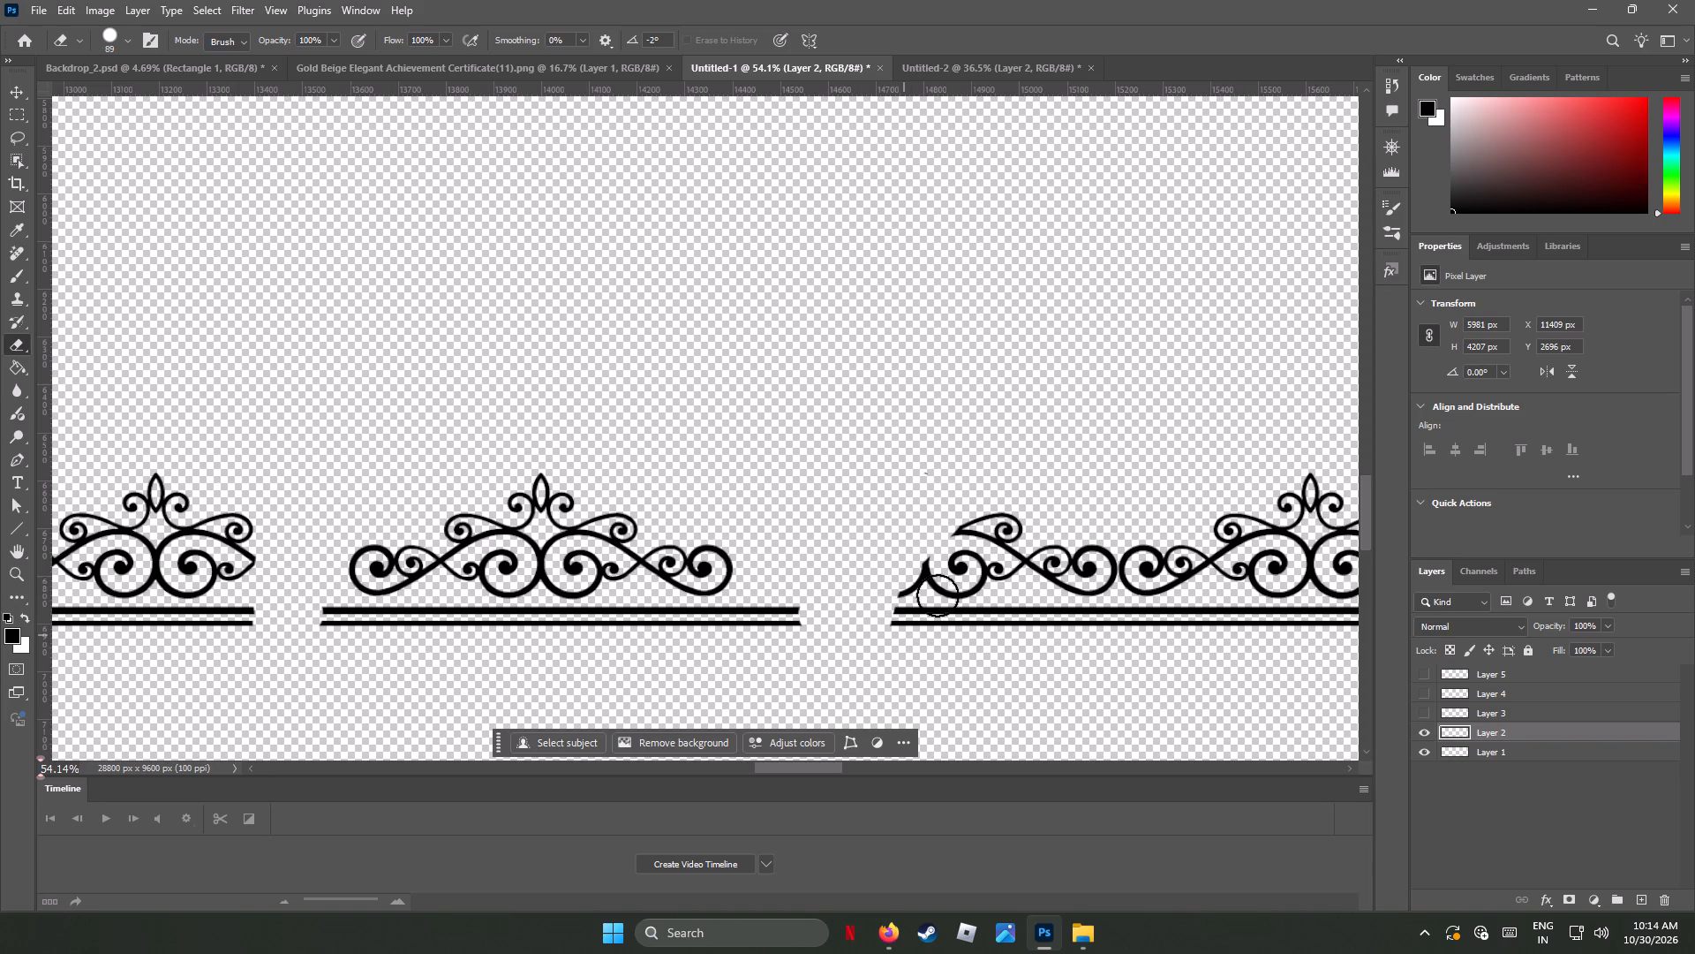
{"action": "left_click_drag", "start_coordinate": [938, 595], "coordinate": [1007, 557]}
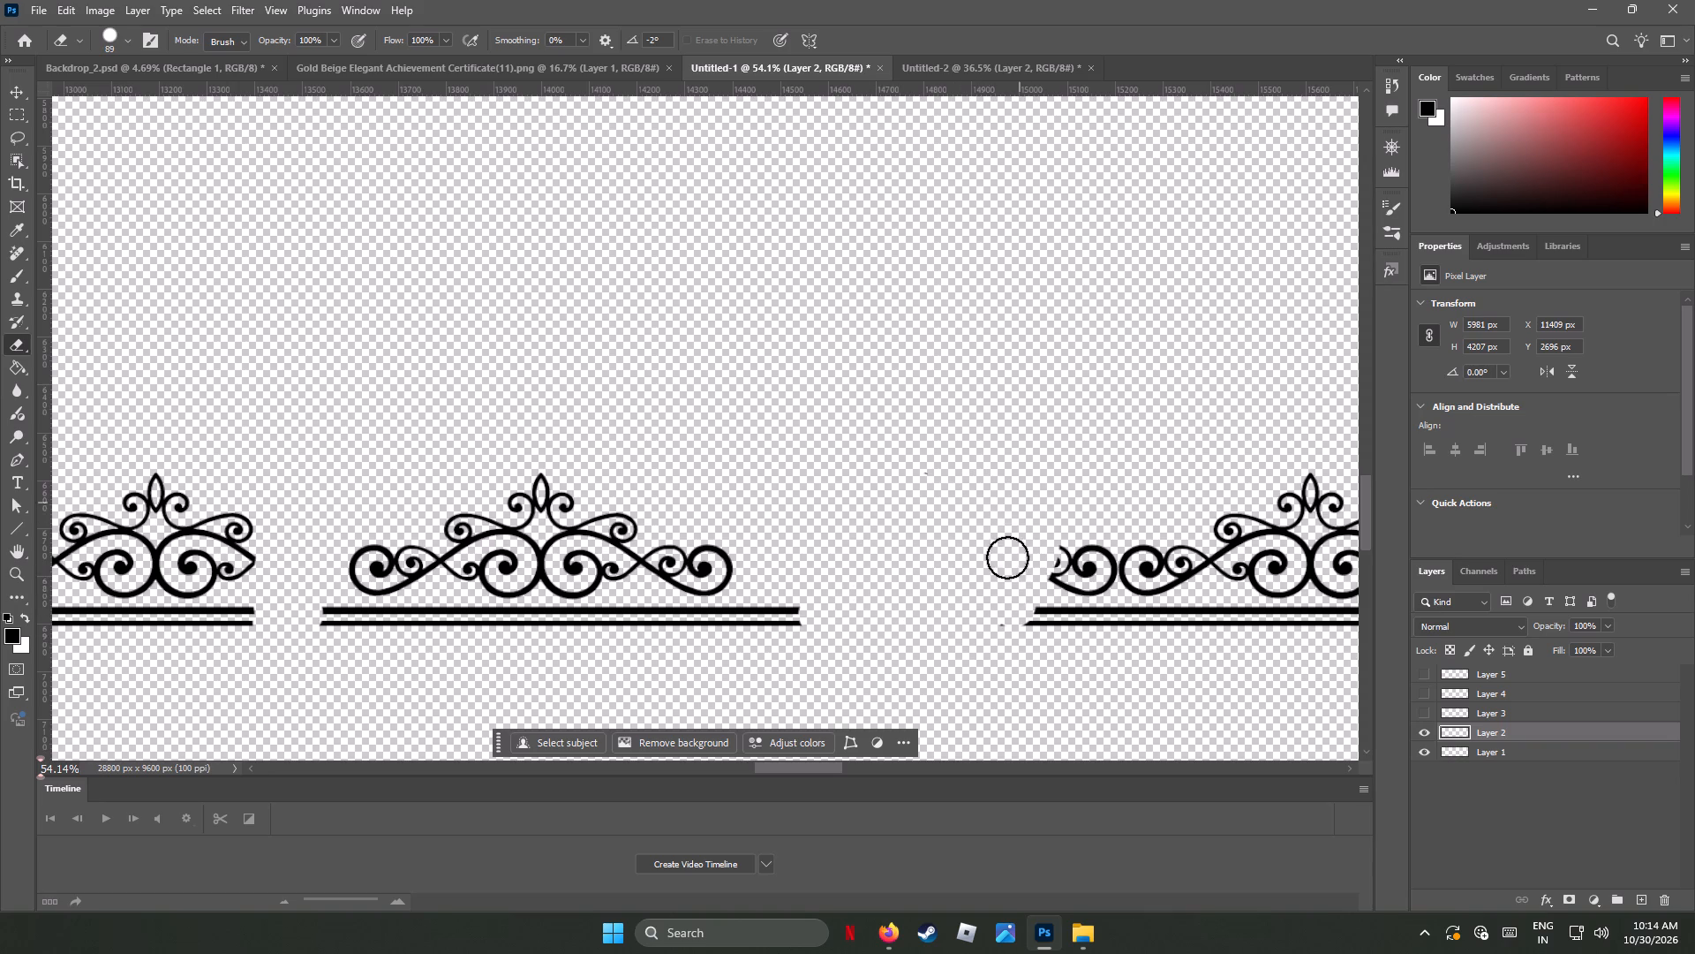
{"action": "left_click_drag", "start_coordinate": [1007, 557], "coordinate": [1182, 587]}
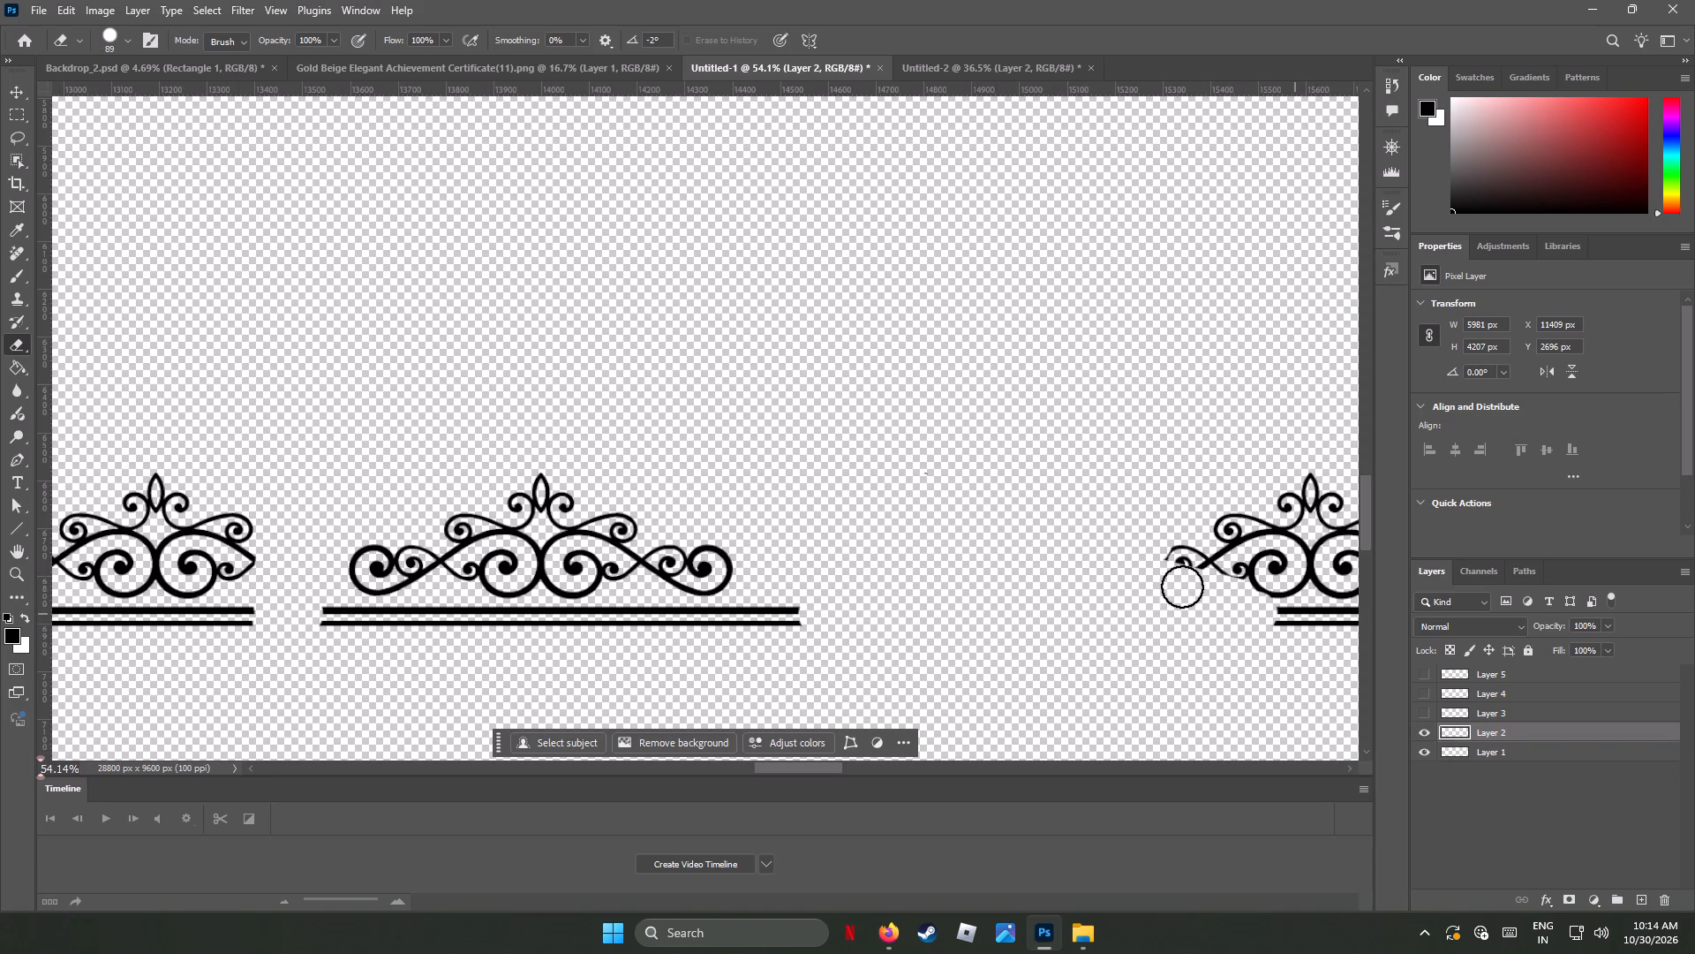
{"action": "left_click_drag", "start_coordinate": [1182, 587], "coordinate": [1135, 540]}
Enlarge the Eraser brush to 1457 px and erase the rest of Layer 2's frame, keeping only the middle bottom motif with its double line.
{"action": "scroll", "coordinate": [1089, 549], "scroll_direction": "down", "scroll_amount": 15, "text": "alt"}
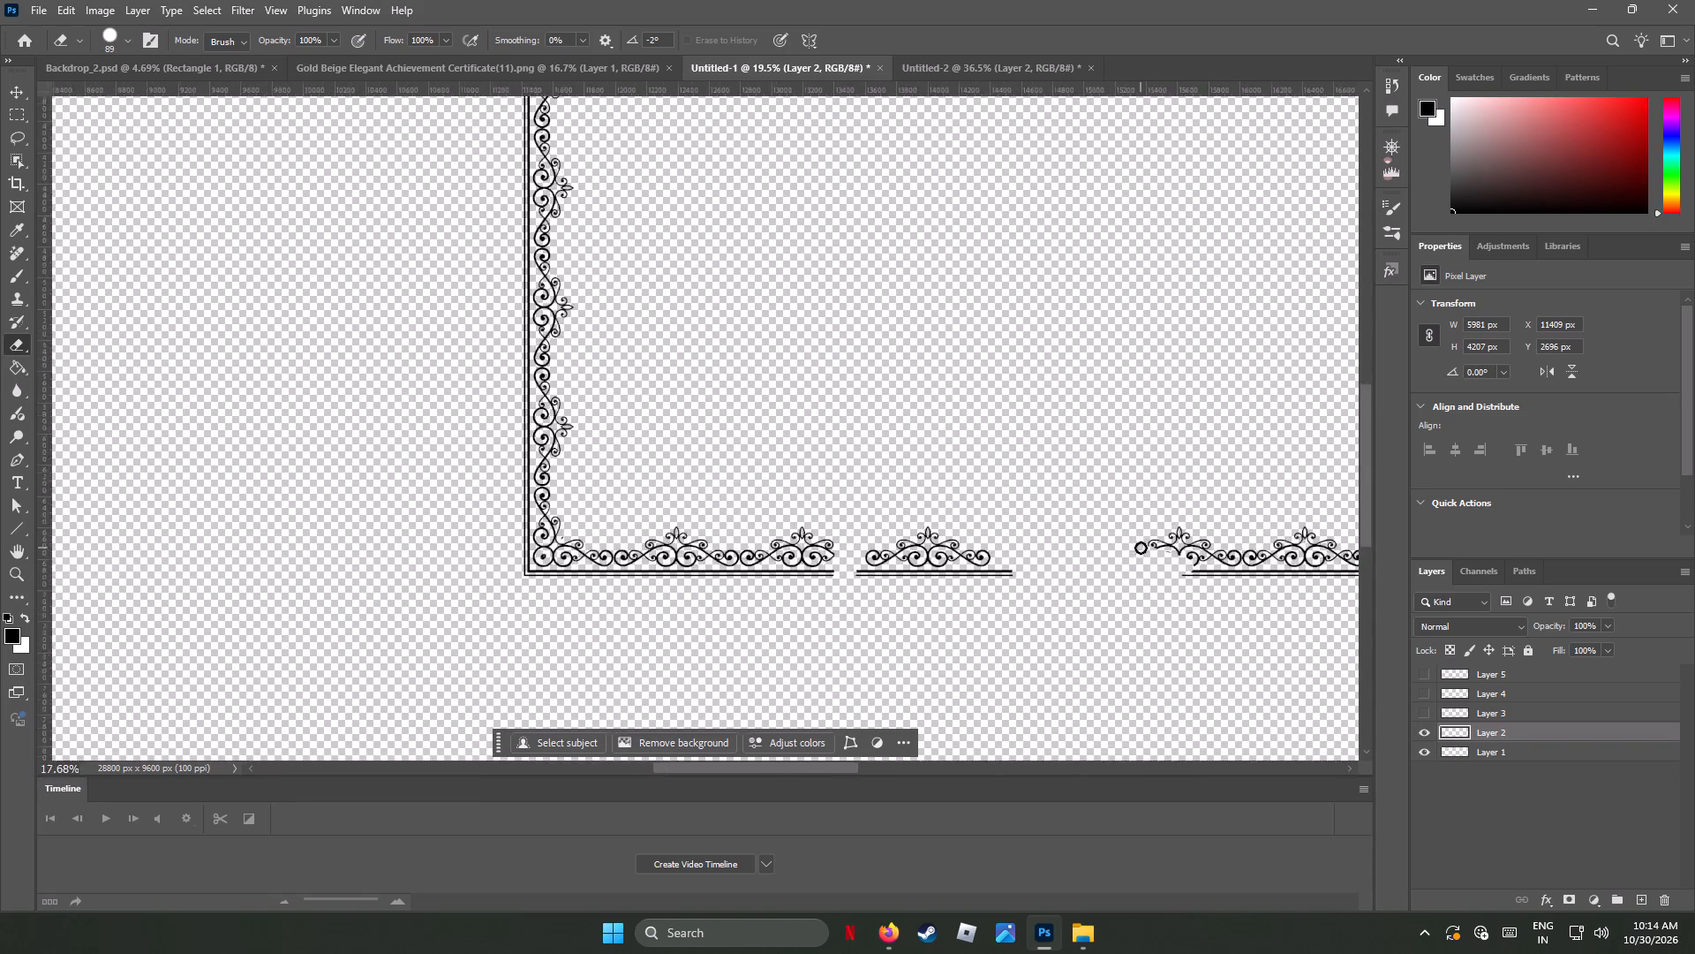
{"action": "scroll", "coordinate": [1141, 548], "scroll_direction": "down", "scroll_amount": 3, "text": "alt"}
{"action": "left_click_drag", "start_coordinate": [733, 762], "coordinate": [754, 767]}
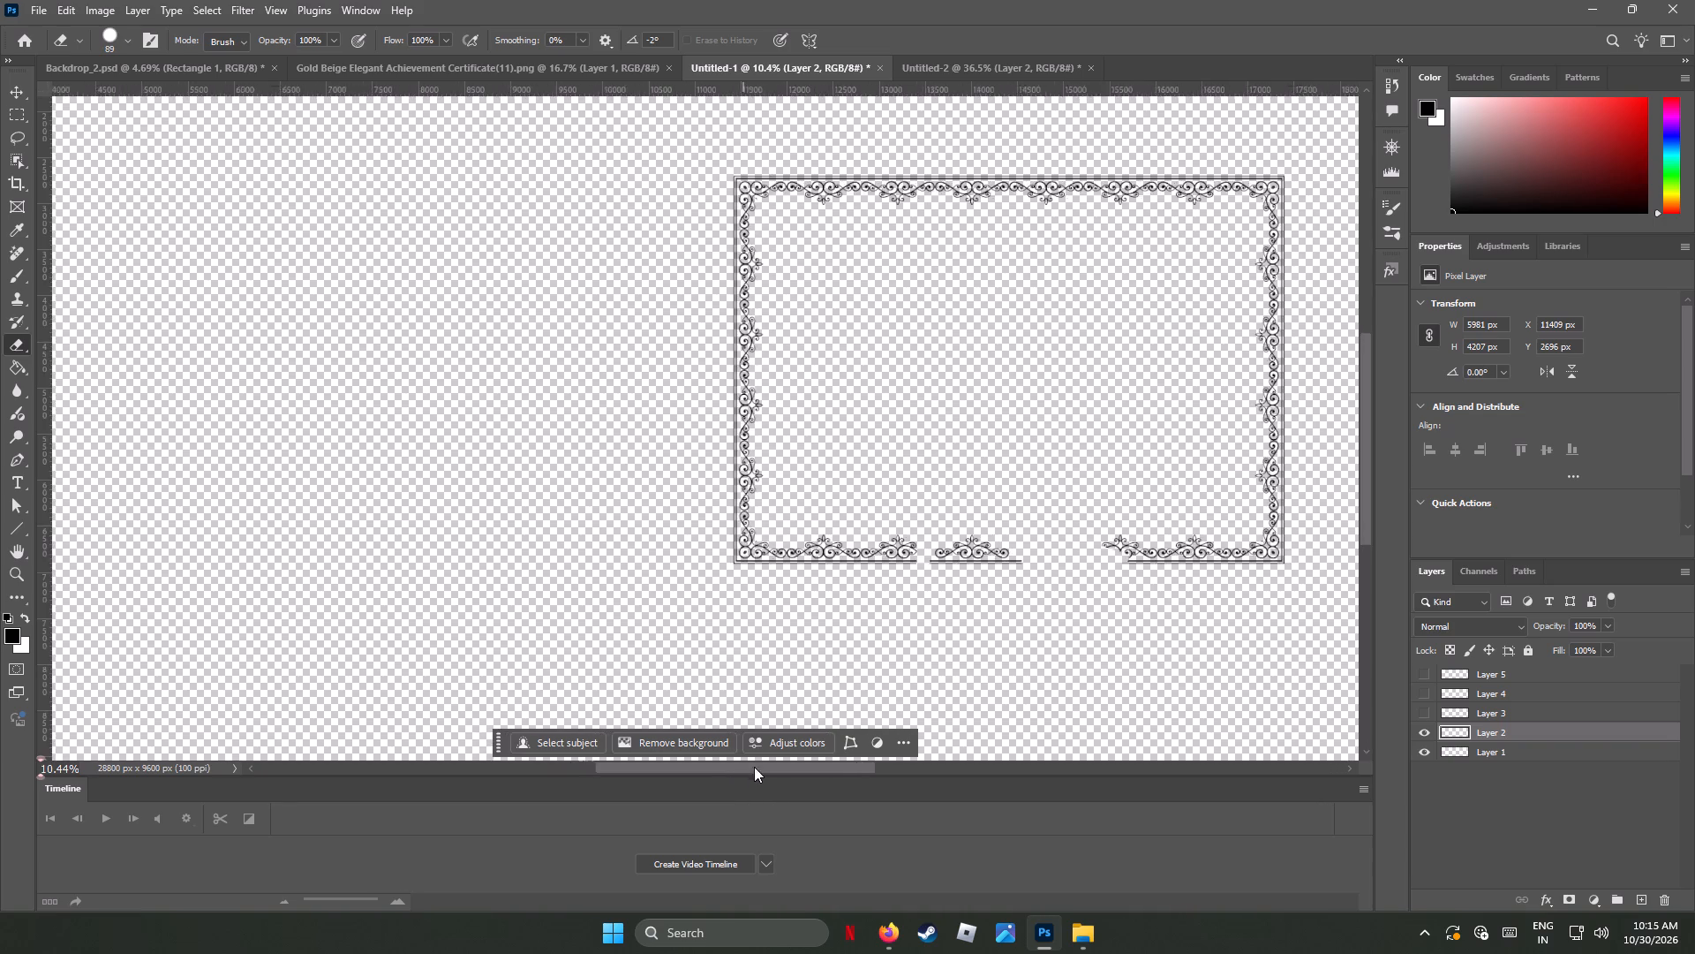
{"action": "left_click_drag", "start_coordinate": [754, 767], "coordinate": [787, 778]}
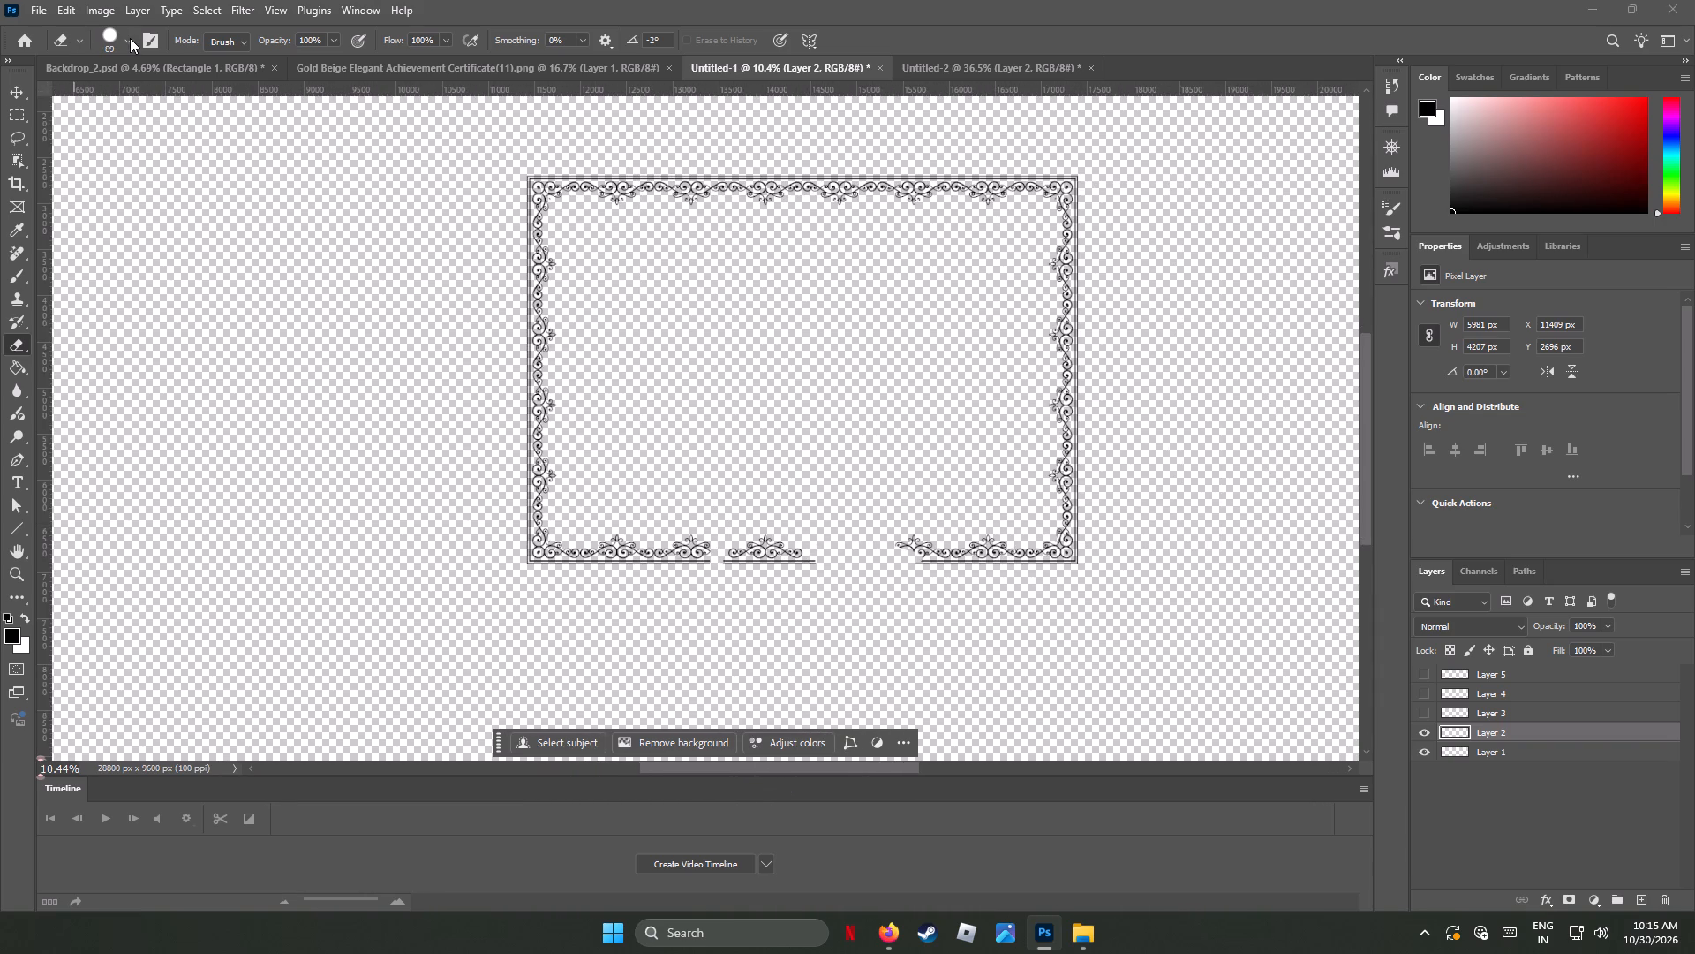
{"action": "left_click", "coordinate": [130, 38]}
{"action": "left_click", "coordinate": [184, 90]}
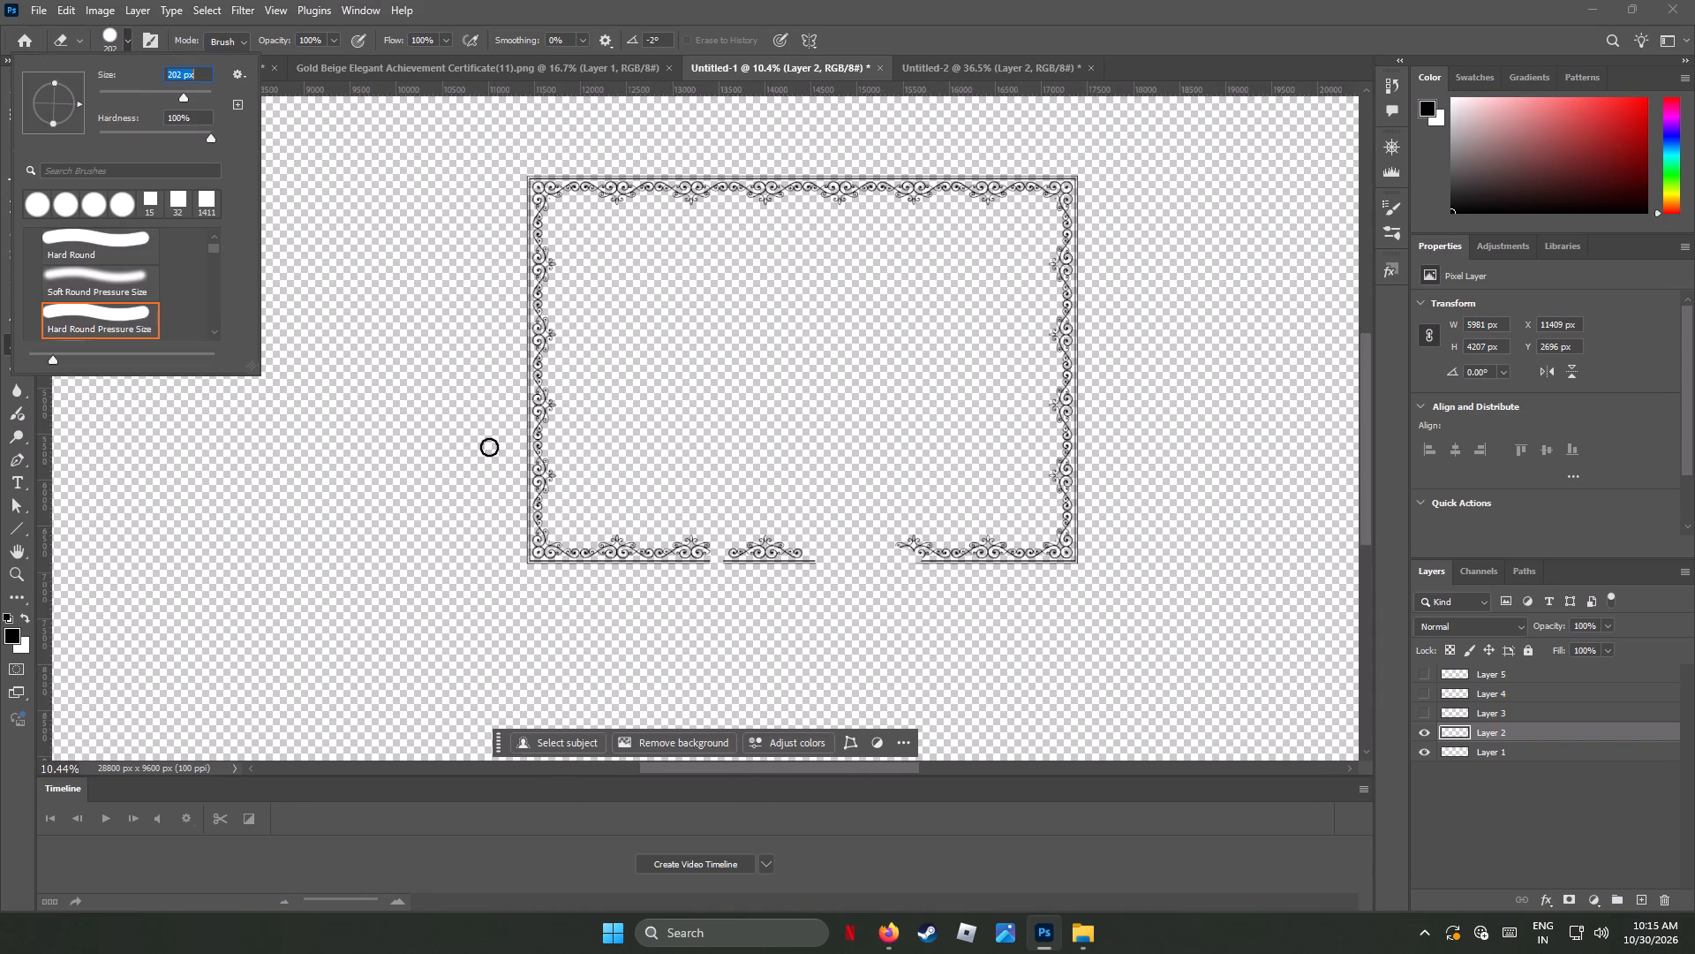
{"action": "left_click", "coordinate": [202, 88]}
{"action": "left_click_drag", "start_coordinate": [649, 552], "coordinate": [554, 524]}
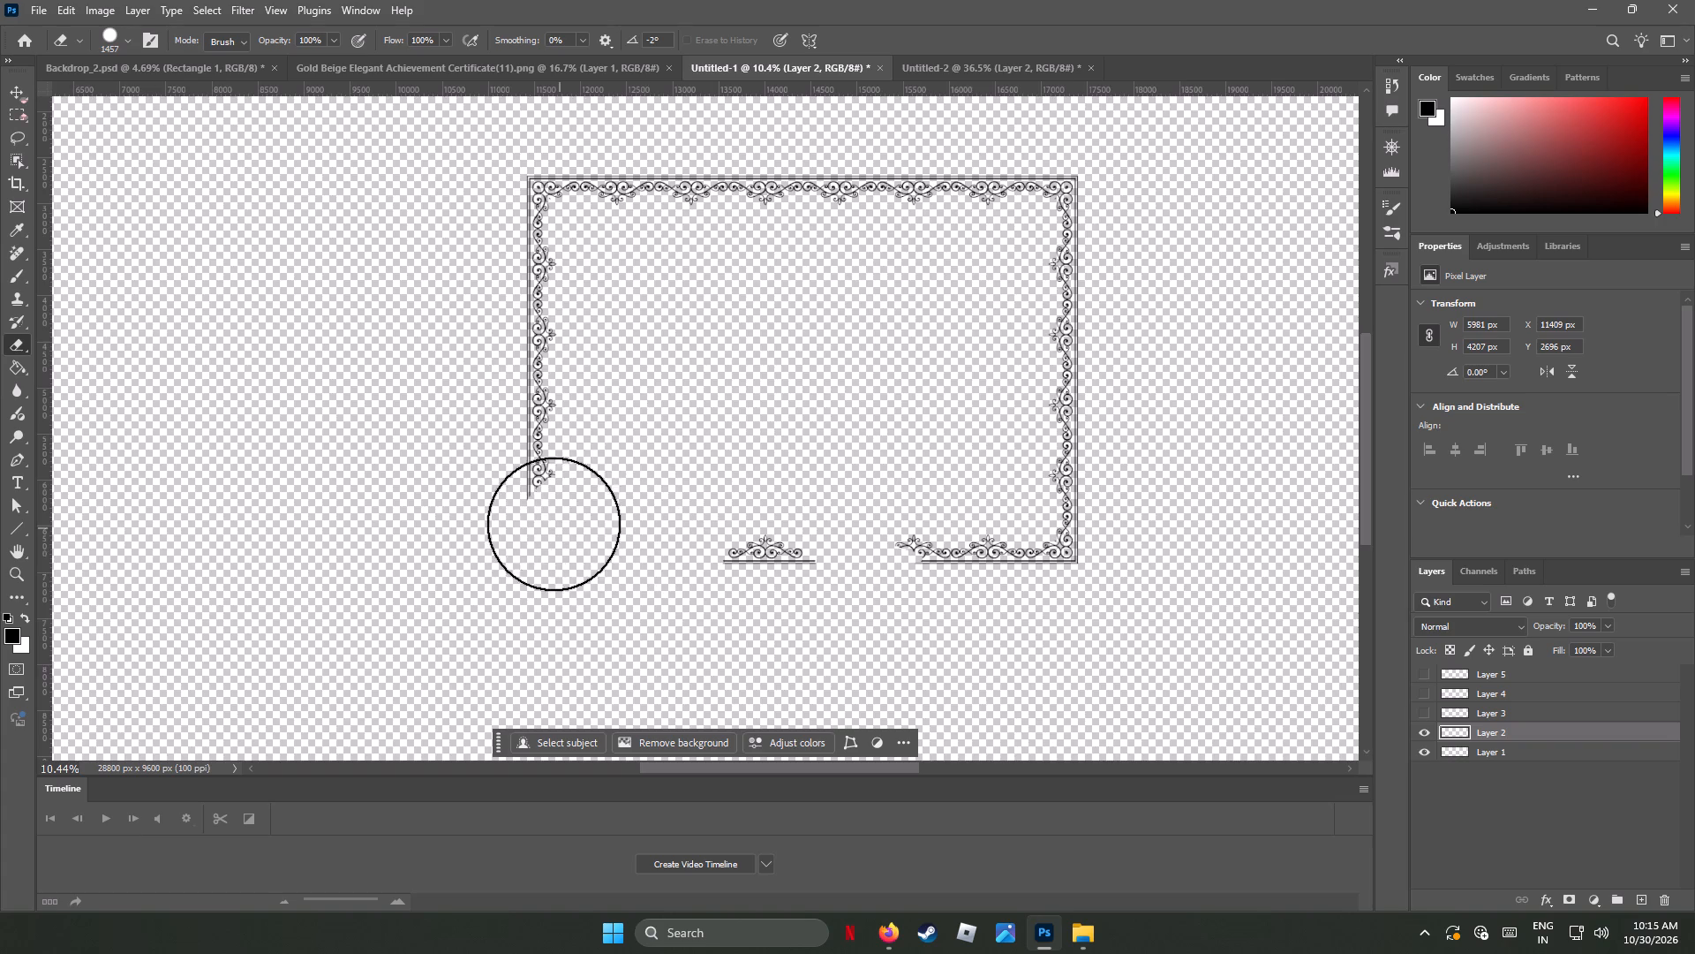
{"action": "left_click_drag", "start_coordinate": [554, 524], "coordinate": [1065, 489]}
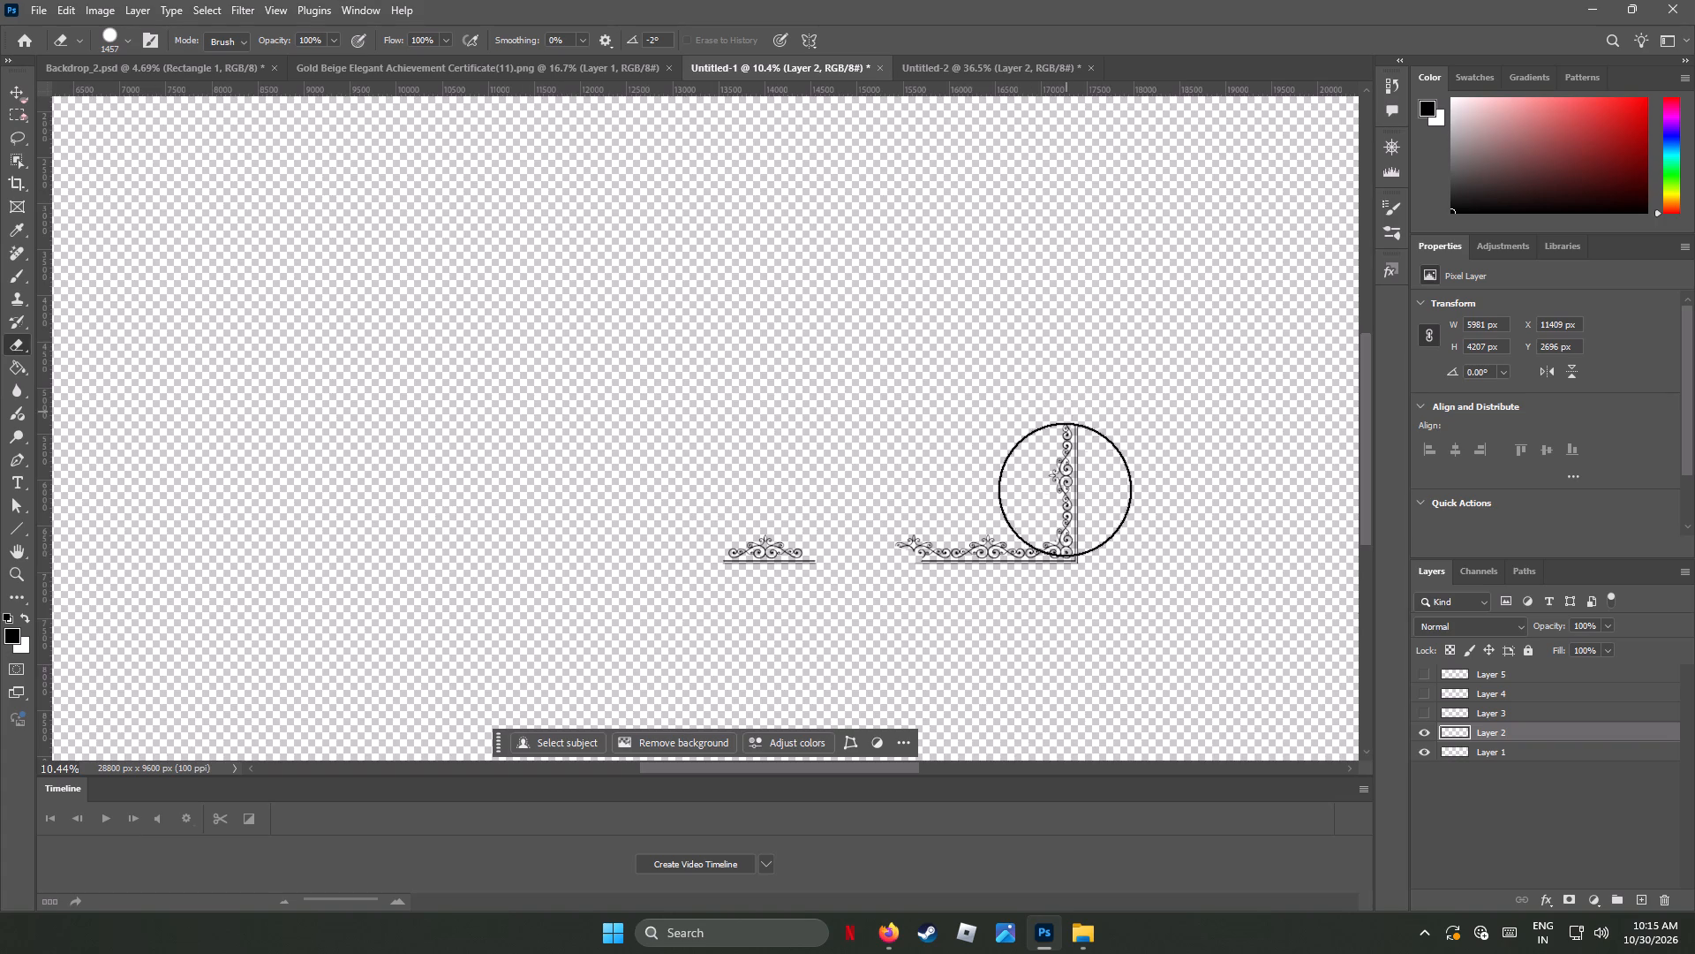
{"action": "left_click_drag", "start_coordinate": [1065, 489], "coordinate": [949, 579]}
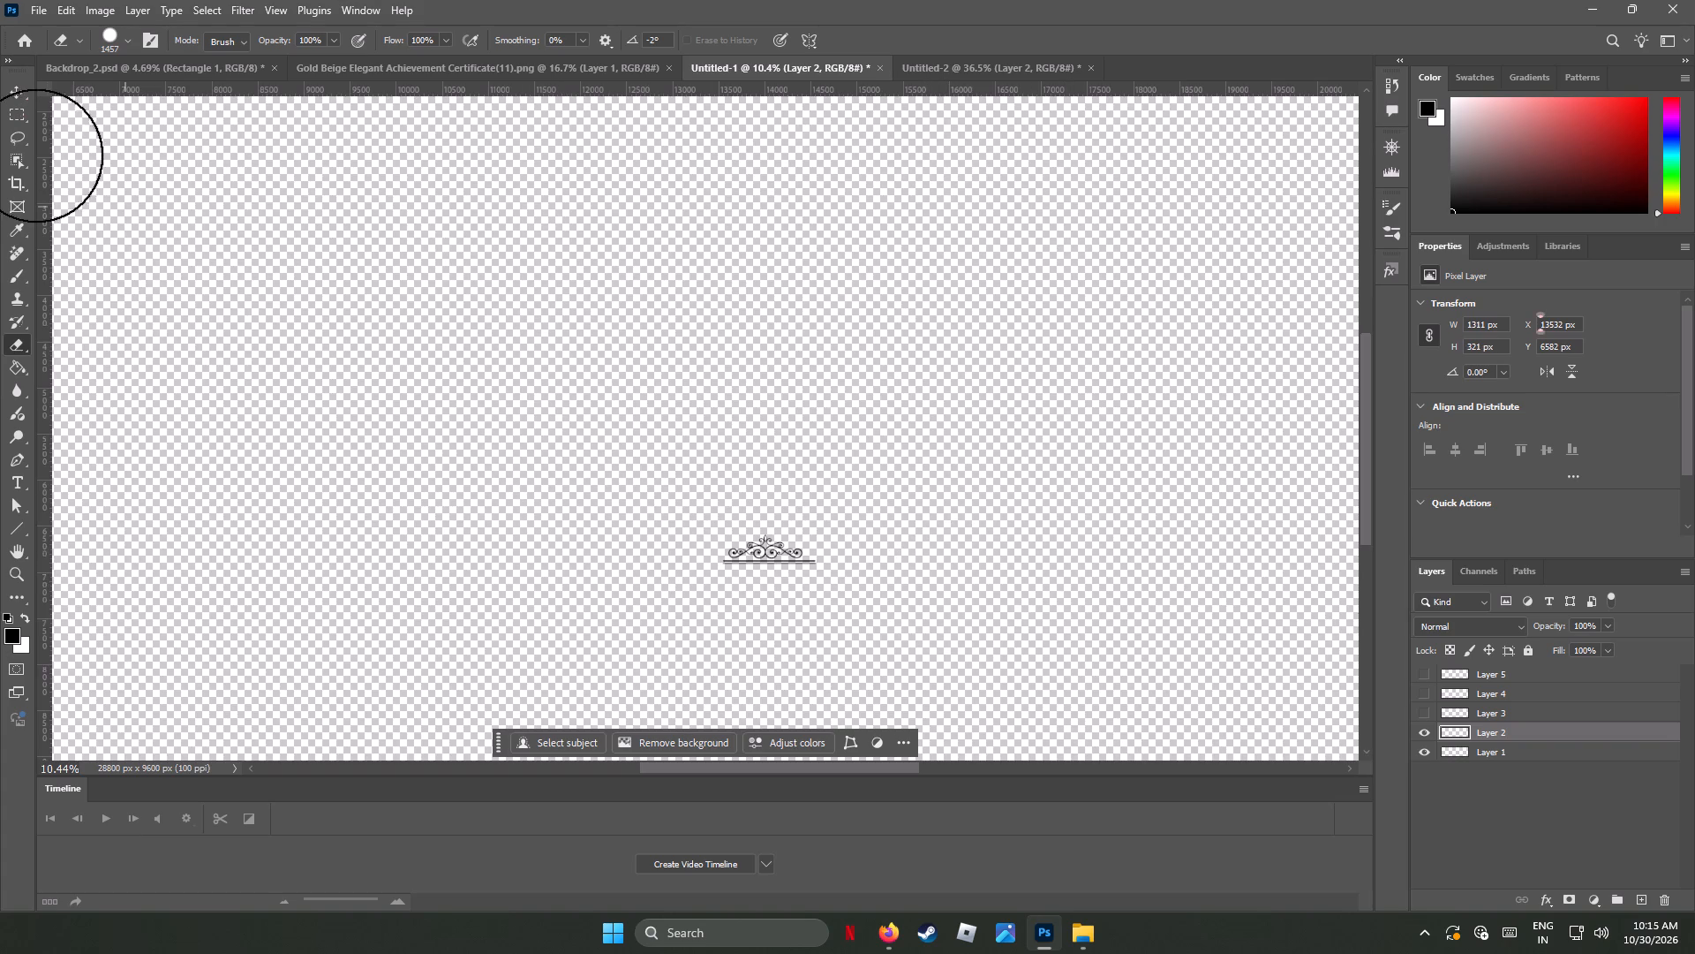
Examine the isolated motif on Layer 2 and the extent of its transform box with the Move tool.
{"action": "left_click", "coordinate": [19, 90]}
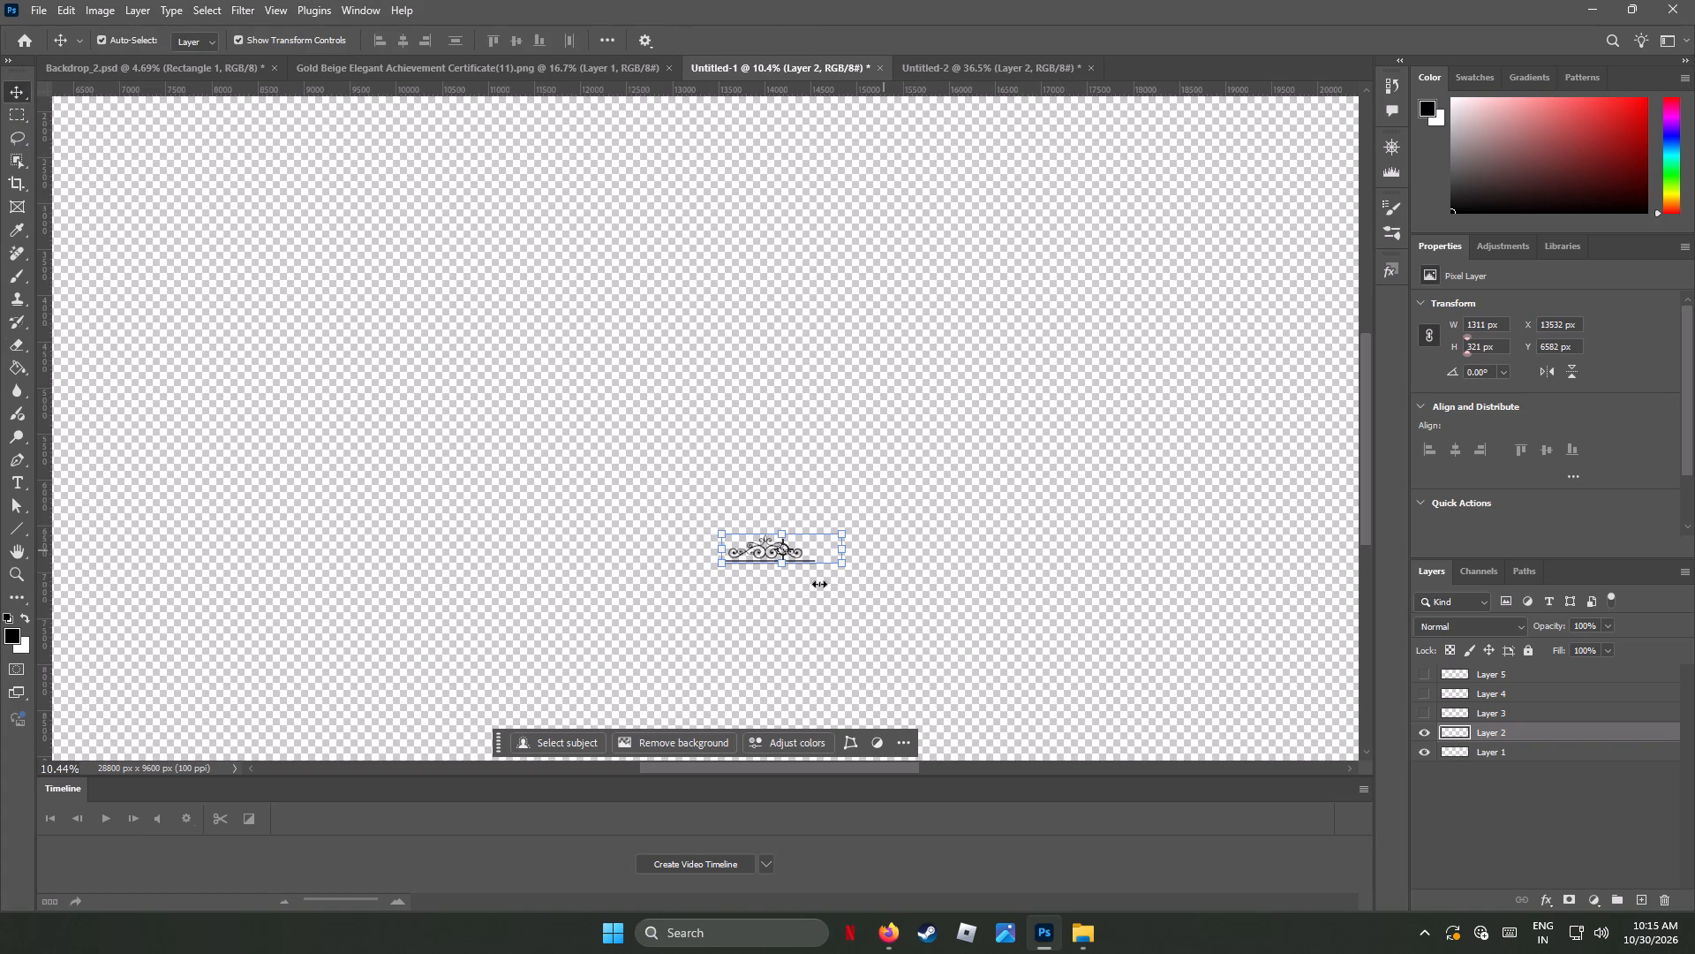
{"action": "scroll", "coordinate": [805, 587], "scroll_direction": "up", "scroll_amount": 7, "text": "alt"}
{"action": "scroll", "coordinate": [832, 595], "scroll_direction": "down", "scroll_amount": 1, "text": "alt"}
{"action": "scroll", "coordinate": [832, 595], "scroll_direction": "up", "scroll_amount": 1, "text": "alt"}
{"action": "scroll", "coordinate": [840, 579], "scroll_direction": "down", "scroll_amount": 1, "text": "alt"}
{"action": "scroll", "coordinate": [840, 577], "scroll_direction": "up", "scroll_amount": 3, "text": "alt"}
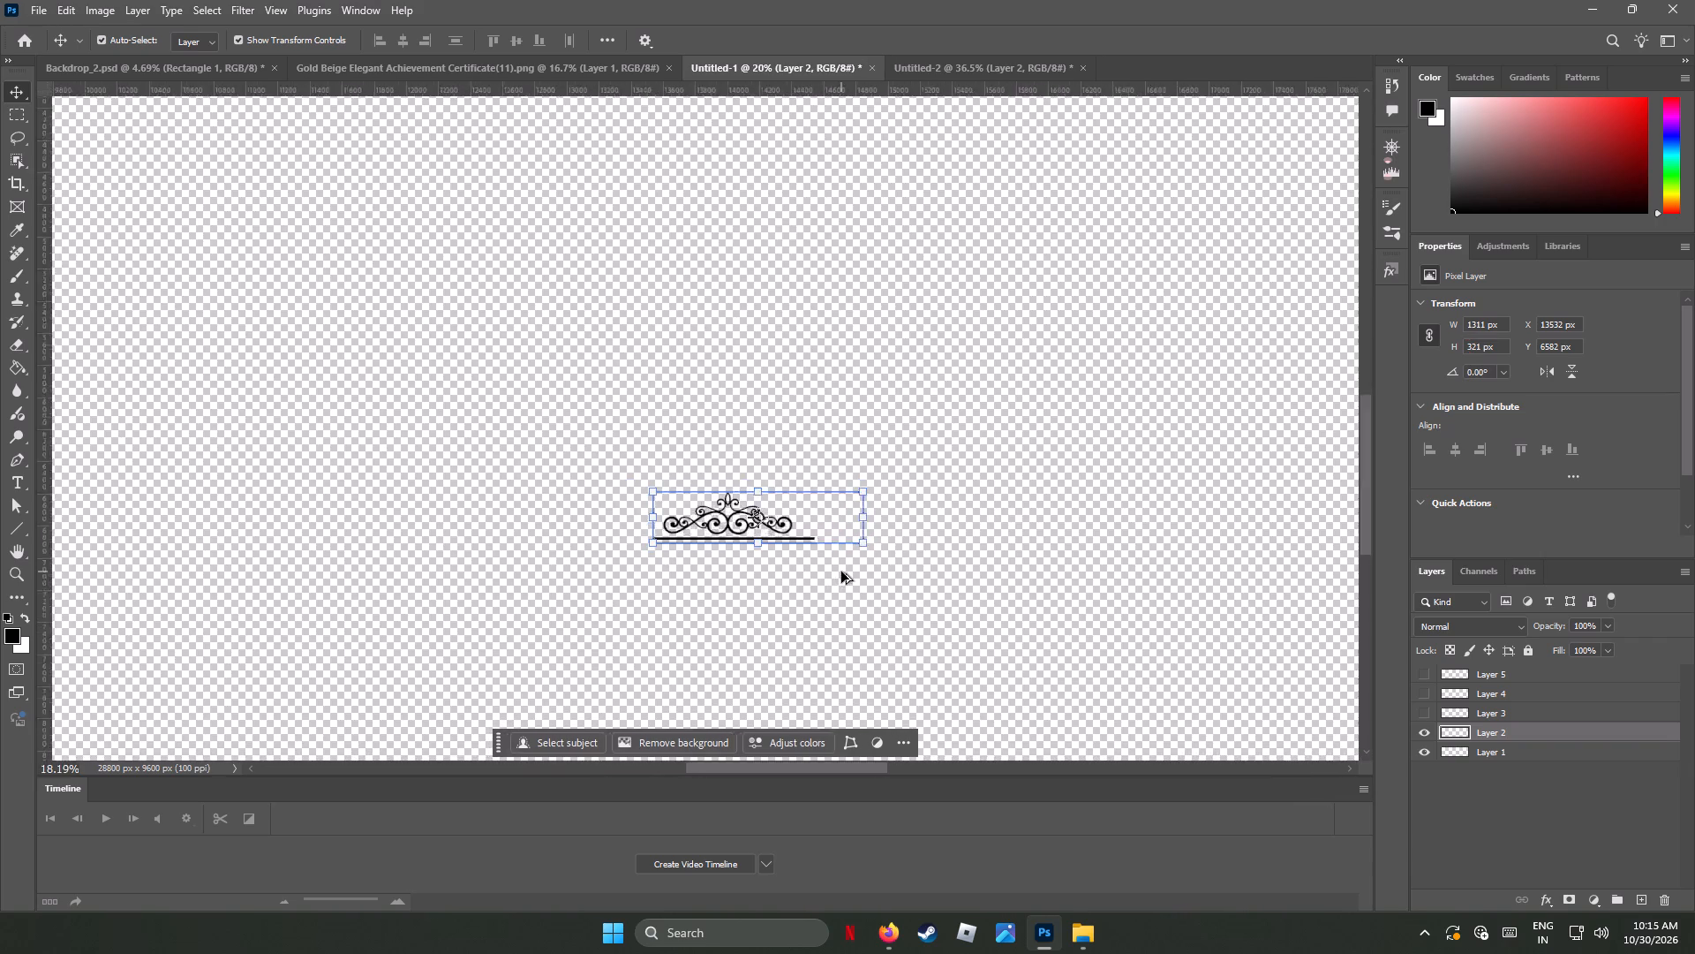
{"action": "scroll", "coordinate": [841, 572], "scroll_direction": "up", "scroll_amount": 11, "text": "alt"}
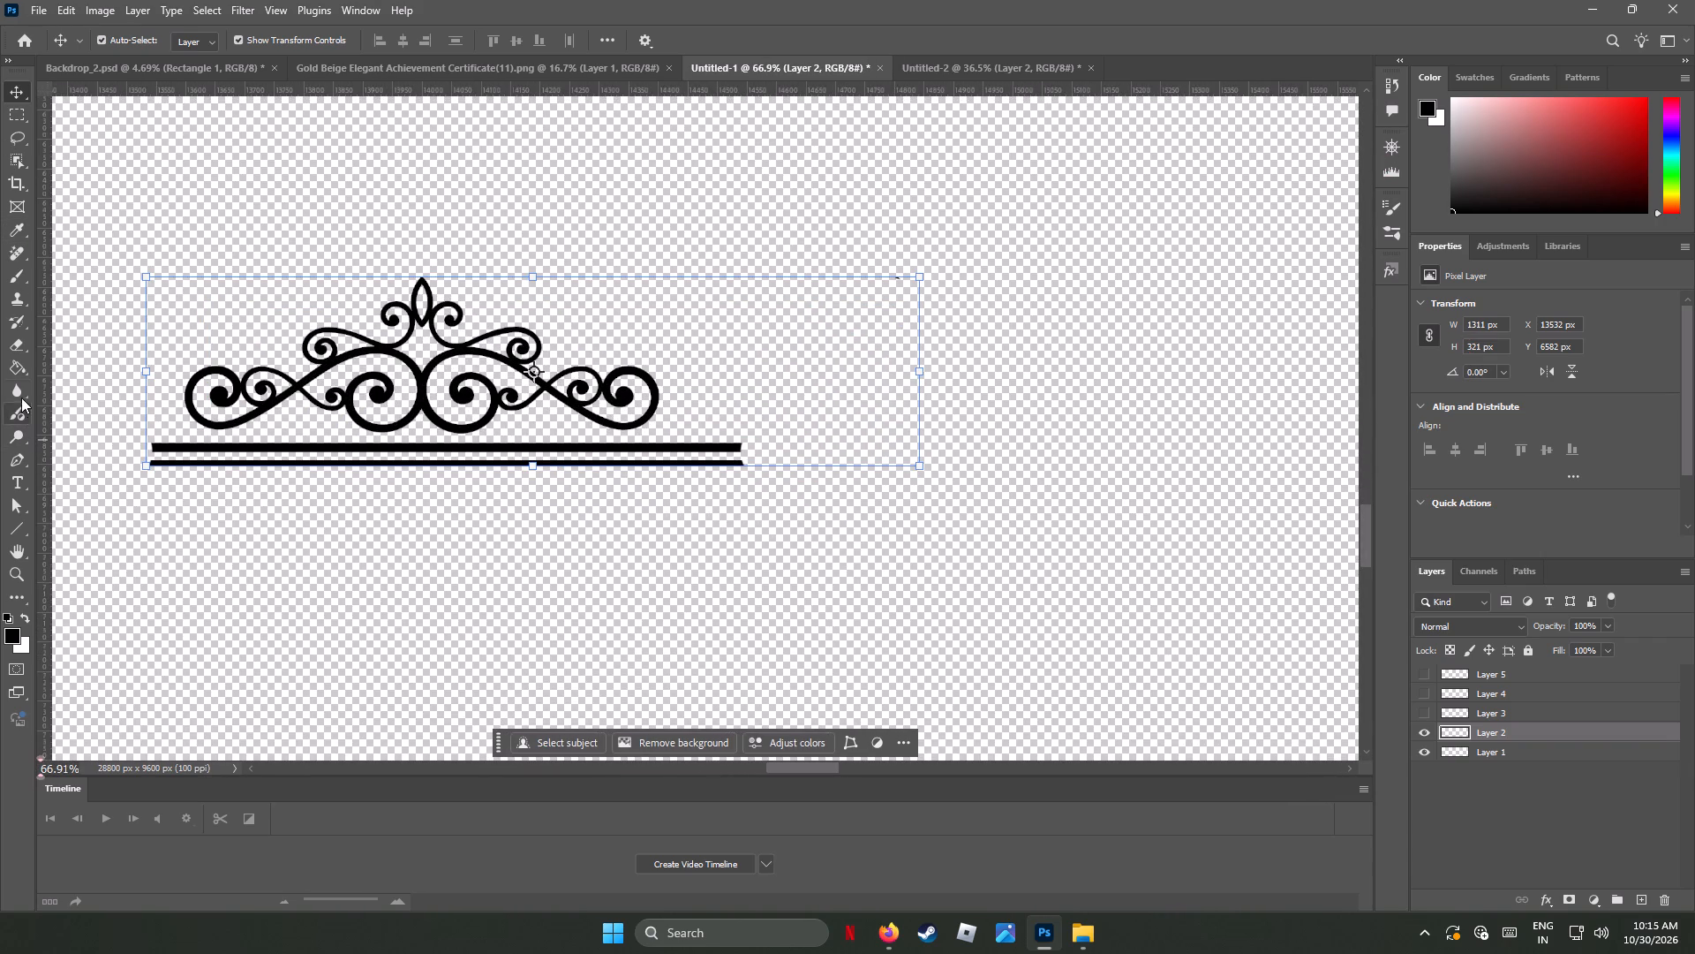
Shrink the Eraser brush to 139 px and erase the stray speck beyond the motif's right end on Layer 2.
{"action": "left_click", "coordinate": [19, 344]}
{"action": "left_click", "coordinate": [128, 38]}
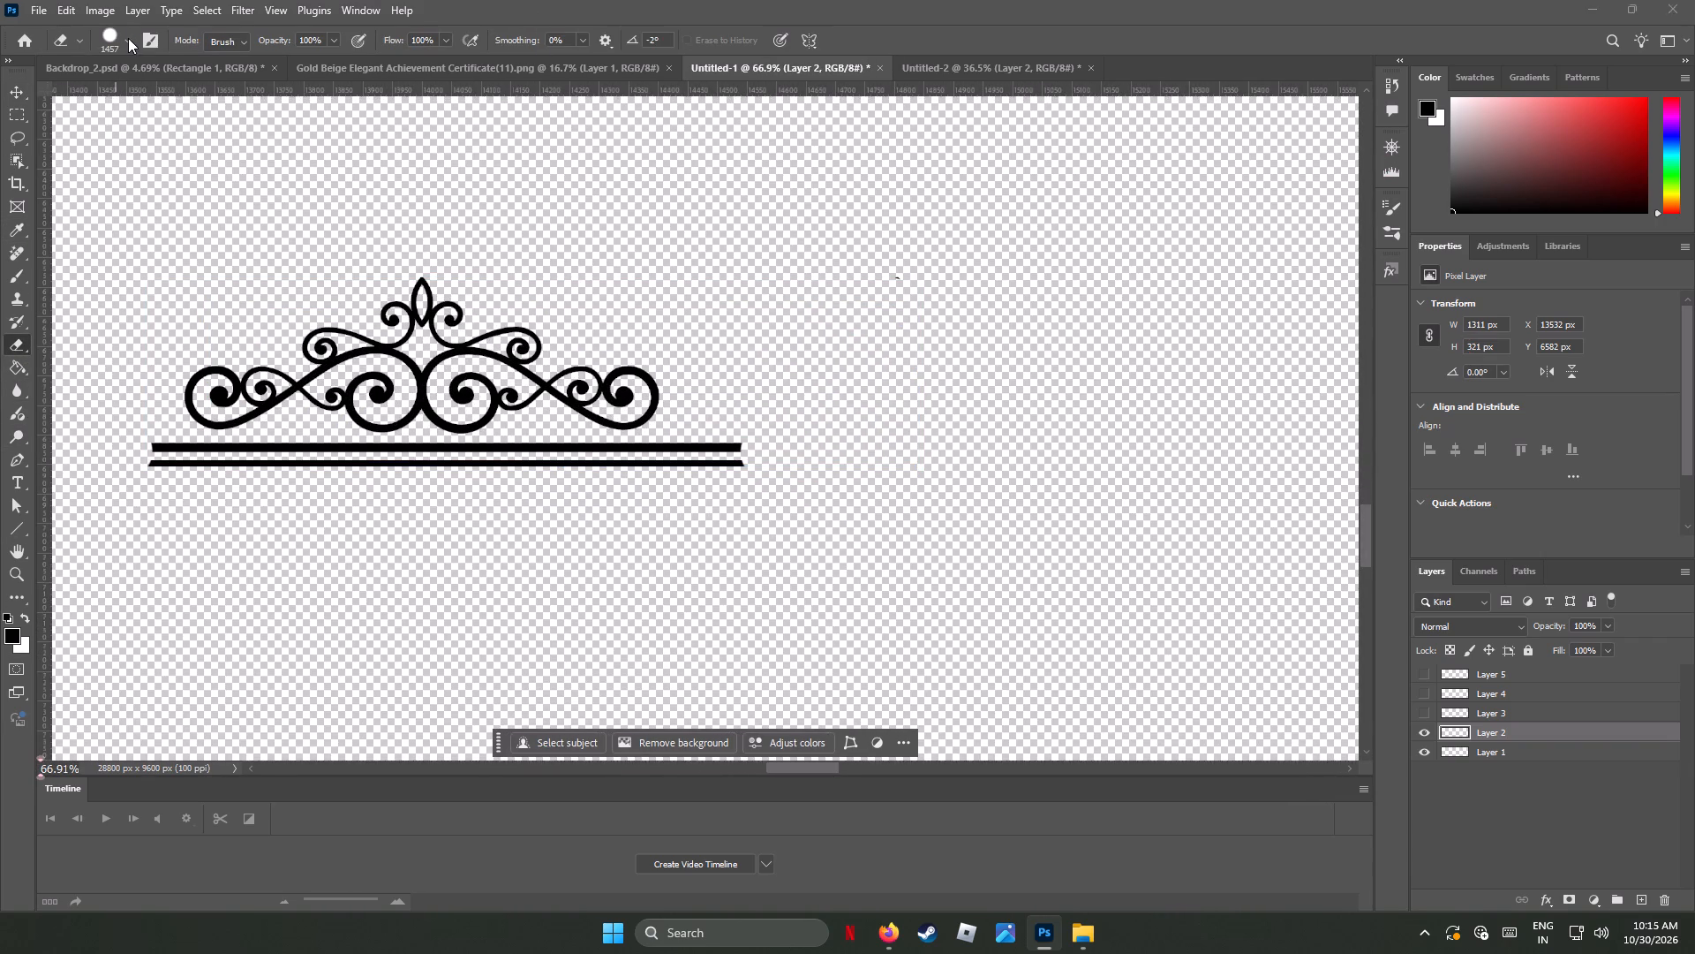
{"action": "left_click", "coordinate": [166, 88]}
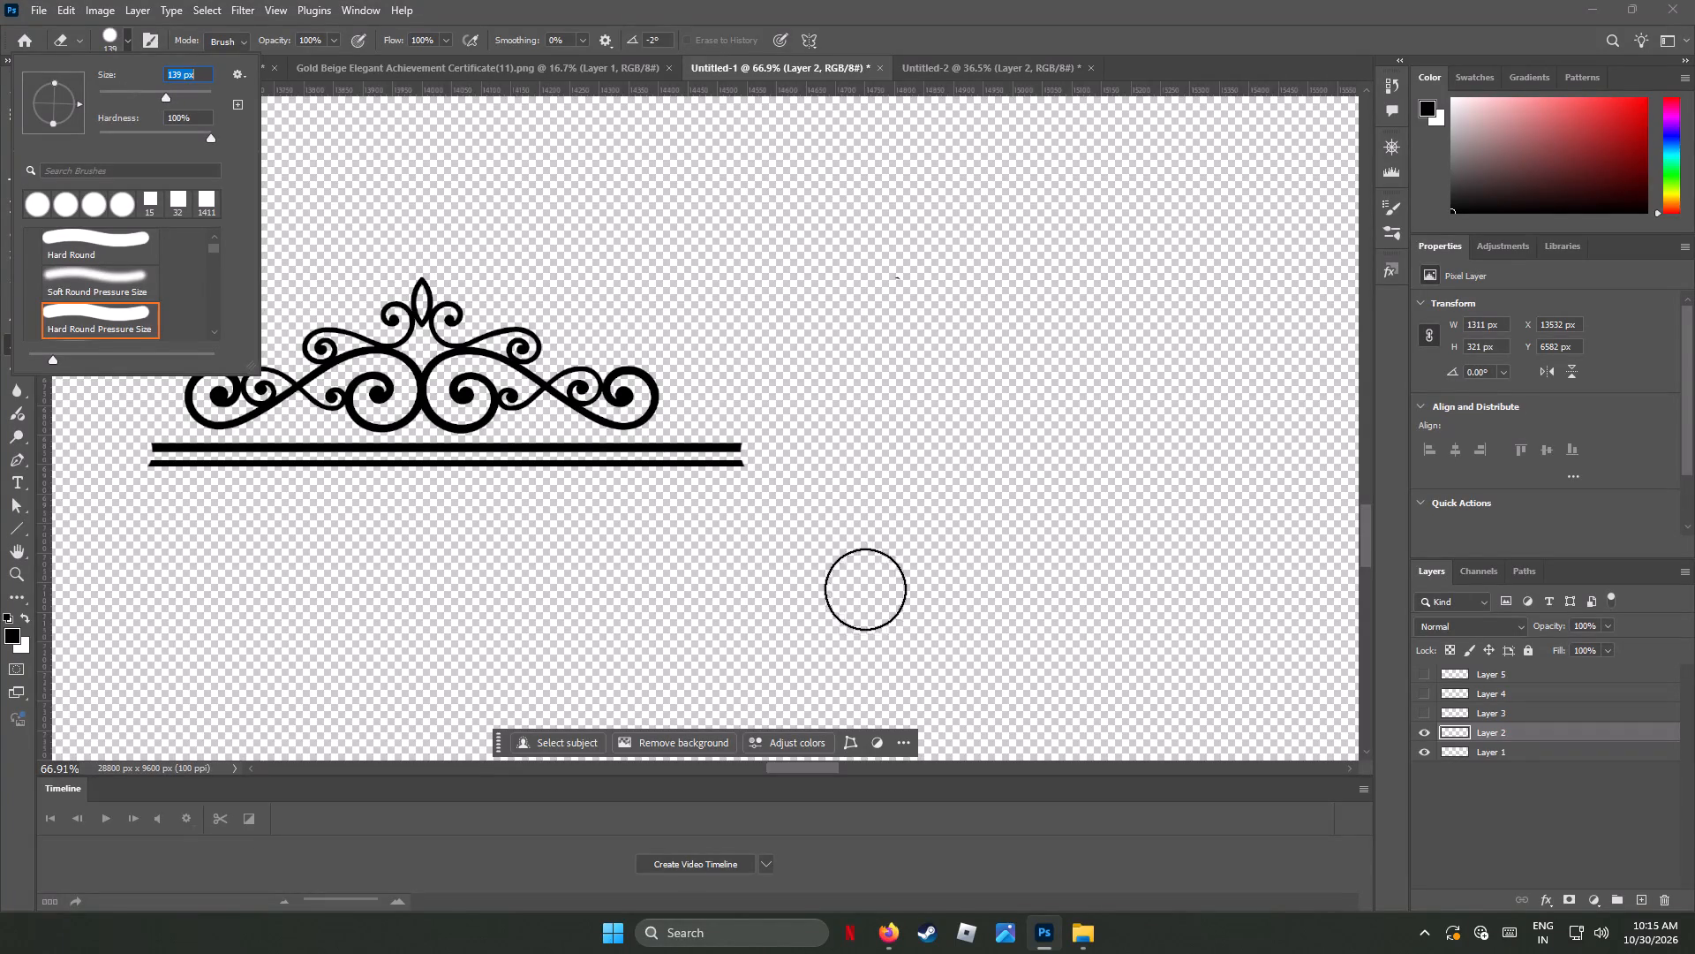
{"action": "left_click_drag", "start_coordinate": [814, 421], "coordinate": [936, 420]}
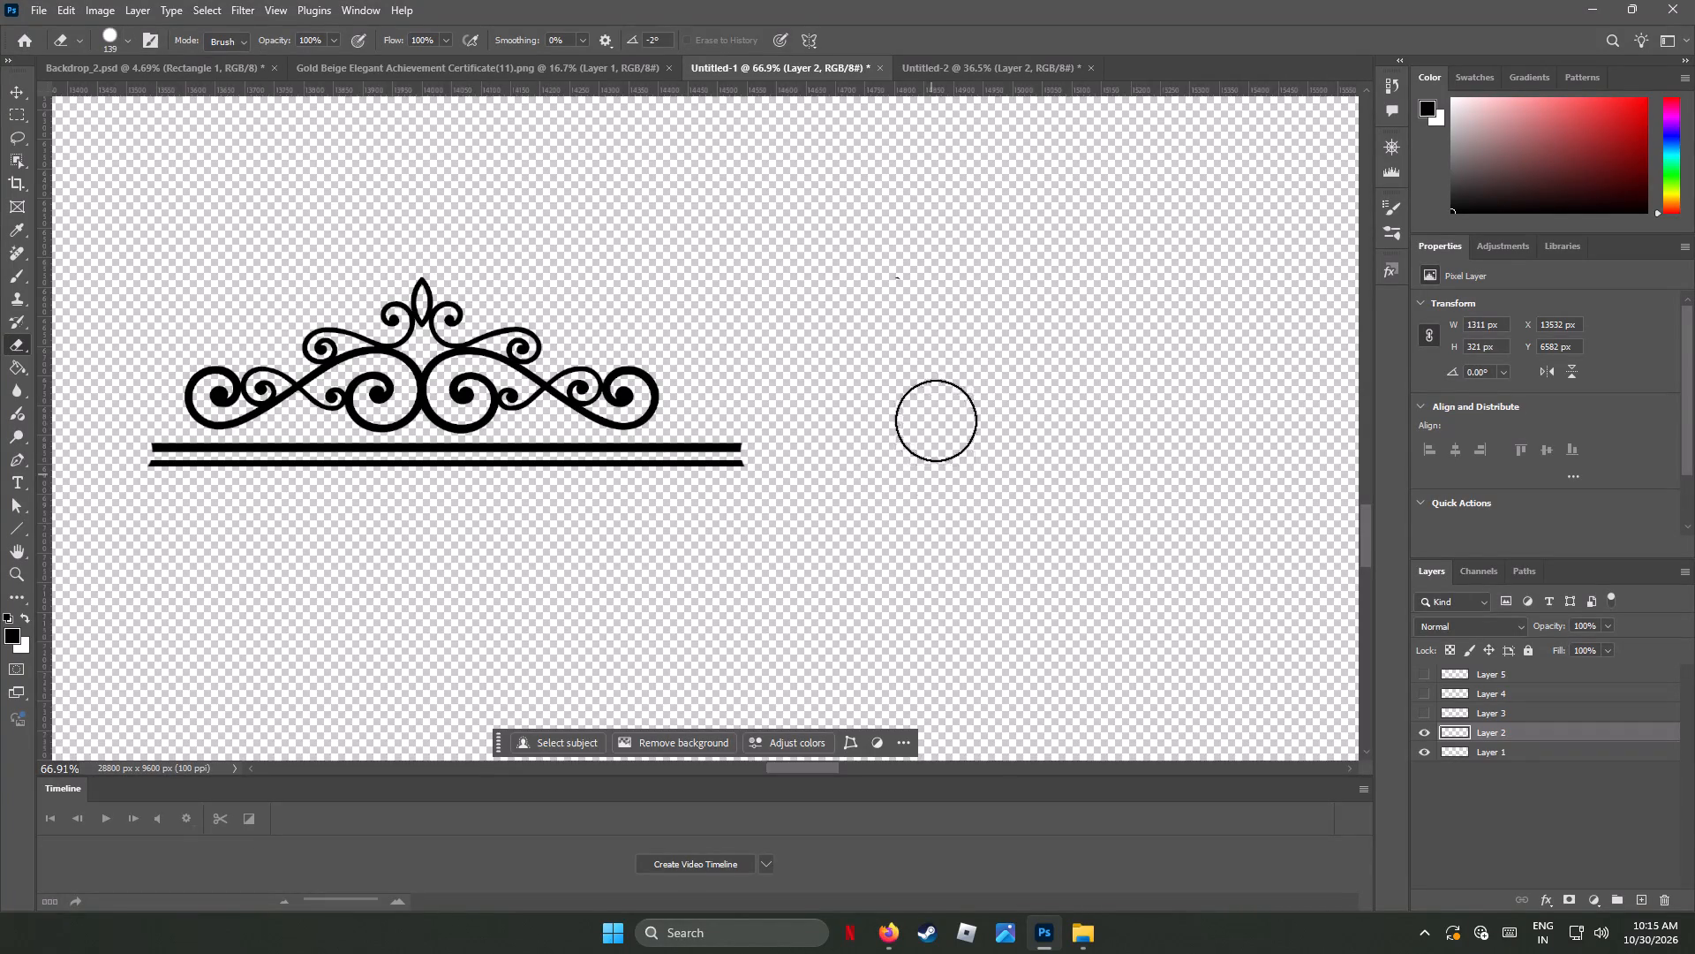
{"action": "left_click_drag", "start_coordinate": [936, 420], "coordinate": [620, 567]}
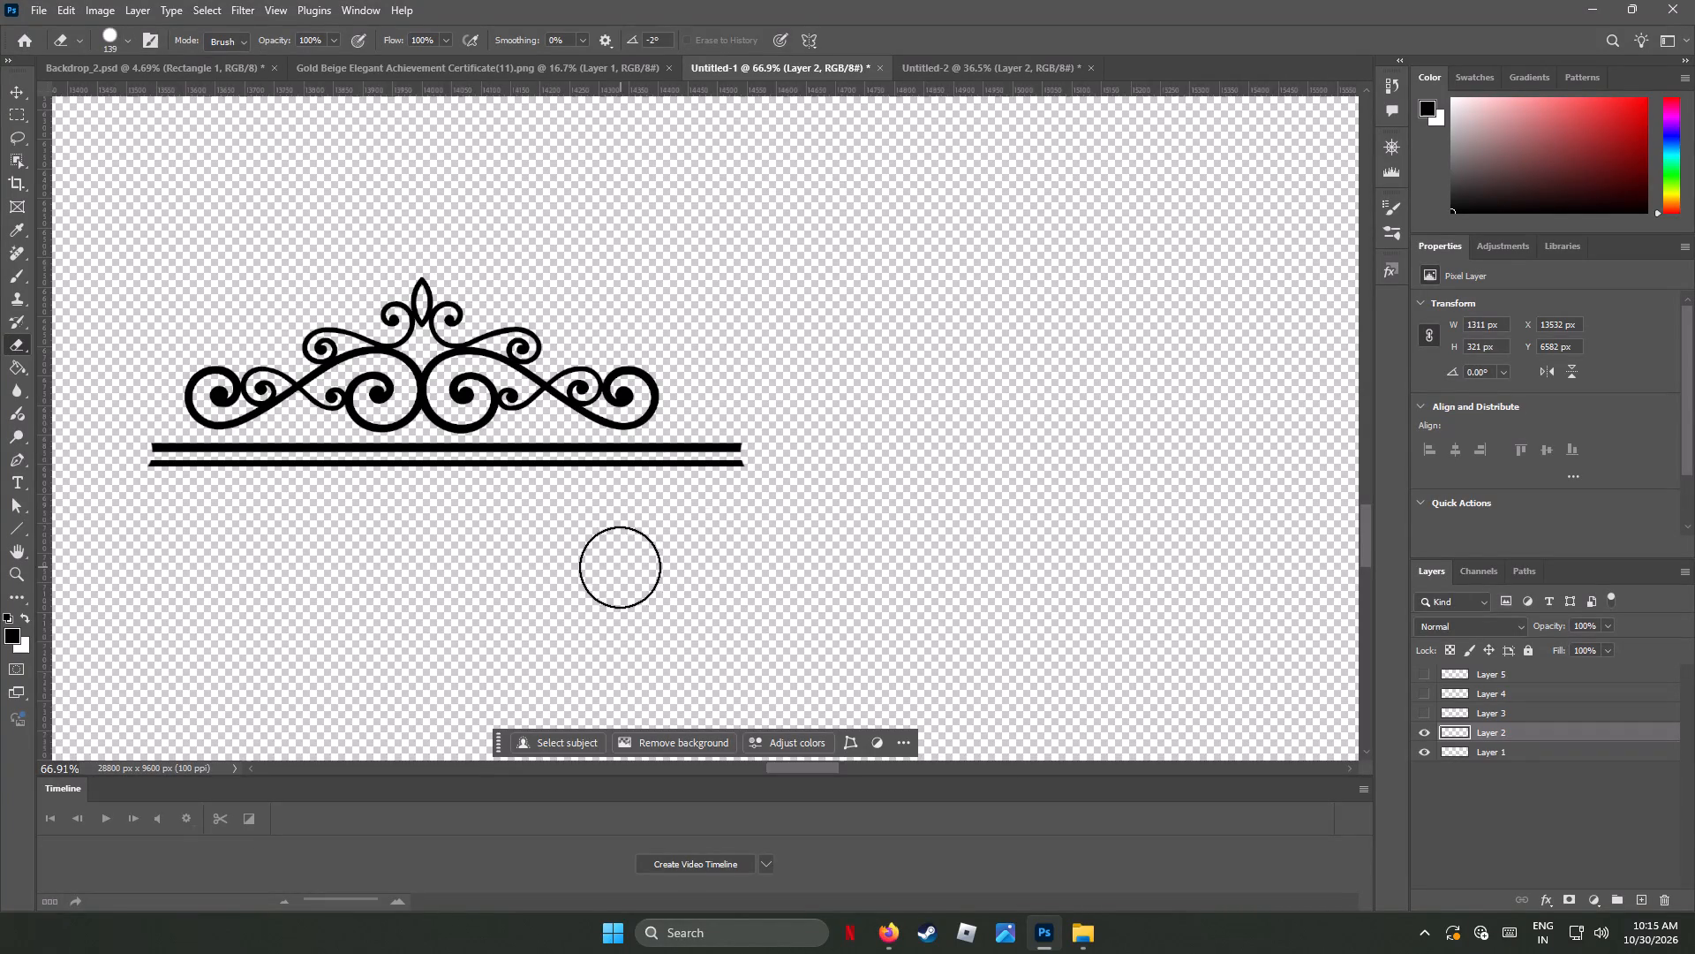
{"action": "left_click_drag", "start_coordinate": [620, 567], "coordinate": [1022, 695]}
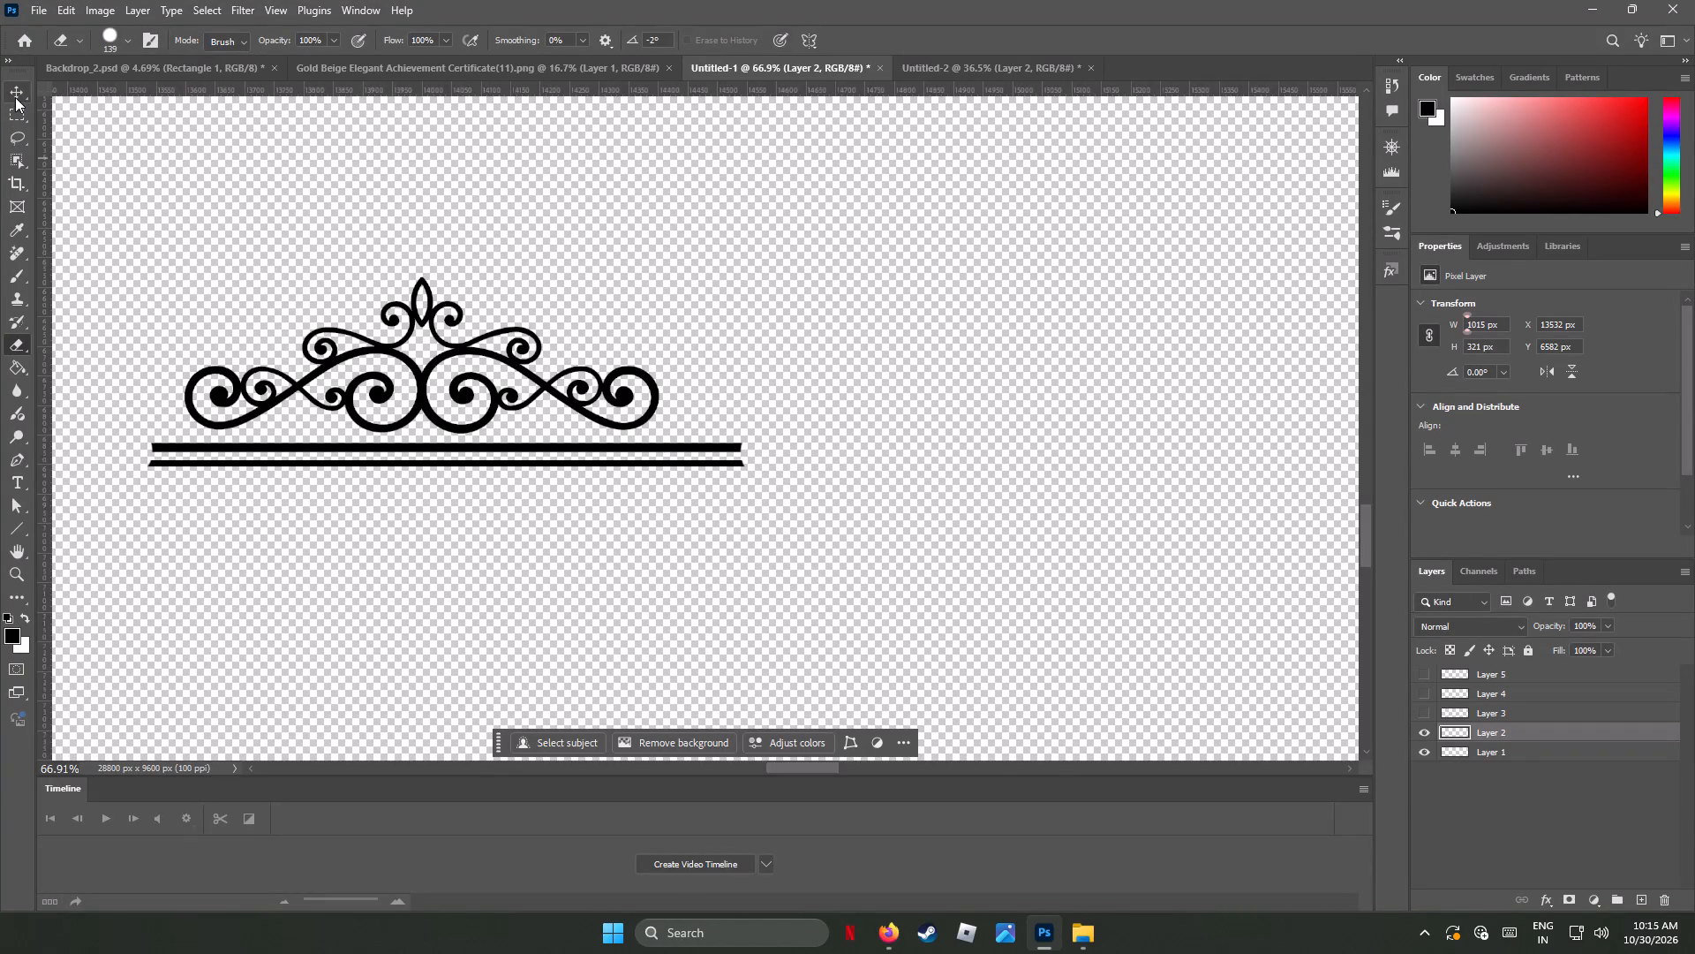
Copy the isolated motif from Layer 2 and paste five copies of it into the Untitled-2 document.
{"action": "left_click", "coordinate": [15, 91]}
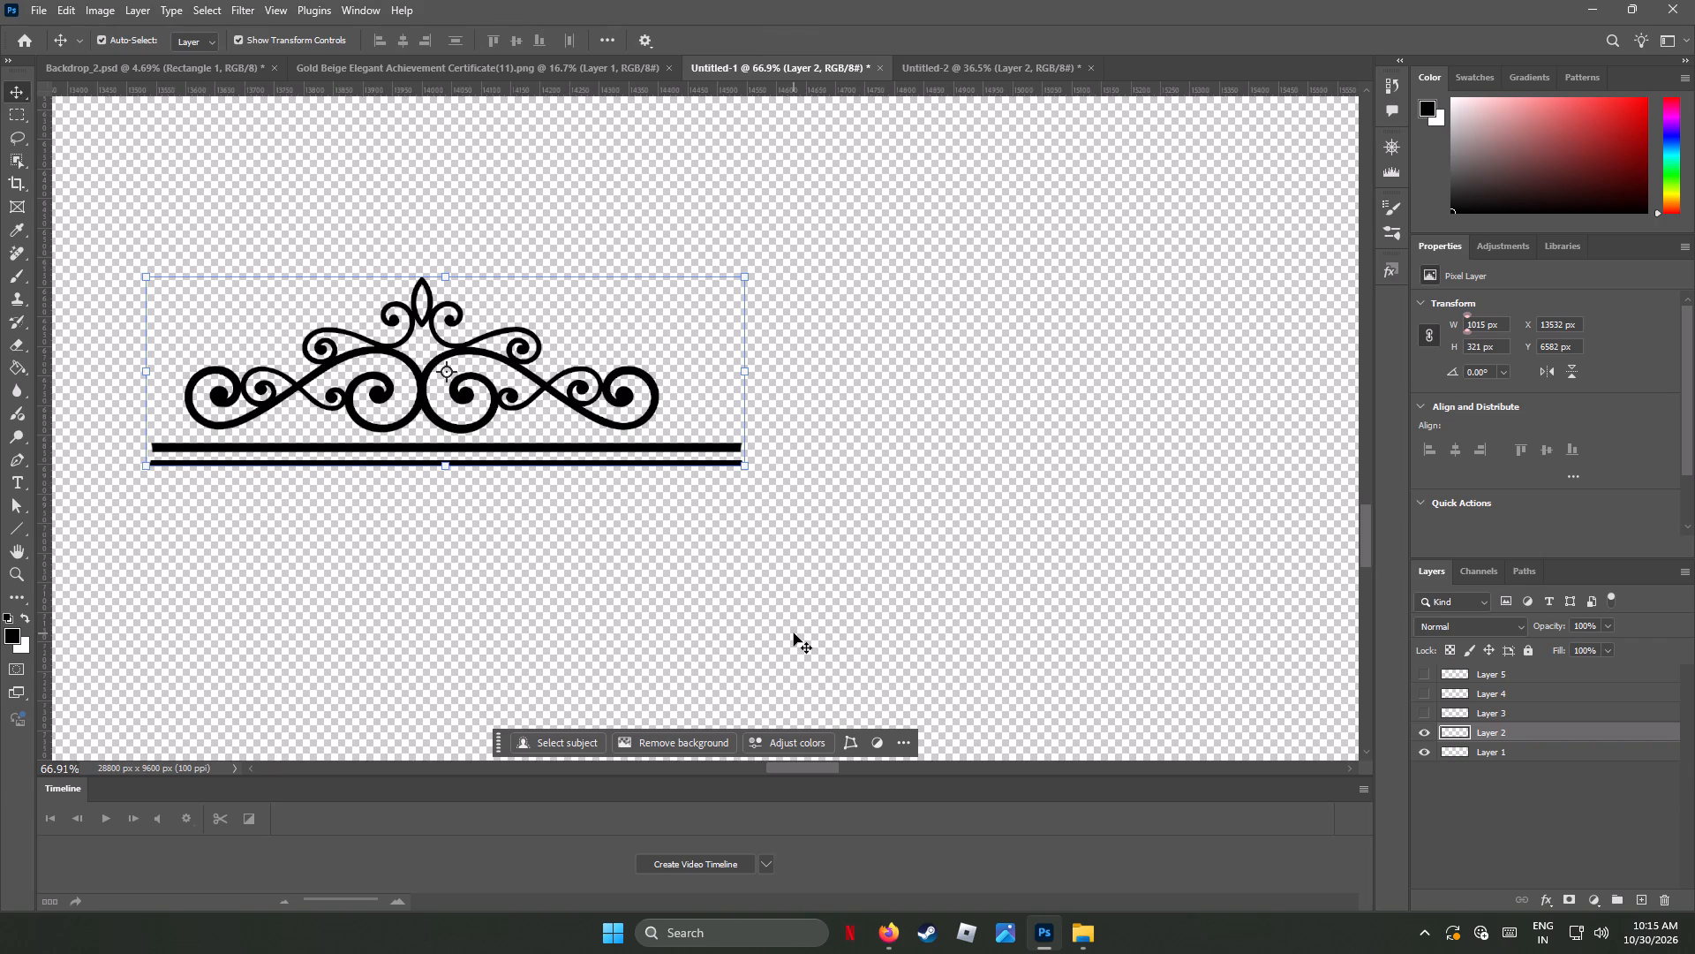
{"action": "key", "text": "ctrl+c"}
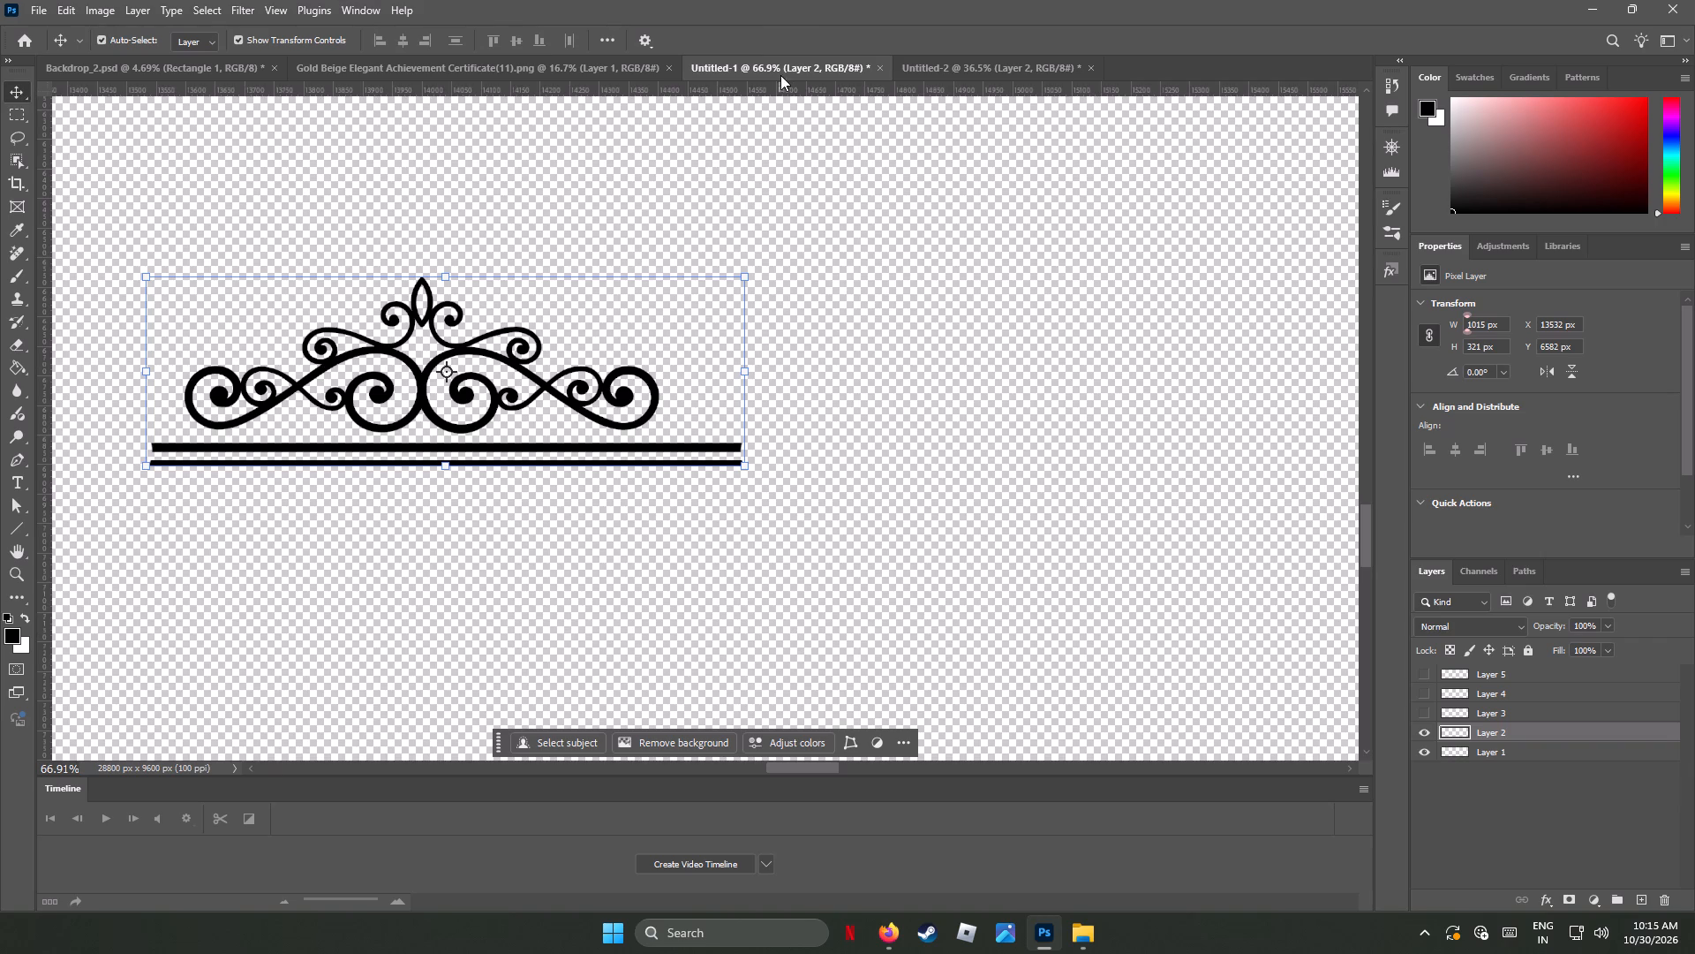
{"action": "left_click", "coordinate": [790, 63]}
{"action": "left_click", "coordinate": [933, 69]}
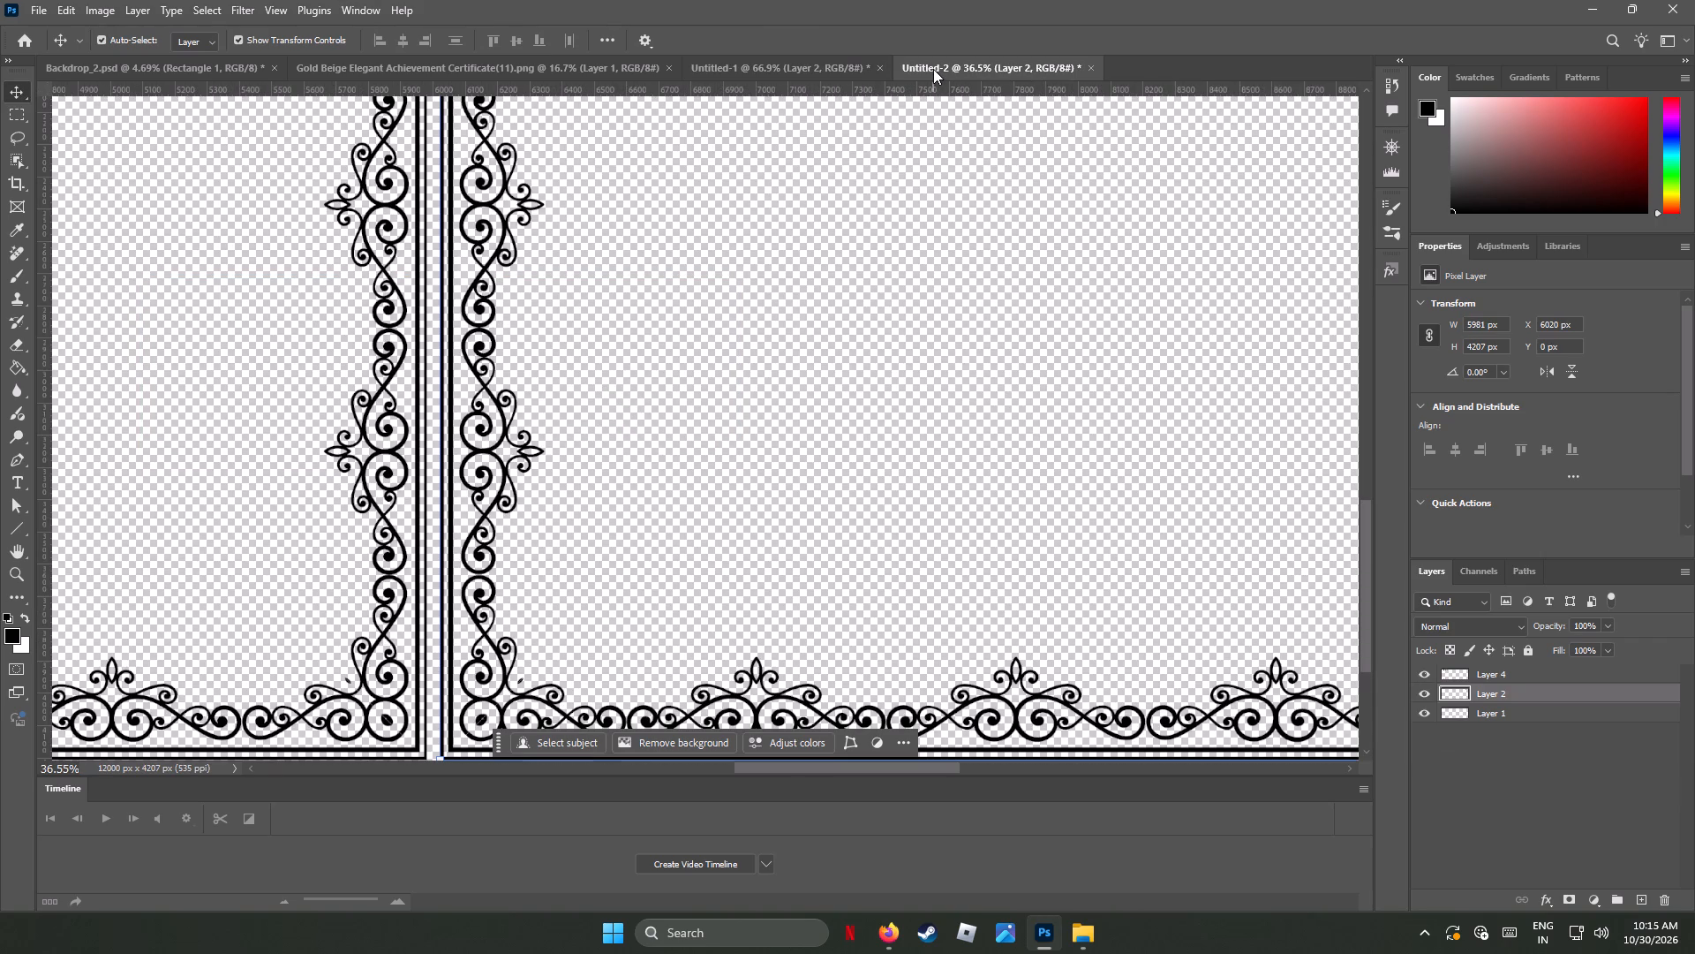
{"action": "scroll", "coordinate": [655, 433], "scroll_direction": "down", "scroll_amount": 3}
{"action": "scroll", "coordinate": [655, 433], "scroll_direction": "up", "scroll_amount": 2}
{"action": "scroll", "coordinate": [656, 435], "scroll_direction": "down", "scroll_amount": 12}
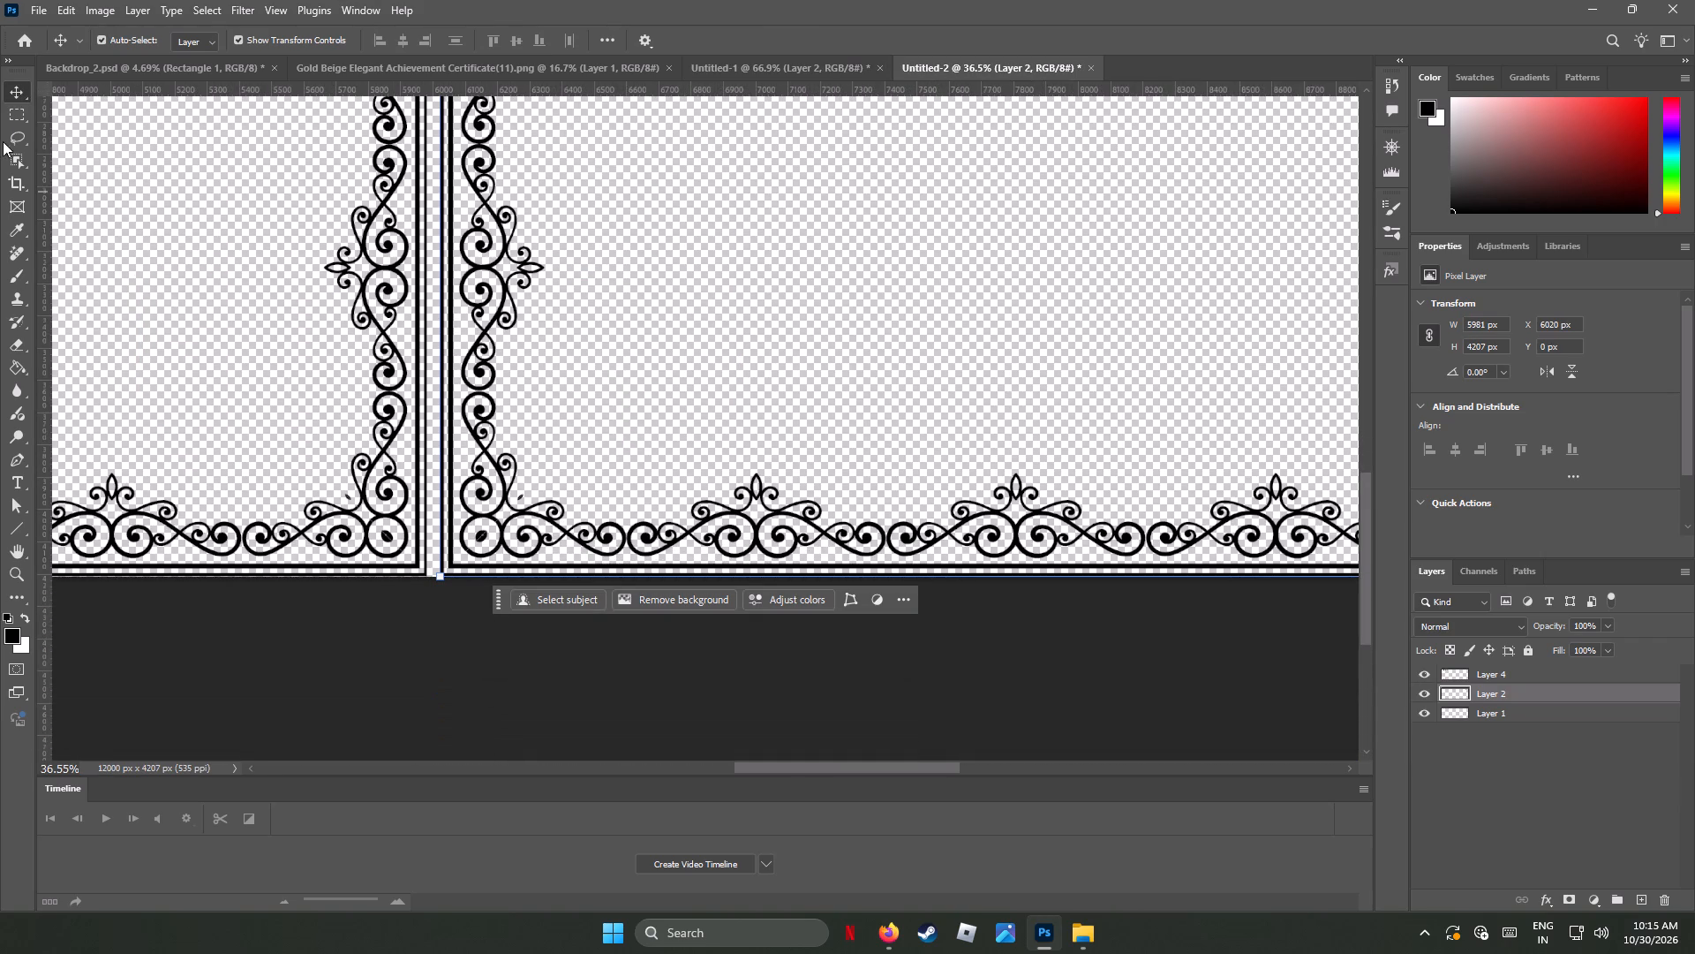
{"action": "left_click", "coordinate": [19, 93]}
{"action": "key", "text": "ctrl+v"}
{"action": "key", "text": "ctrl+v"}
{"action": "key", "text": "ctrl+v"}
{"action": "key", "text": "ctrl+v"}
{"action": "key", "text": "ctrl+v"}
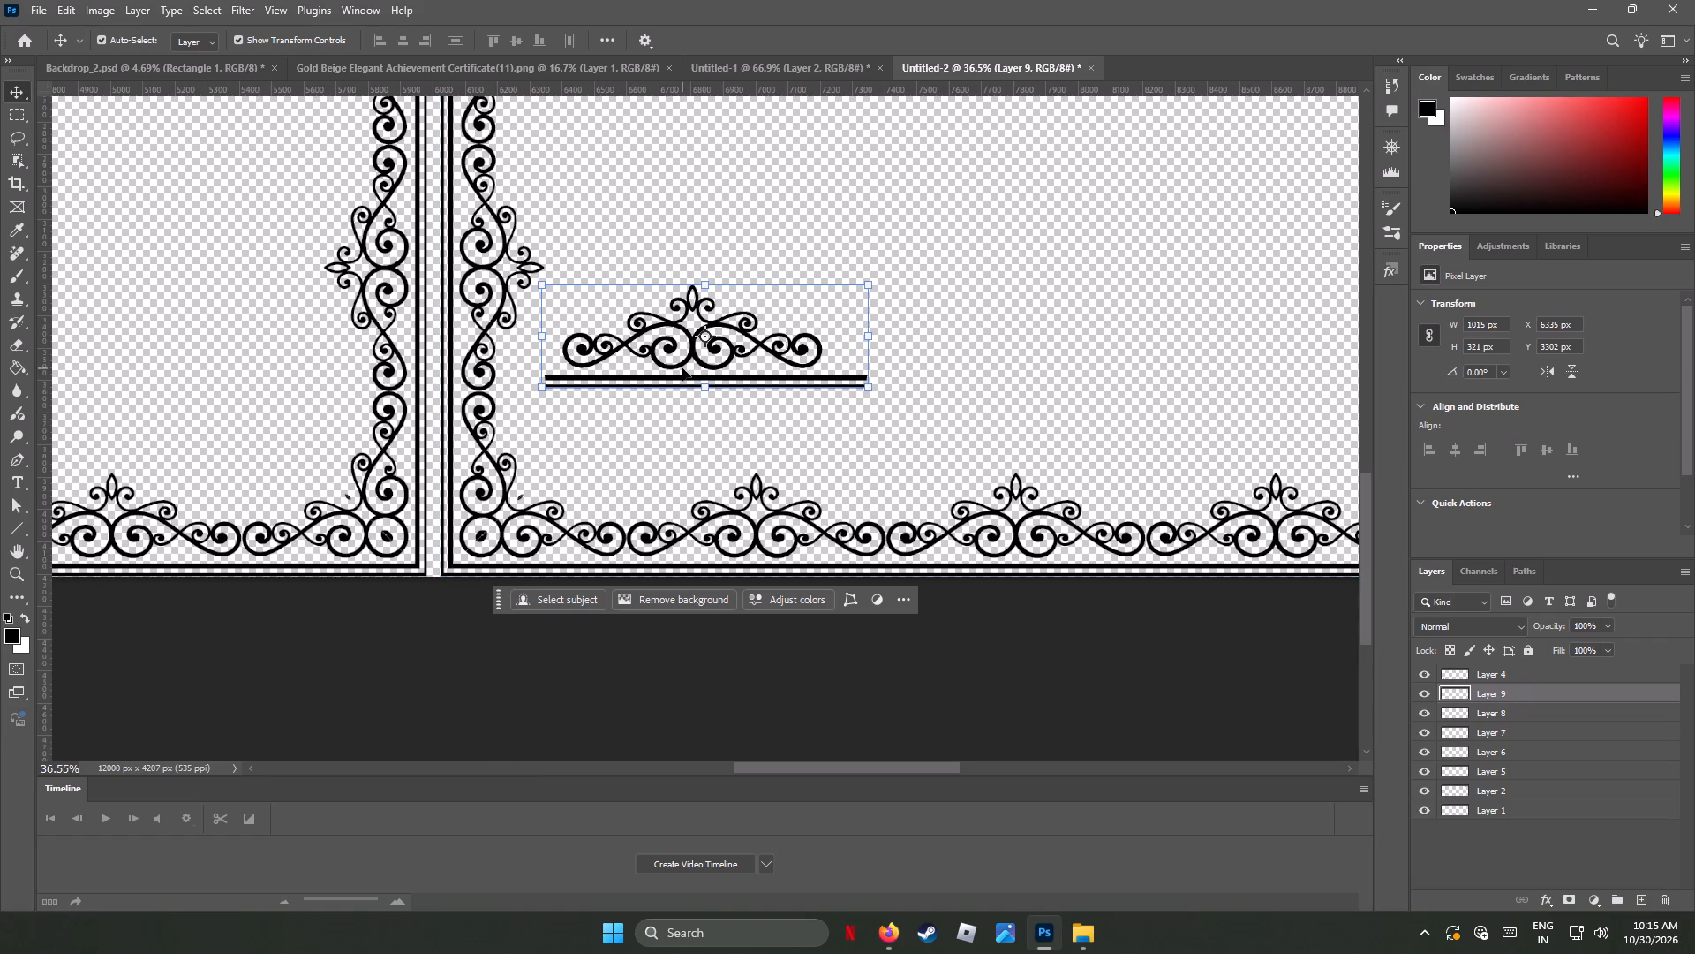
Move the topmost pasted motif onto the bottom border across the seam between the two frames, at about X 5350, Y 3886 px.
{"action": "left_click_drag", "start_coordinate": [686, 359], "coordinate": [385, 517]}
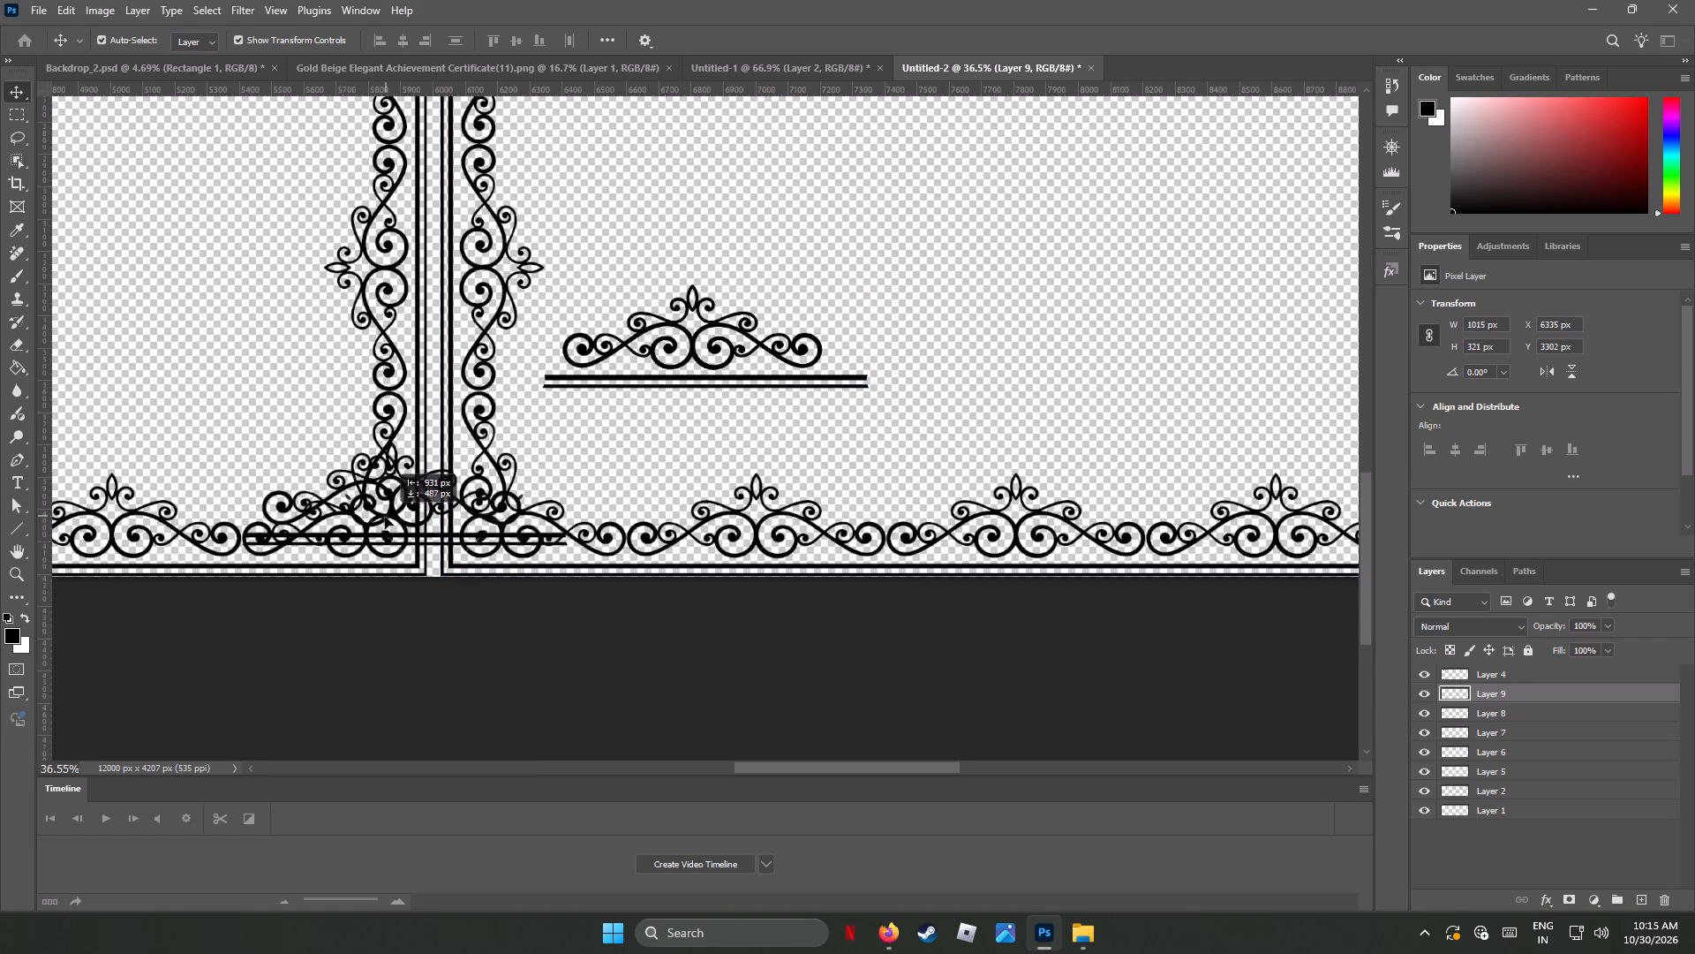
{"action": "left_click_drag", "start_coordinate": [385, 517], "coordinate": [362, 548]}
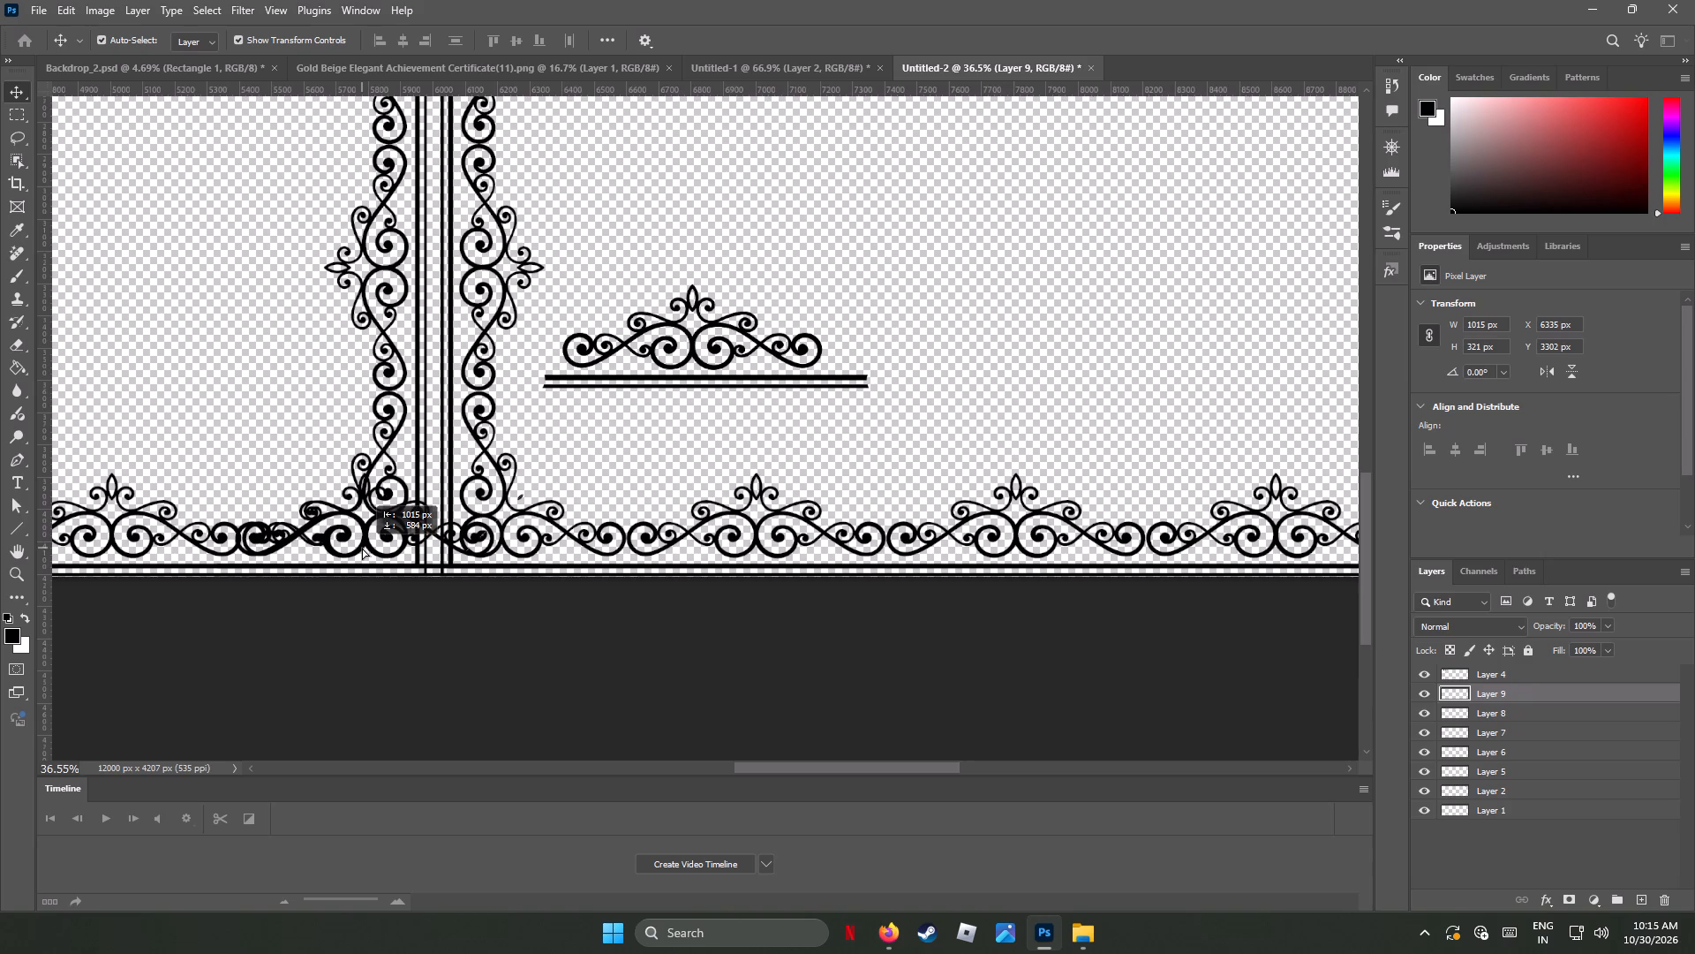
{"action": "left_click_drag", "start_coordinate": [362, 548], "coordinate": [368, 545]}
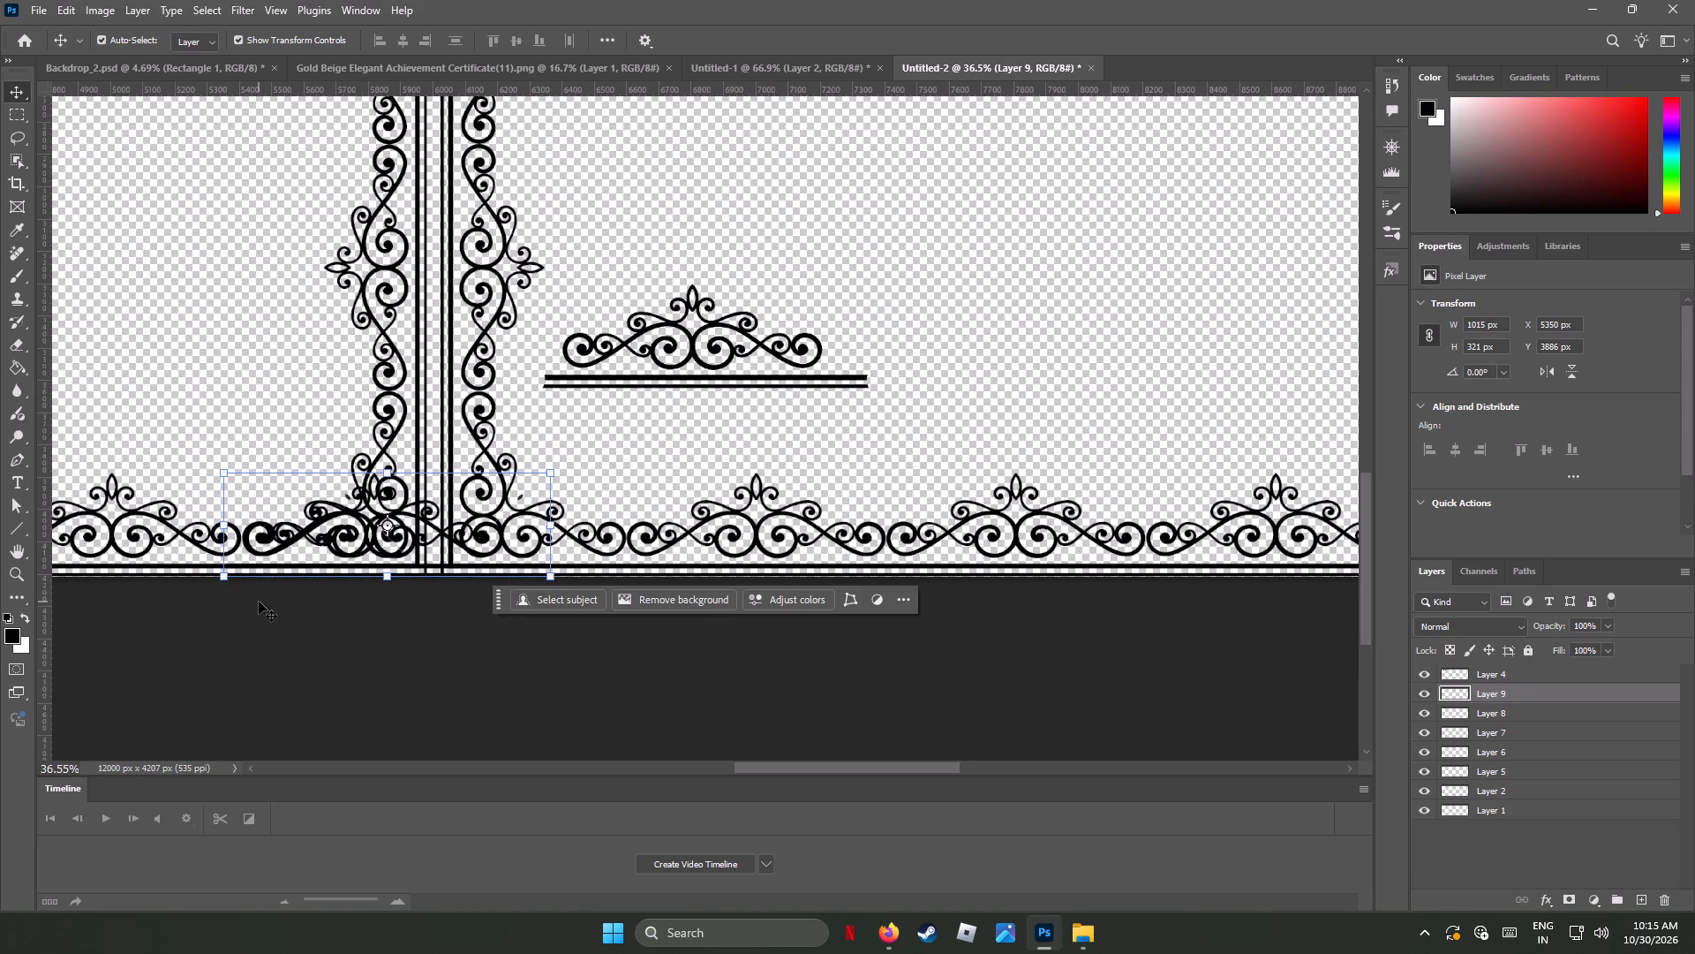
Nudge the placed motif left to X 5342 px to line its scrollwork up with the bottom border's curls.
{"action": "scroll", "coordinate": [259, 602], "scroll_direction": "up", "scroll_amount": 1}
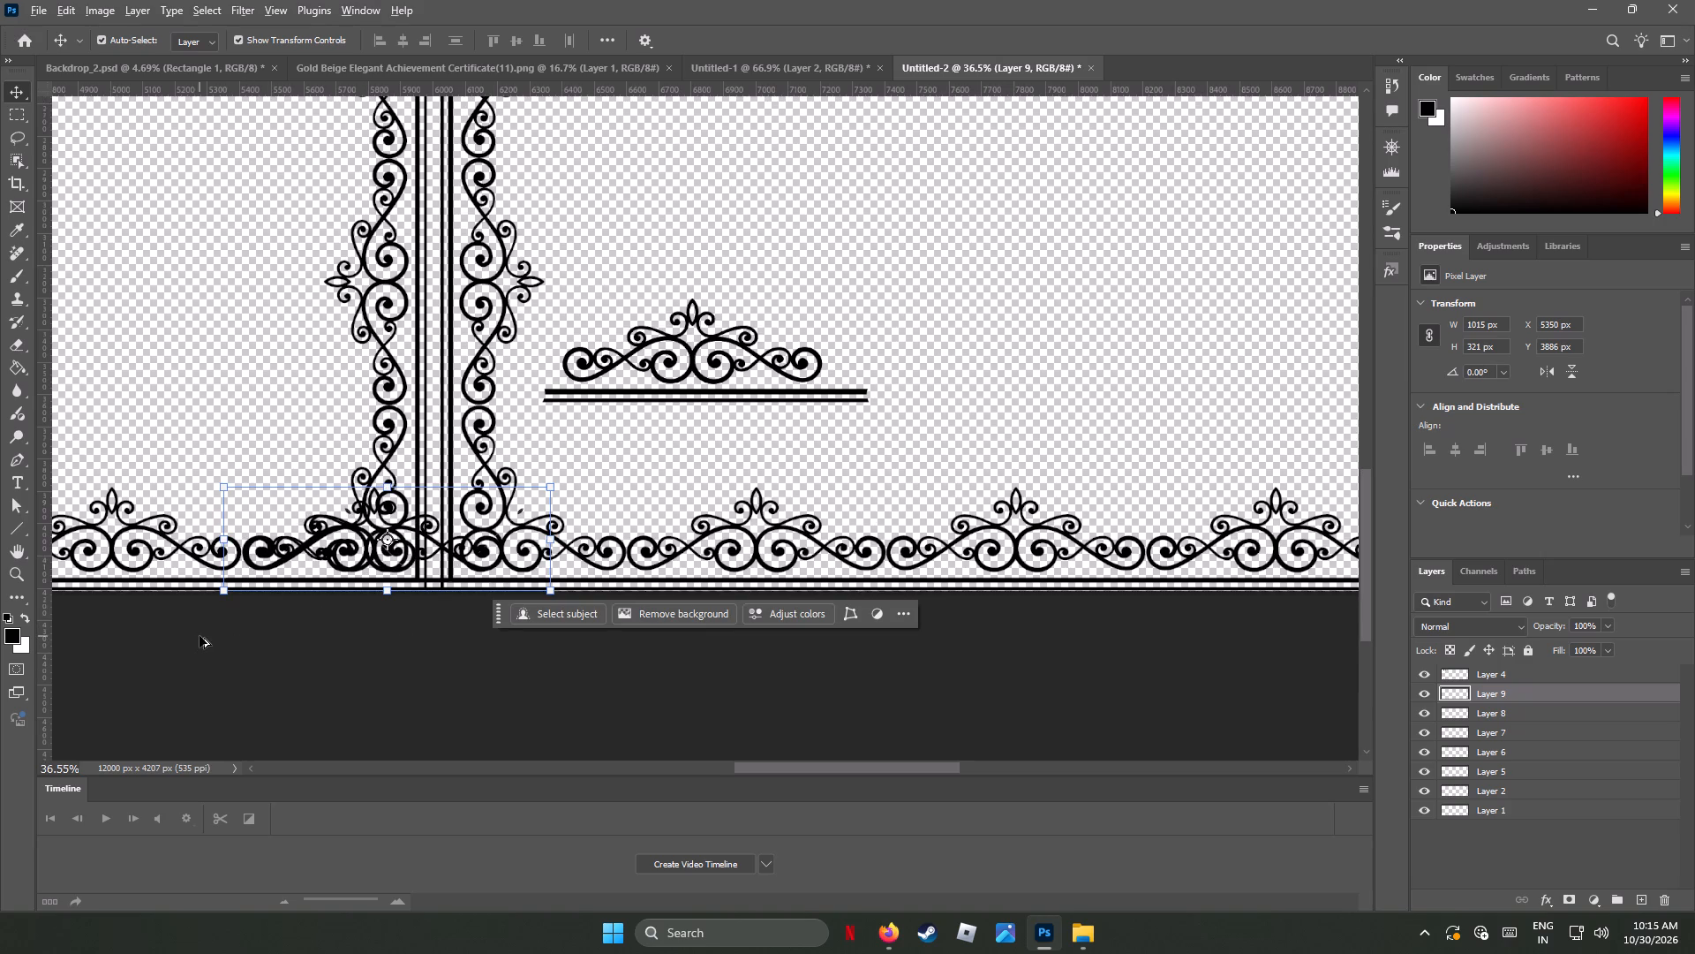
{"action": "scroll", "coordinate": [200, 636], "scroll_direction": "up", "scroll_amount": 6, "text": "alt"}
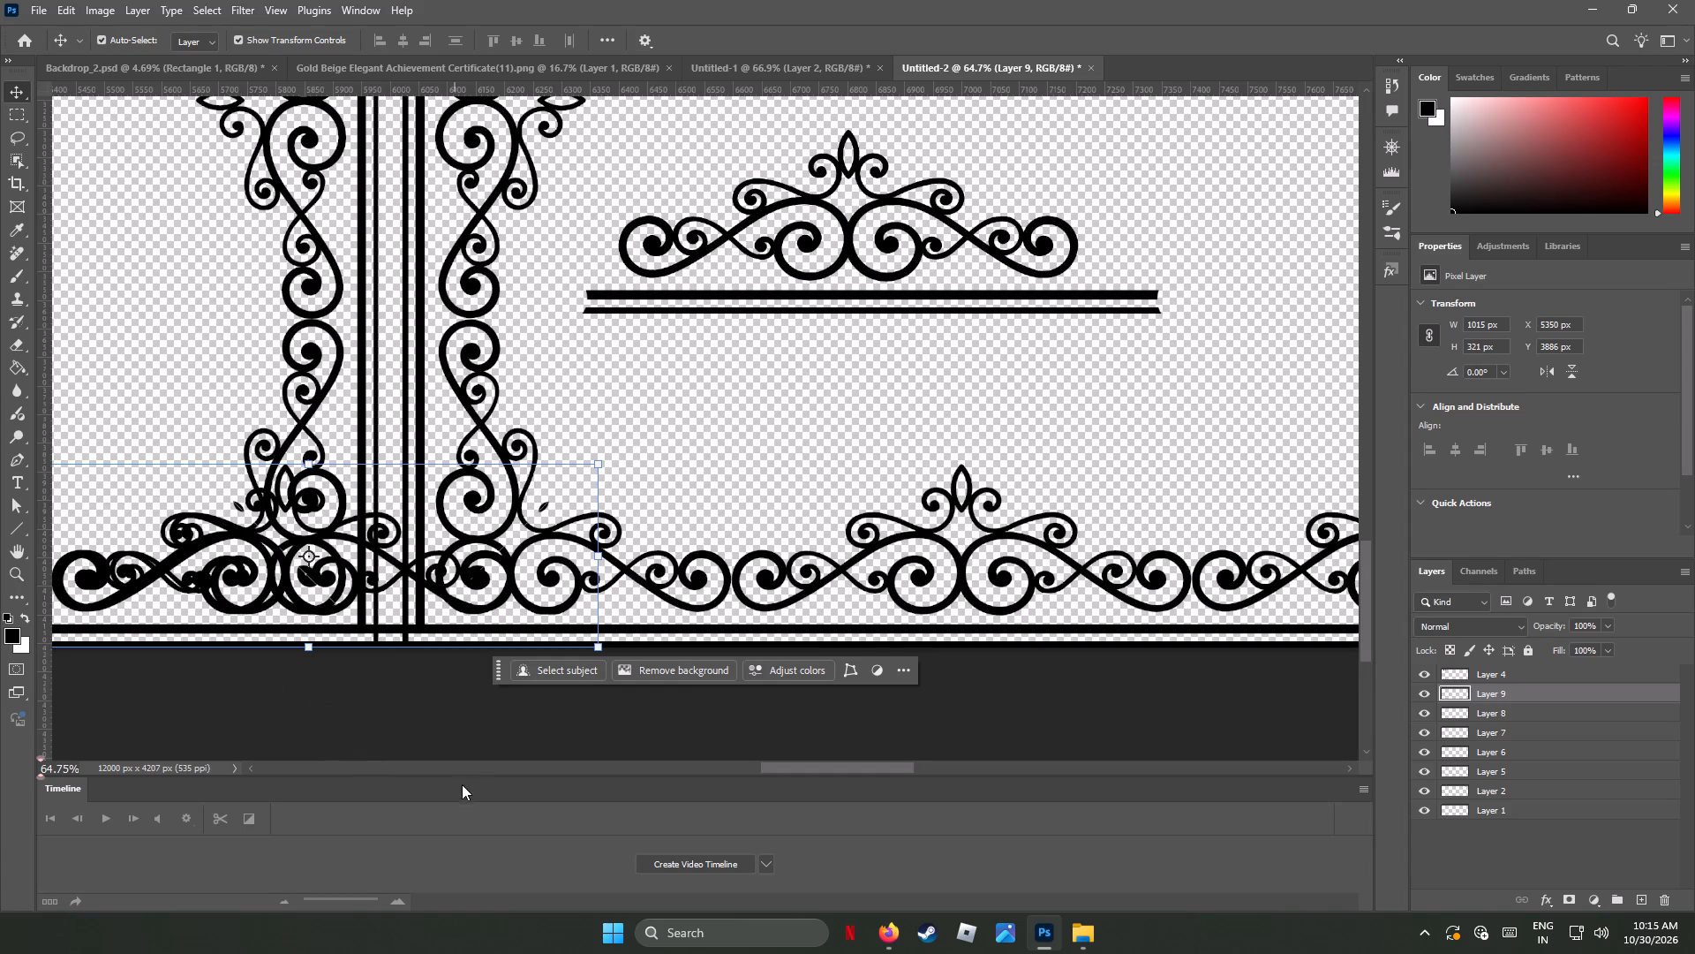
{"action": "left_click_drag", "start_coordinate": [467, 764], "coordinate": [438, 764]}
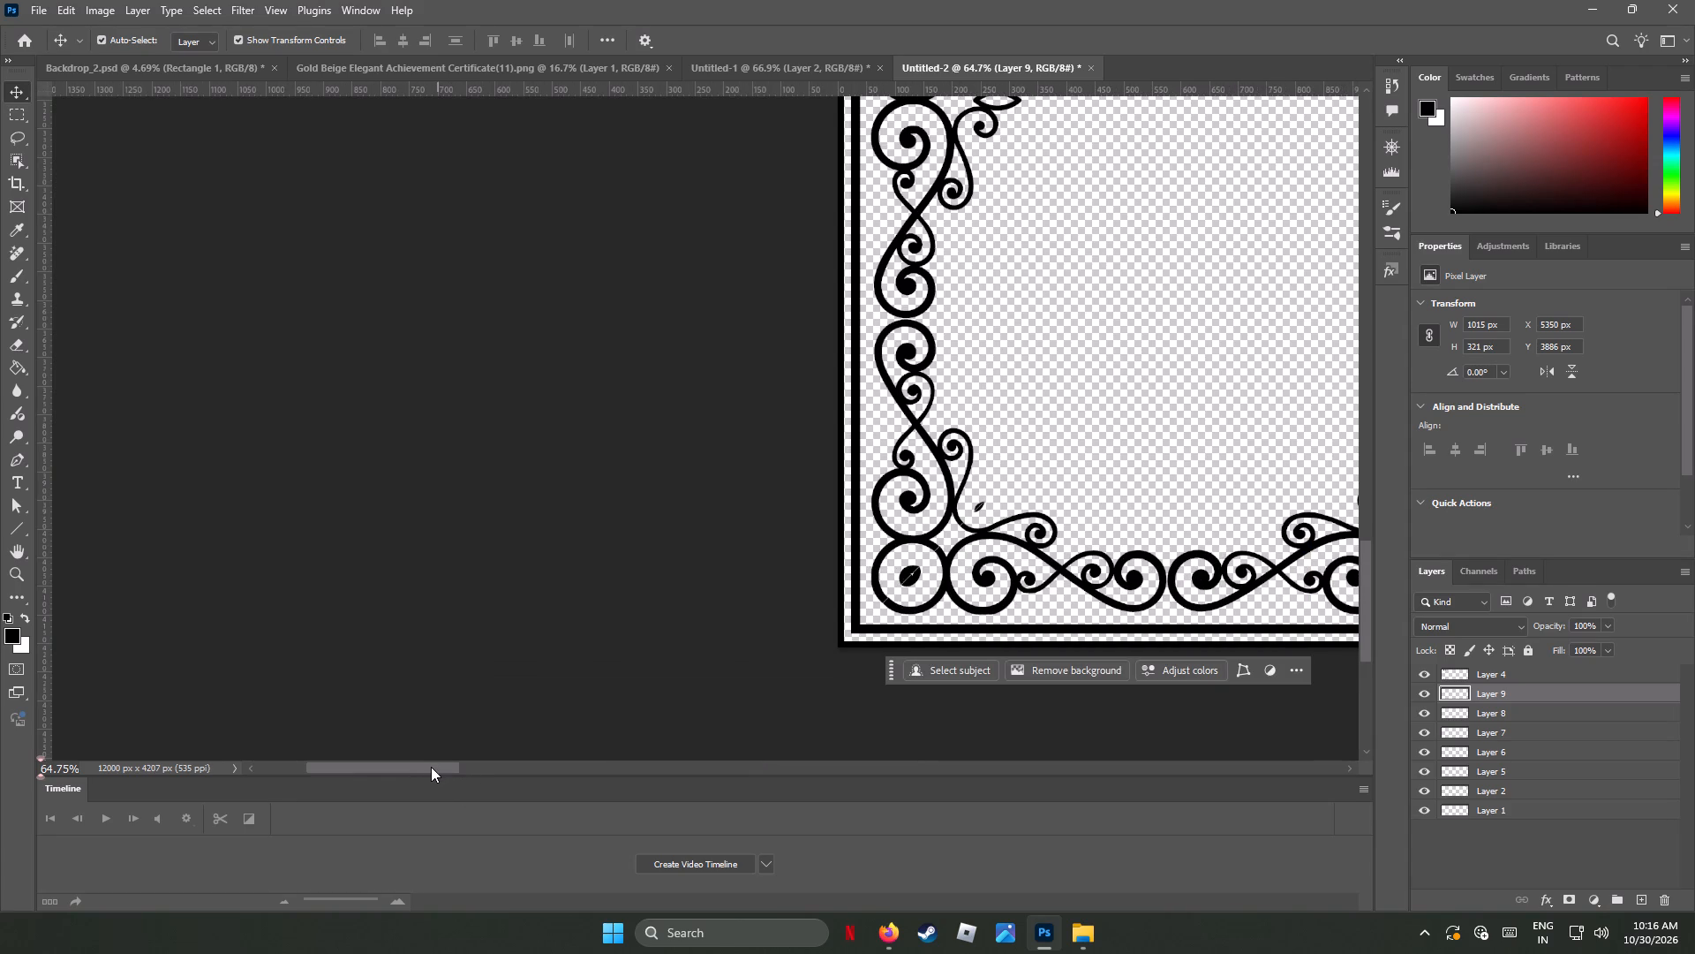
{"action": "left_click_drag", "start_coordinate": [430, 768], "coordinate": [852, 815]}
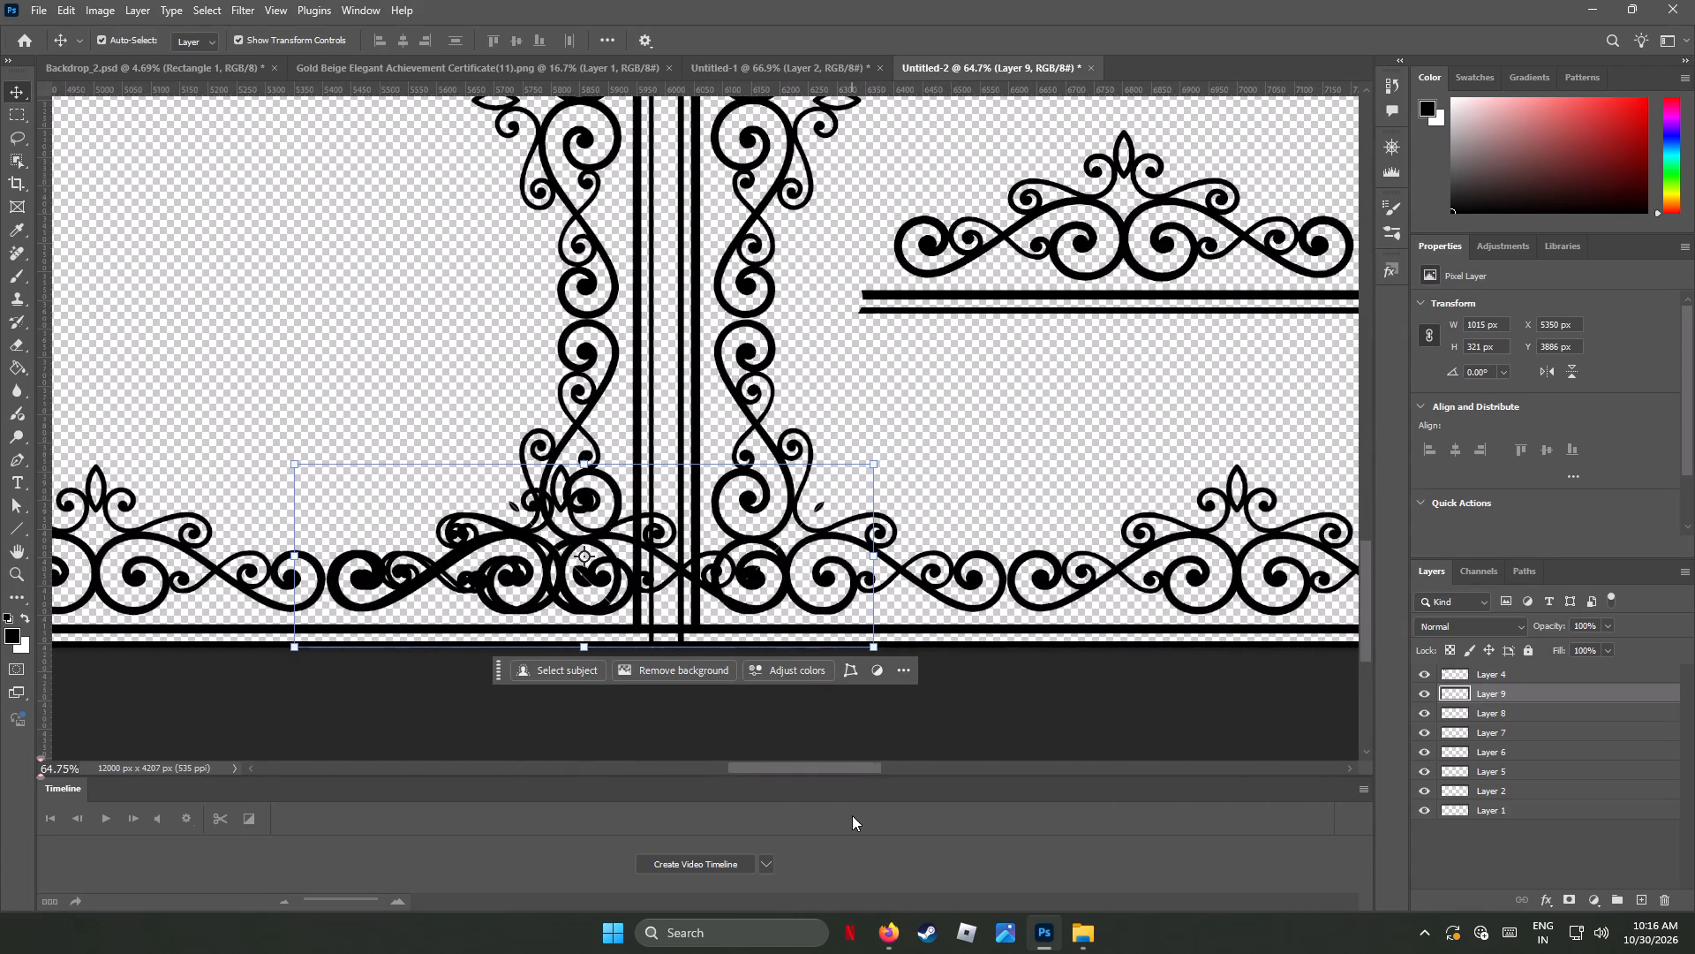
{"action": "left_click_drag", "start_coordinate": [852, 815], "coordinate": [853, 815]}
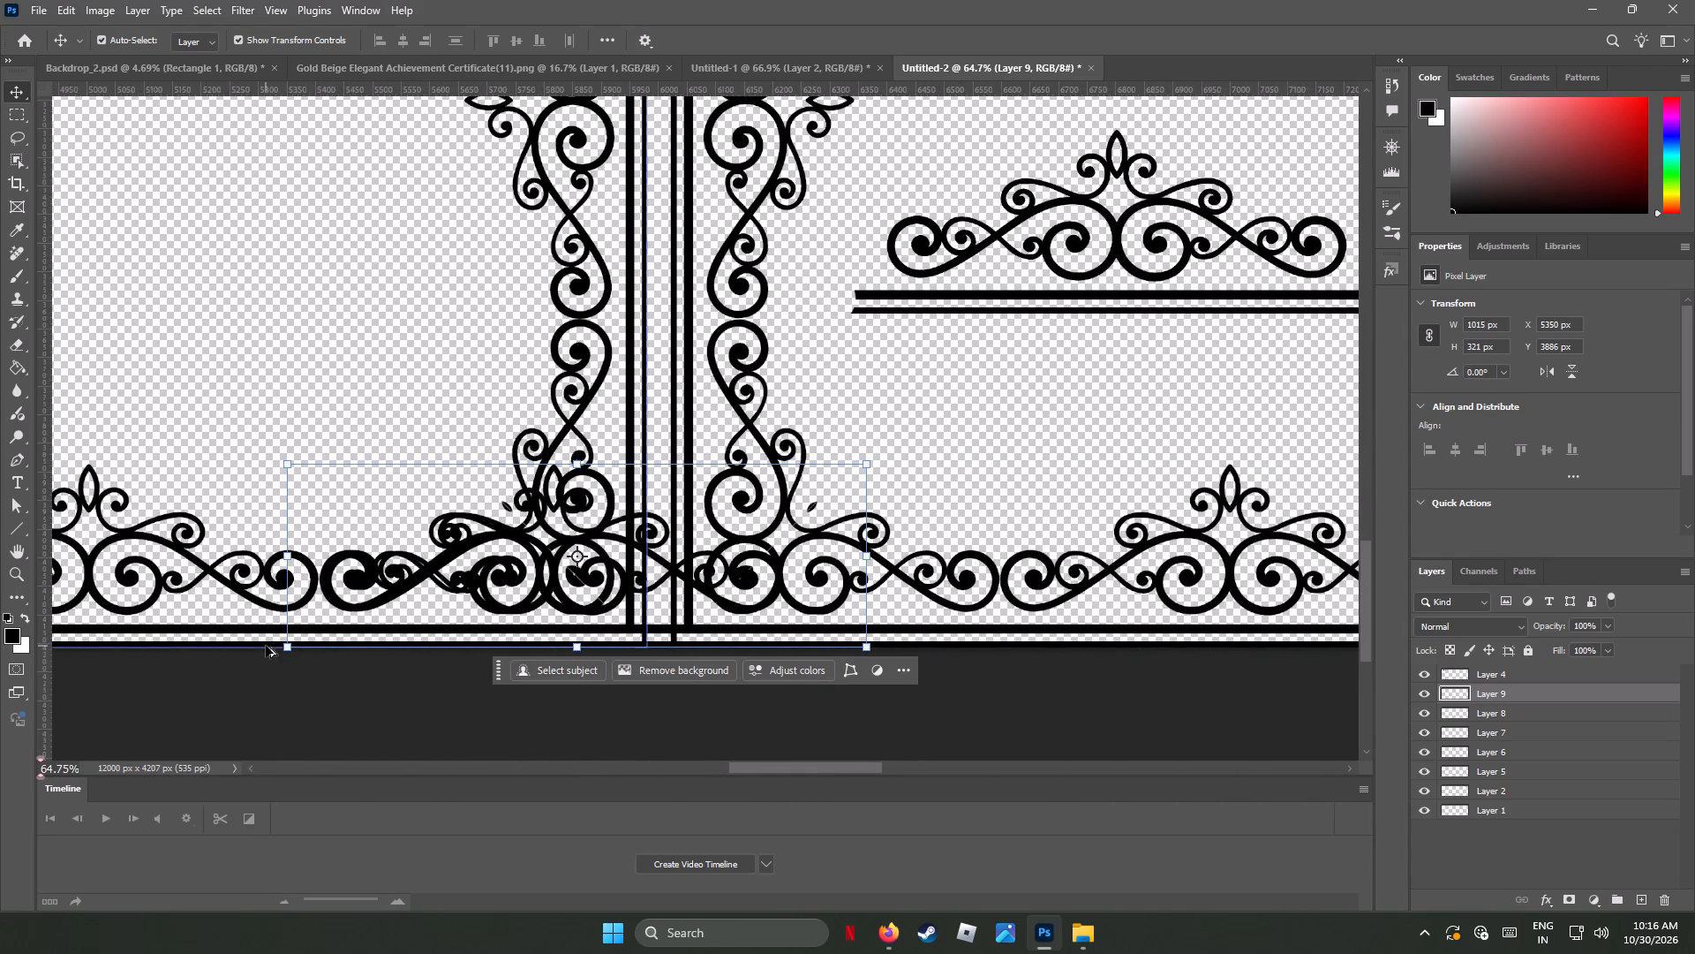
{"action": "scroll", "coordinate": [267, 641], "scroll_direction": "up", "scroll_amount": 11, "text": "alt"}
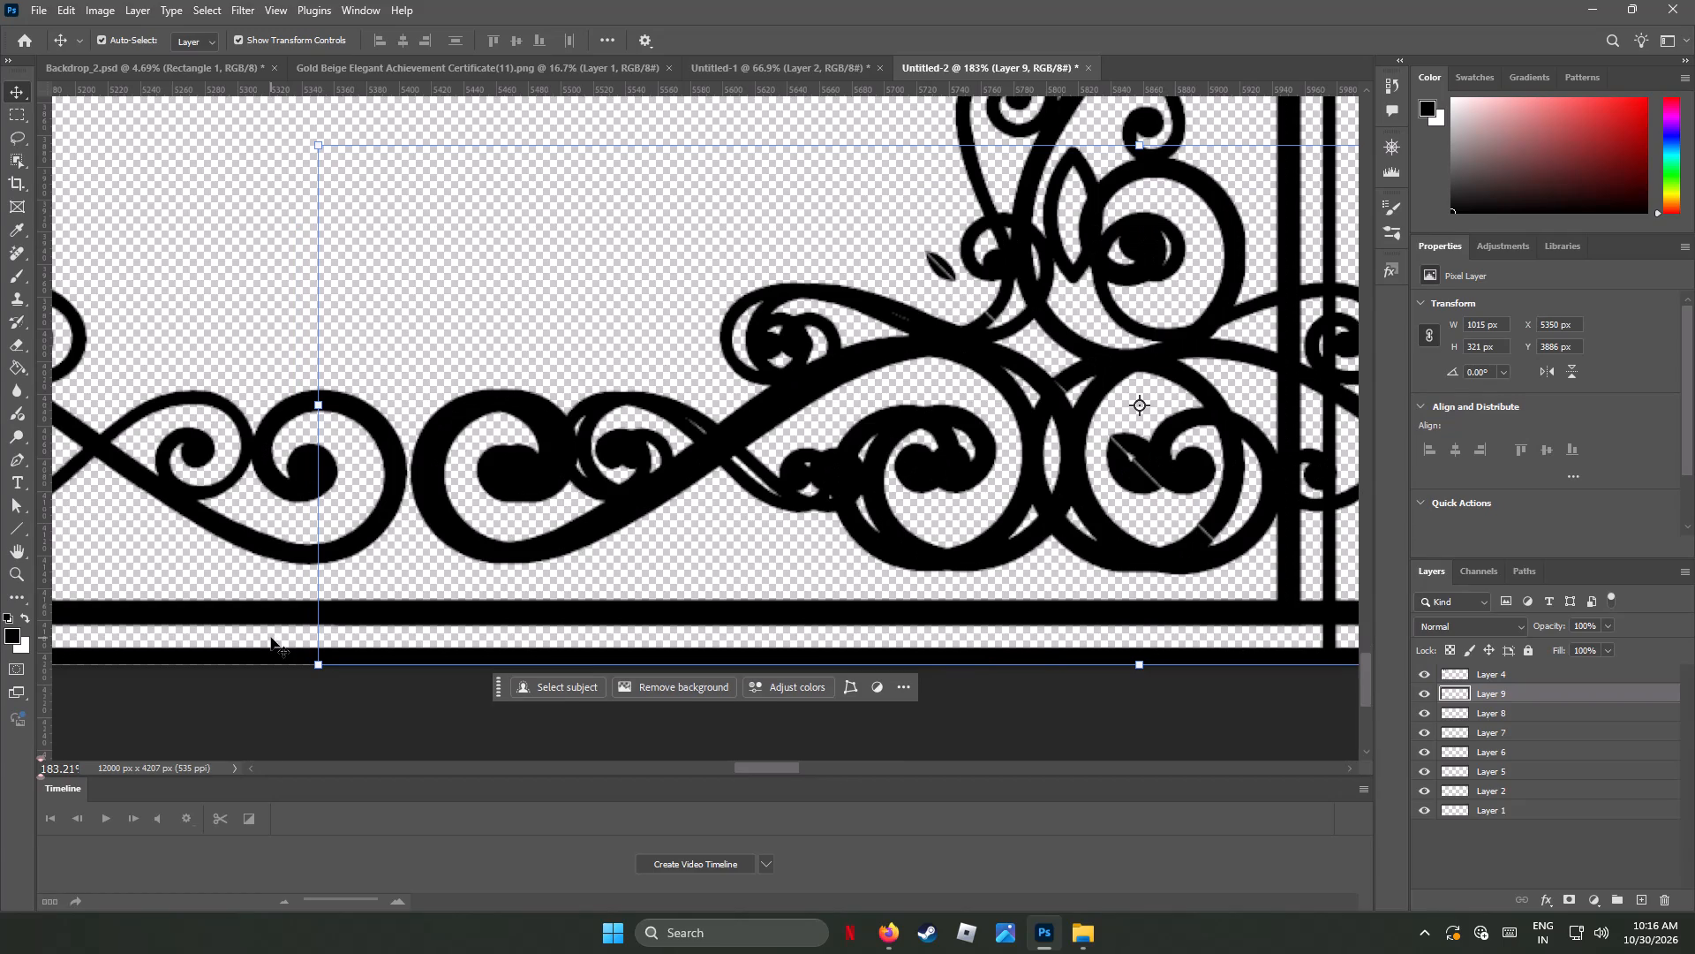
{"action": "key", "text": "Left"}
{"action": "key", "text": "Left"}
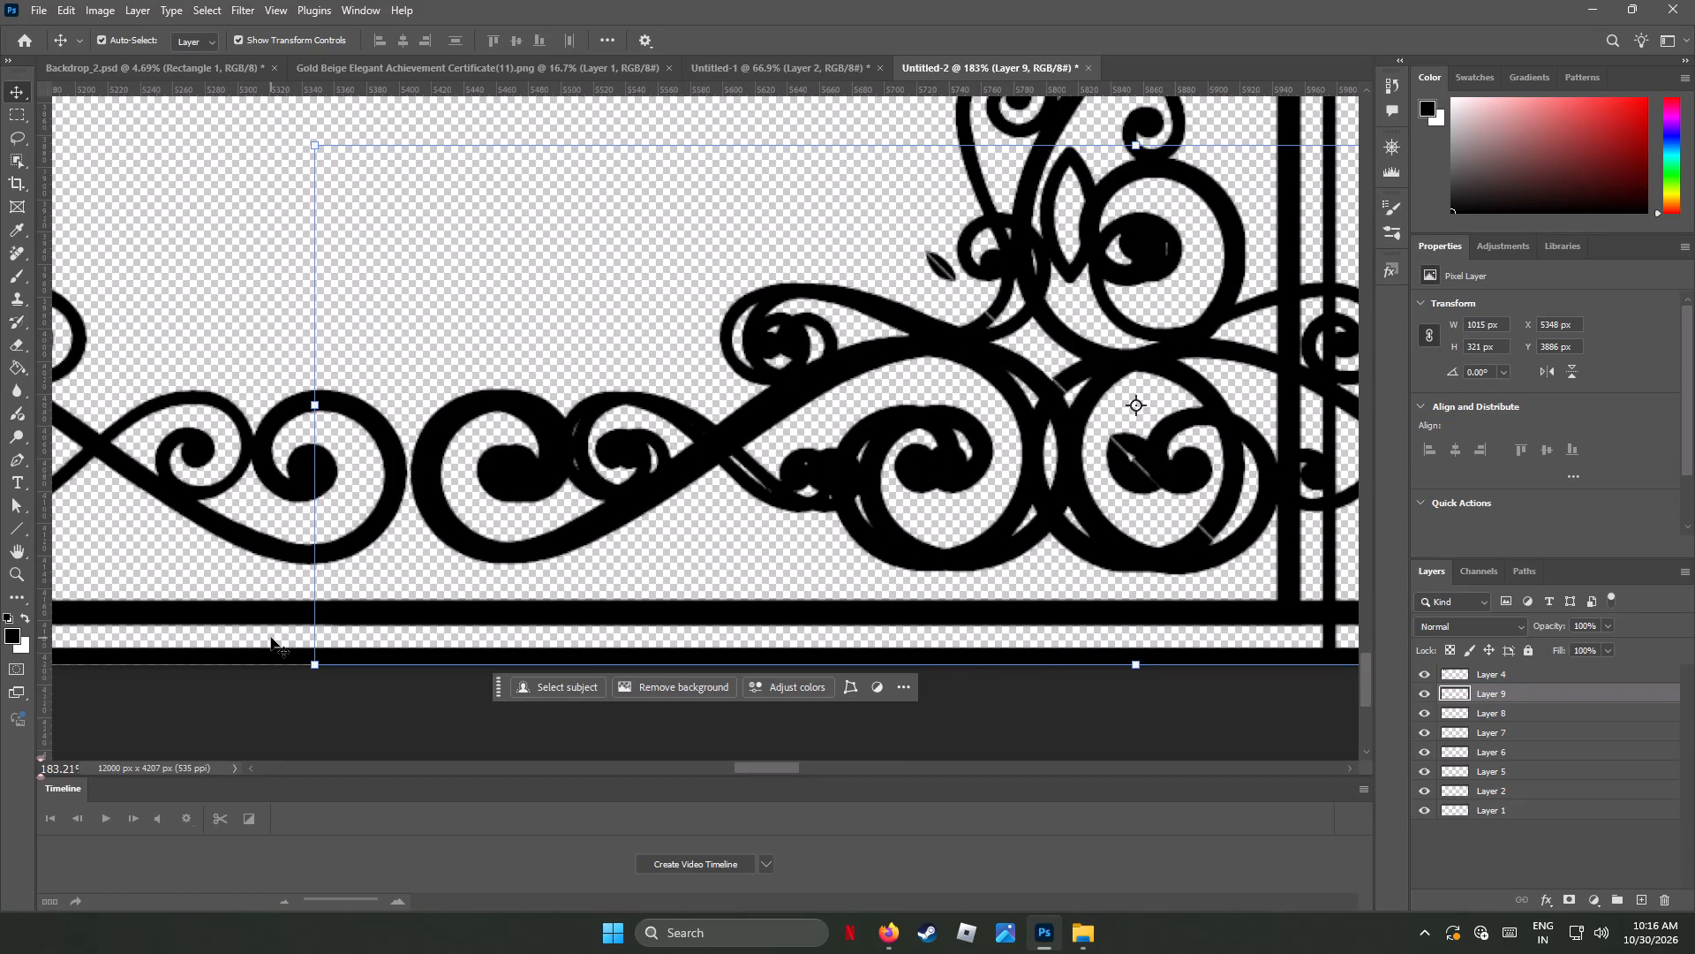
{"action": "key", "text": "Left"}
{"action": "key", "text": "Left"}
{"action": "key", "text": "Left"}
{"action": "key", "text": "Left"}
{"action": "key", "text": "Left"}
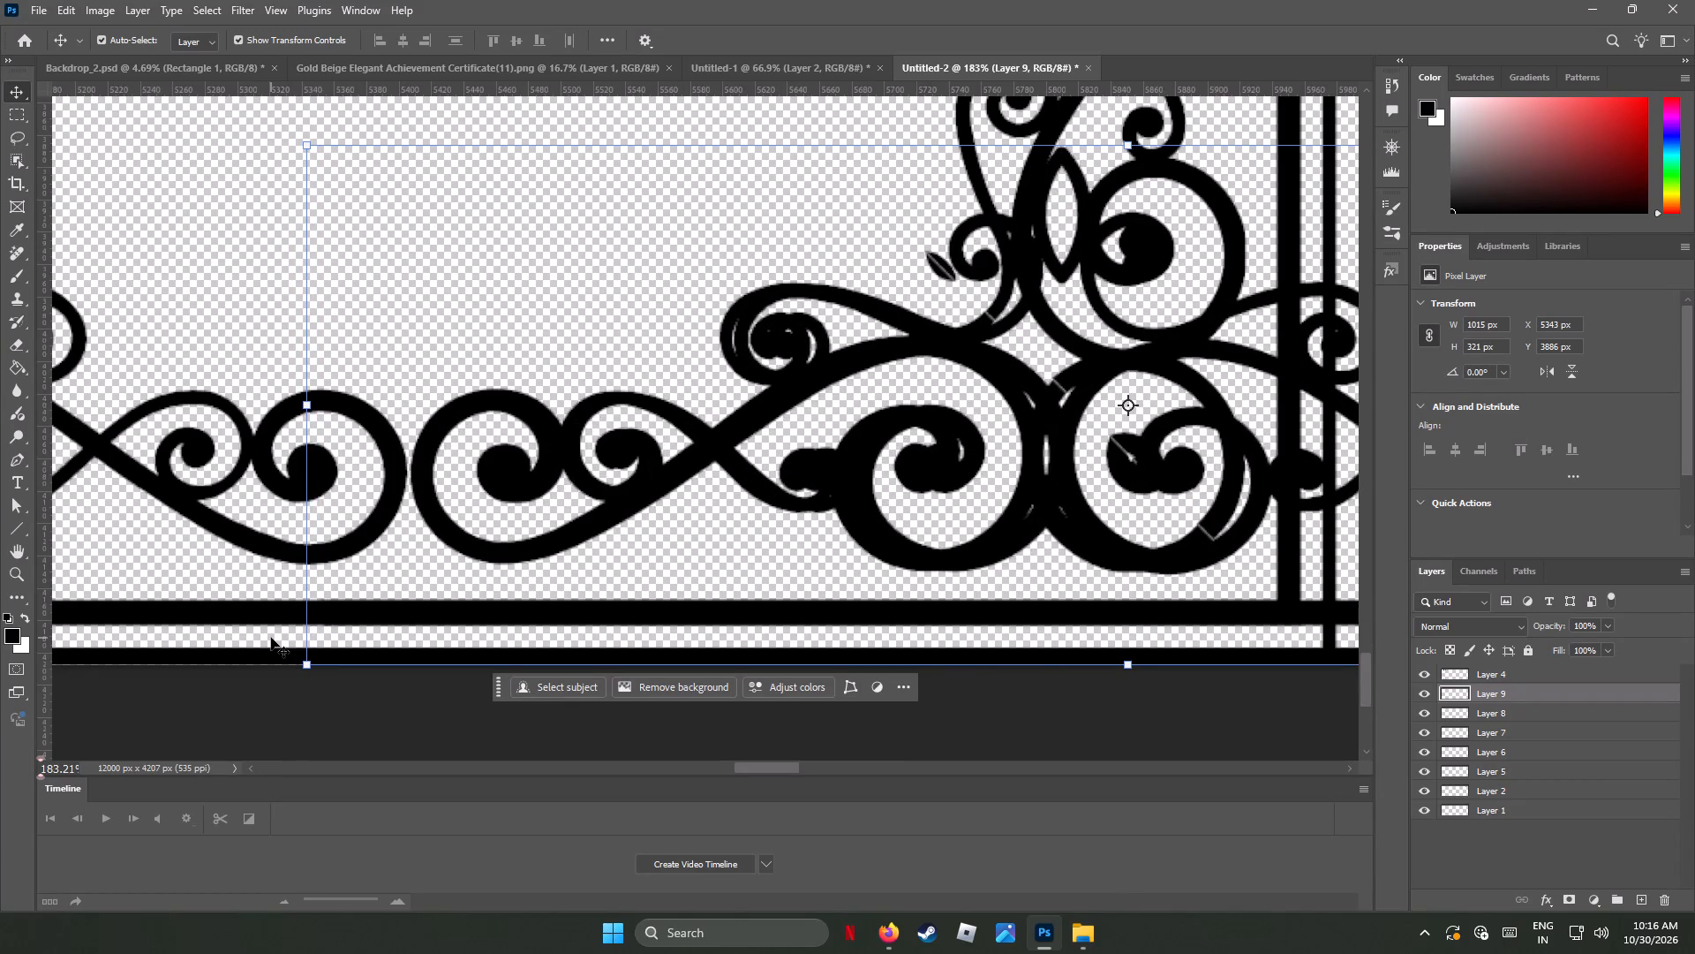
{"action": "key", "text": "Left"}
{"action": "key", "text": "Left"}
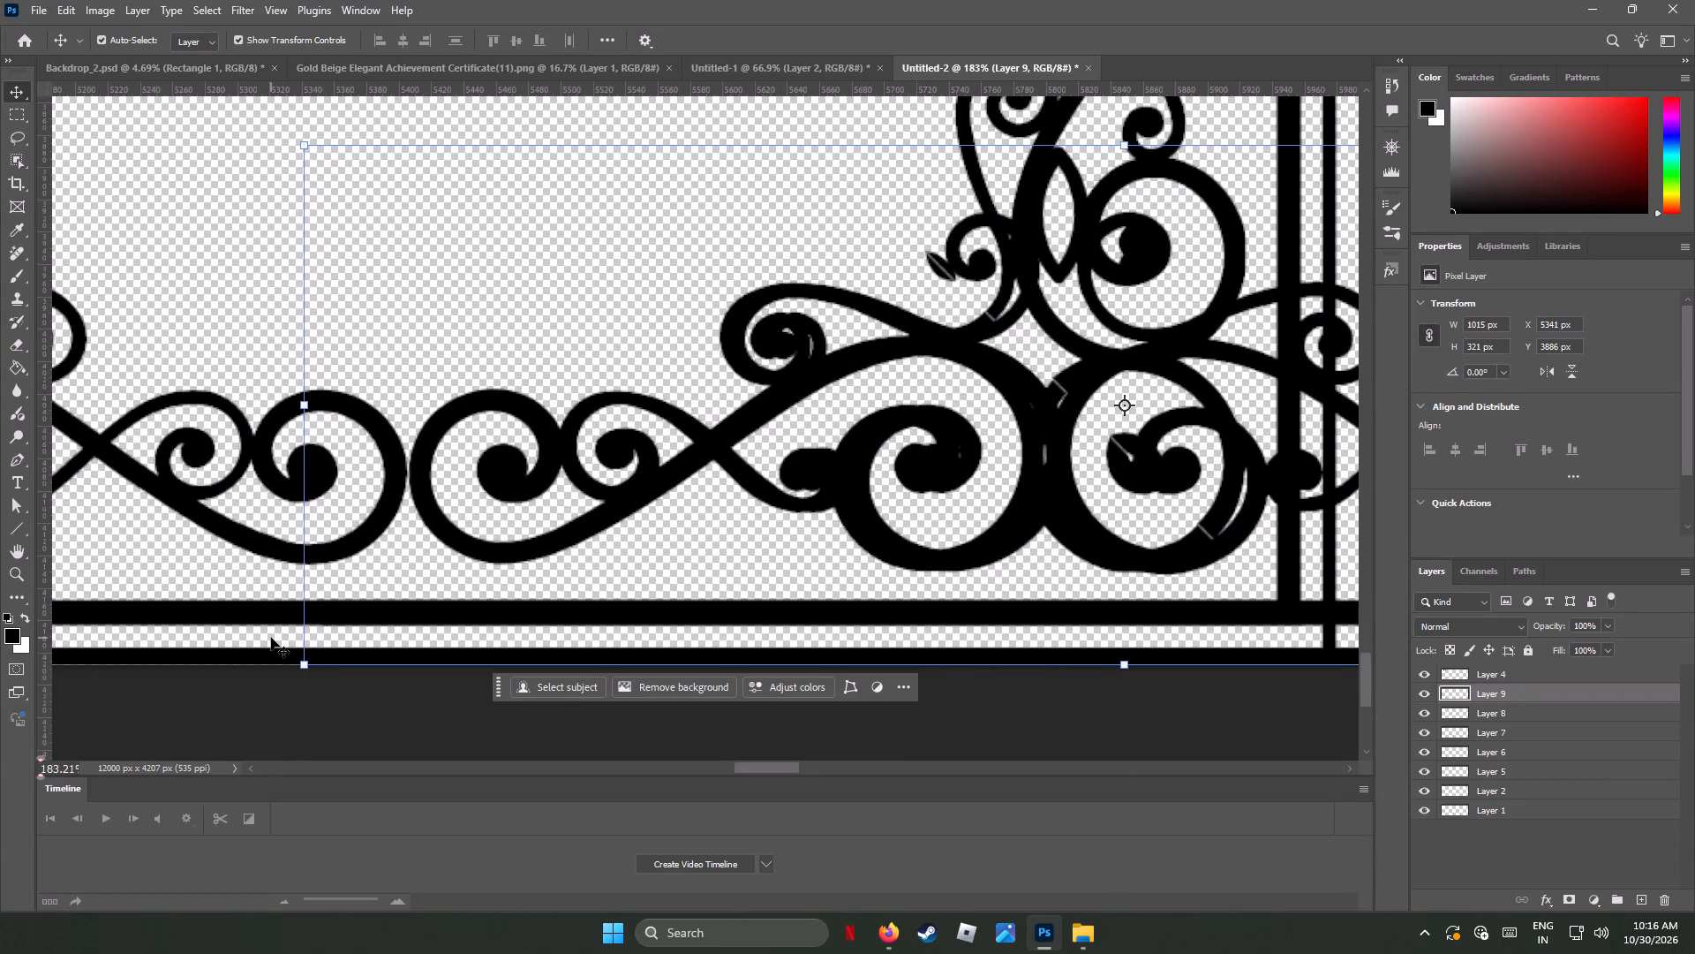
{"action": "key", "text": "Right"}
{"action": "key", "text": "Right"}
{"action": "key", "text": "Left"}
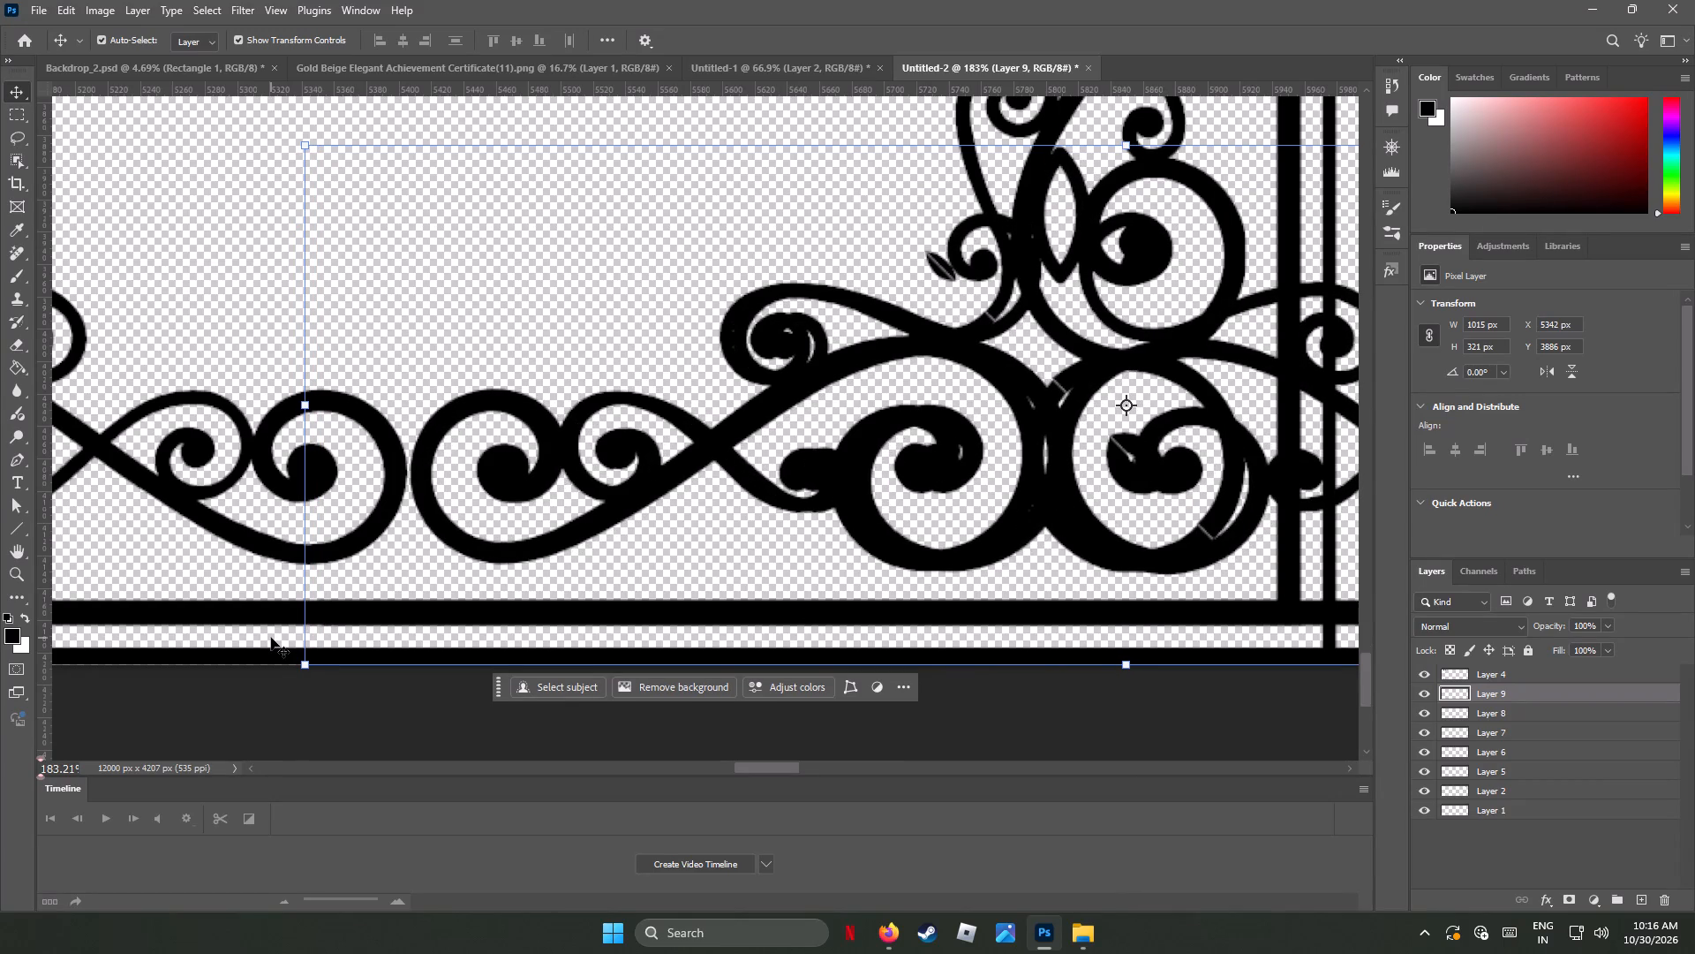
{"action": "key", "text": "Left"}
{"action": "key", "text": "Right"}
Examine how the placed motif overlaps the bottom border's scrollwork and double line on both sides of the seam.
{"action": "left_click_drag", "start_coordinate": [761, 765], "coordinate": [780, 769]}
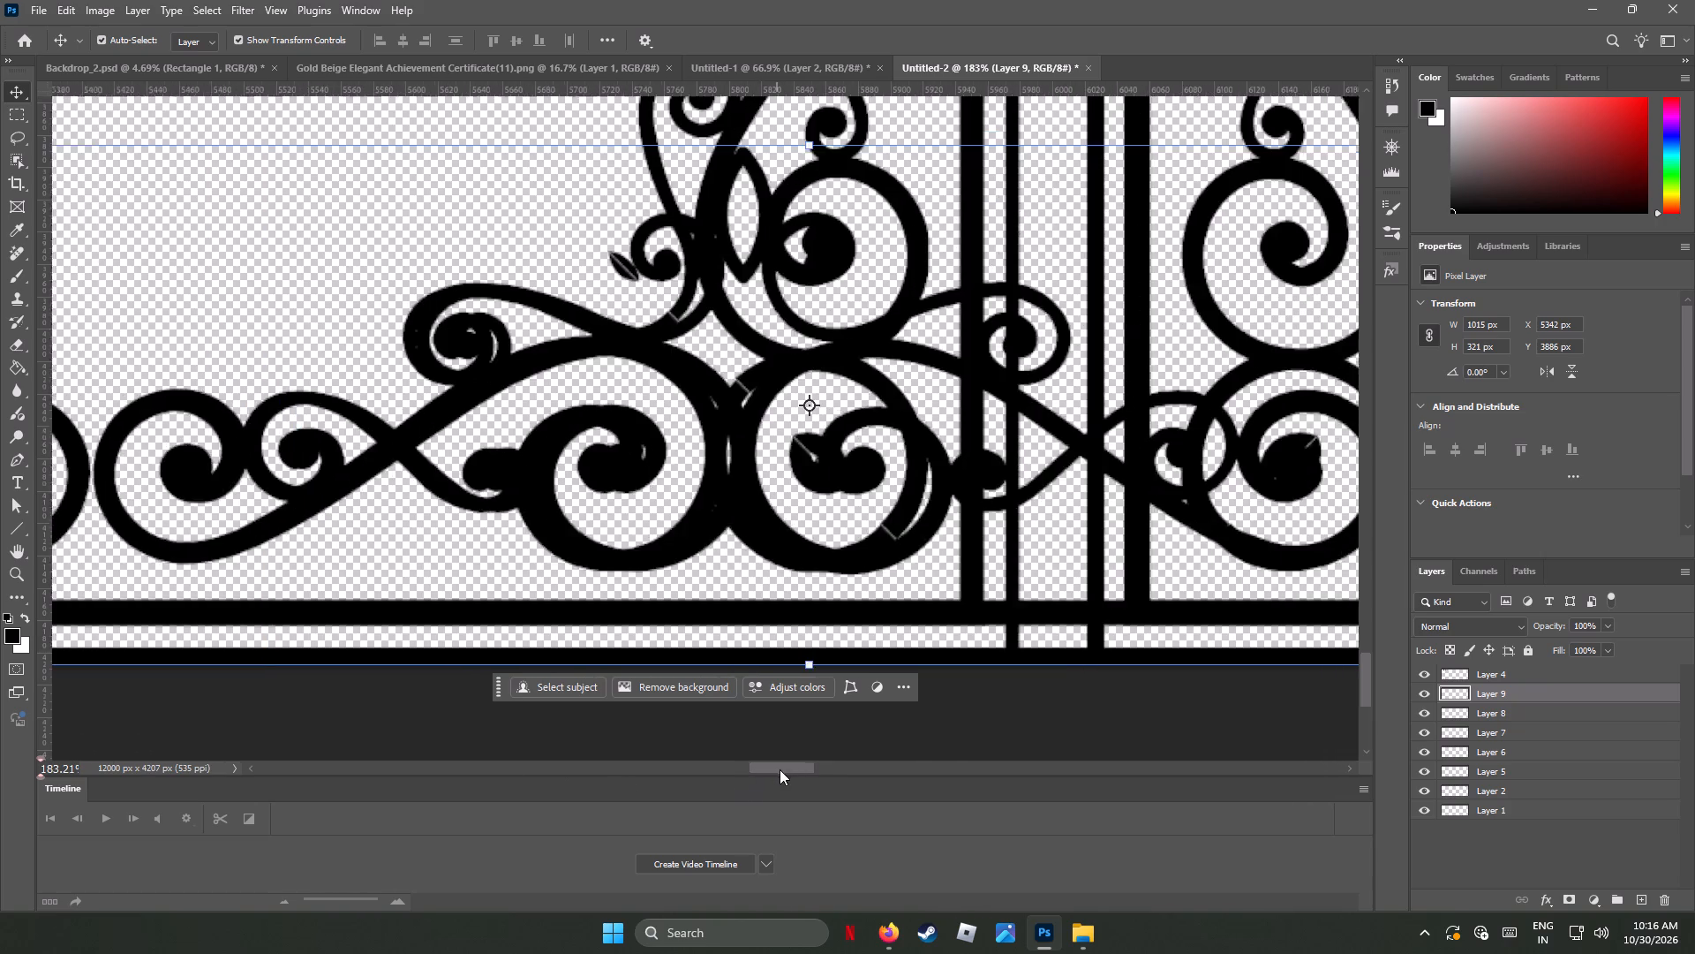
{"action": "left_click_drag", "start_coordinate": [780, 769], "coordinate": [808, 778]}
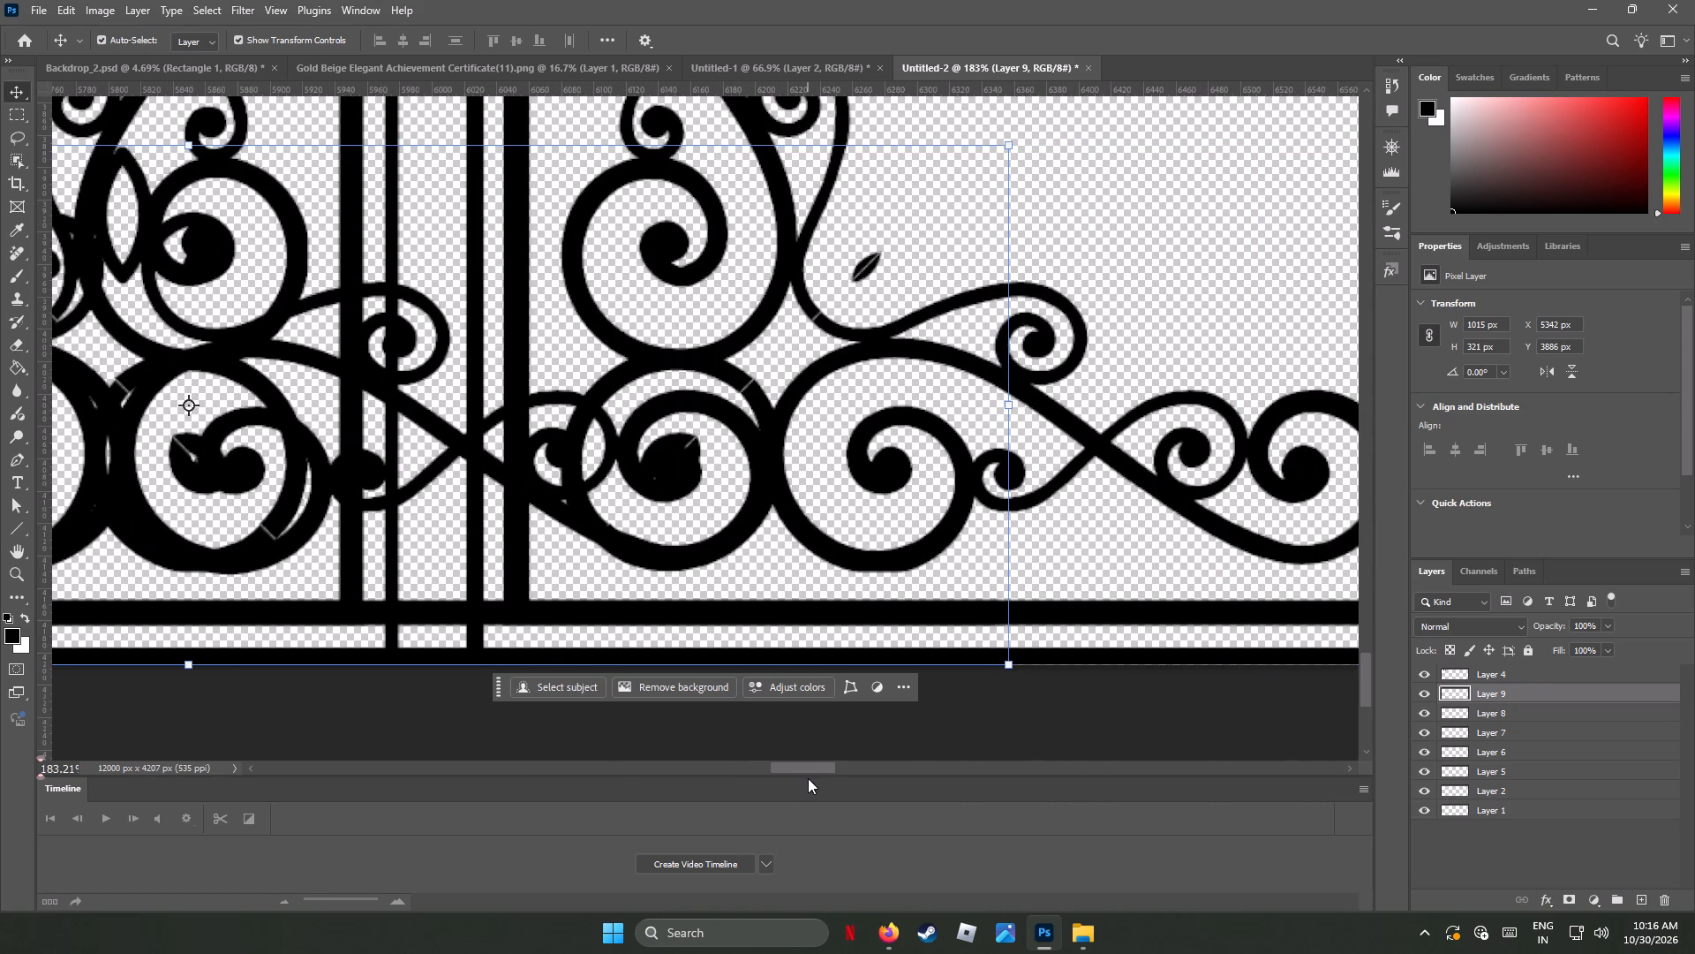
{"action": "left_click_drag", "start_coordinate": [808, 778], "coordinate": [819, 778]}
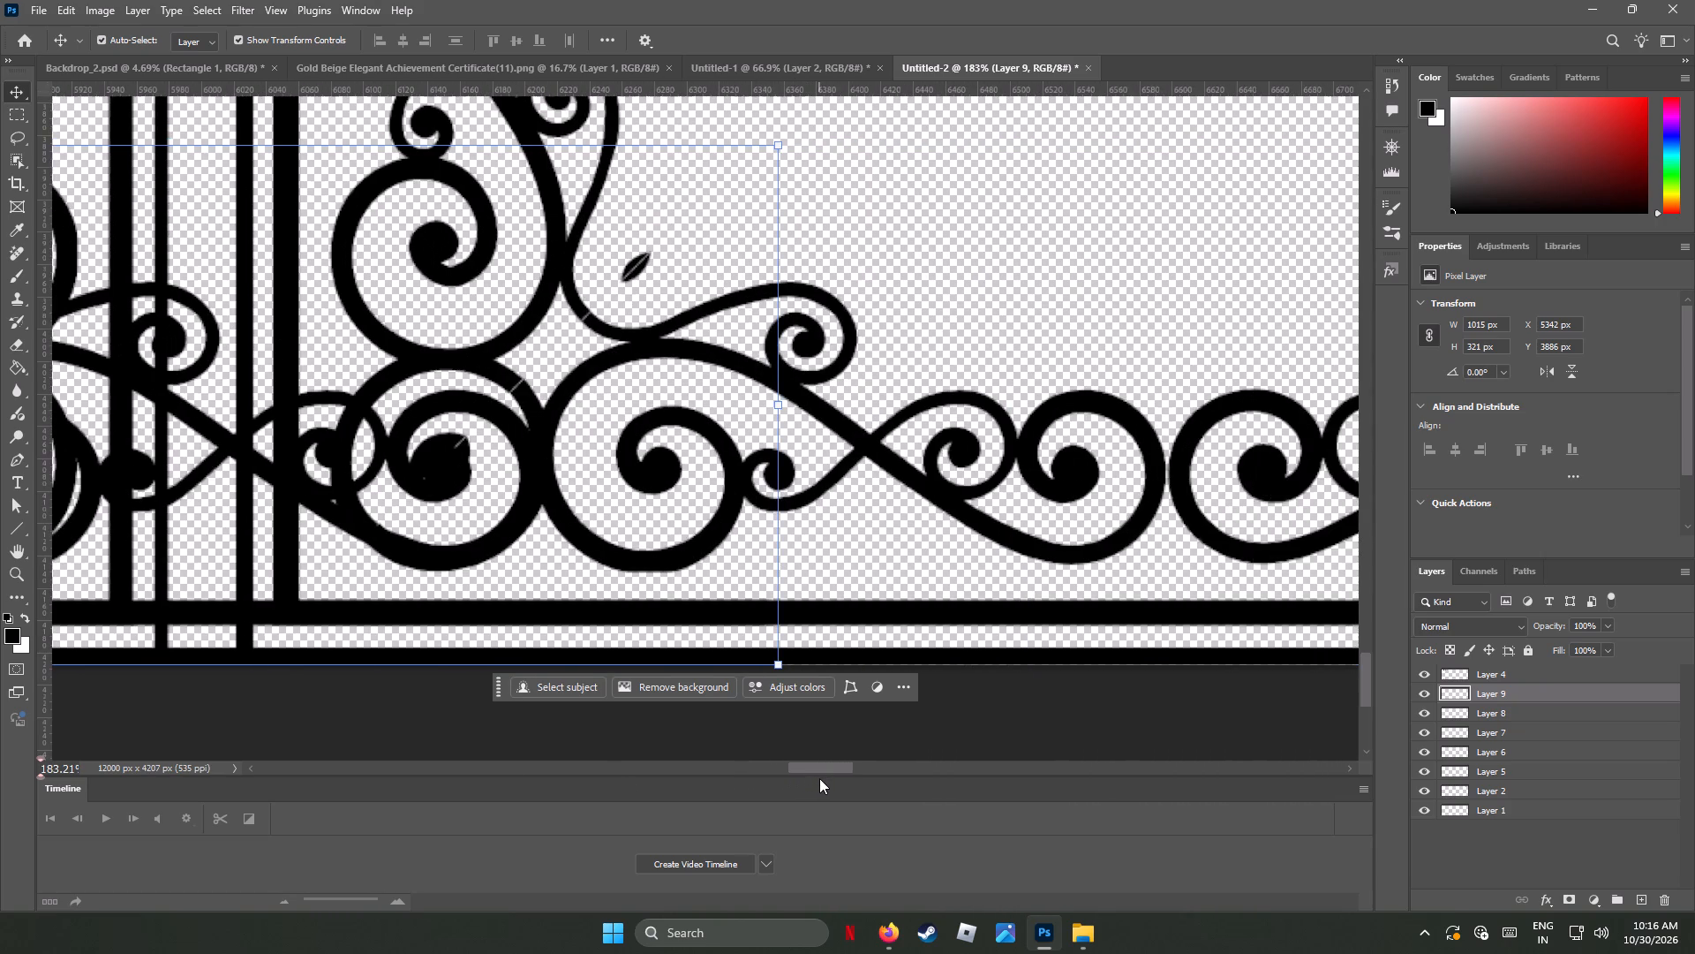
{"action": "left_click_drag", "start_coordinate": [819, 778], "coordinate": [748, 775]}
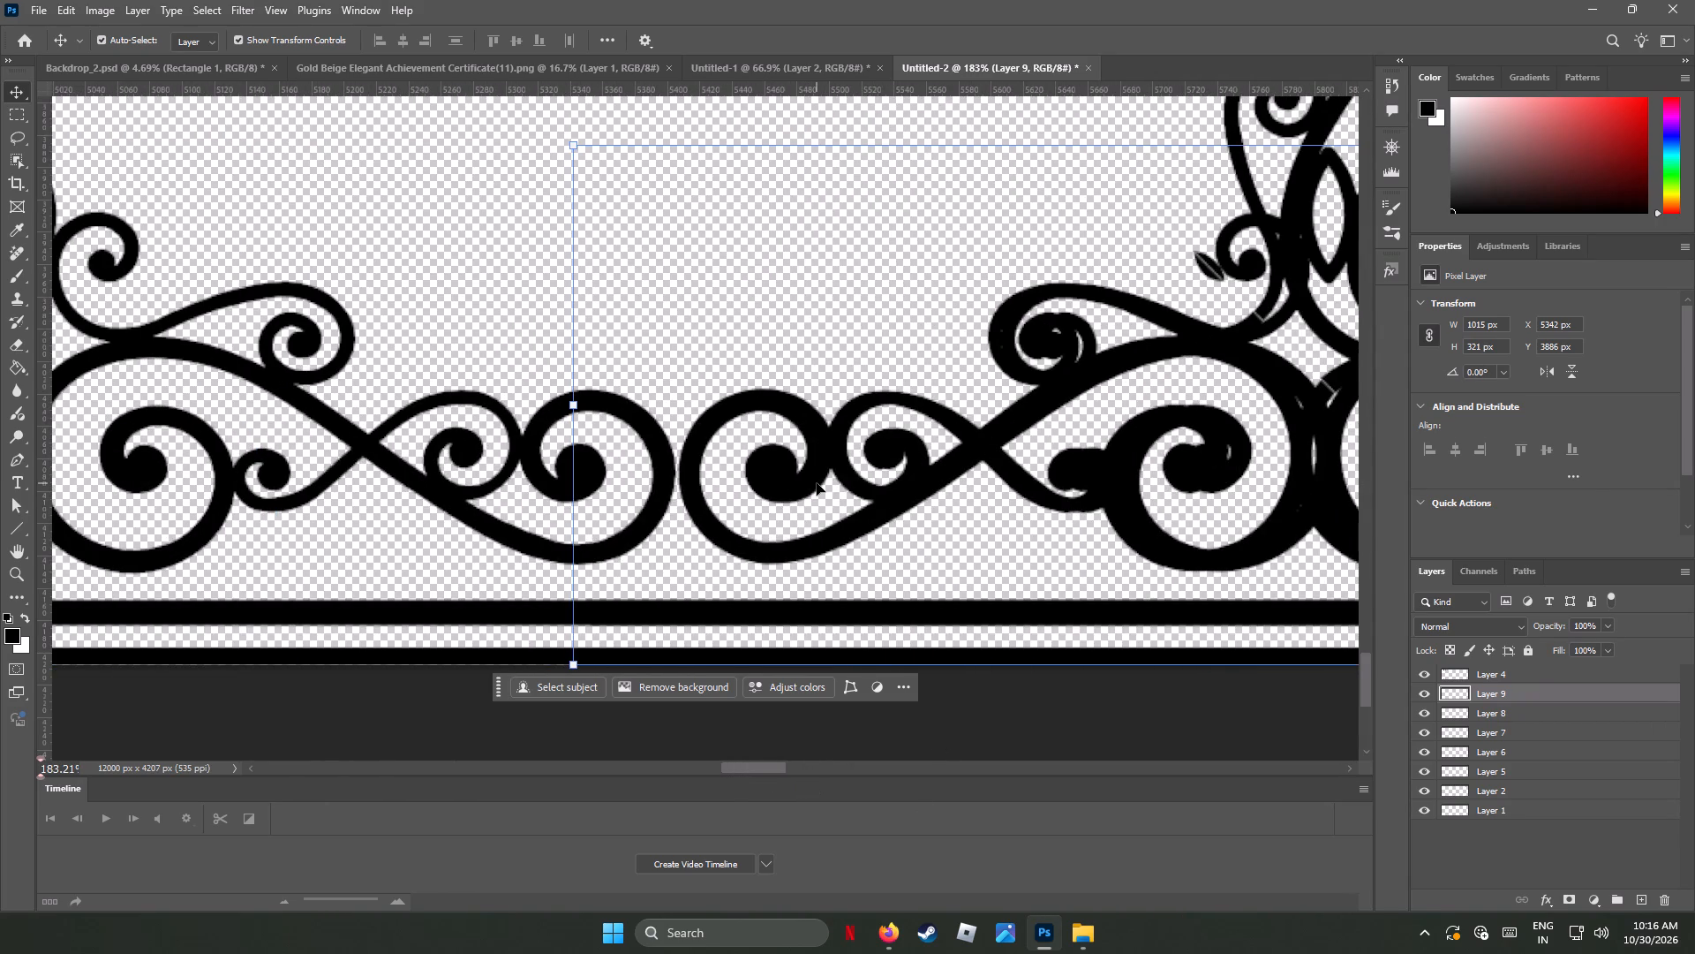
{"action": "scroll", "coordinate": [791, 420], "scroll_direction": "down", "scroll_amount": 15, "text": "alt"}
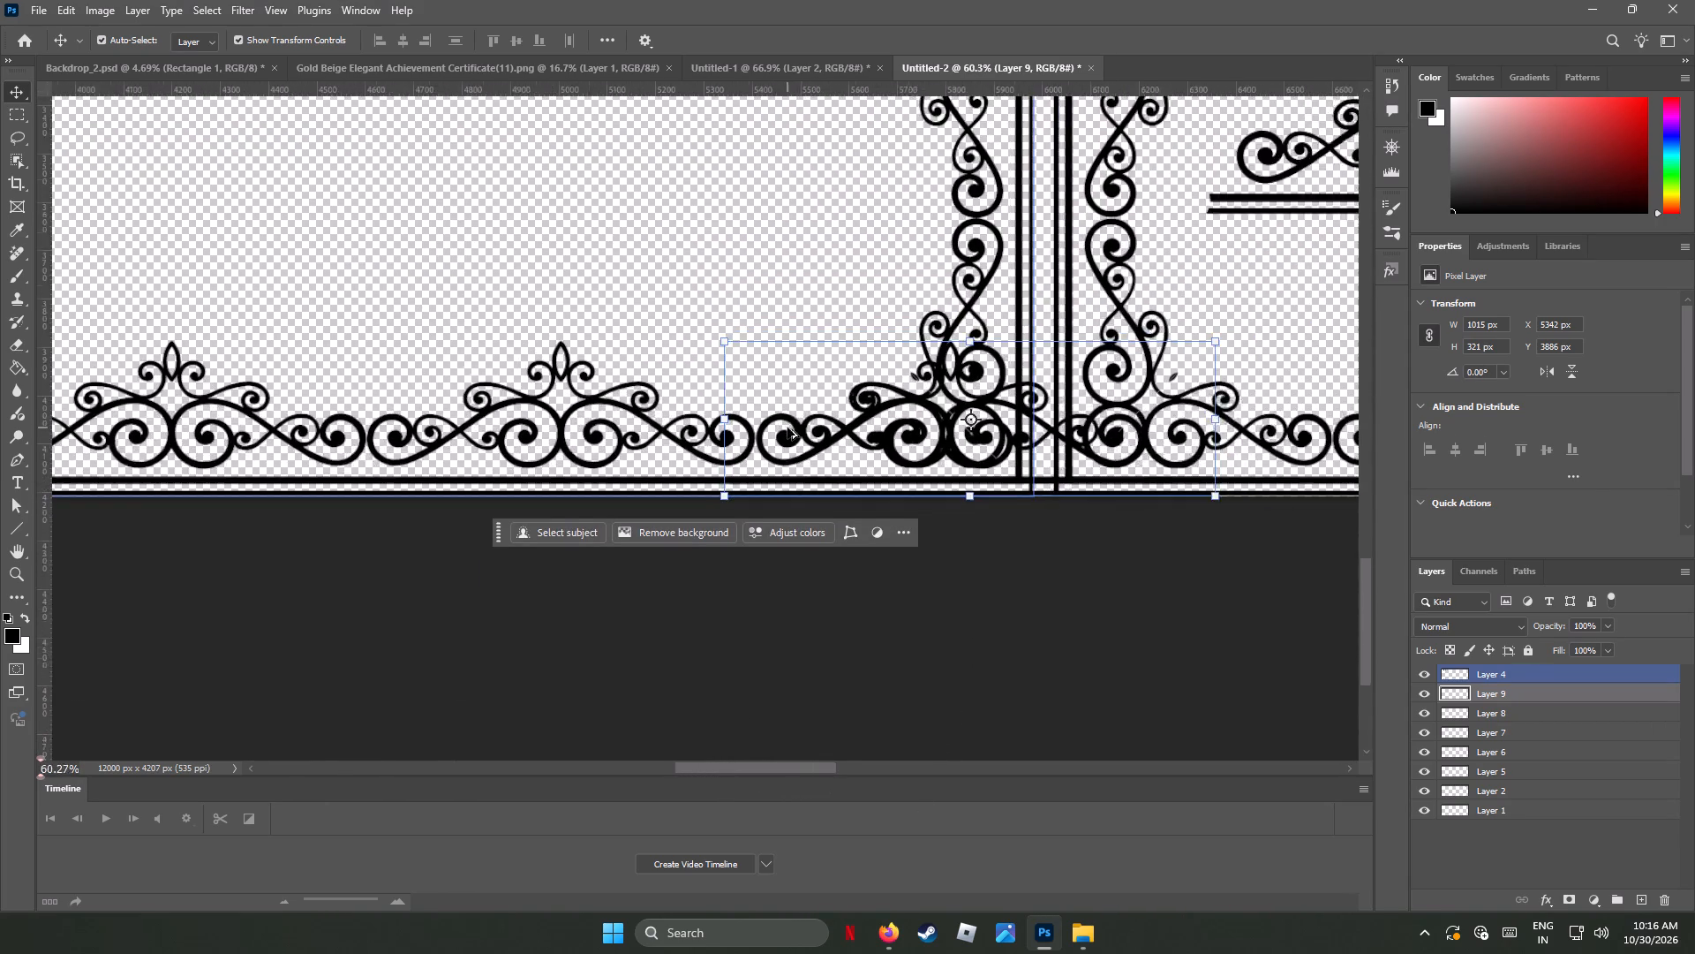
{"action": "scroll", "coordinate": [787, 428], "scroll_direction": "down", "scroll_amount": 1, "text": "alt"}
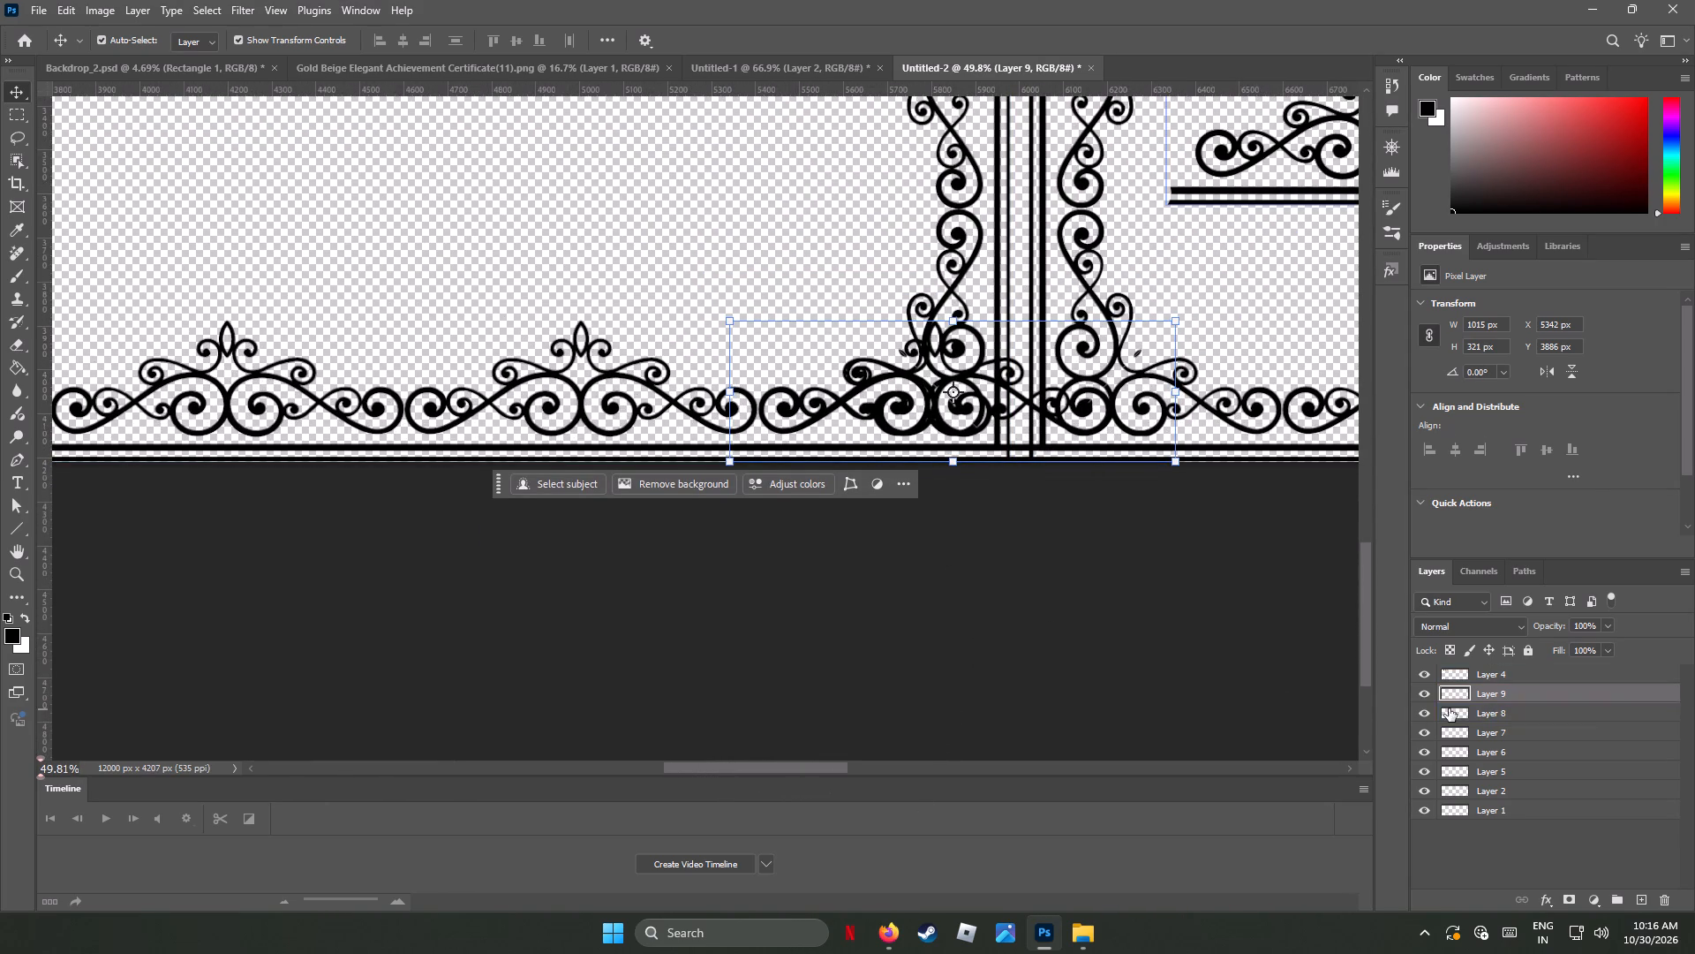
Hide the four unused motif copies on Layer 8, Layer 7, Layer 6 and Layer 5.
{"action": "left_click", "coordinate": [1426, 692]}
{"action": "left_click", "coordinate": [1426, 692]}
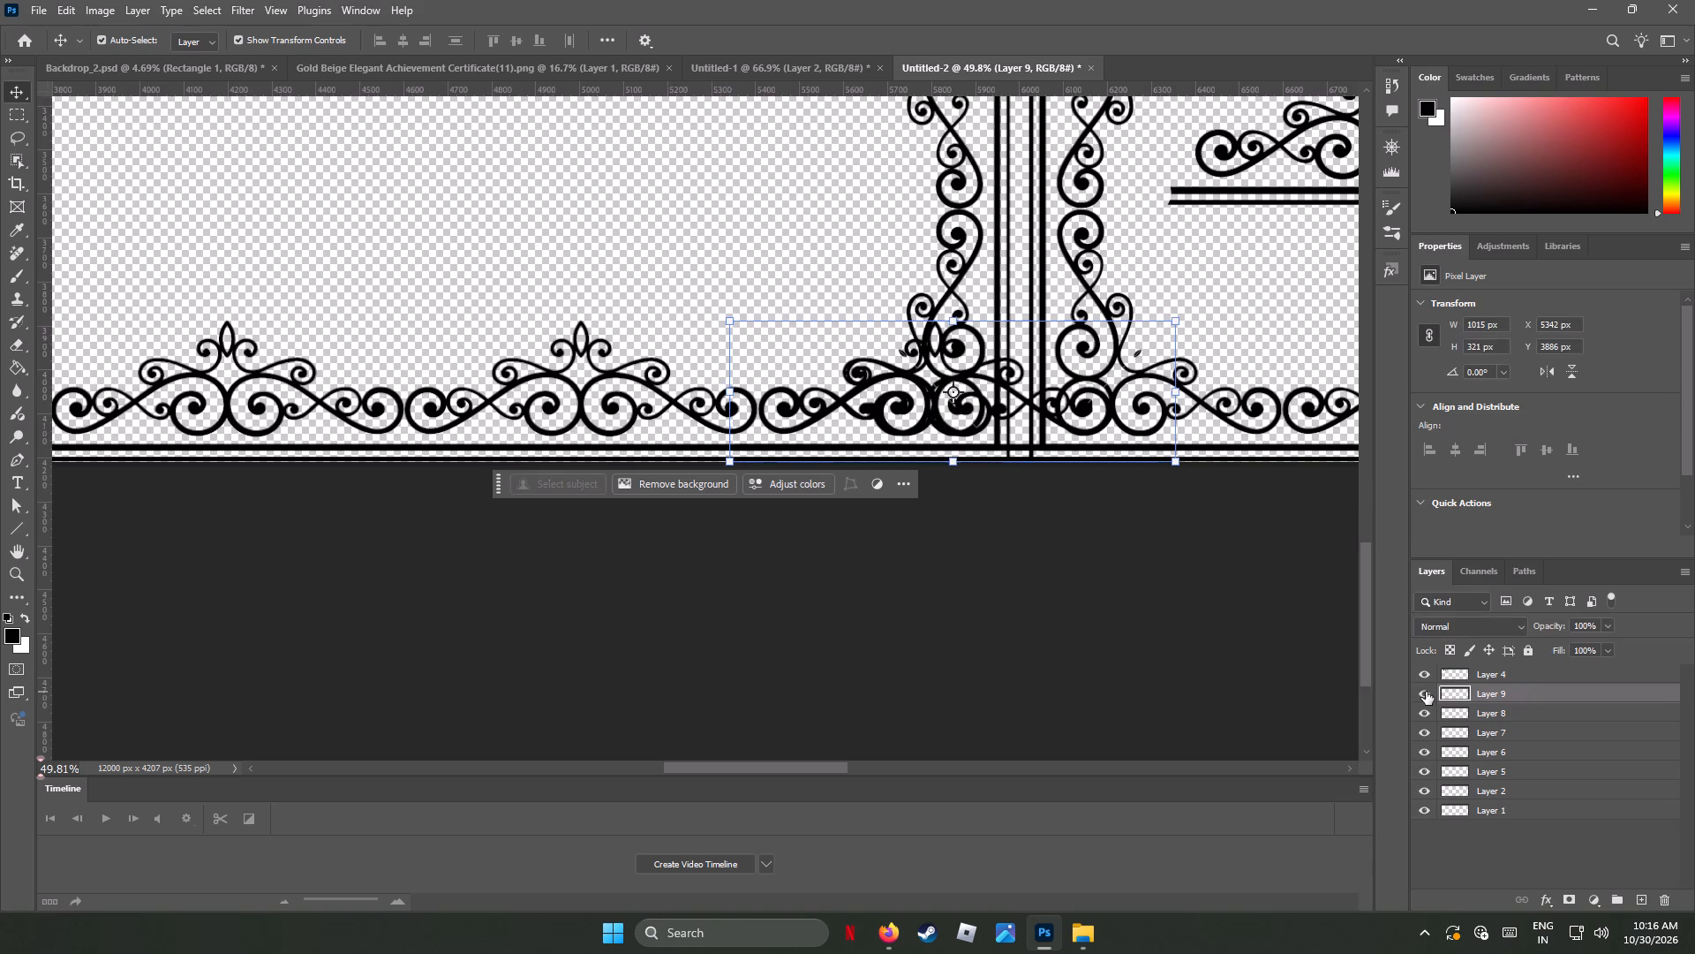
{"action": "left_click", "coordinate": [1430, 712]}
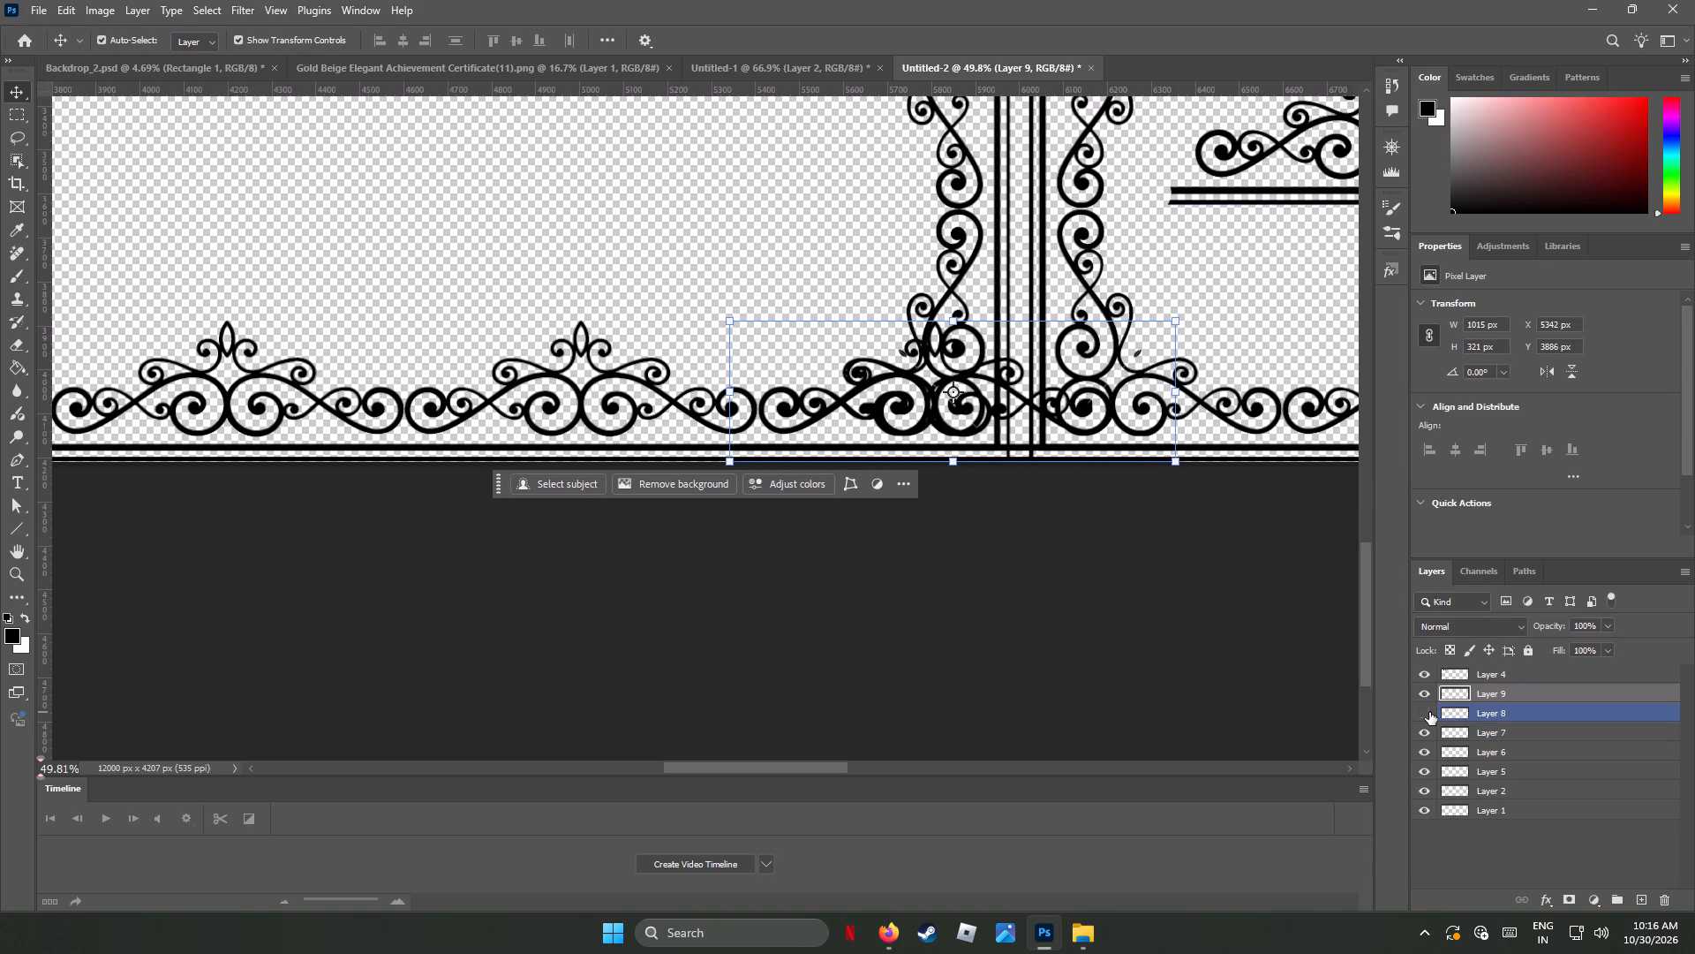
{"action": "left_click", "coordinate": [1426, 731]}
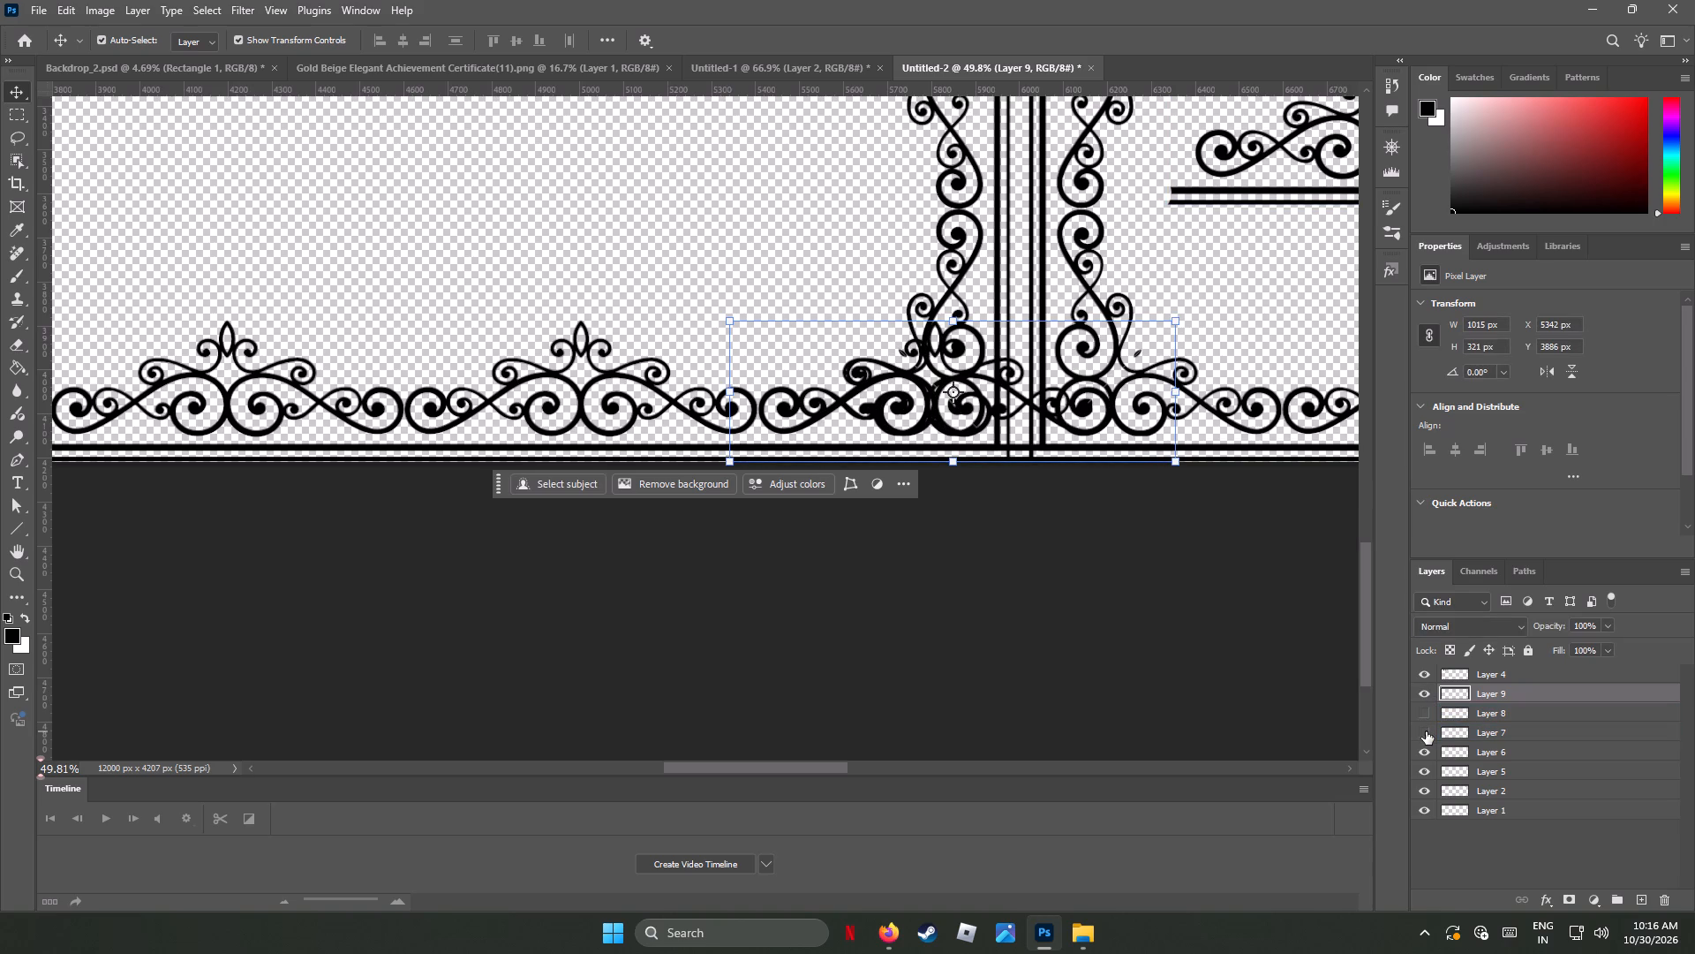
{"action": "left_click", "coordinate": [1428, 753]}
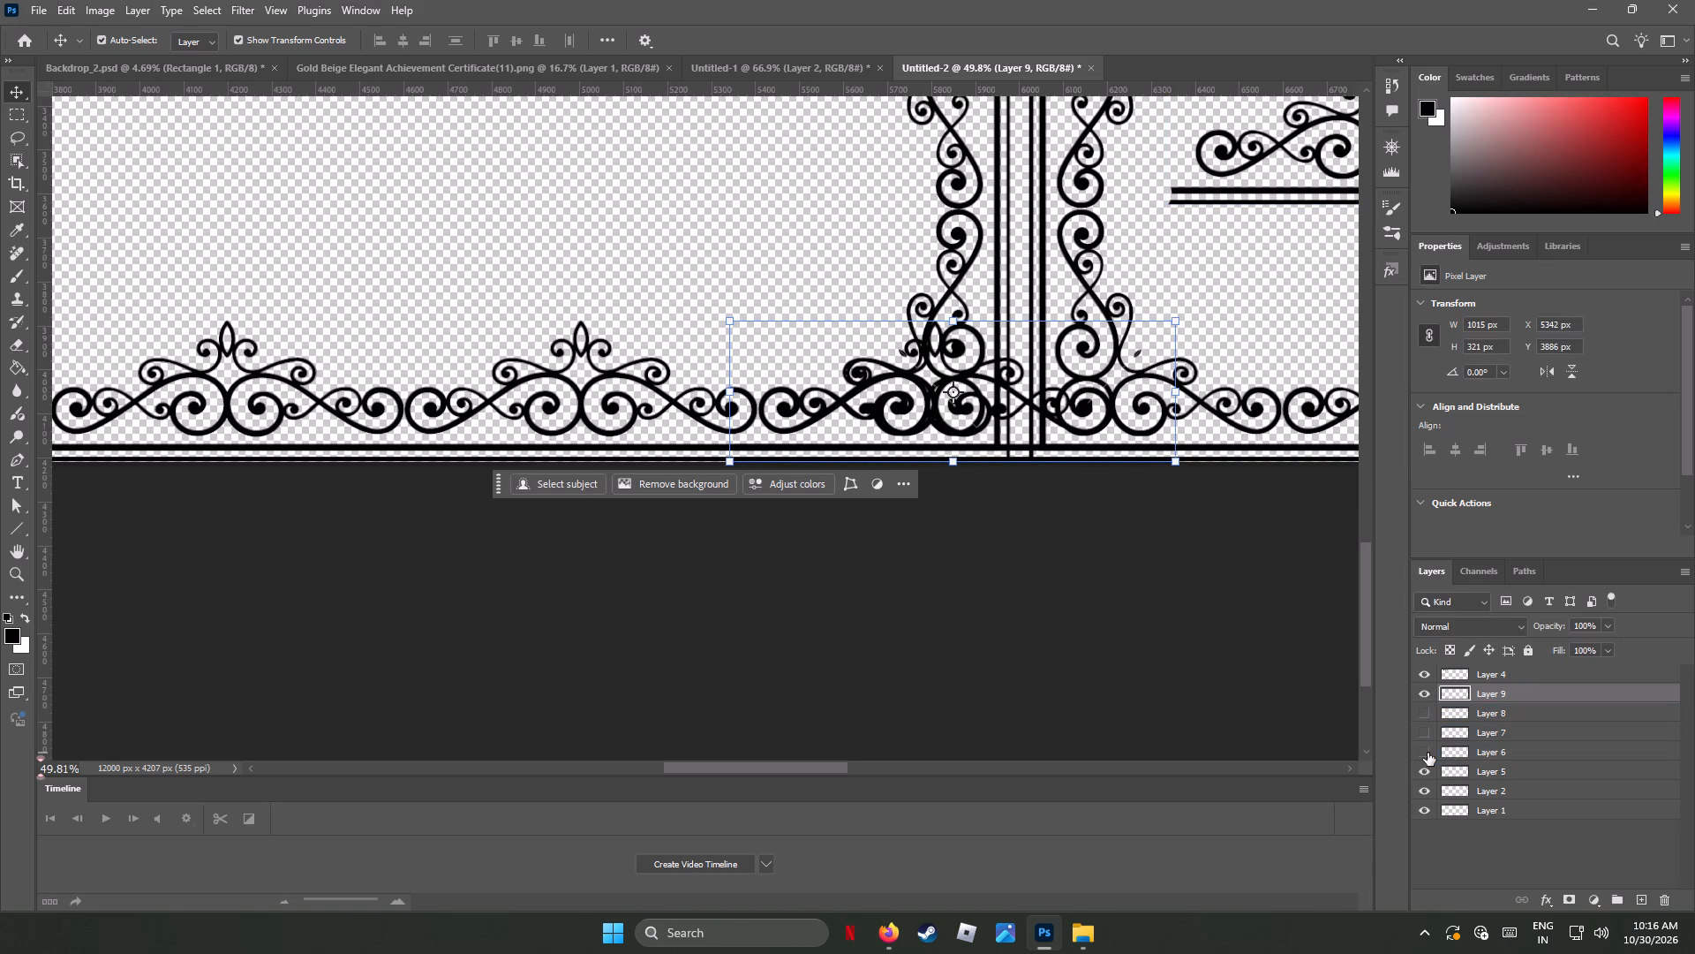
{"action": "left_click", "coordinate": [1424, 770]}
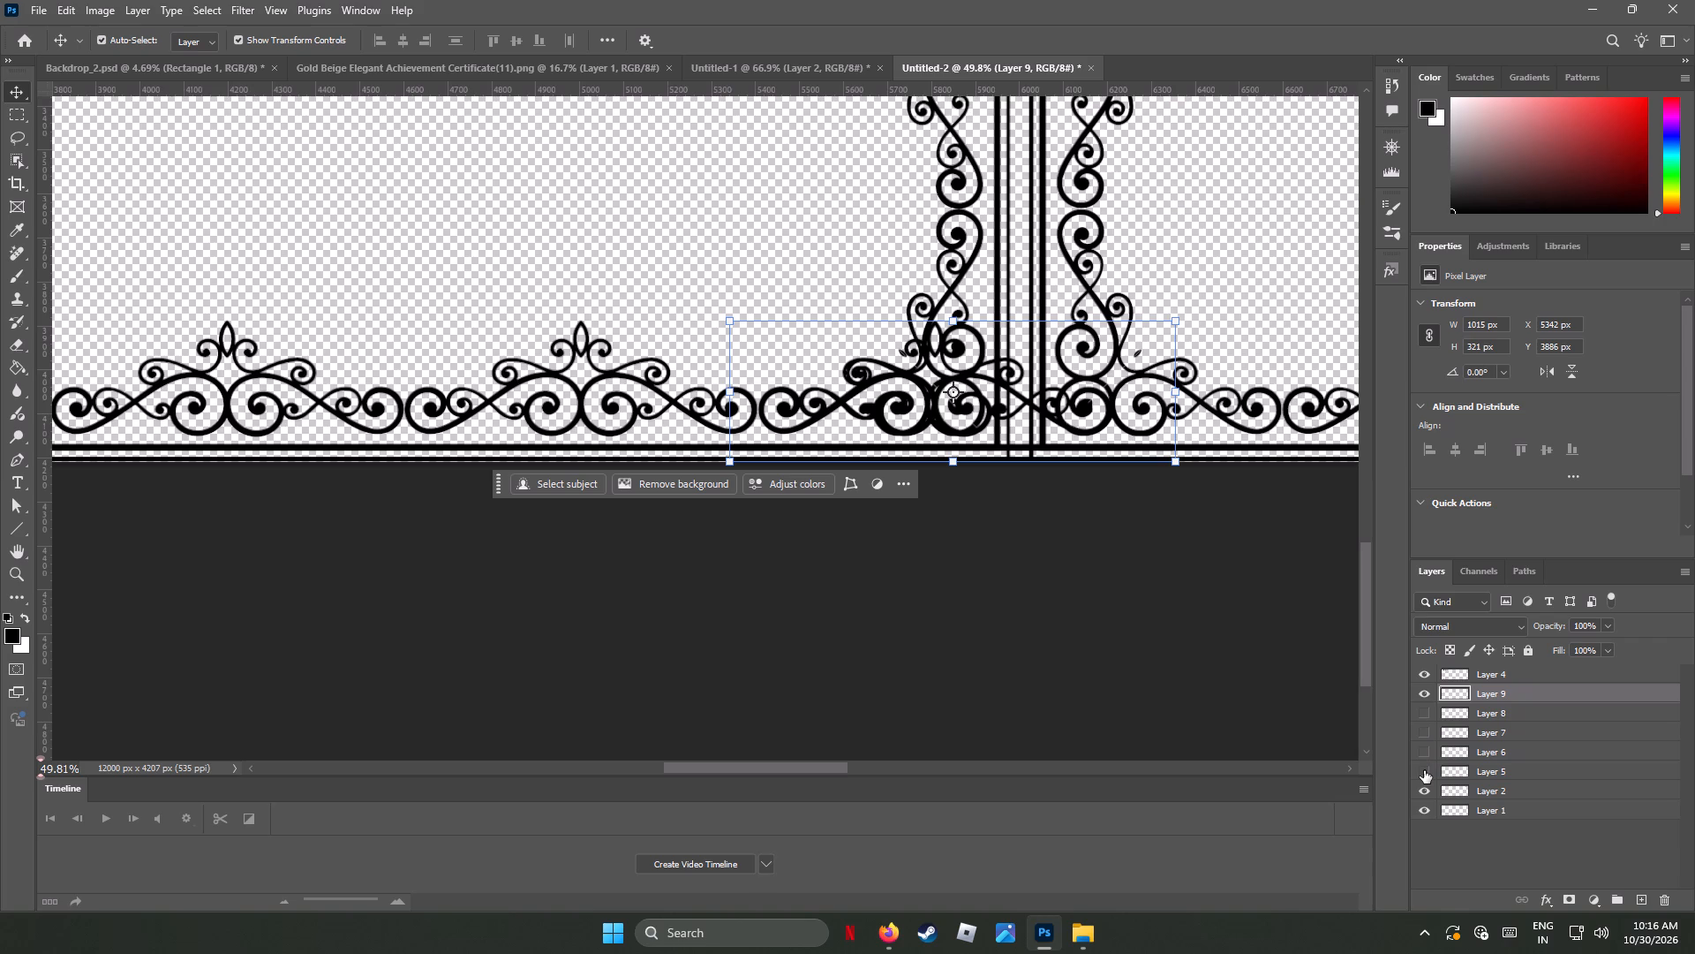
{"action": "left_click", "coordinate": [1424, 770]}
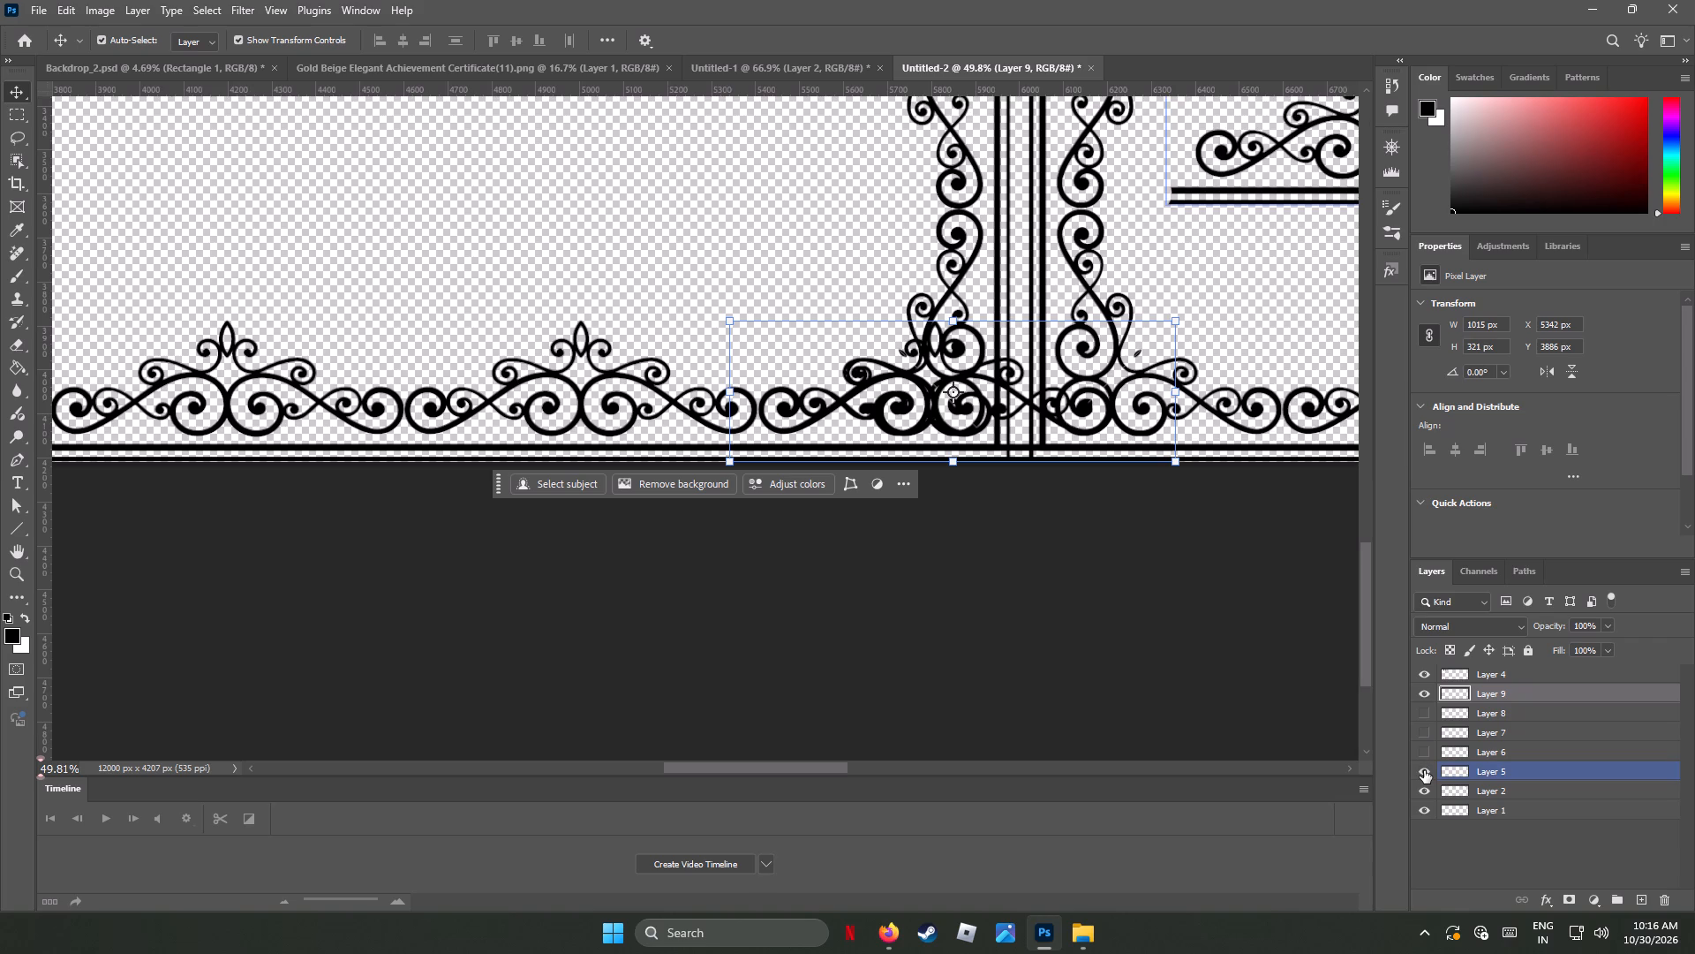
{"action": "left_click", "coordinate": [1494, 773]}
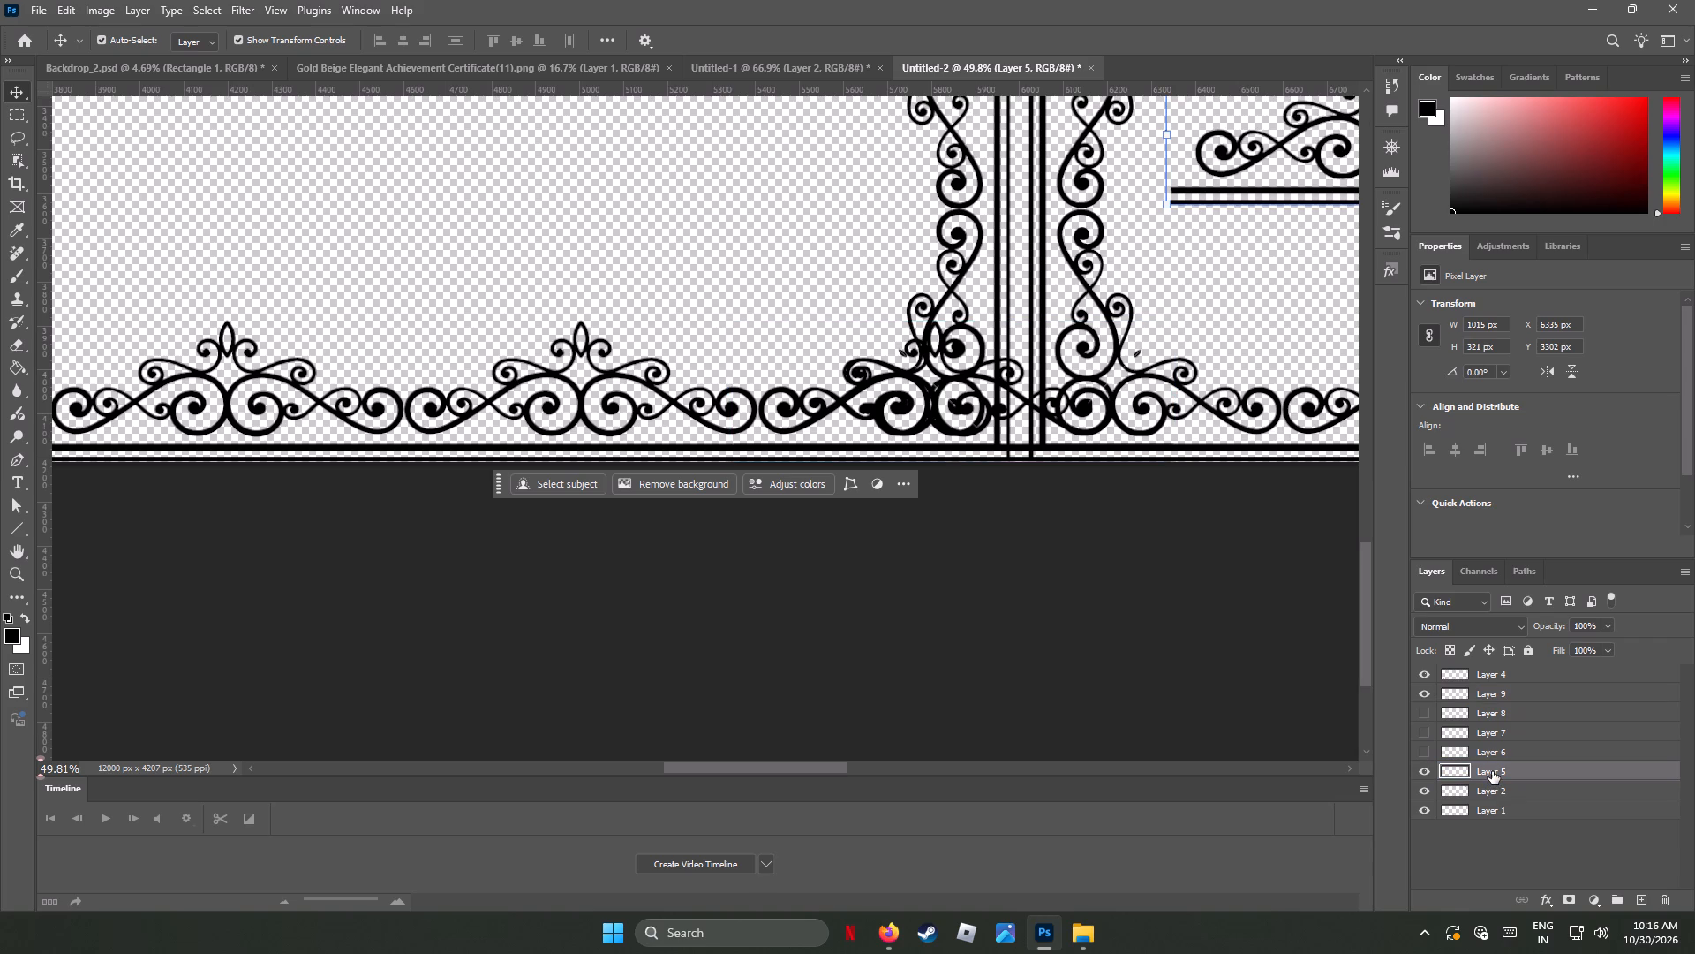
{"action": "left_click", "coordinate": [1425, 773]}
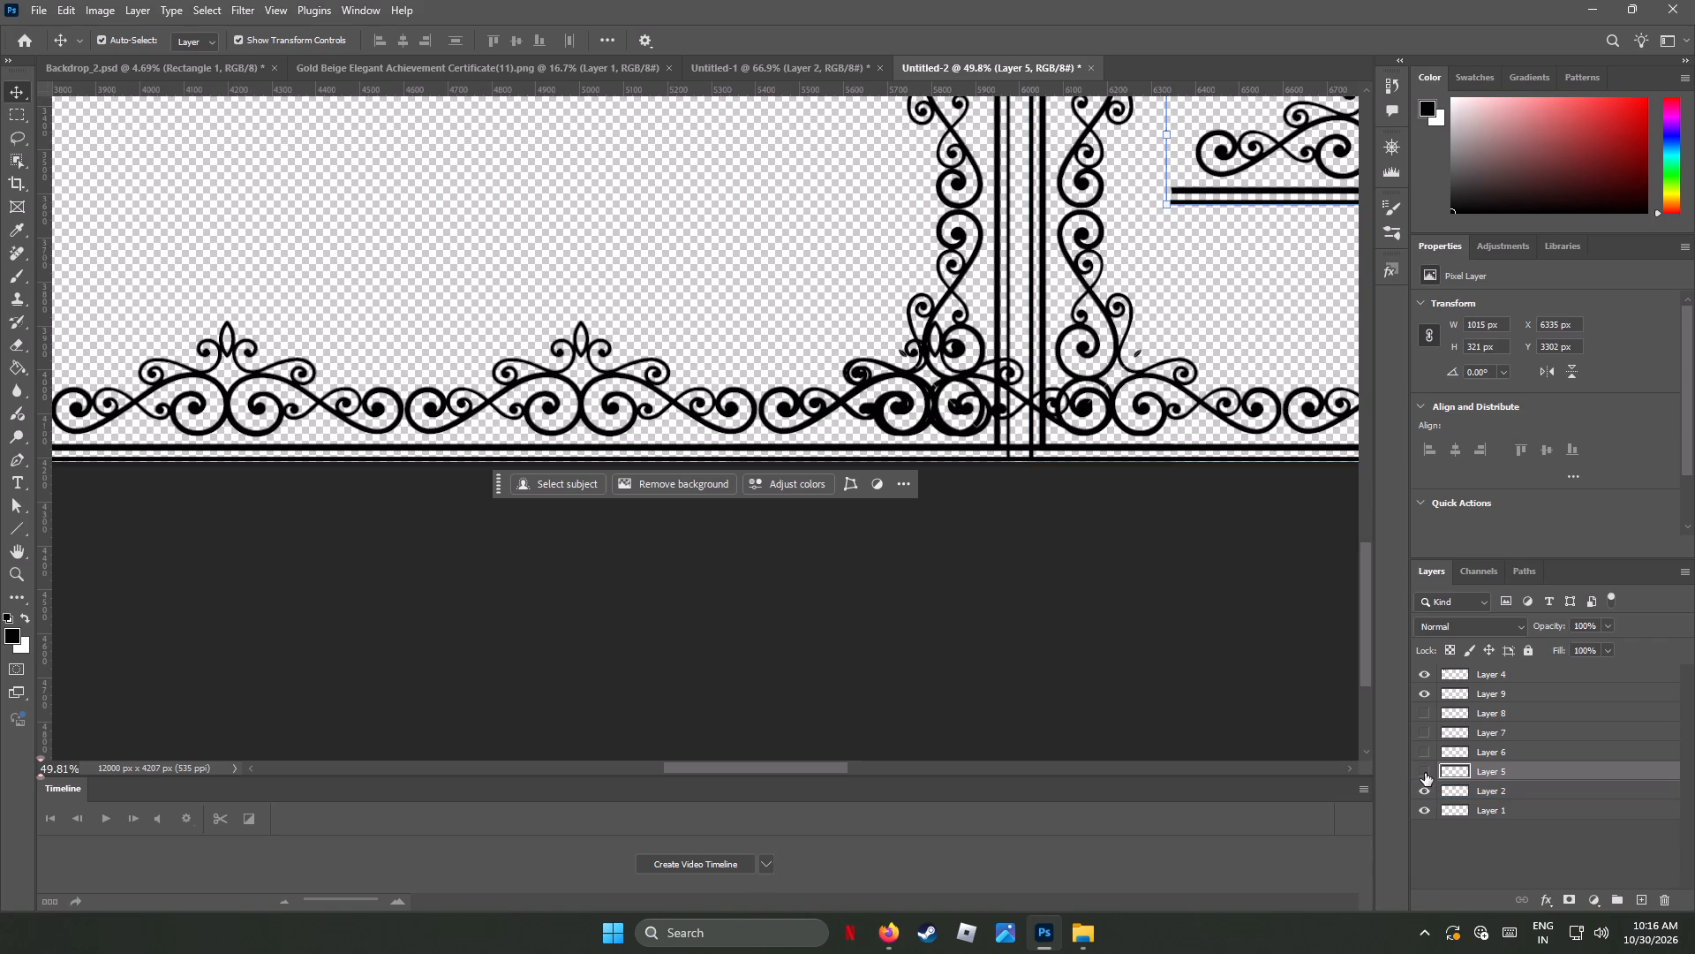
Erase Layer 2's bottom corner at the seam, removing the lower ends of its vertical double line and scrollwork and the corner curls.
{"action": "left_click", "coordinate": [1425, 791]}
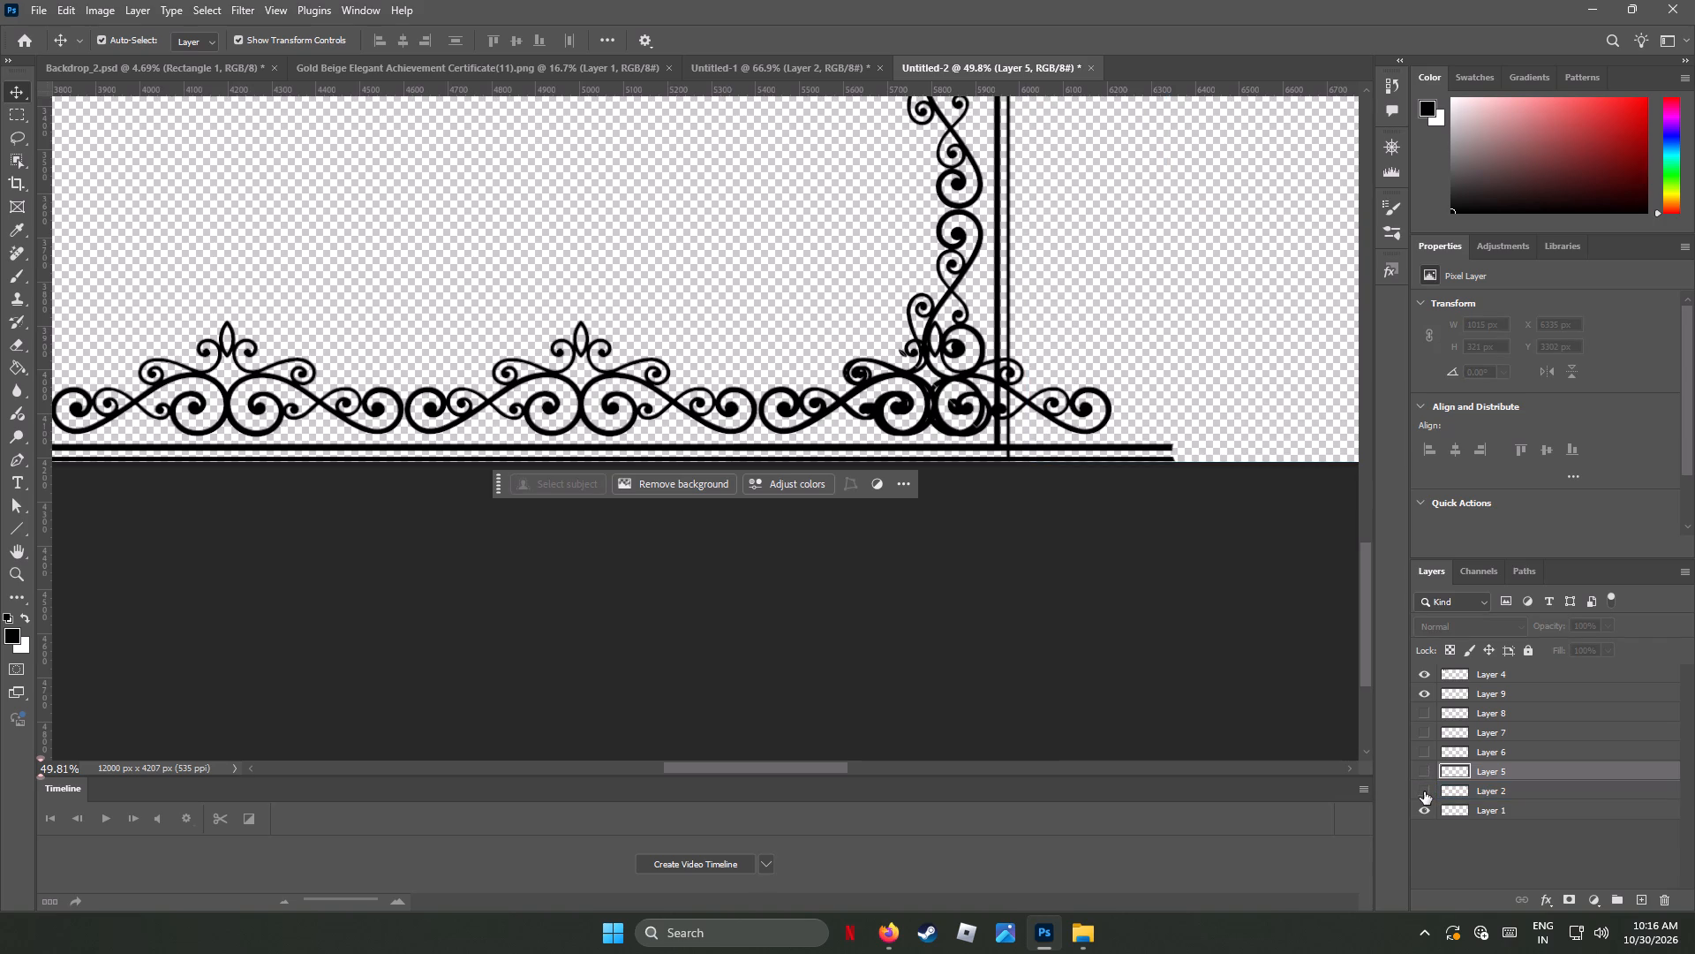
{"action": "left_click", "coordinate": [1424, 791]}
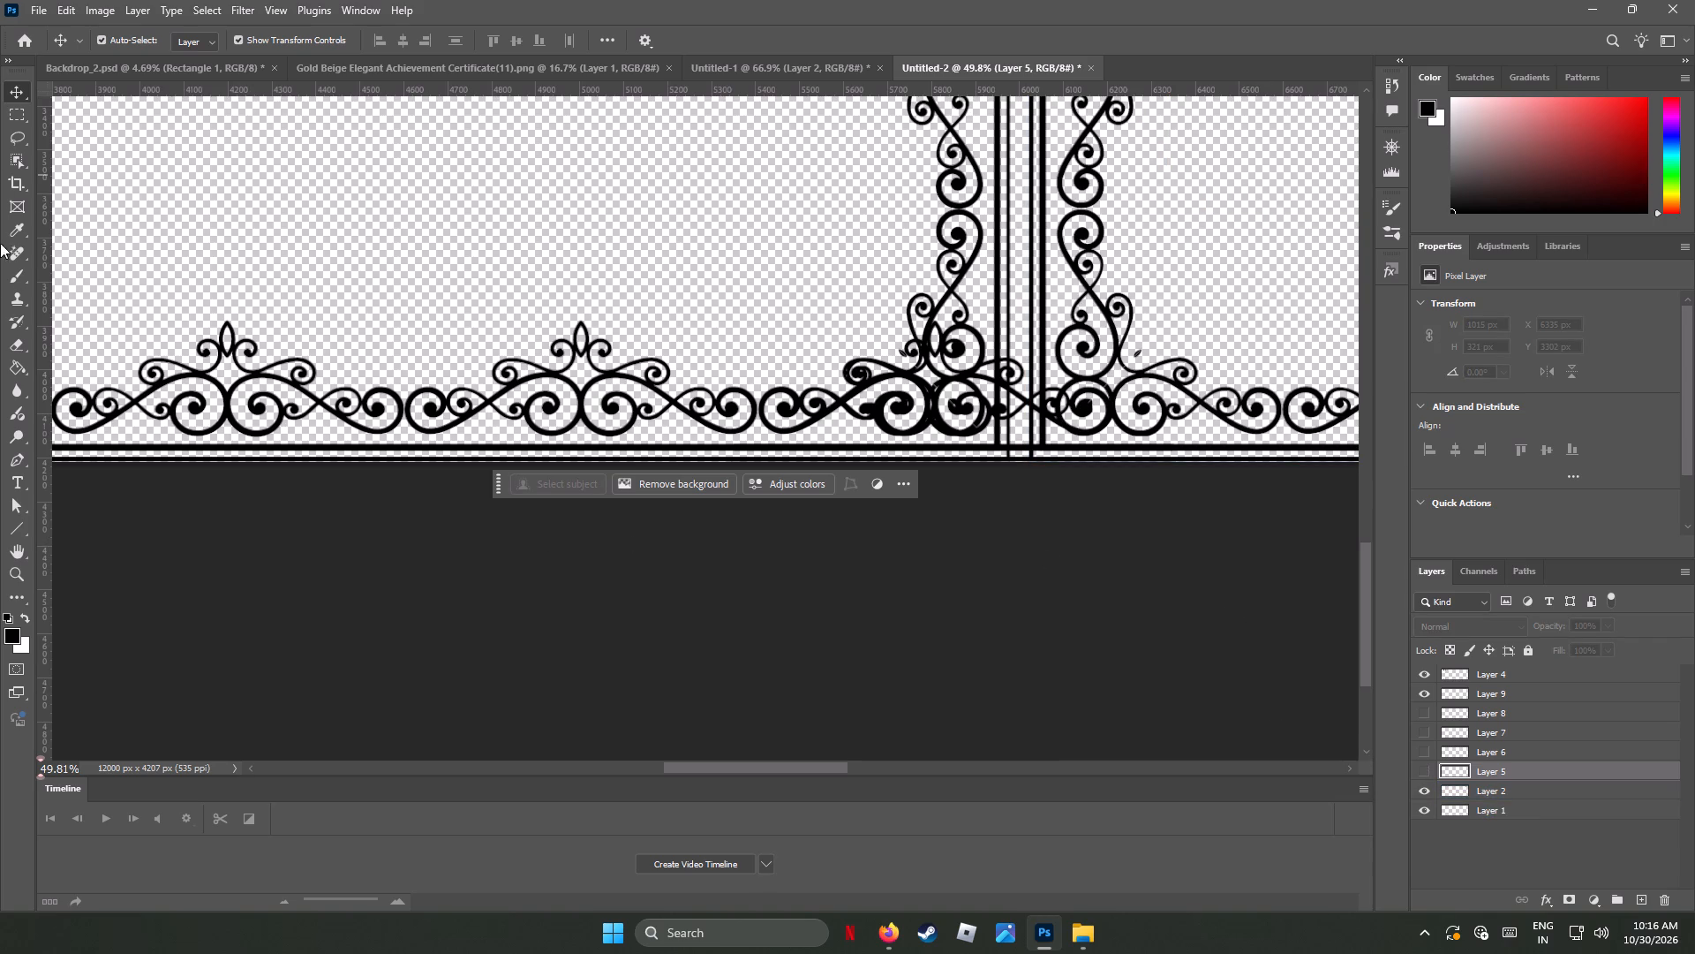
{"action": "left_click", "coordinate": [21, 338]}
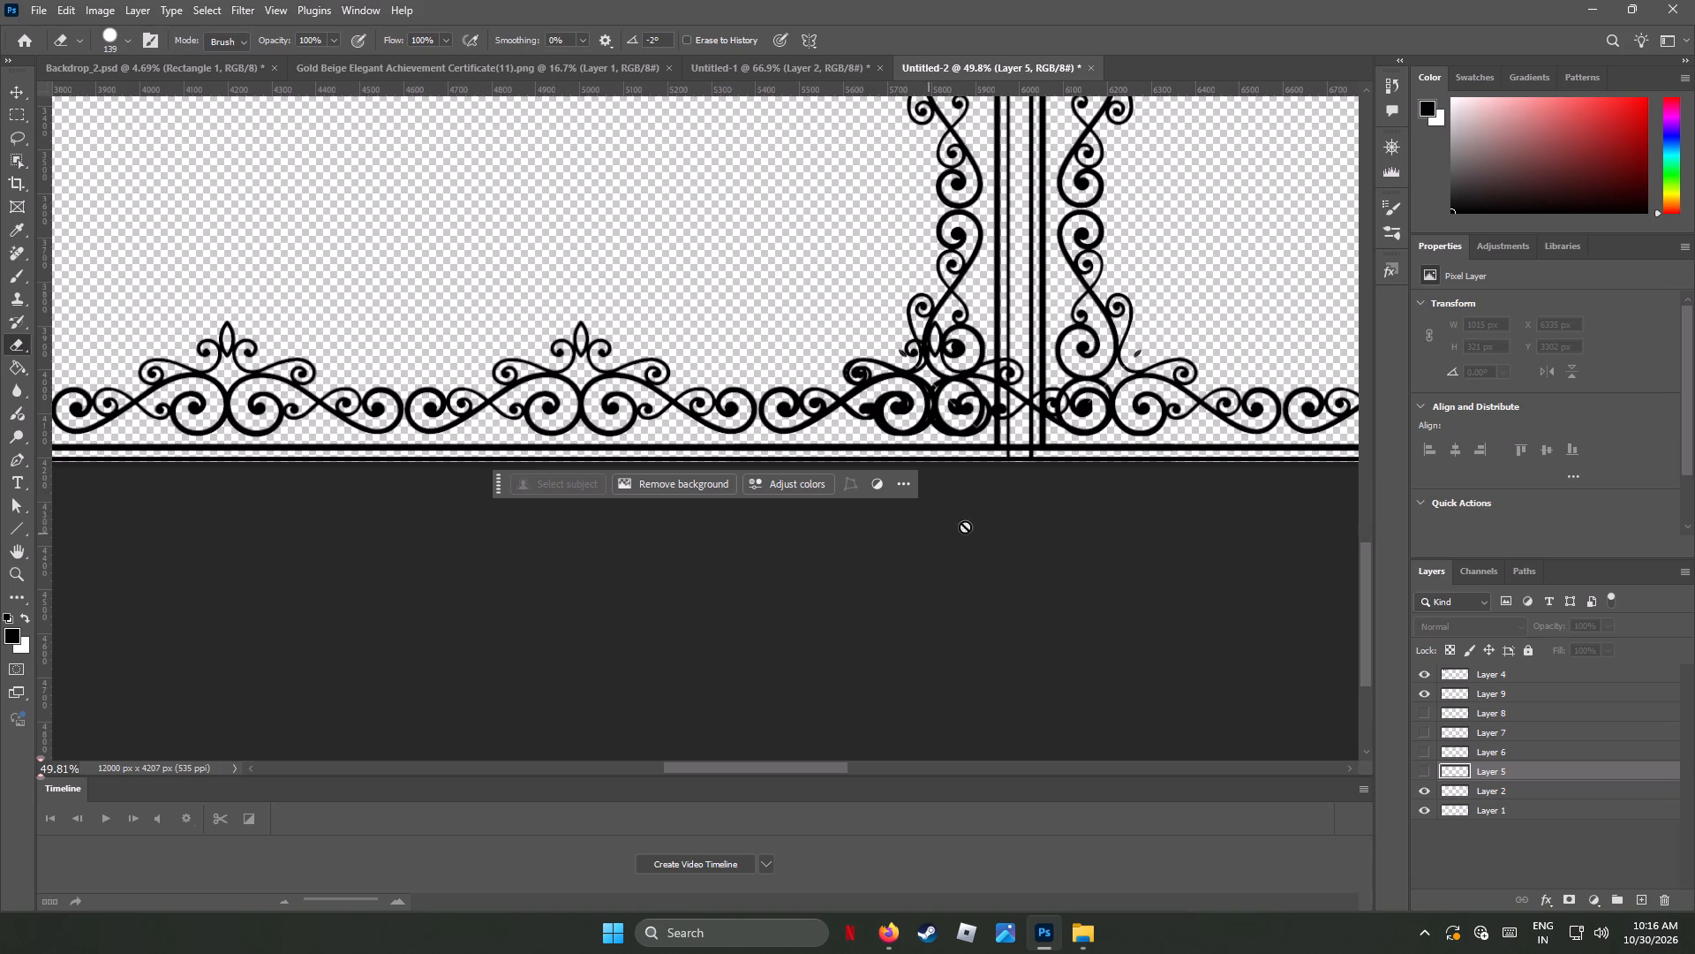
{"action": "left_click", "coordinate": [1482, 789]}
{"action": "left_click", "coordinate": [1429, 791]}
{"action": "left_click", "coordinate": [1429, 791]}
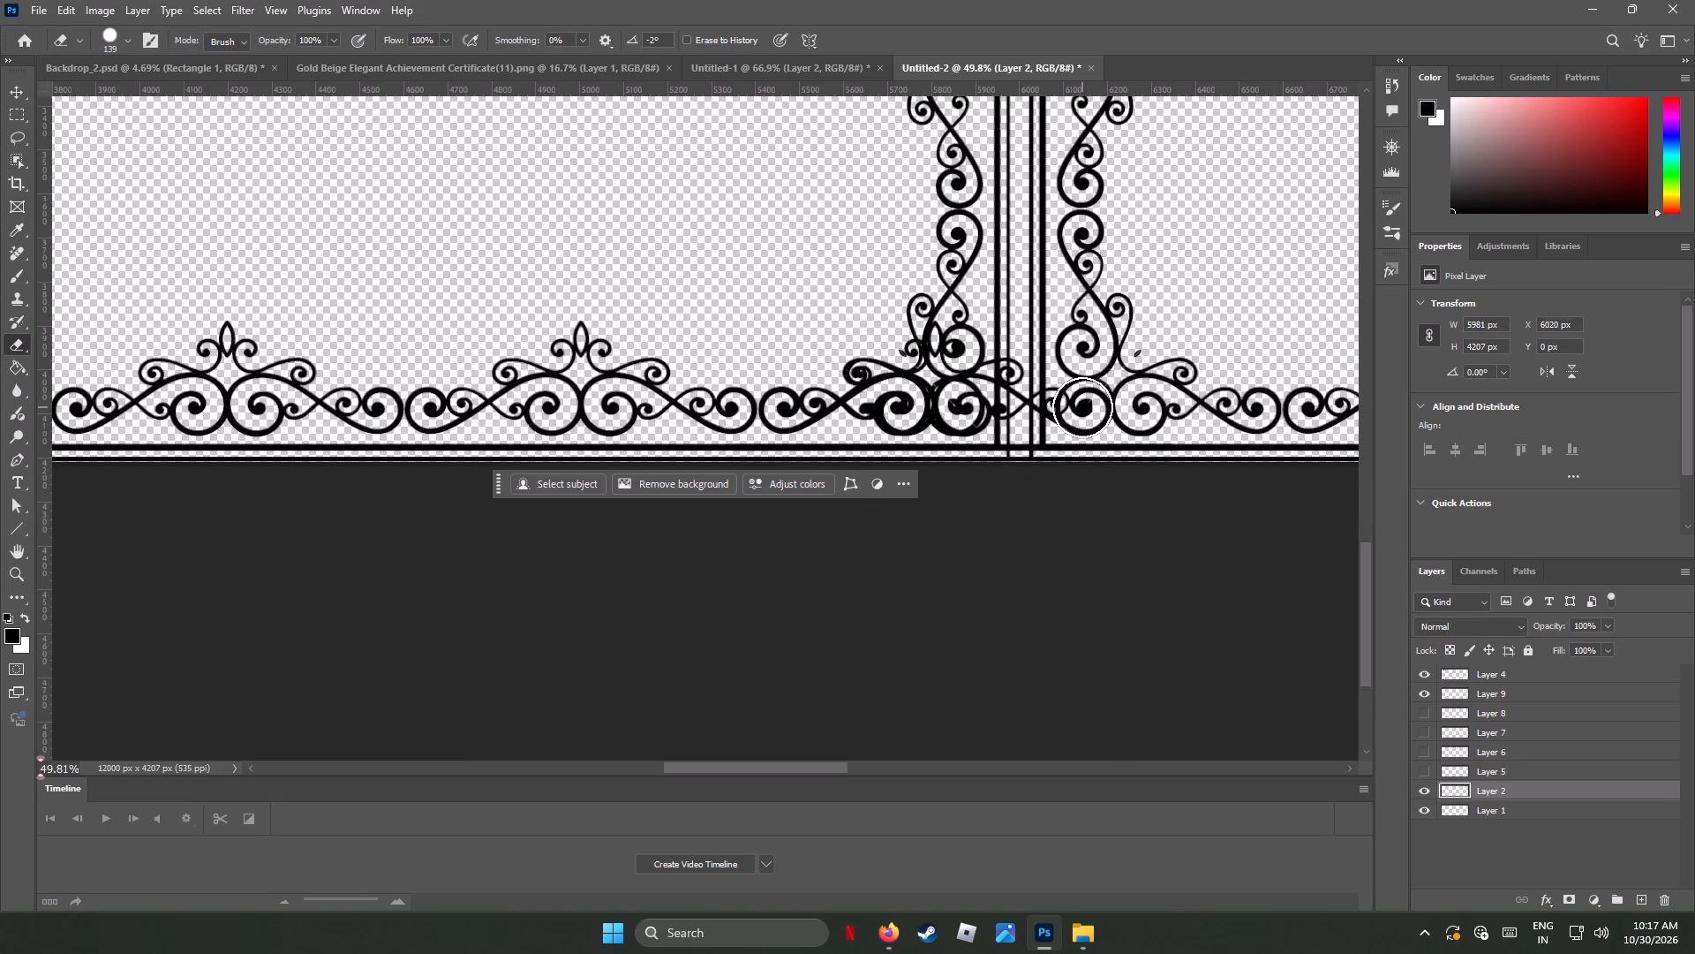
{"action": "left_click_drag", "start_coordinate": [1082, 407], "coordinate": [1058, 440]}
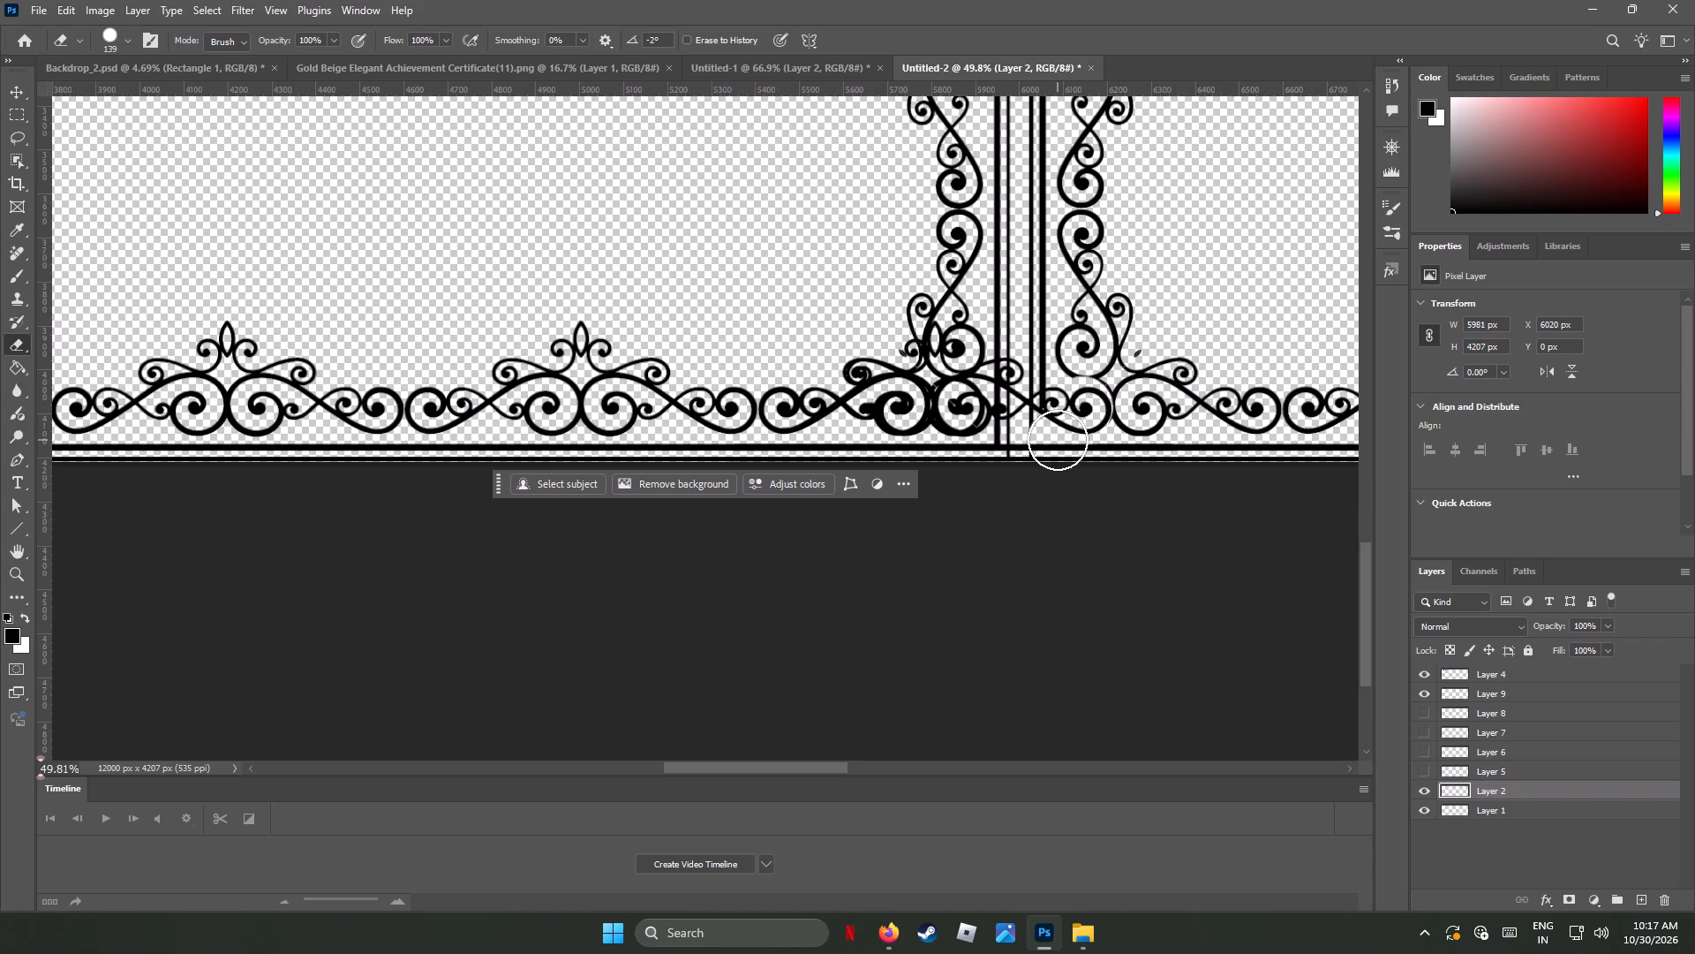
{"action": "left_click_drag", "start_coordinate": [1058, 440], "coordinate": [1013, 435]}
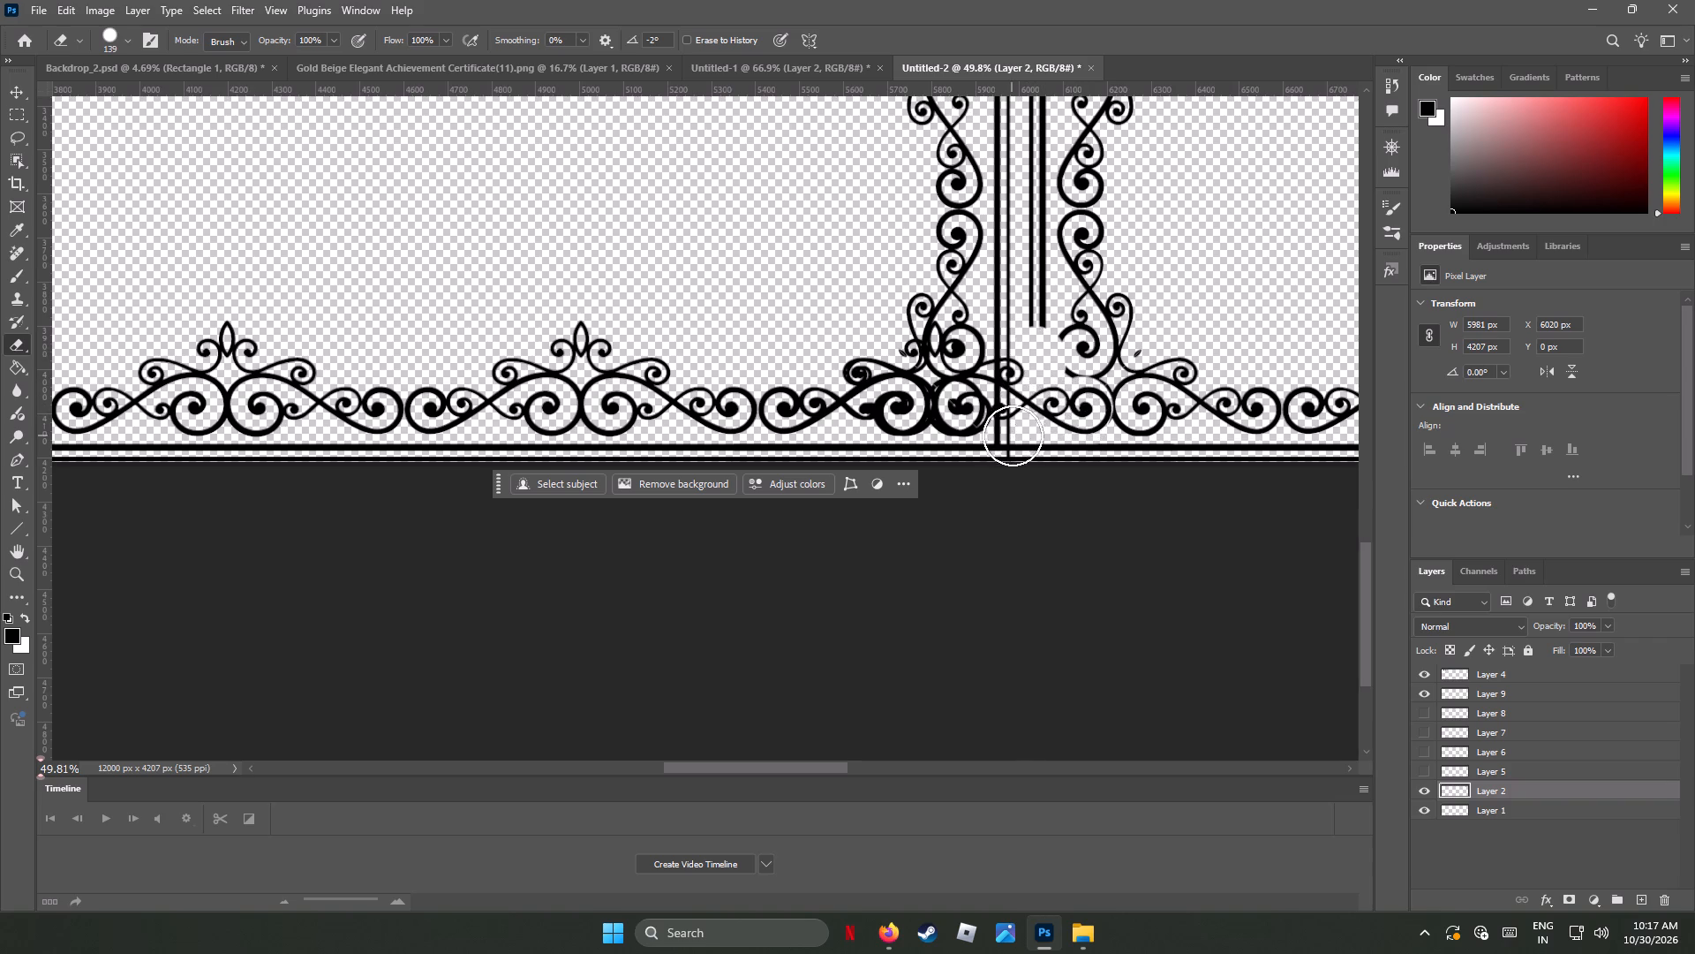
{"action": "left_click_drag", "start_coordinate": [1013, 435], "coordinate": [1077, 352]}
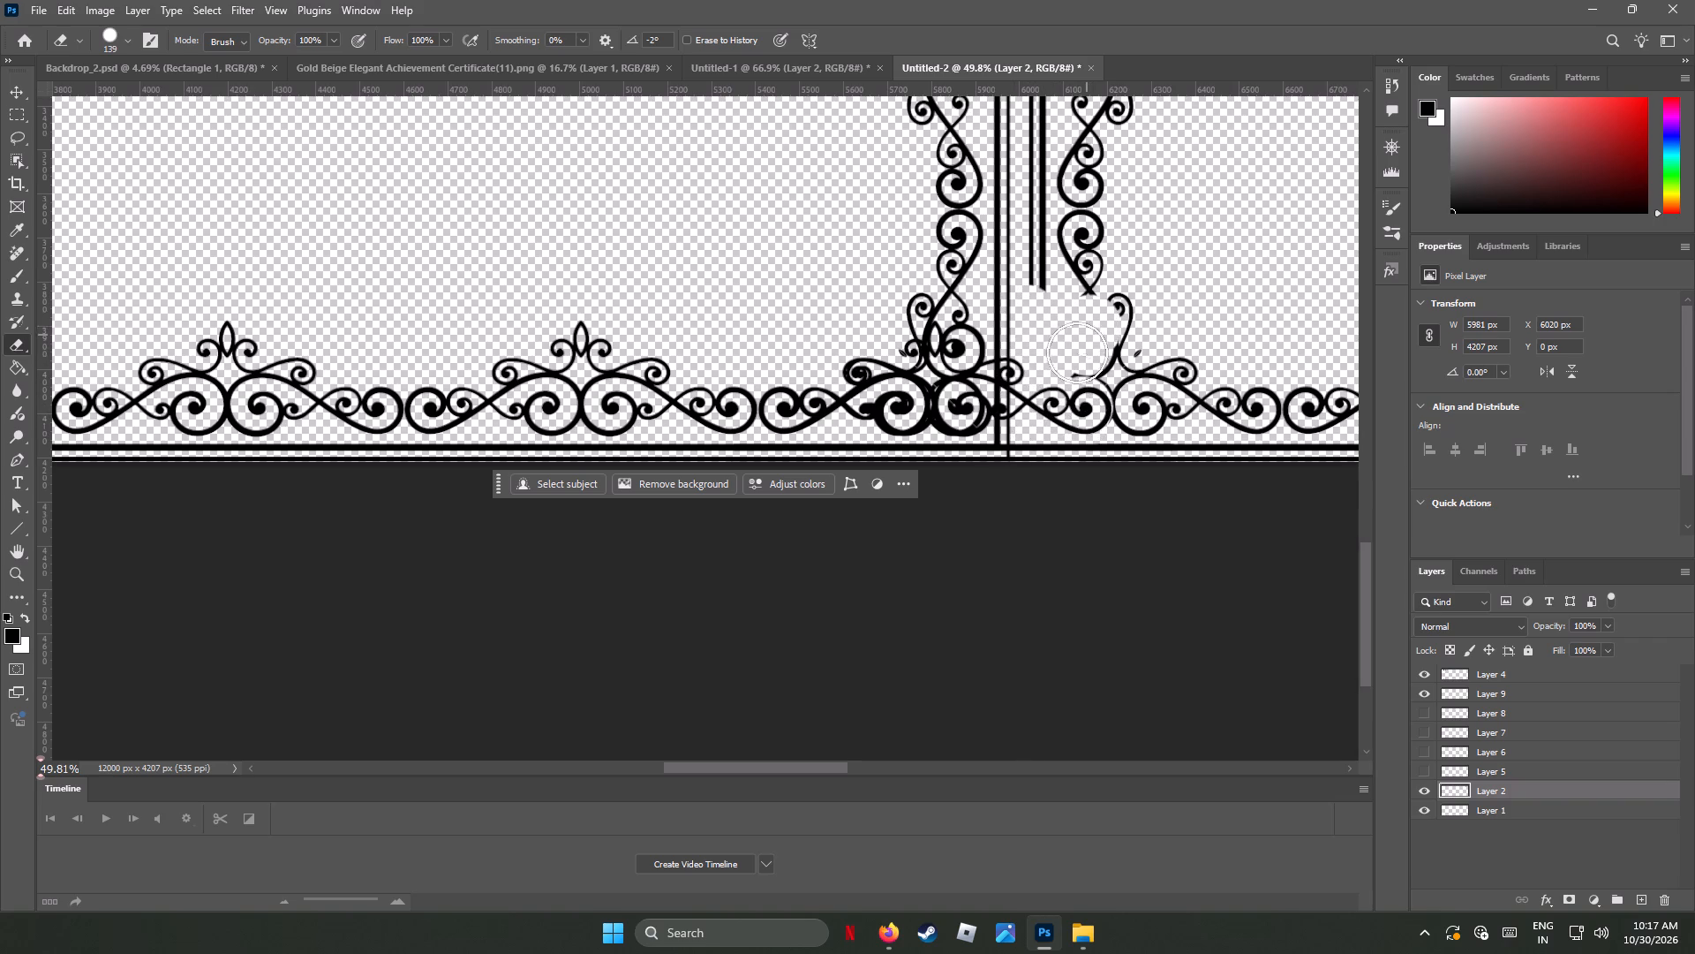
{"action": "left_click_drag", "start_coordinate": [1077, 352], "coordinate": [1089, 296]}
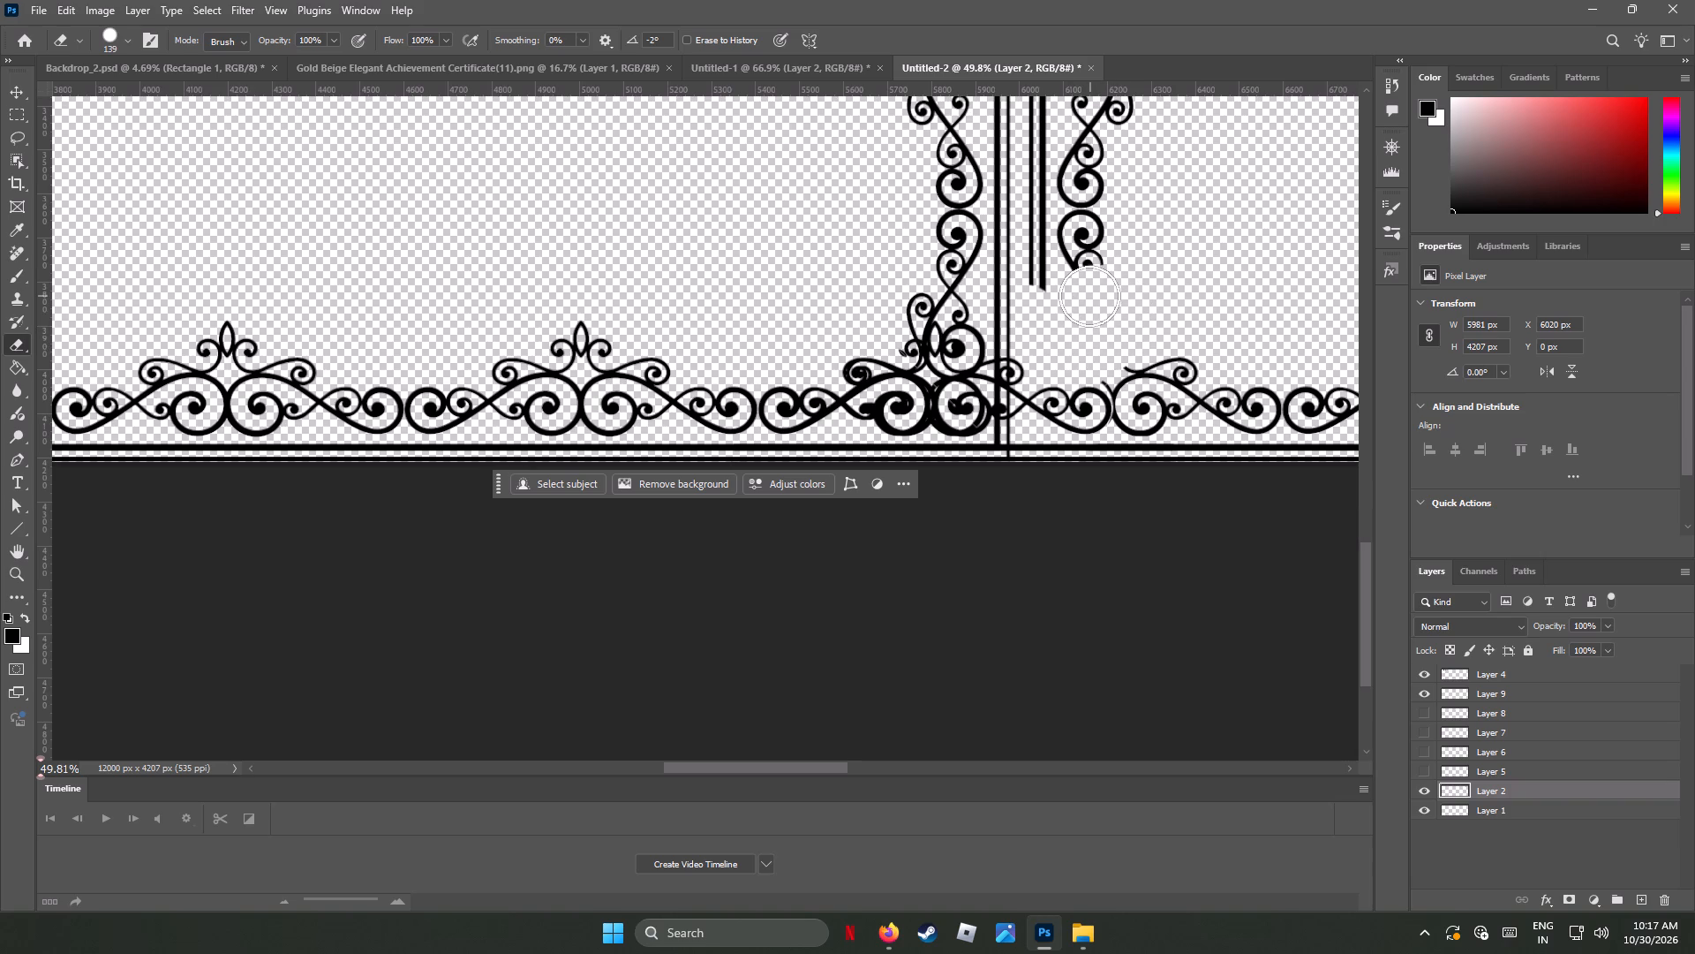
{"action": "left_click_drag", "start_coordinate": [1089, 296], "coordinate": [1124, 290]}
{"action": "left_click_drag", "start_coordinate": [1124, 290], "coordinate": [1123, 291]}
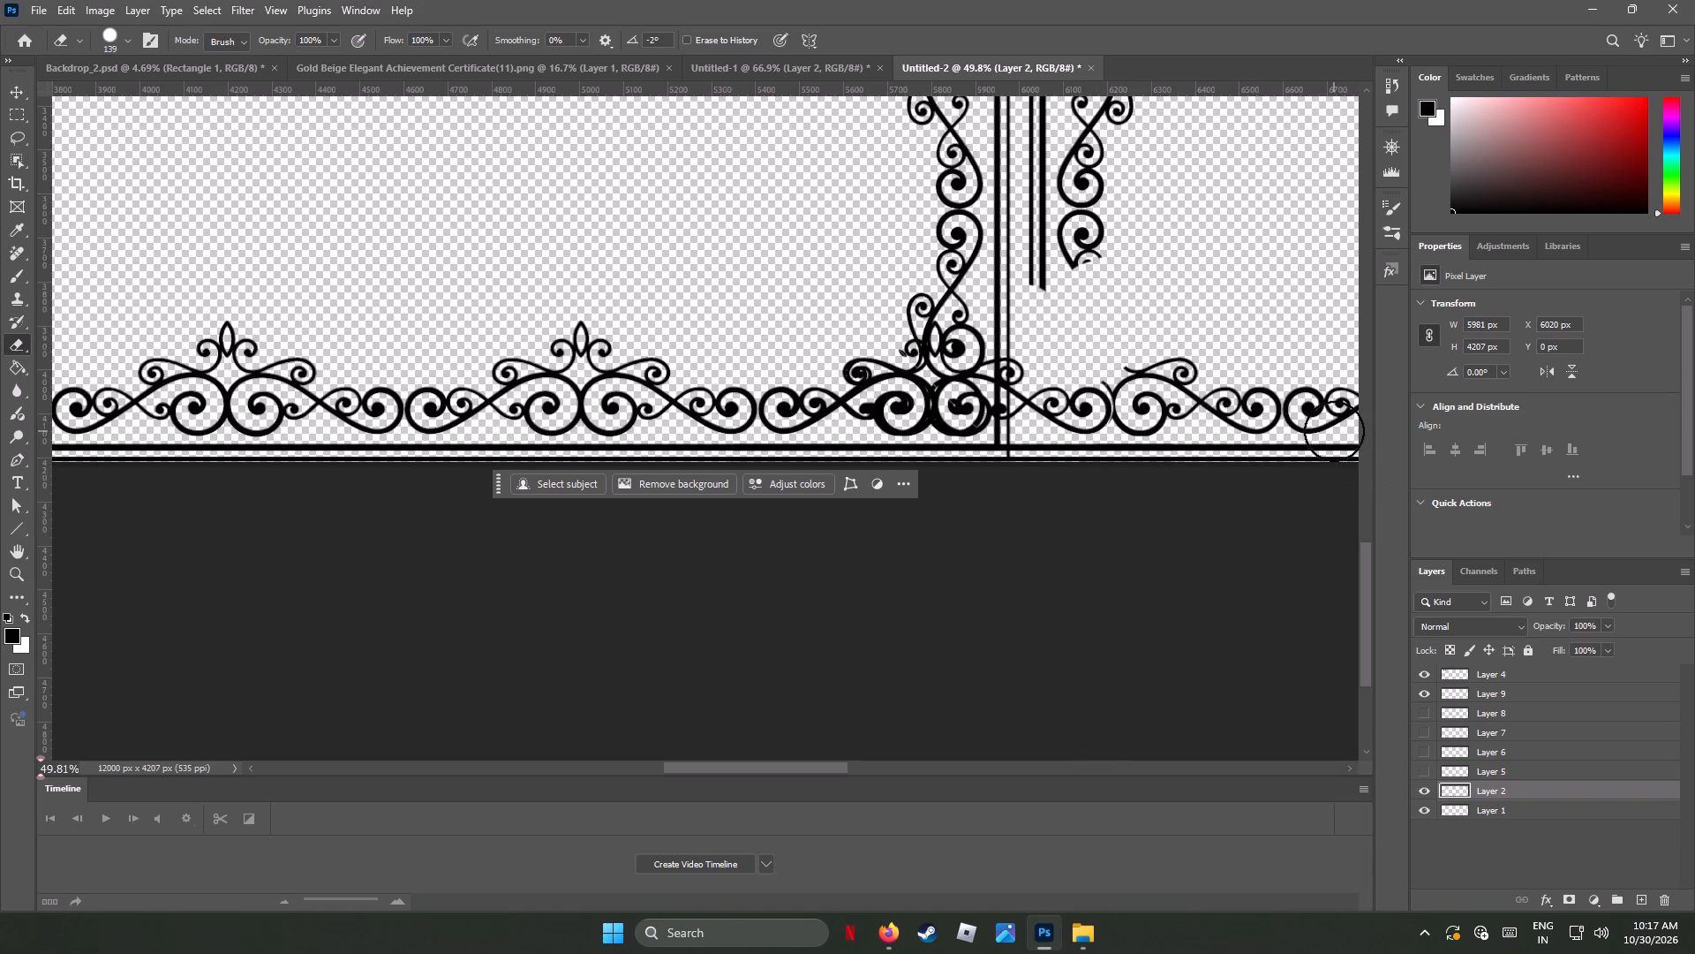
With an 18 px eraser, remove Layer 2's leftover curl stubs beside the placed motif's last scroll.
{"action": "key", "text": "space"}
{"action": "key", "text": "space"}
{"action": "key", "text": "space"}
{"action": "key", "text": "space"}
{"action": "key", "text": "space"}
{"action": "key", "text": "space"}
{"action": "key", "text": "space"}
{"action": "key", "text": "space"}
{"action": "key", "text": "space"}
{"action": "key", "text": "space"}
{"action": "key", "text": "space"}
{"action": "key", "text": "space"}
{"action": "key", "text": "space"}
{"action": "key", "text": "space"}
{"action": "key", "text": "space"}
{"action": "key", "text": "space"}
{"action": "key", "text": "space"}
{"action": "key", "text": "space"}
{"action": "key", "text": "space"}
{"action": "key", "text": "space"}
{"action": "scroll", "coordinate": [1322, 398], "scroll_direction": "up", "scroll_amount": 3}
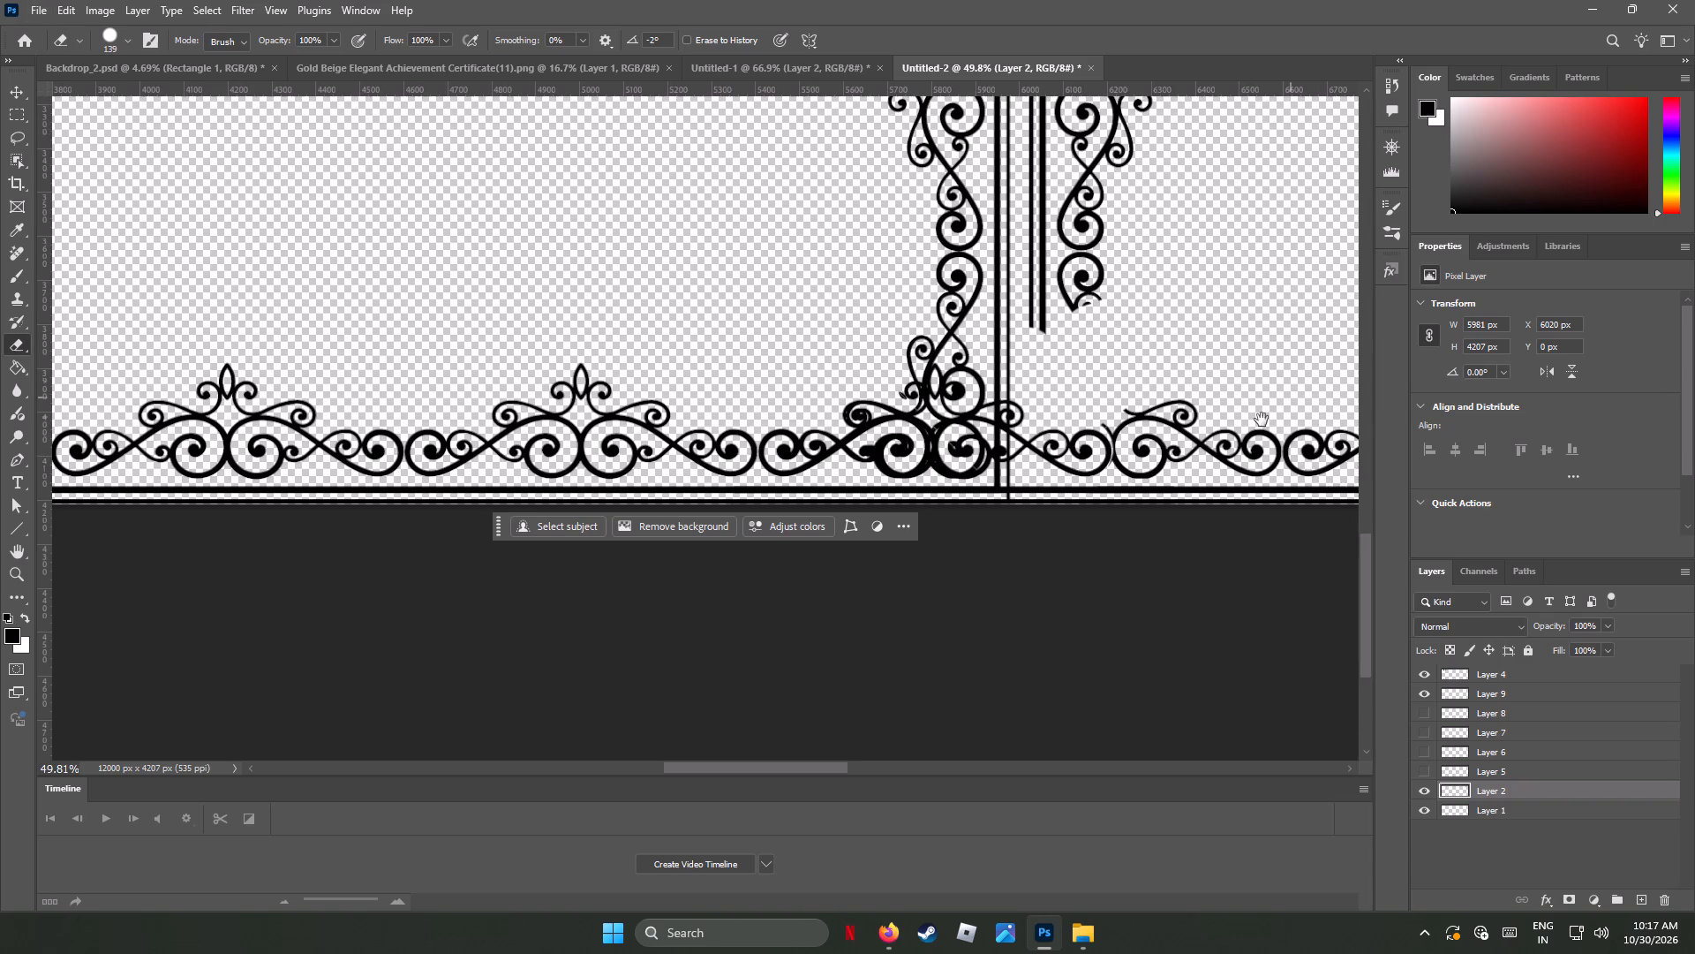
{"action": "scroll", "coordinate": [1219, 471], "scroll_direction": "up", "scroll_amount": 6, "text": "alt"}
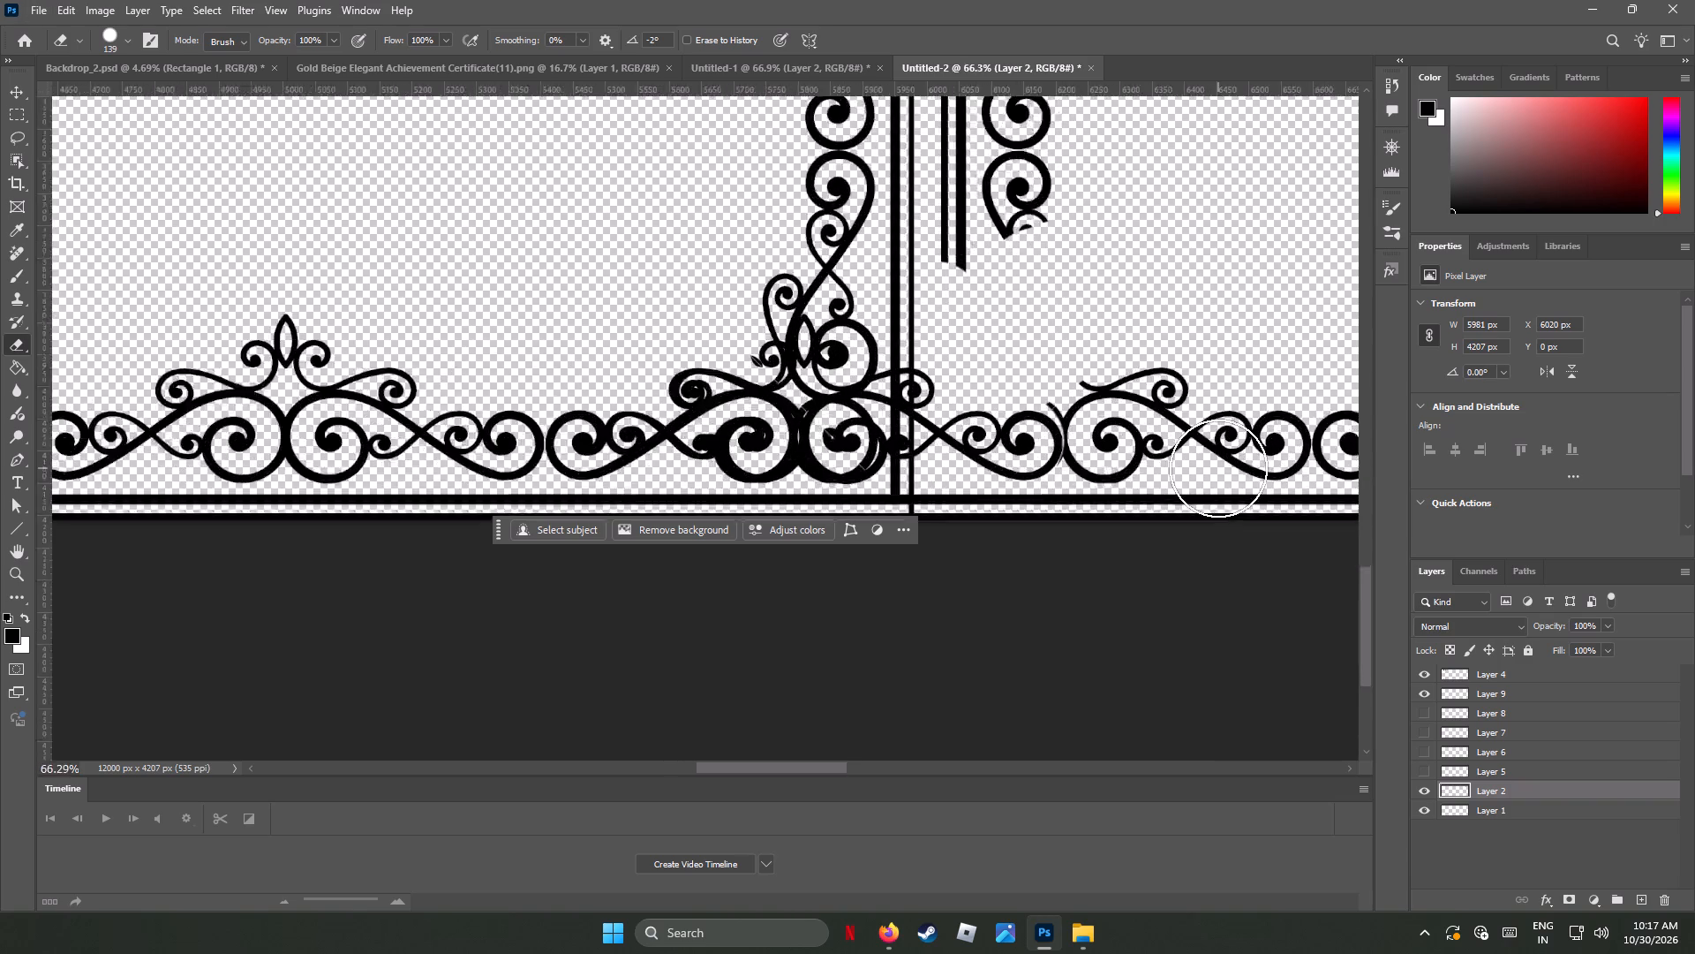
{"action": "scroll", "coordinate": [1218, 468], "scroll_direction": "up", "scroll_amount": 11, "text": "alt"}
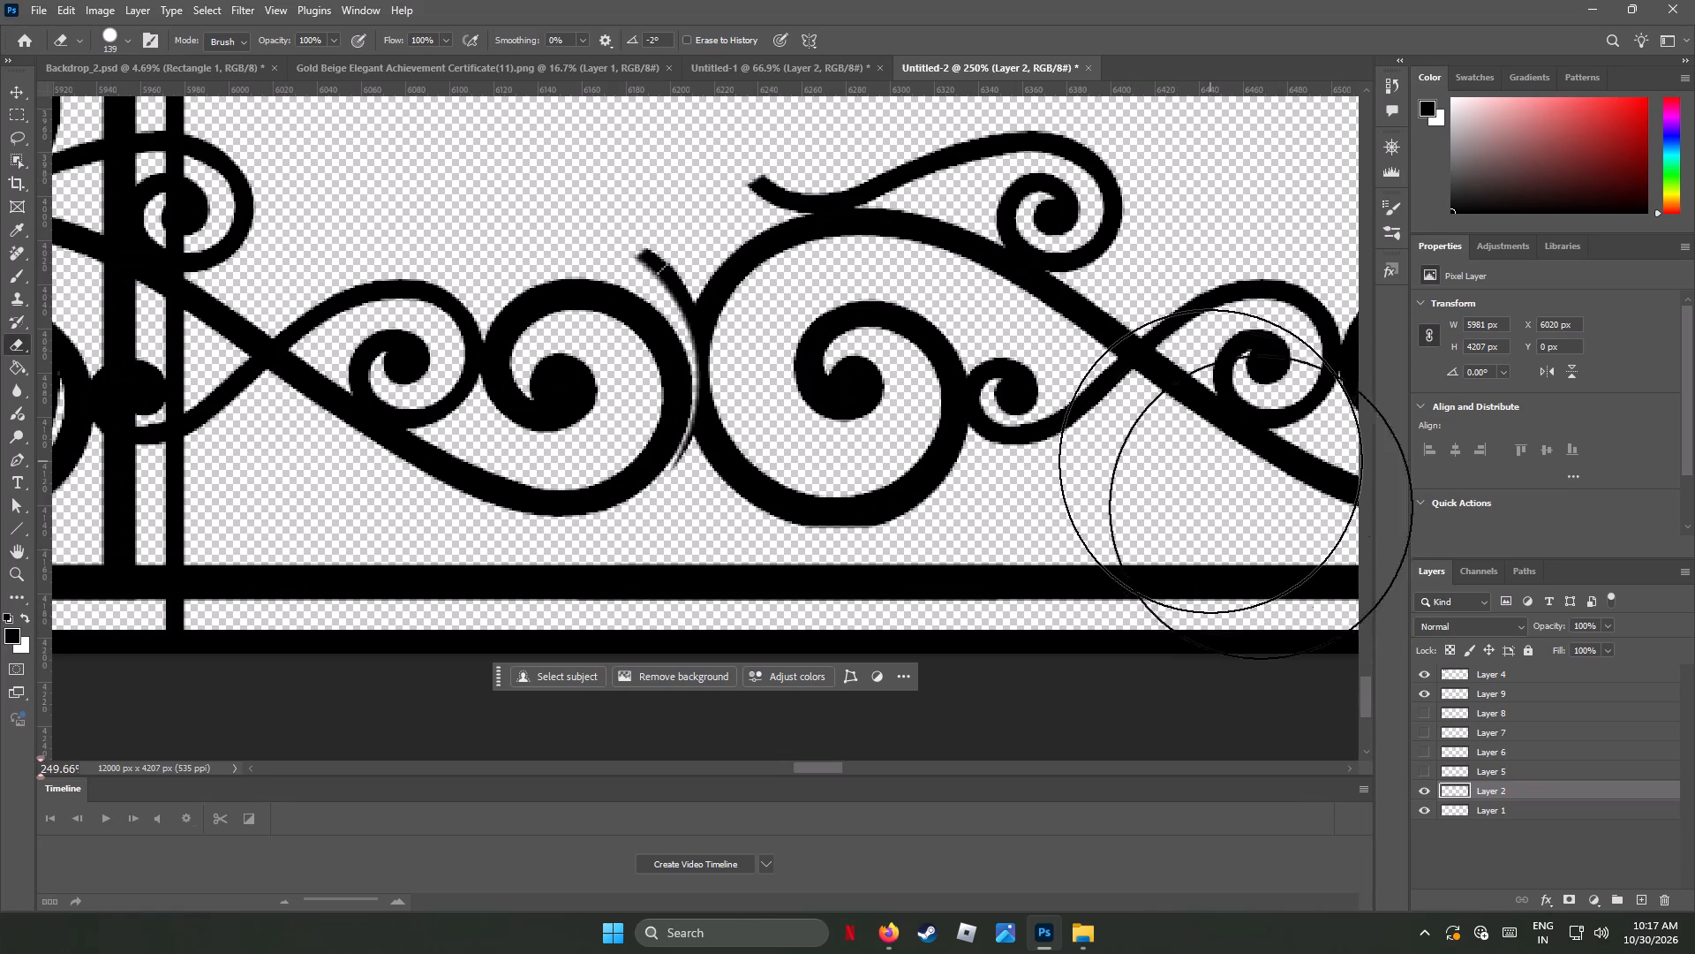
{"action": "left_click", "coordinate": [1425, 791]}
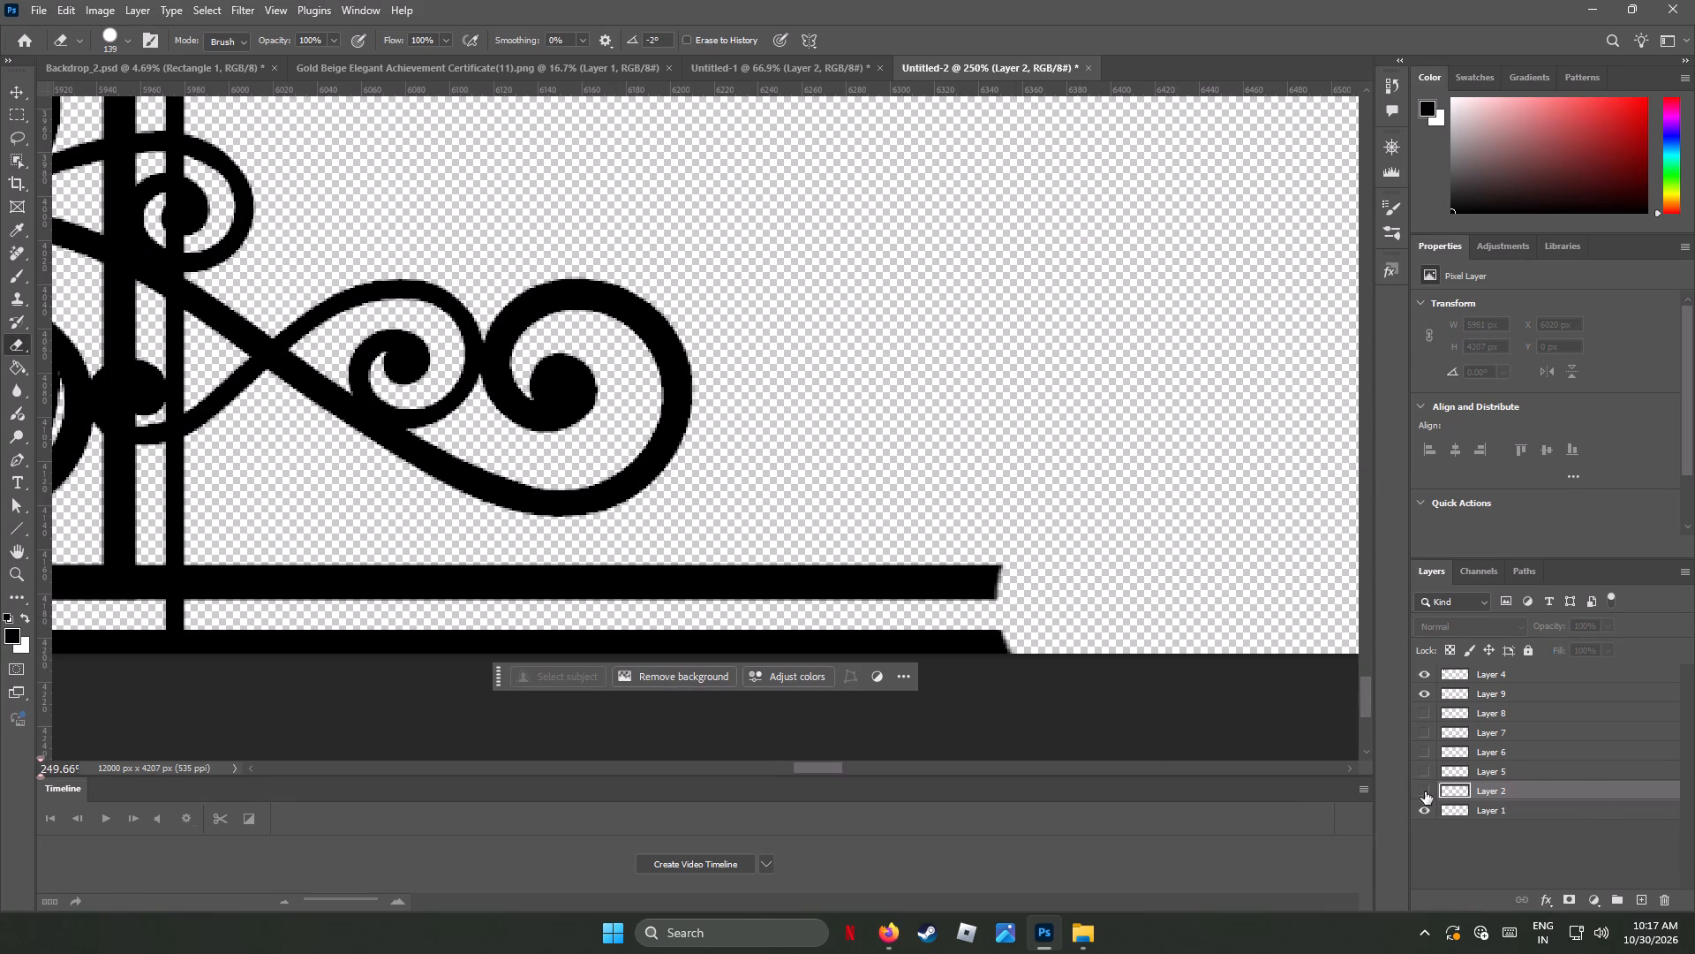
{"action": "left_click", "coordinate": [1425, 791]}
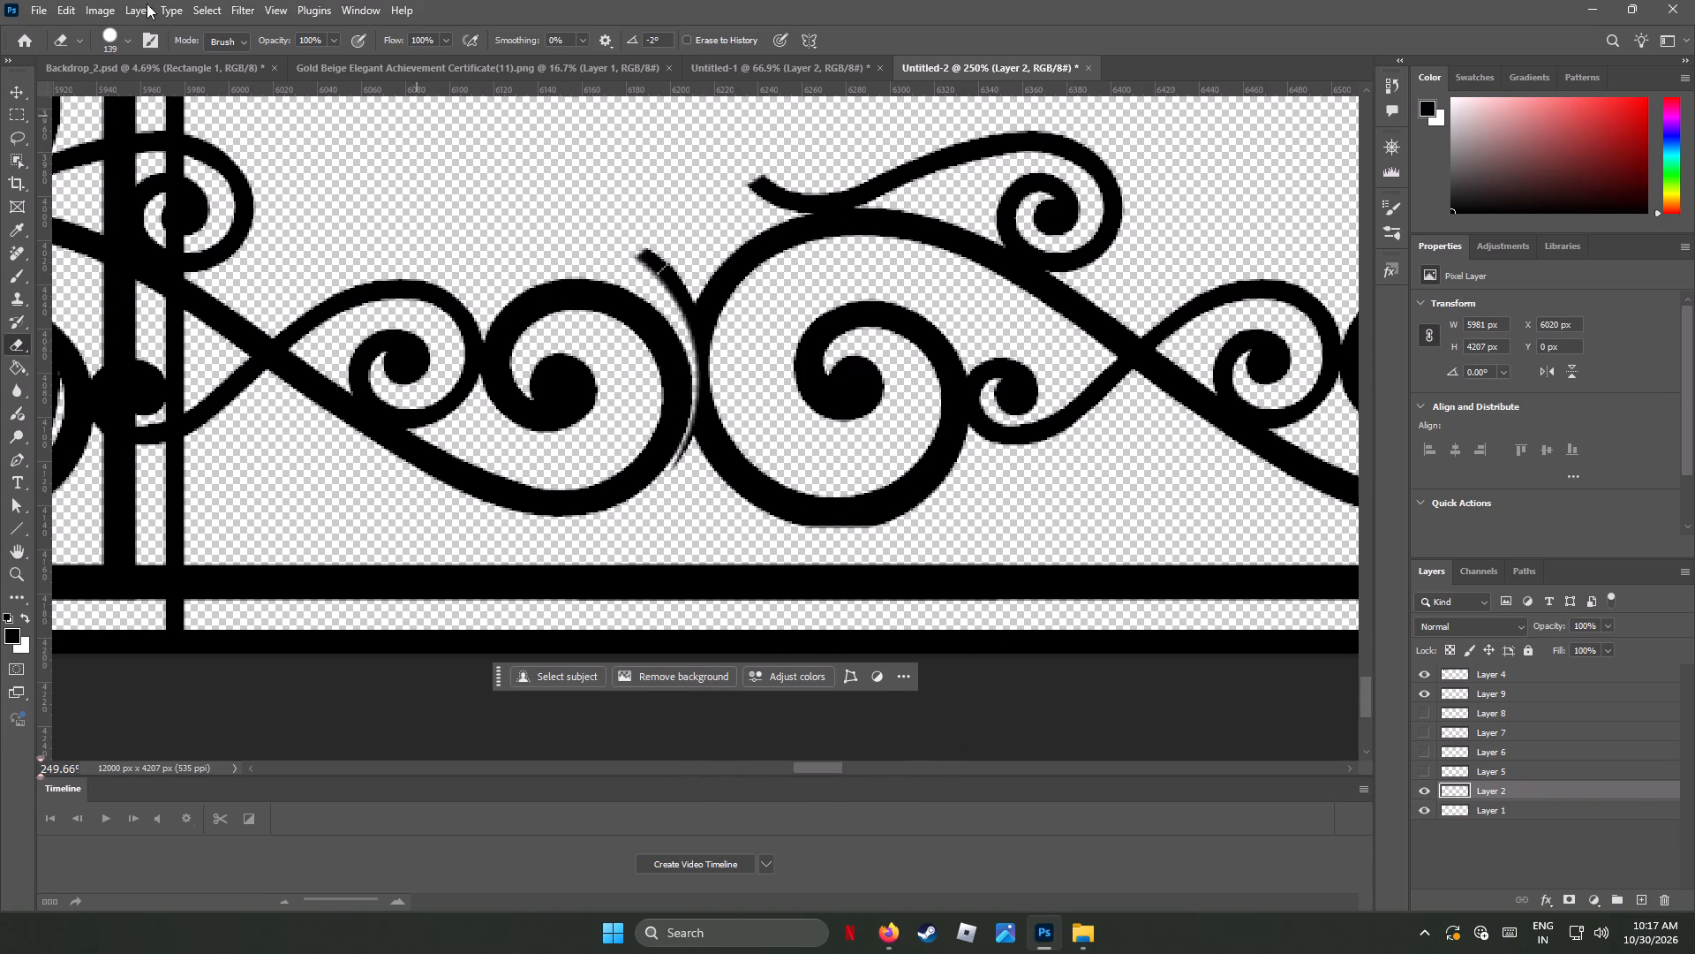
{"action": "left_click", "coordinate": [124, 40]}
{"action": "left_click", "coordinate": [126, 91]}
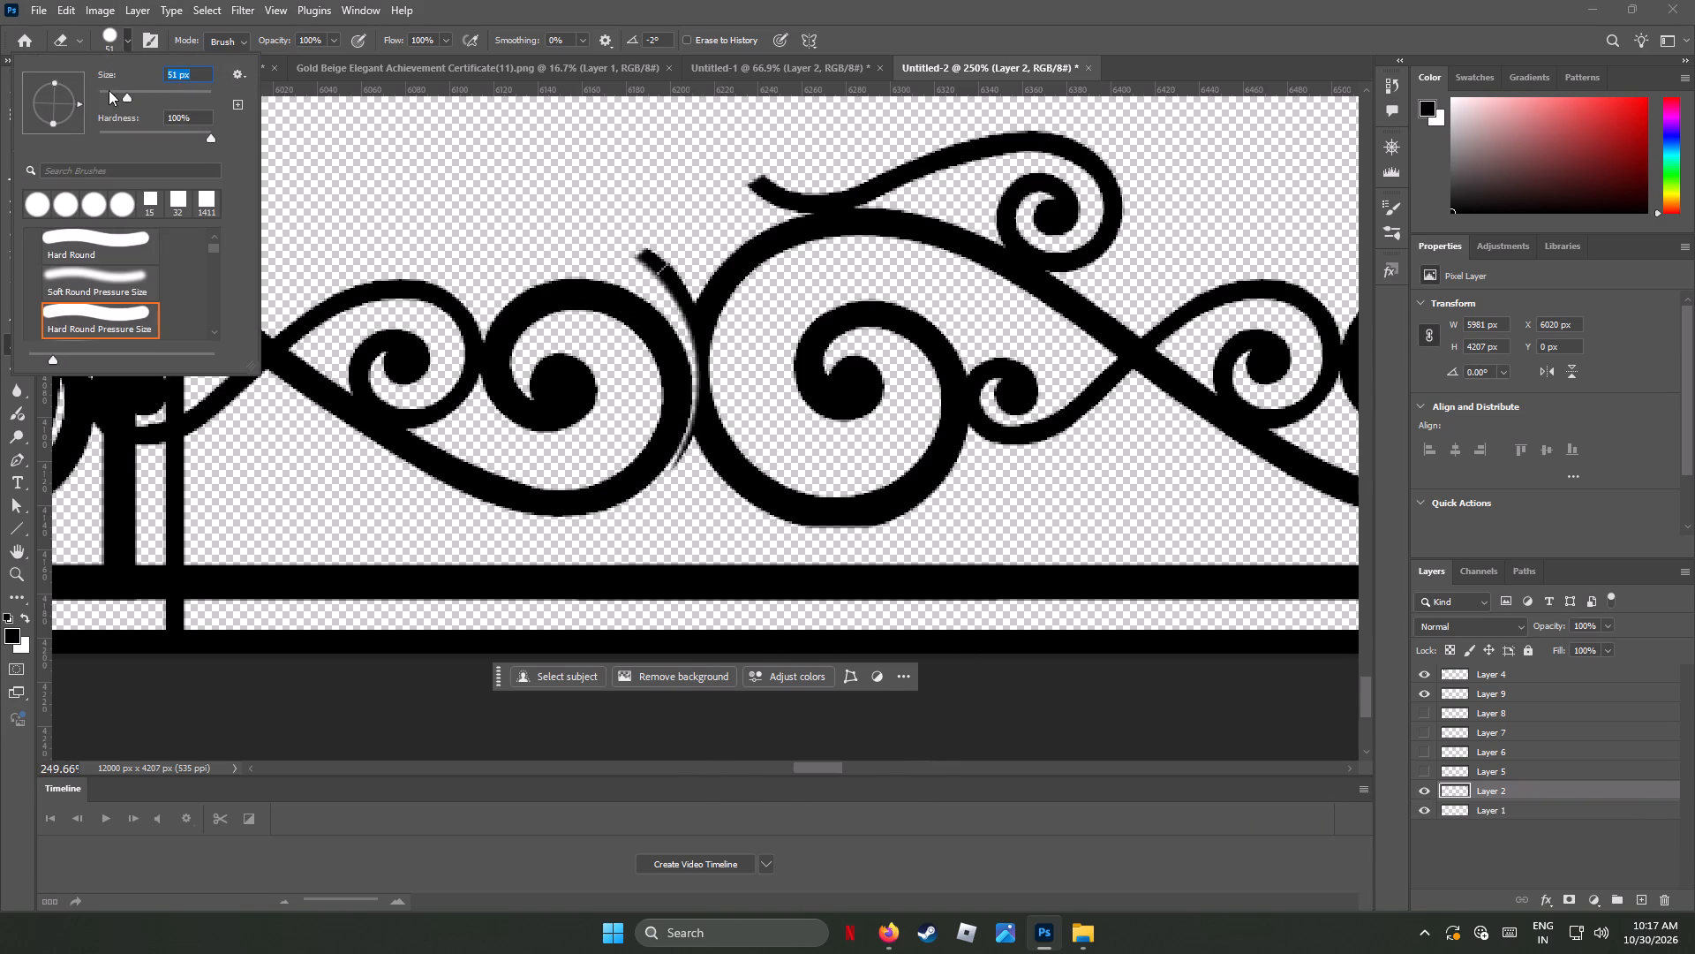
{"action": "left_click", "coordinate": [109, 90]}
{"action": "left_click_drag", "start_coordinate": [758, 185], "coordinate": [764, 187]}
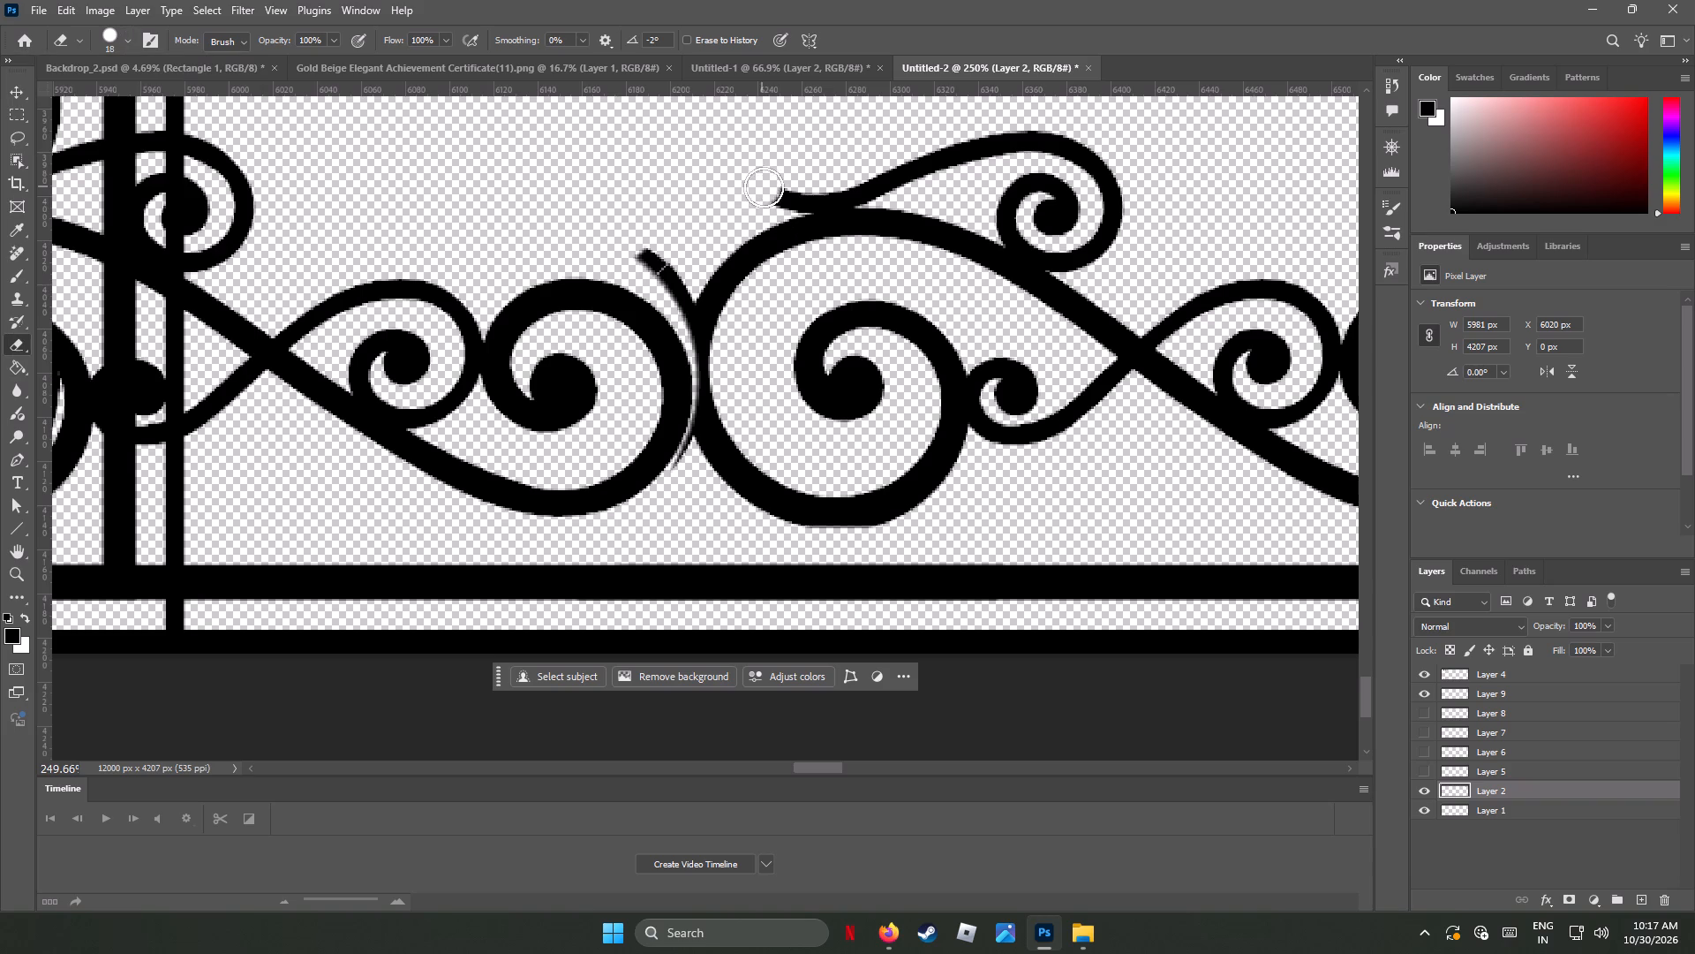
{"action": "left_click_drag", "start_coordinate": [764, 187], "coordinate": [780, 188]}
{"action": "left_click_drag", "start_coordinate": [672, 286], "coordinate": [671, 285]}
{"action": "left_click_drag", "start_coordinate": [671, 285], "coordinate": [632, 237]}
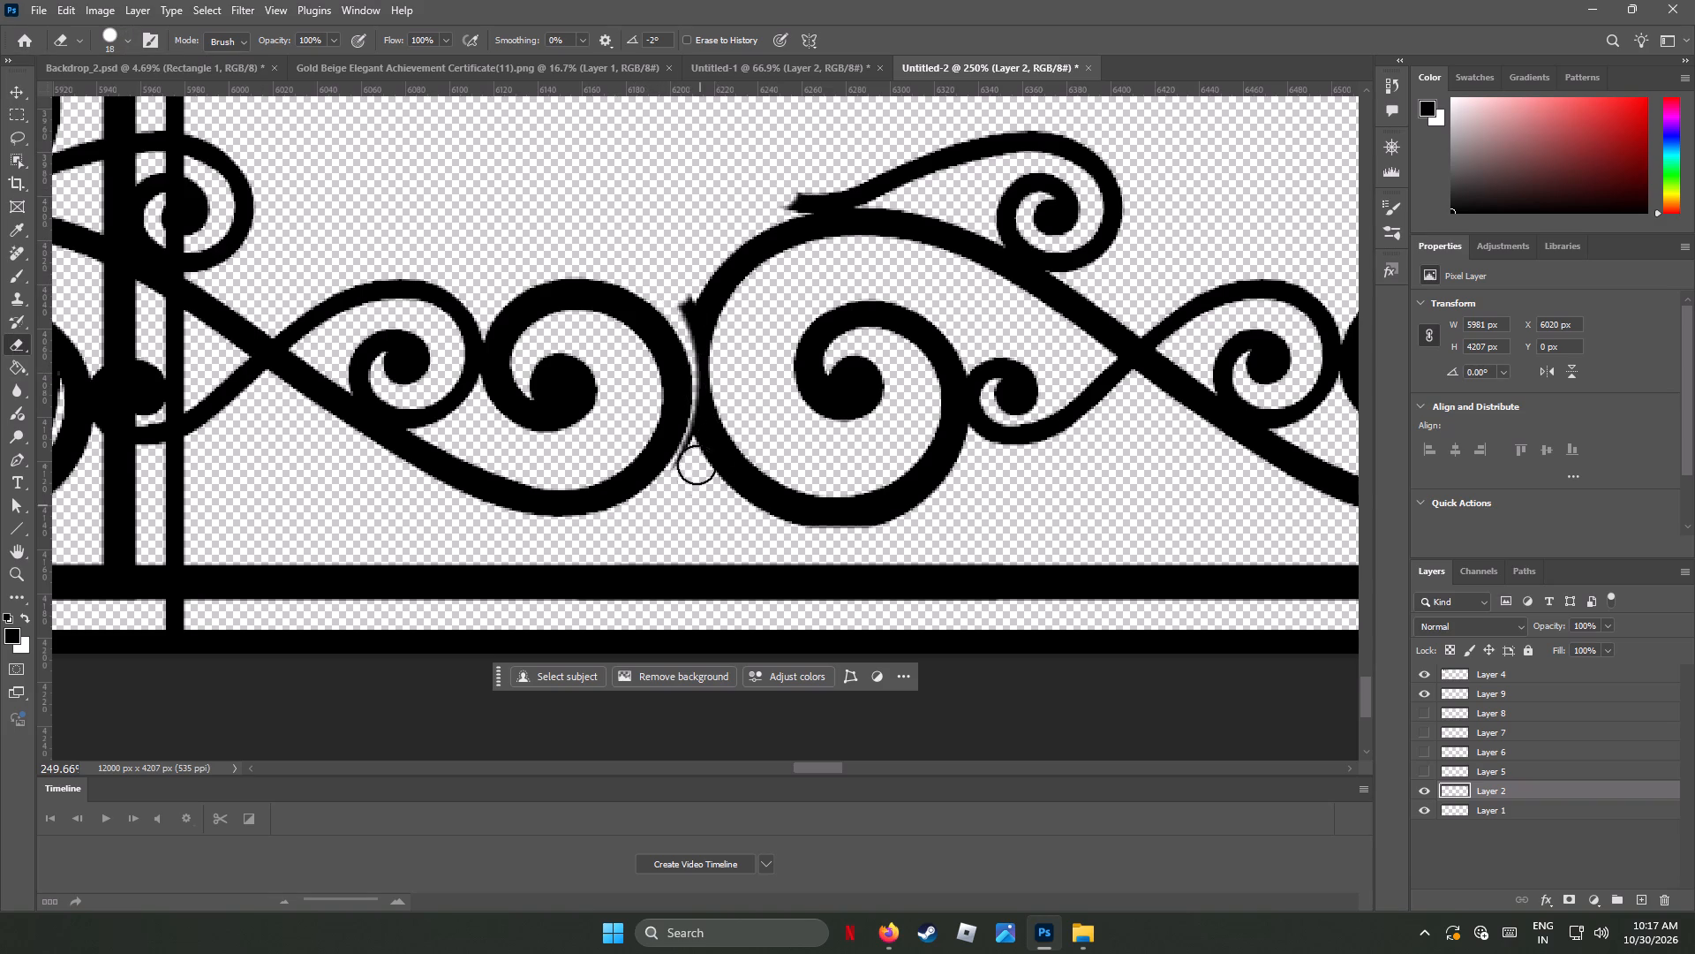
Reduce the eraser to 10 px and trim the remaining nub off the outer edge of Layer 2's large curl.
{"action": "scroll", "coordinate": [683, 315], "scroll_direction": "up", "scroll_amount": 7, "text": "alt"}
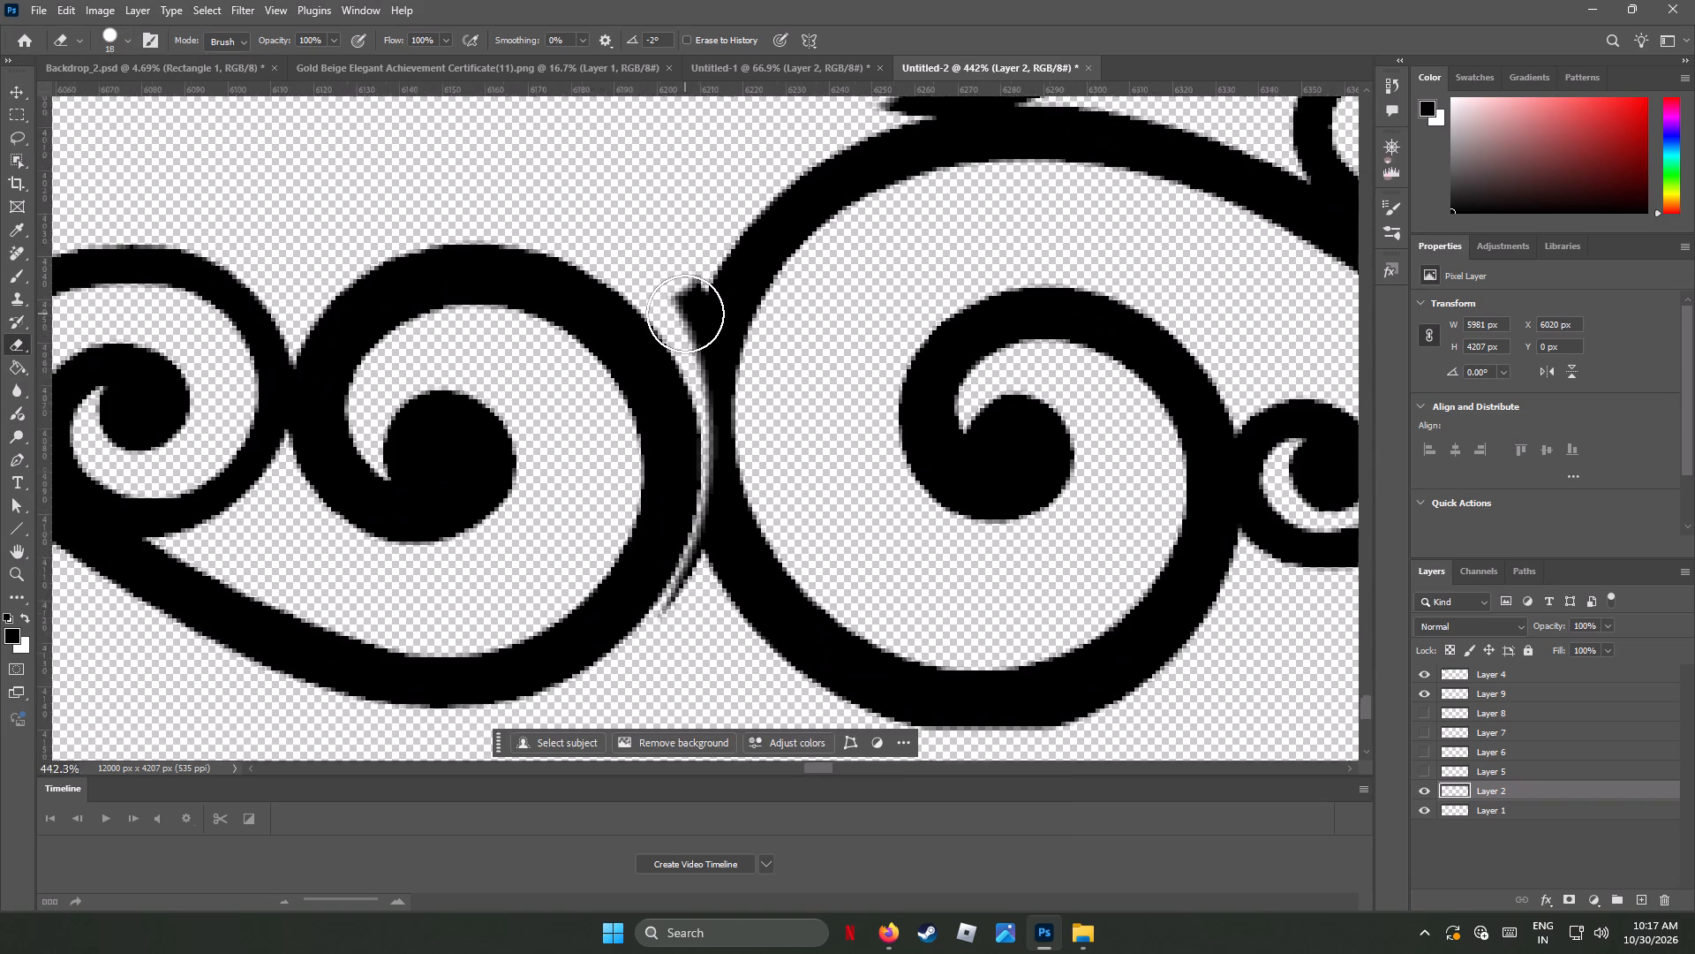
{"action": "scroll", "coordinate": [685, 314], "scroll_direction": "up", "scroll_amount": 8, "text": "alt"}
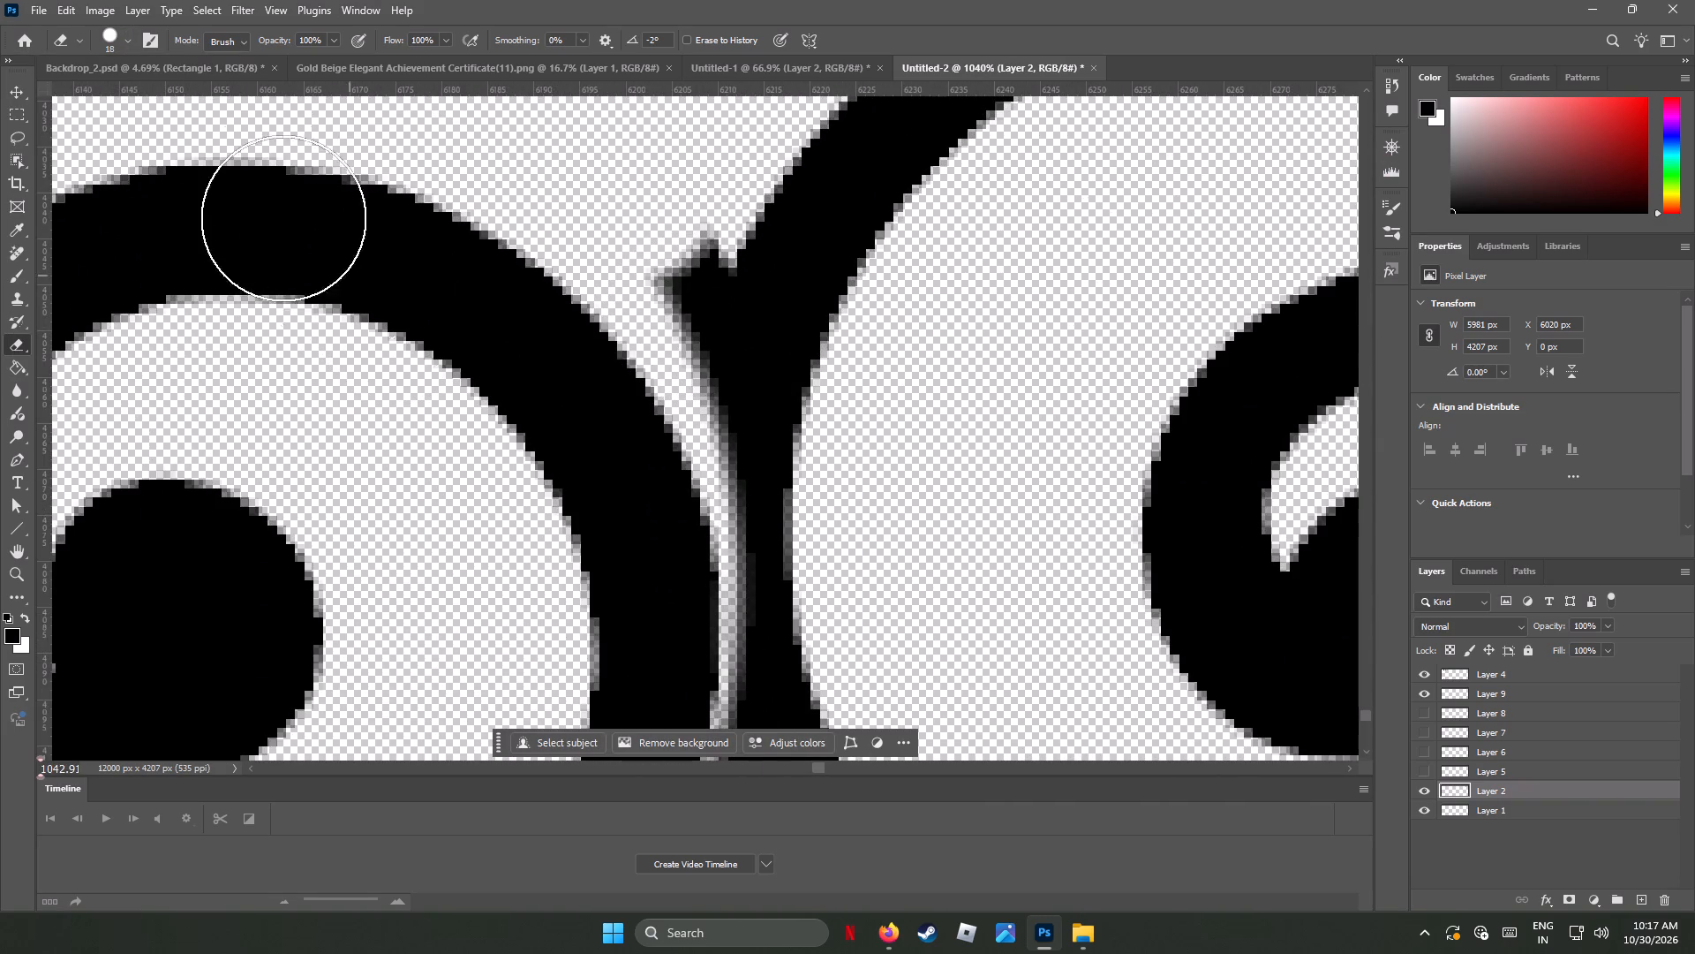
{"action": "left_click", "coordinate": [126, 40]}
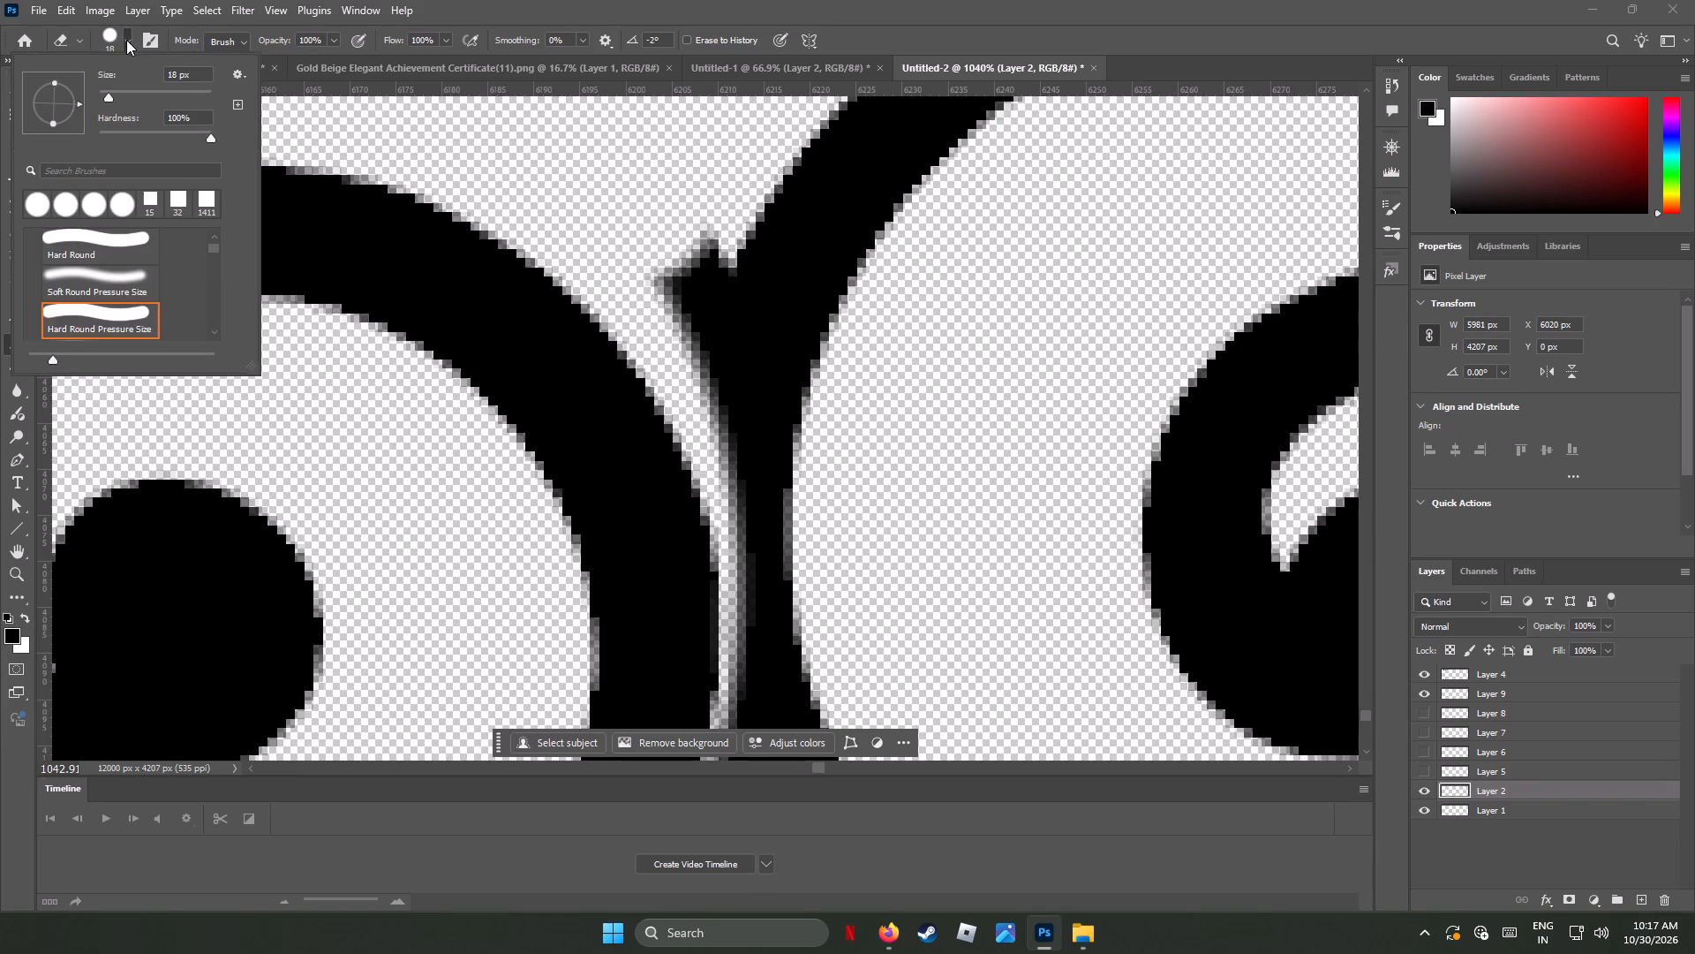
{"action": "left_click", "coordinate": [104, 88]}
{"action": "left_click", "coordinate": [680, 253]}
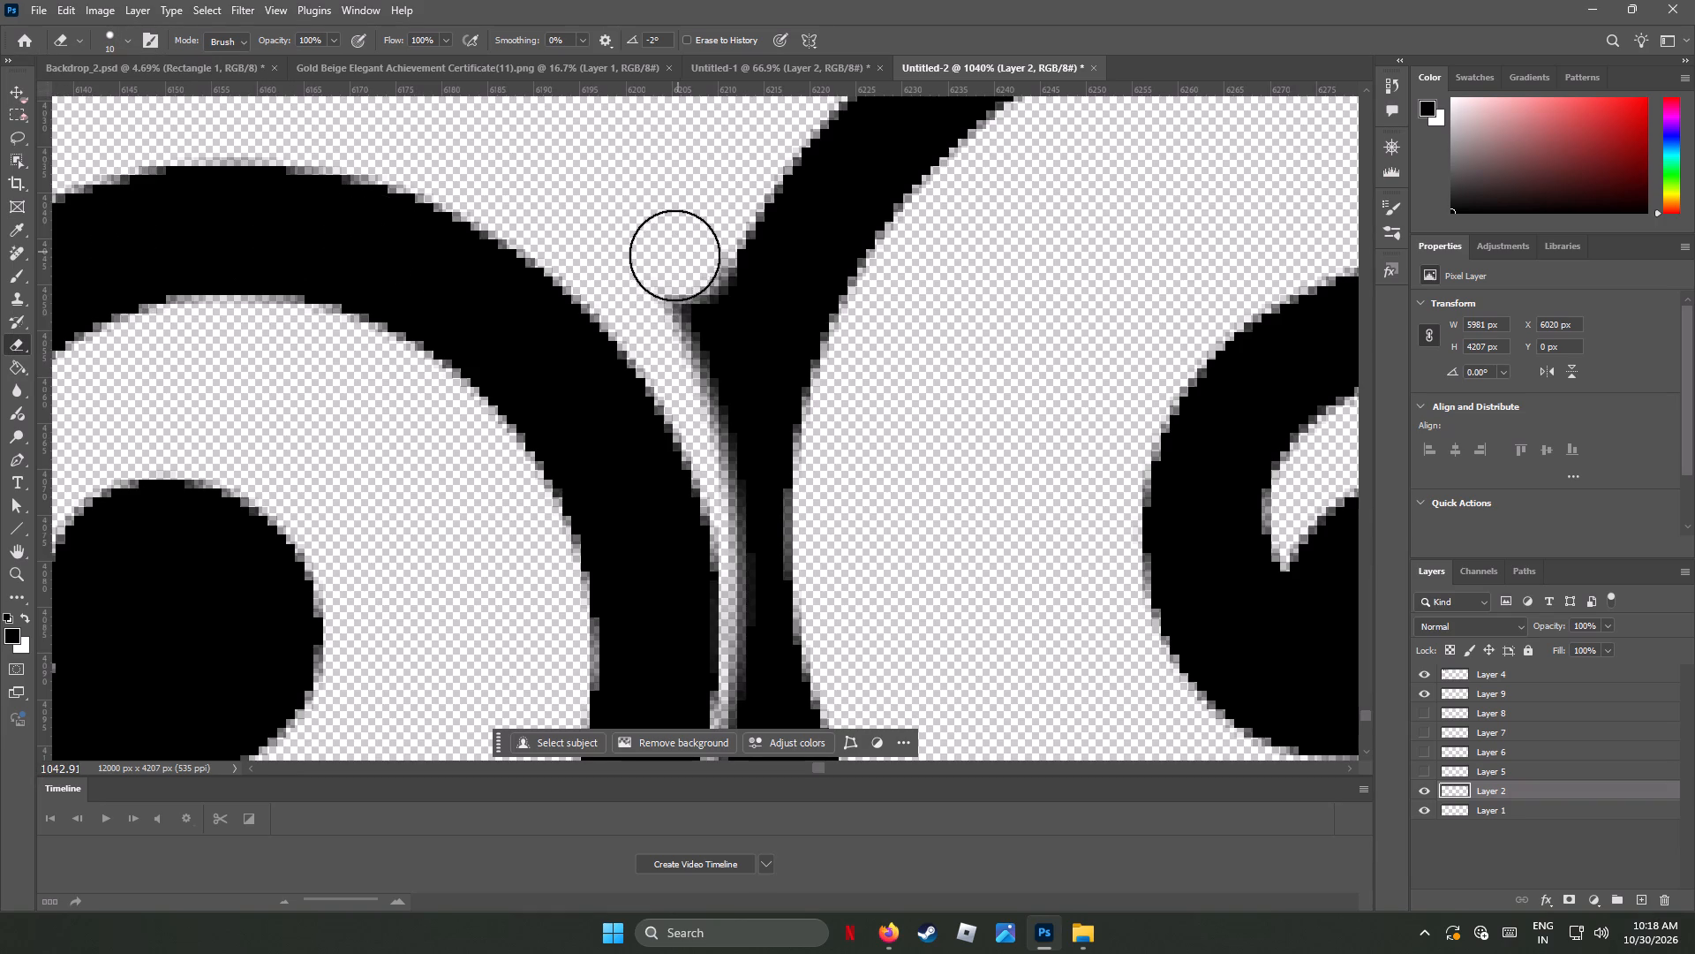
{"action": "left_click", "coordinate": [652, 293]}
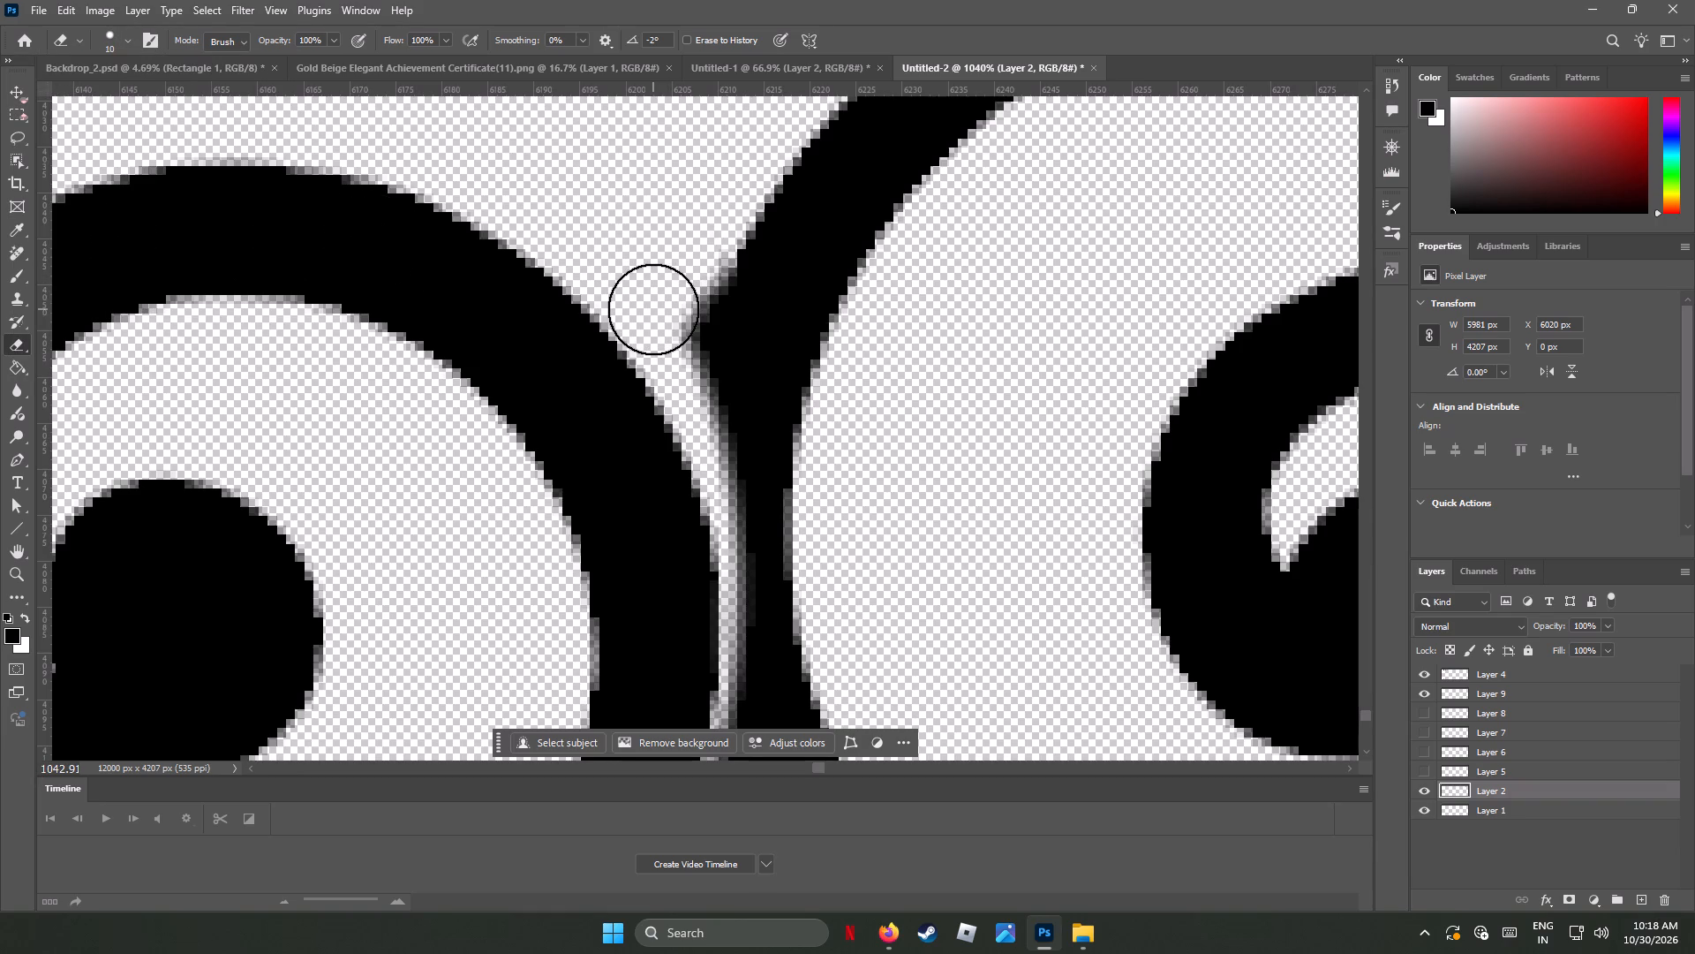
{"action": "left_click", "coordinate": [653, 309]}
{"action": "left_click_drag", "start_coordinate": [655, 311], "coordinate": [655, 303]}
{"action": "left_click", "coordinate": [662, 285]}
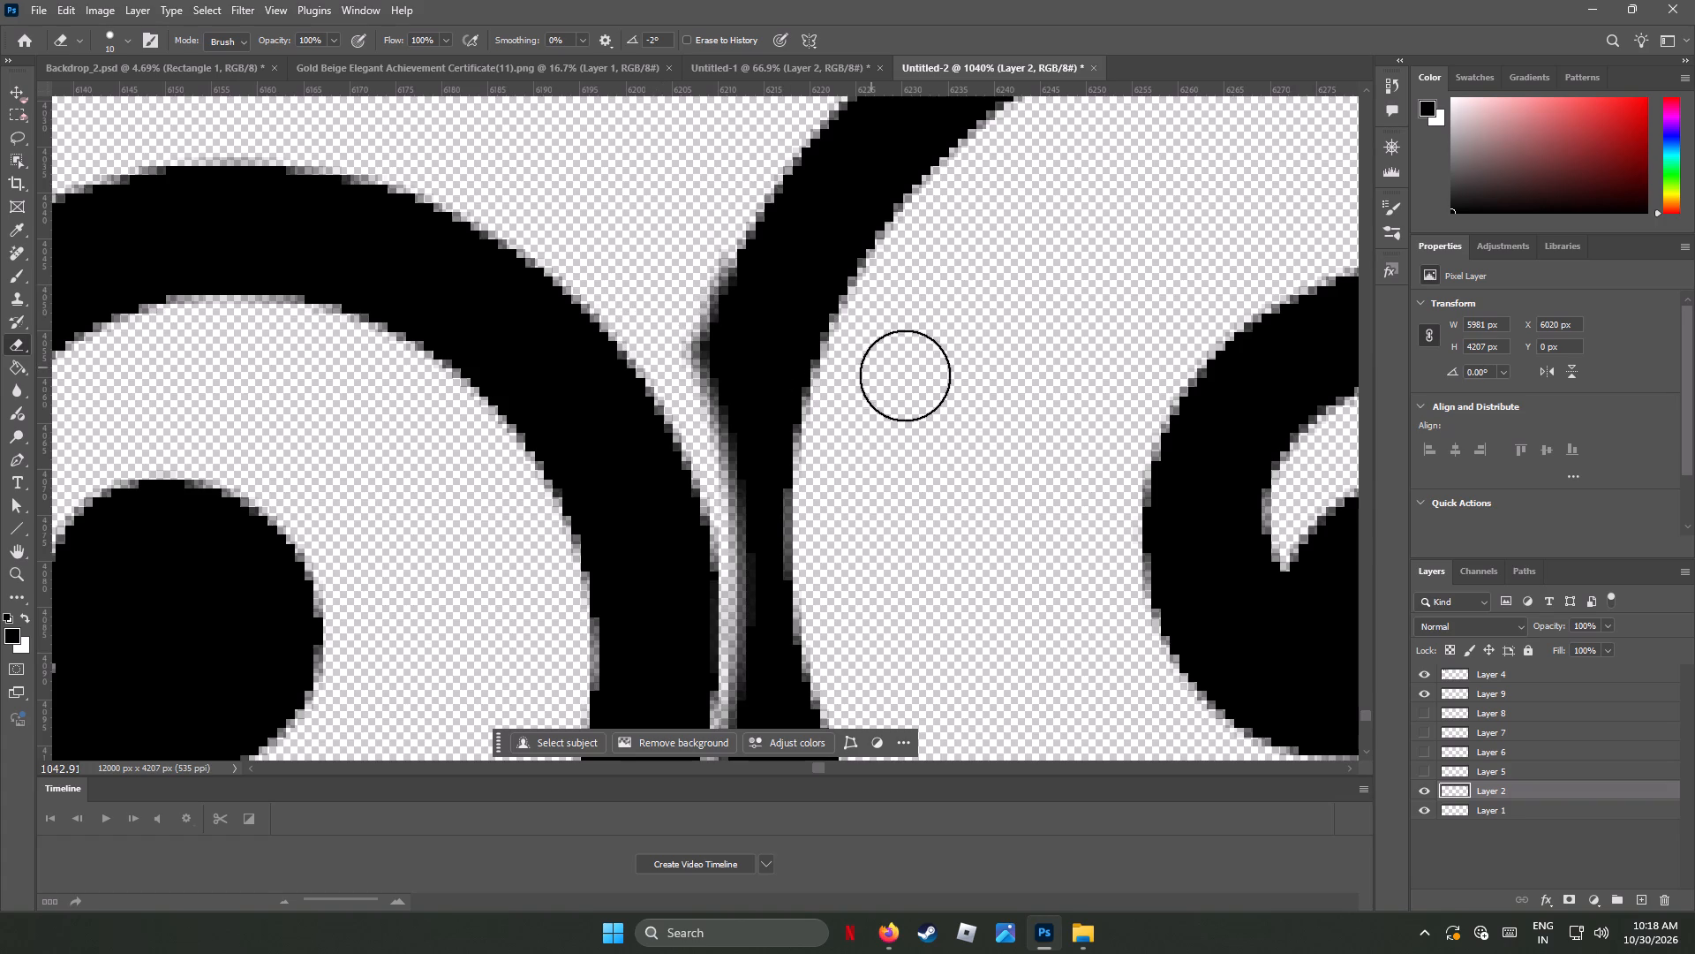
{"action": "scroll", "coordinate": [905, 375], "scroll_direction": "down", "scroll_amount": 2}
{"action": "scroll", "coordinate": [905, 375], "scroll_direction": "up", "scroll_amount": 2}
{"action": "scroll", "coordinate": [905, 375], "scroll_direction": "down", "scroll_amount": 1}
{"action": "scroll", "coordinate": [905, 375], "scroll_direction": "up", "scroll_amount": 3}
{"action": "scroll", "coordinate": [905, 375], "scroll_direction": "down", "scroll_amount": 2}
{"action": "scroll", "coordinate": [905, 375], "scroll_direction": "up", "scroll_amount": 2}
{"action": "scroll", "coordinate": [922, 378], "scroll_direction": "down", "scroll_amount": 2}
Erase the lower arc of Layer 2's small curl above the diagonal band, separating the curl from the band.
{"action": "left_click_drag", "start_coordinate": [820, 764], "coordinate": [823, 764]}
{"action": "left_click_drag", "start_coordinate": [823, 764], "coordinate": [834, 767]}
{"action": "scroll", "coordinate": [948, 598], "scroll_direction": "up", "scroll_amount": 14}
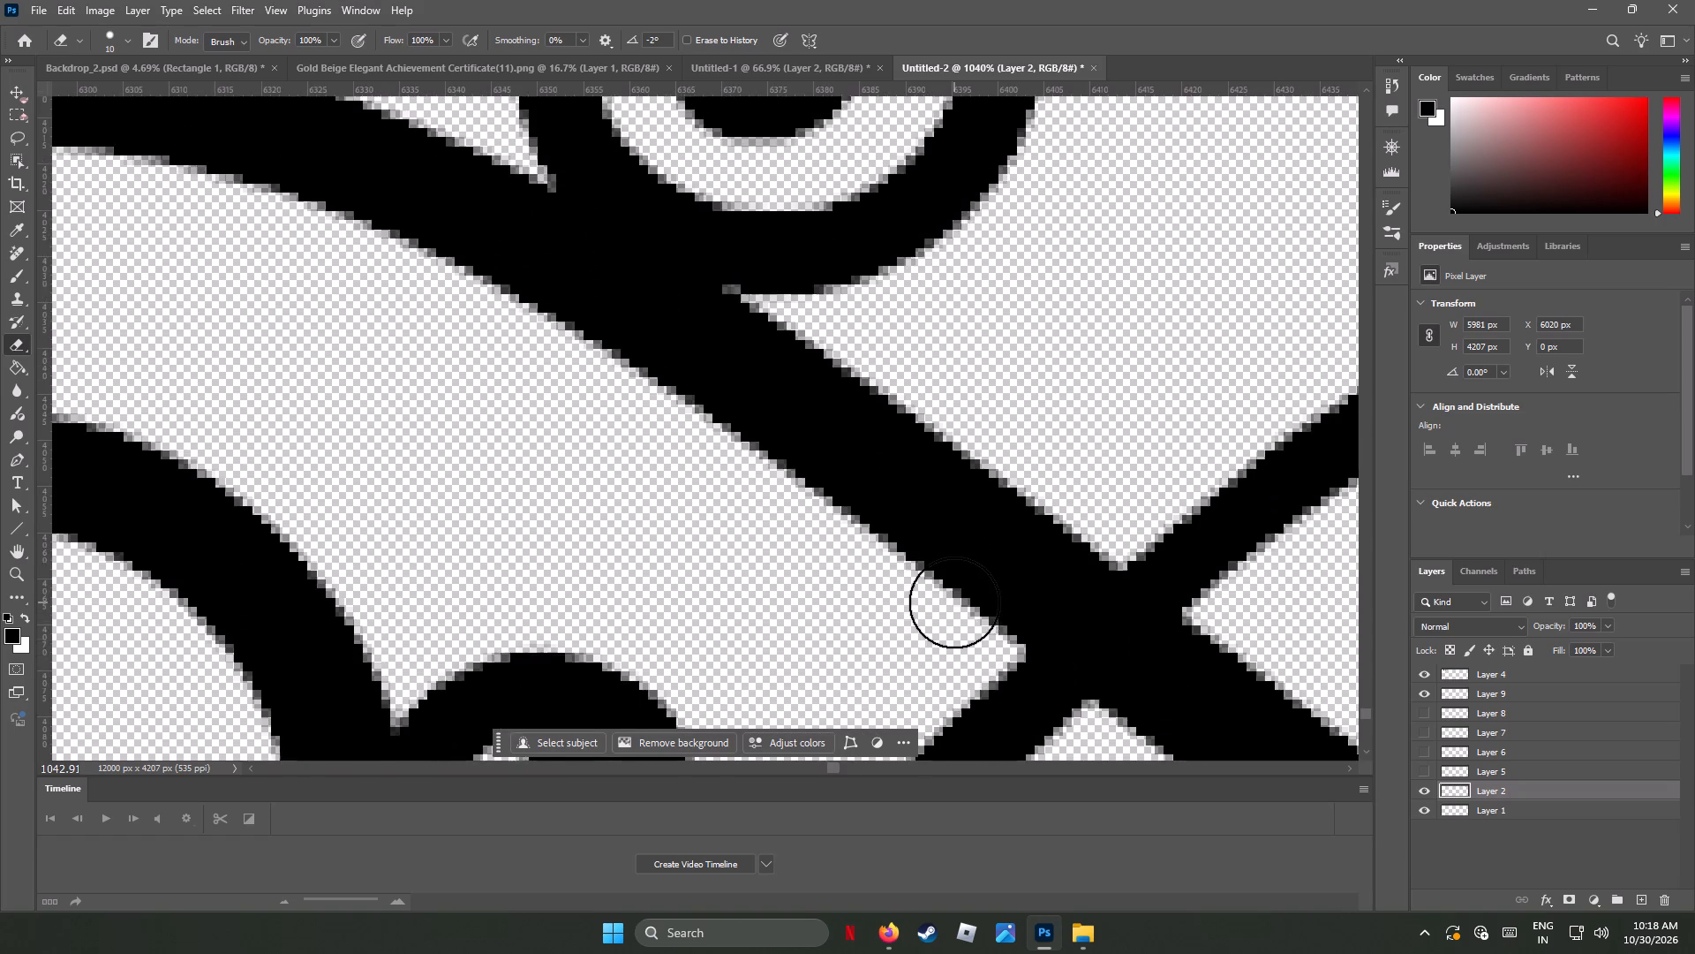
{"action": "scroll", "coordinate": [954, 602], "scroll_direction": "up", "scroll_amount": 13}
{"action": "left_click_drag", "start_coordinate": [552, 288], "coordinate": [821, 422]}
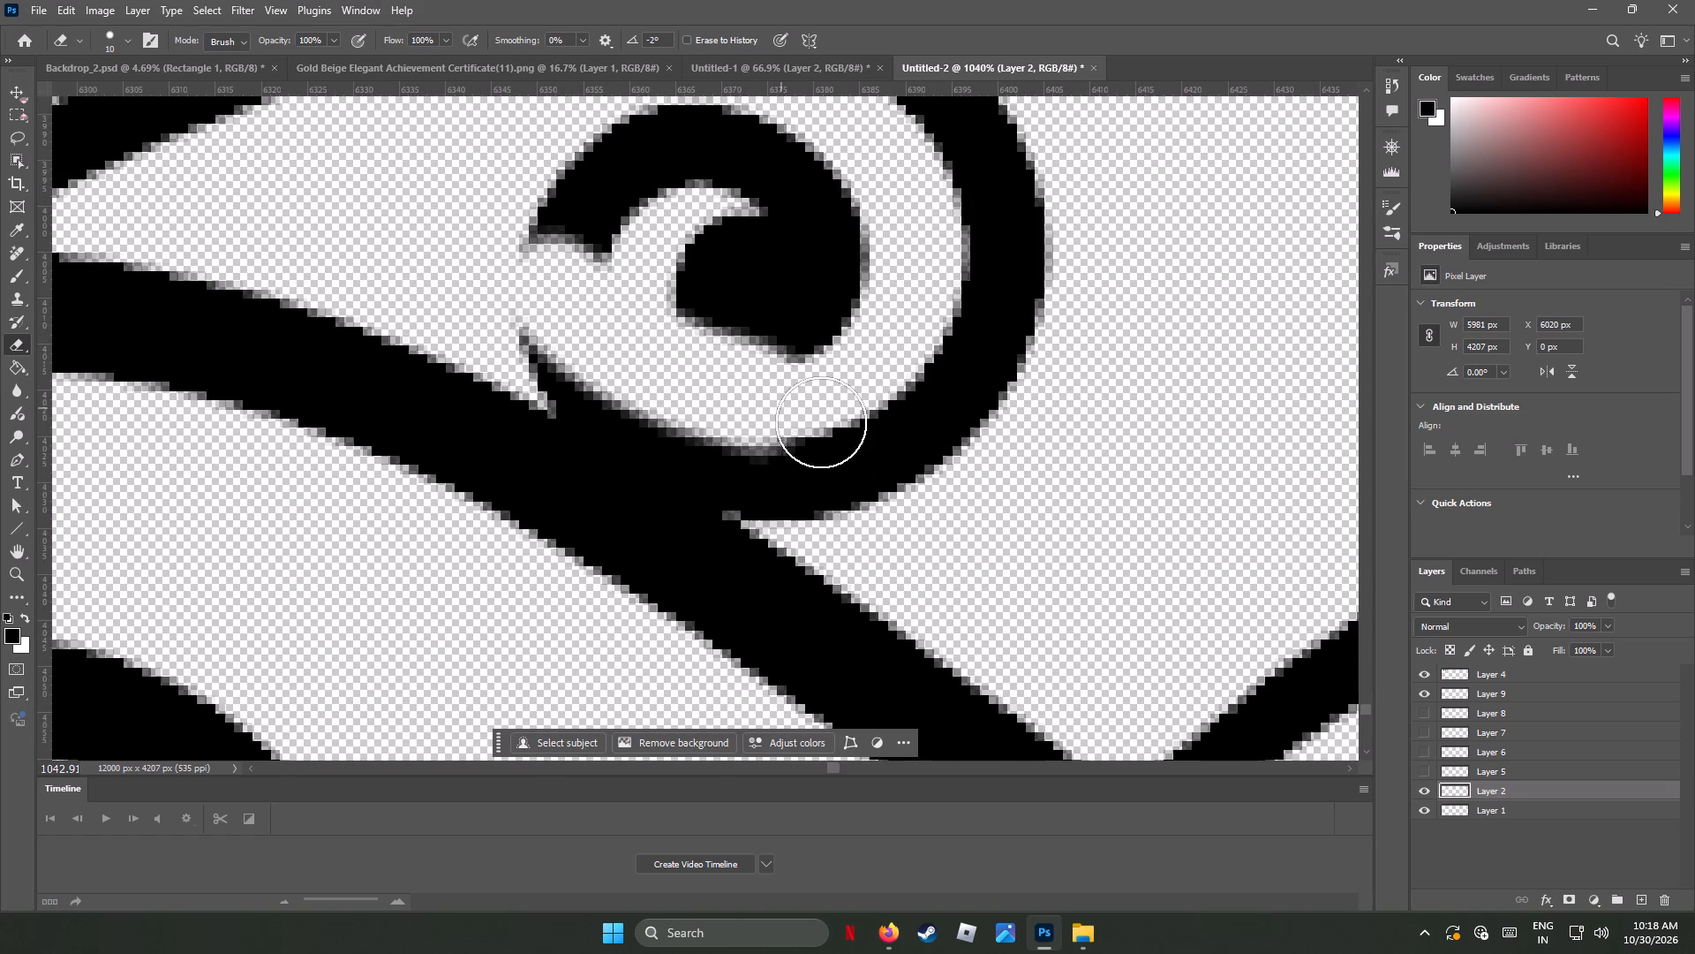
{"action": "left_click_drag", "start_coordinate": [821, 422], "coordinate": [885, 453]}
{"action": "left_click_drag", "start_coordinate": [851, 495], "coordinate": [621, 377]}
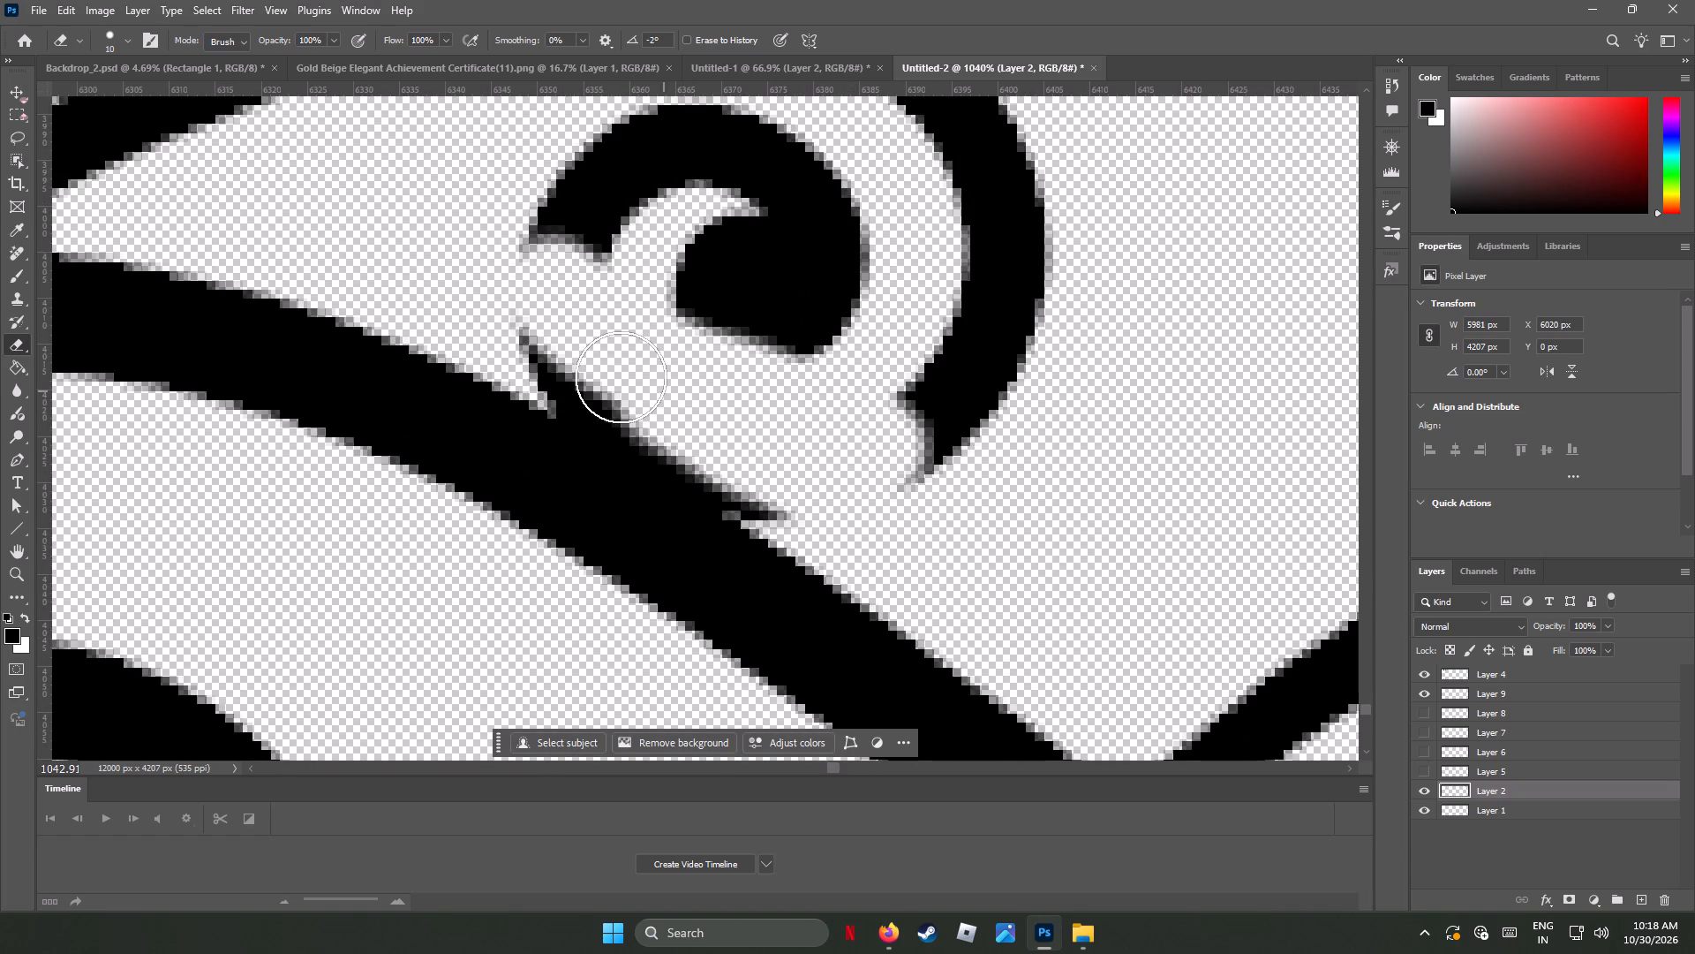
{"action": "left_click_drag", "start_coordinate": [621, 377], "coordinate": [540, 323]}
Trim the leftover stubs and fringe off the diagonal band's upper edge where the small curl joined it.
{"action": "left_click", "coordinate": [784, 480]}
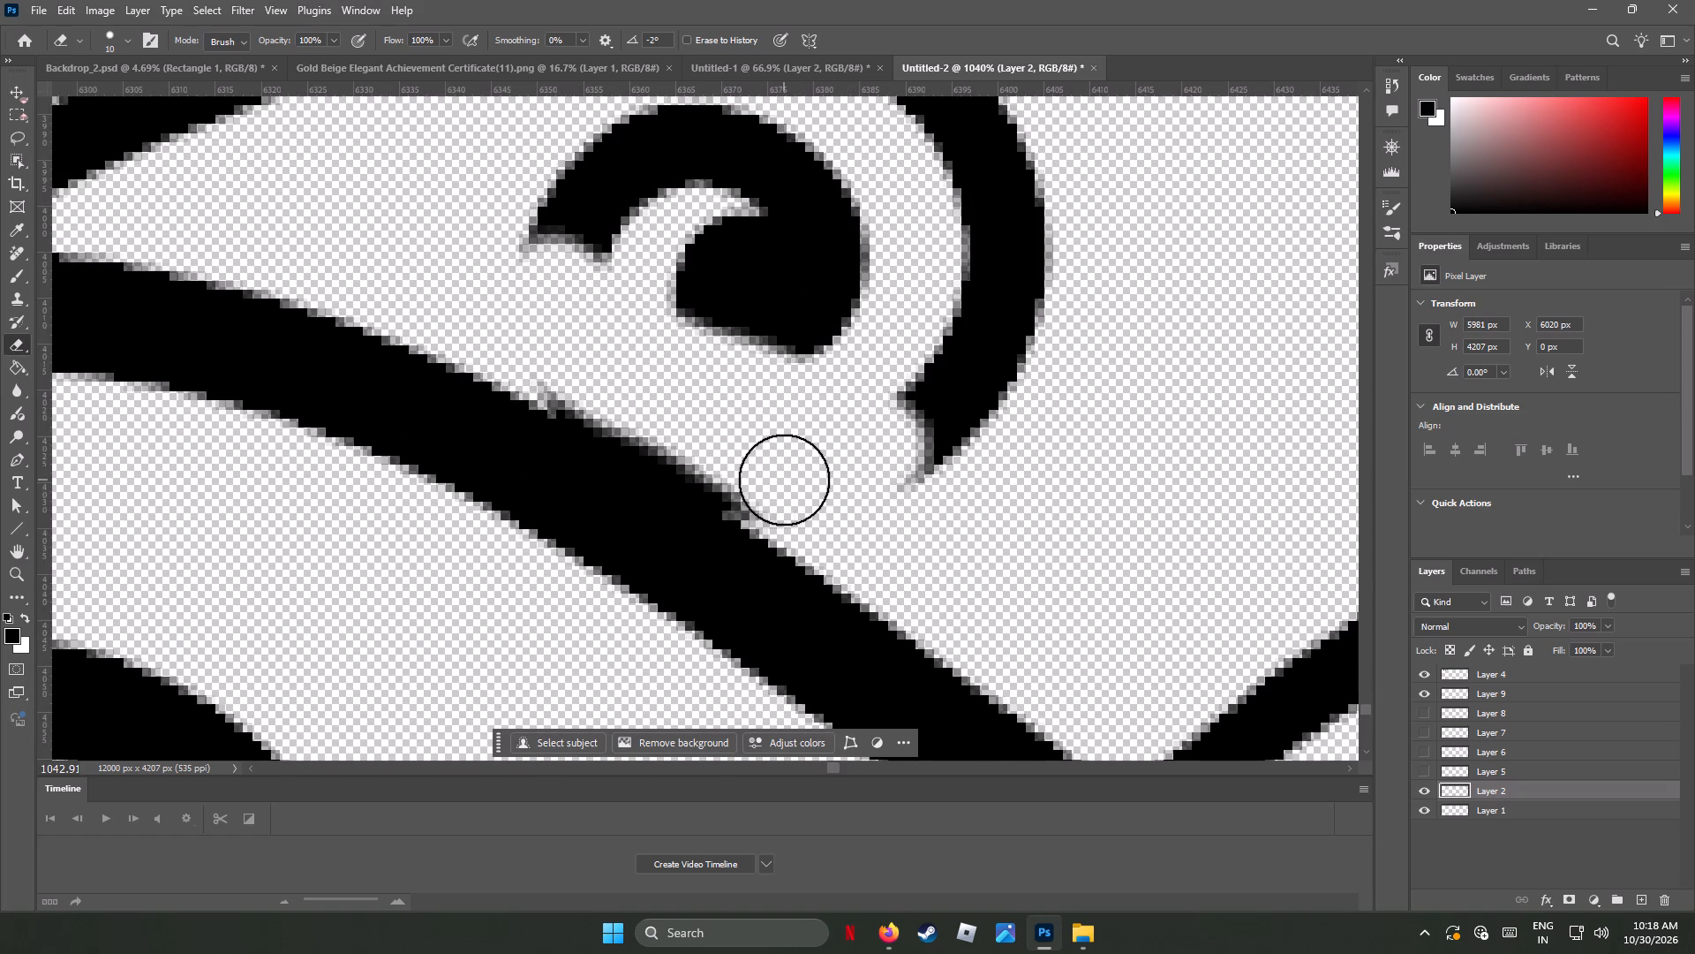
{"action": "left_click", "coordinate": [768, 469]}
{"action": "left_click", "coordinate": [752, 458]}
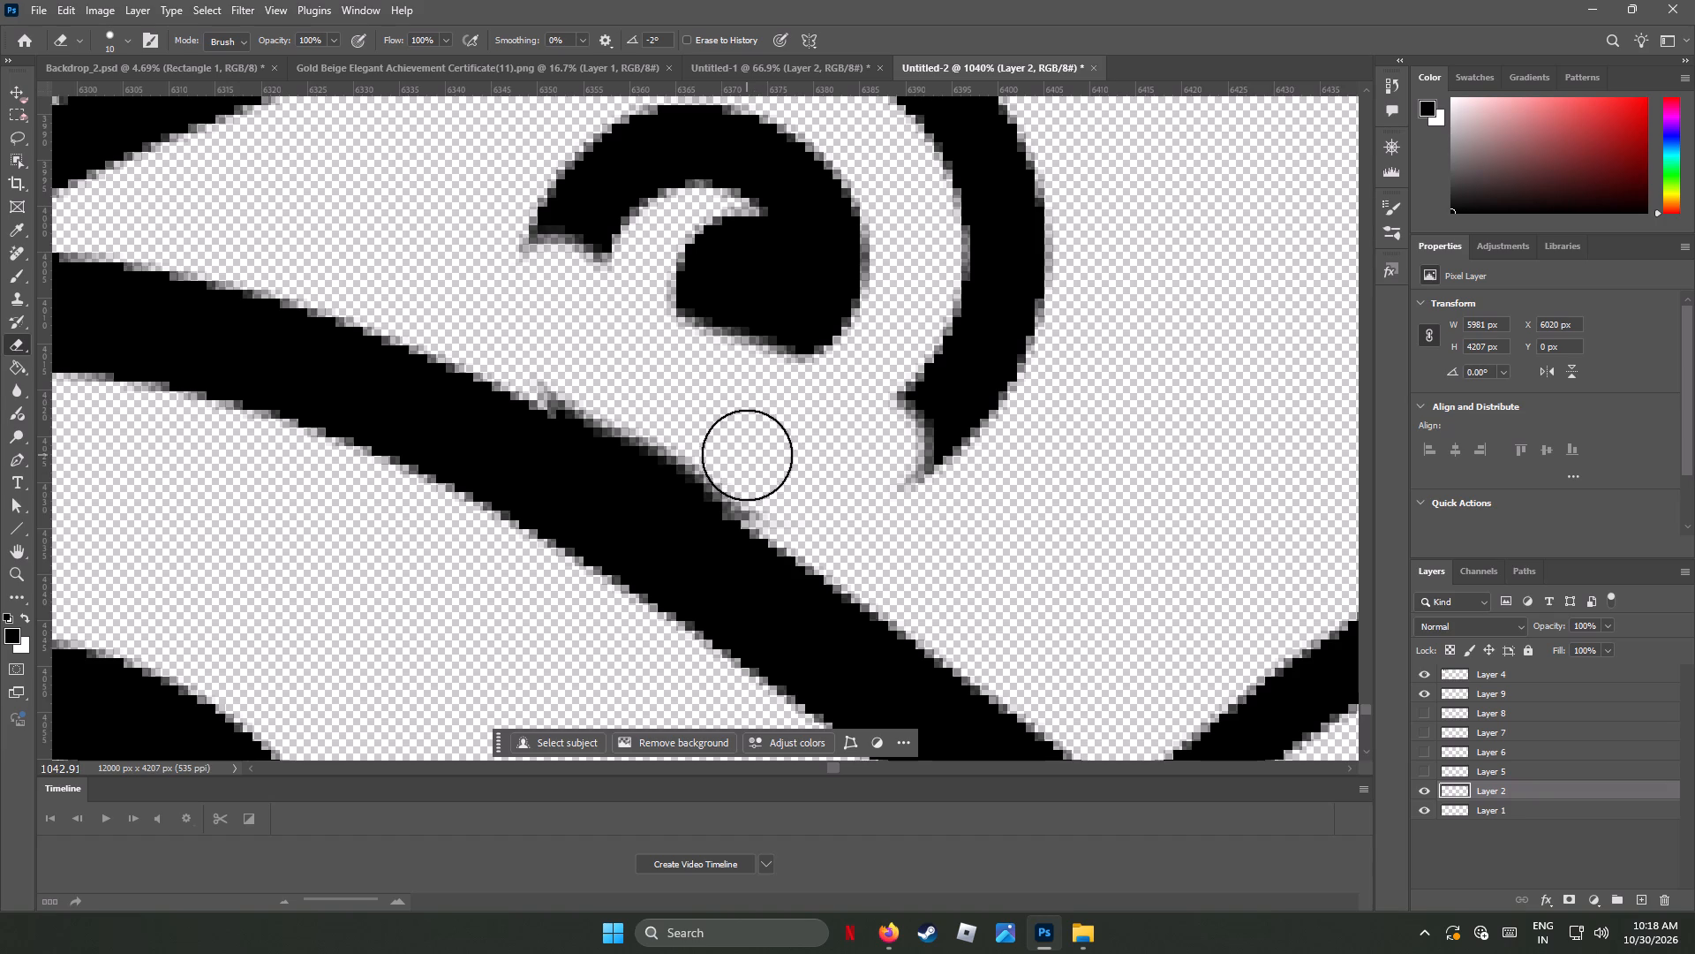
{"action": "left_click", "coordinate": [732, 448]}
{"action": "left_click", "coordinate": [695, 424]}
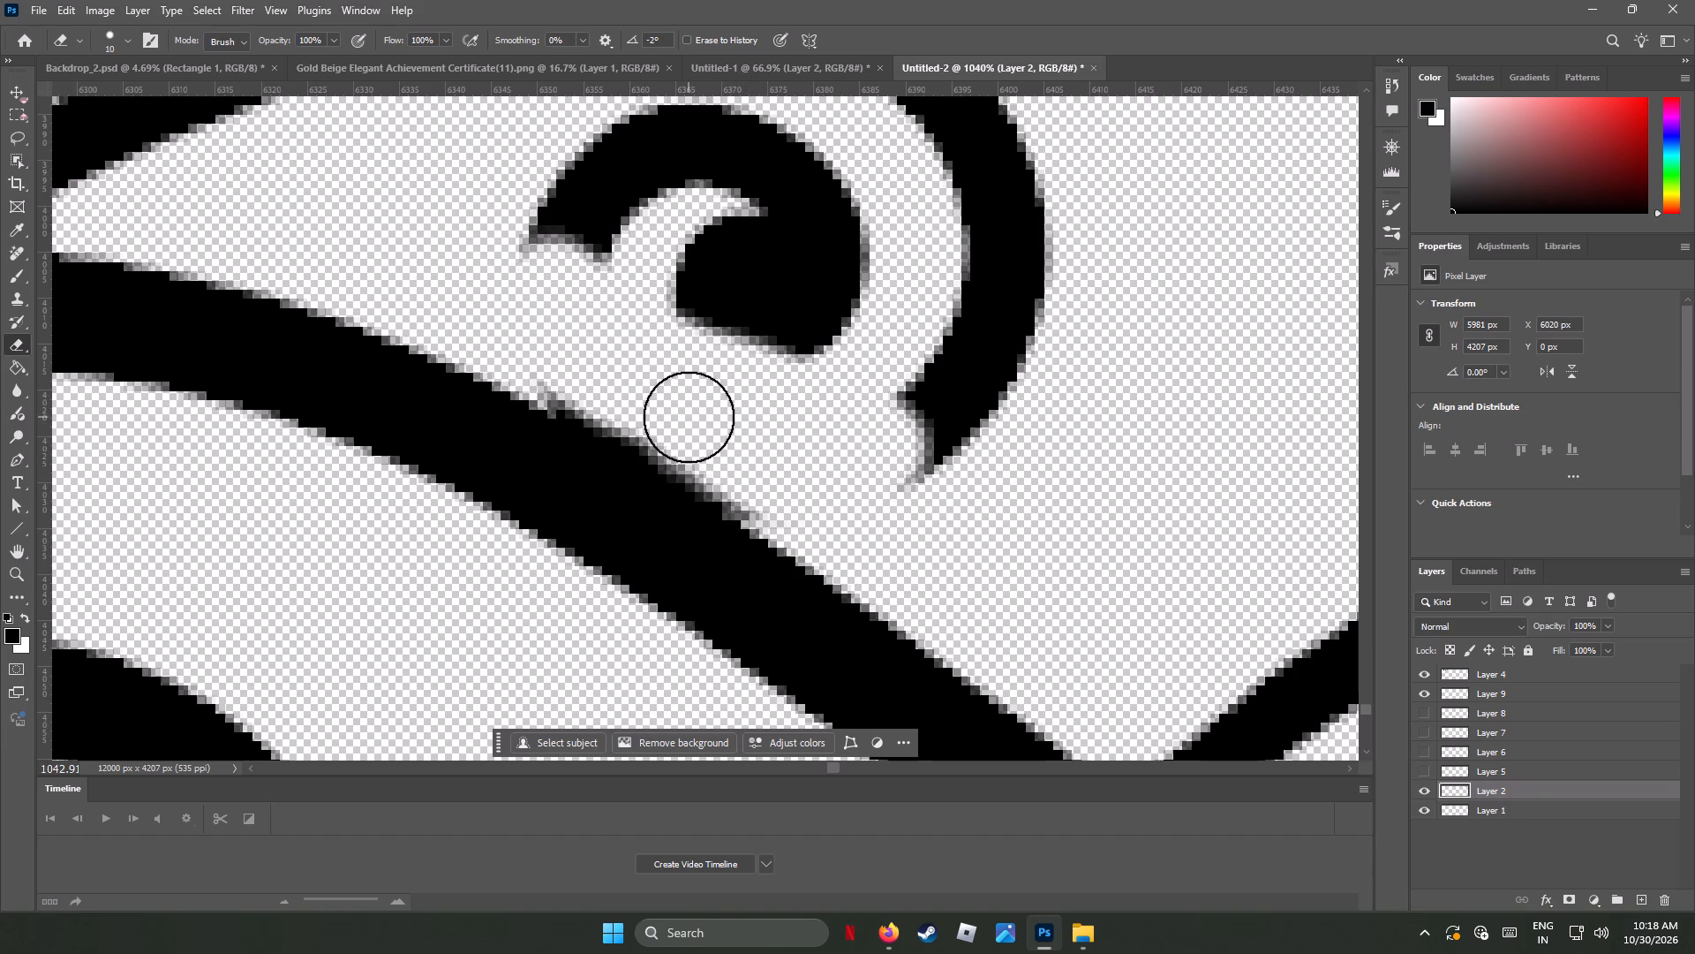
{"action": "left_click", "coordinate": [674, 411]}
{"action": "left_click", "coordinate": [651, 396]}
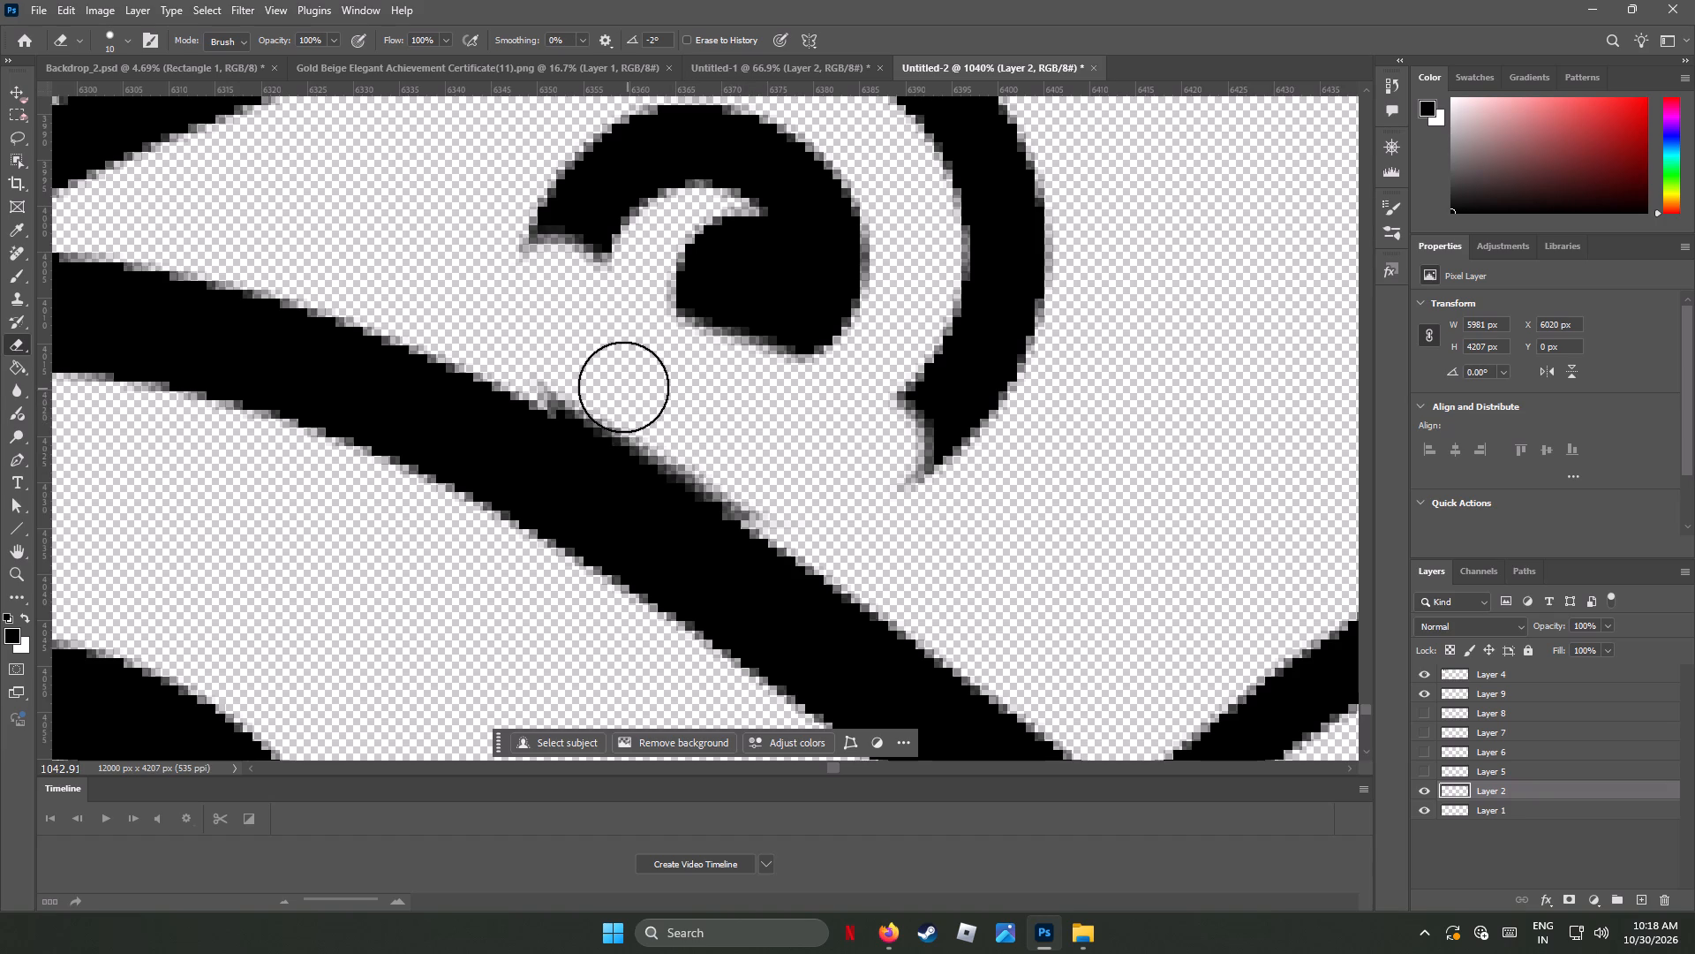
{"action": "left_click", "coordinate": [623, 387]}
{"action": "left_click", "coordinate": [584, 367]}
{"action": "left_click", "coordinate": [576, 368]}
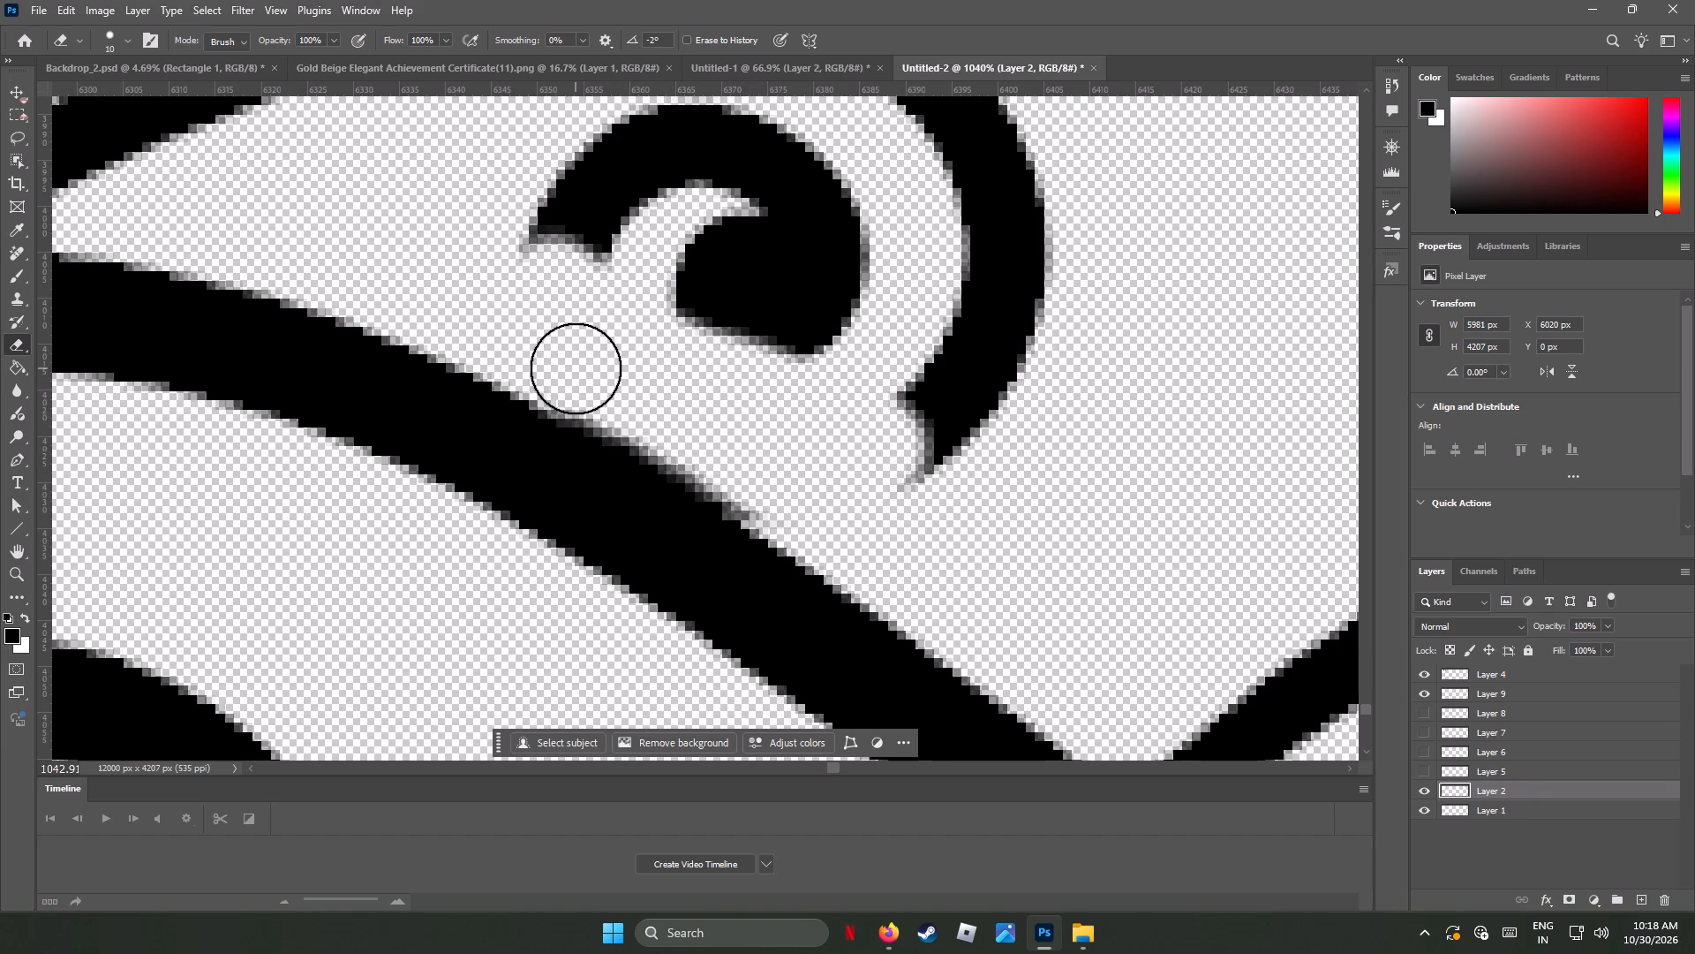
{"action": "left_click", "coordinate": [772, 481]}
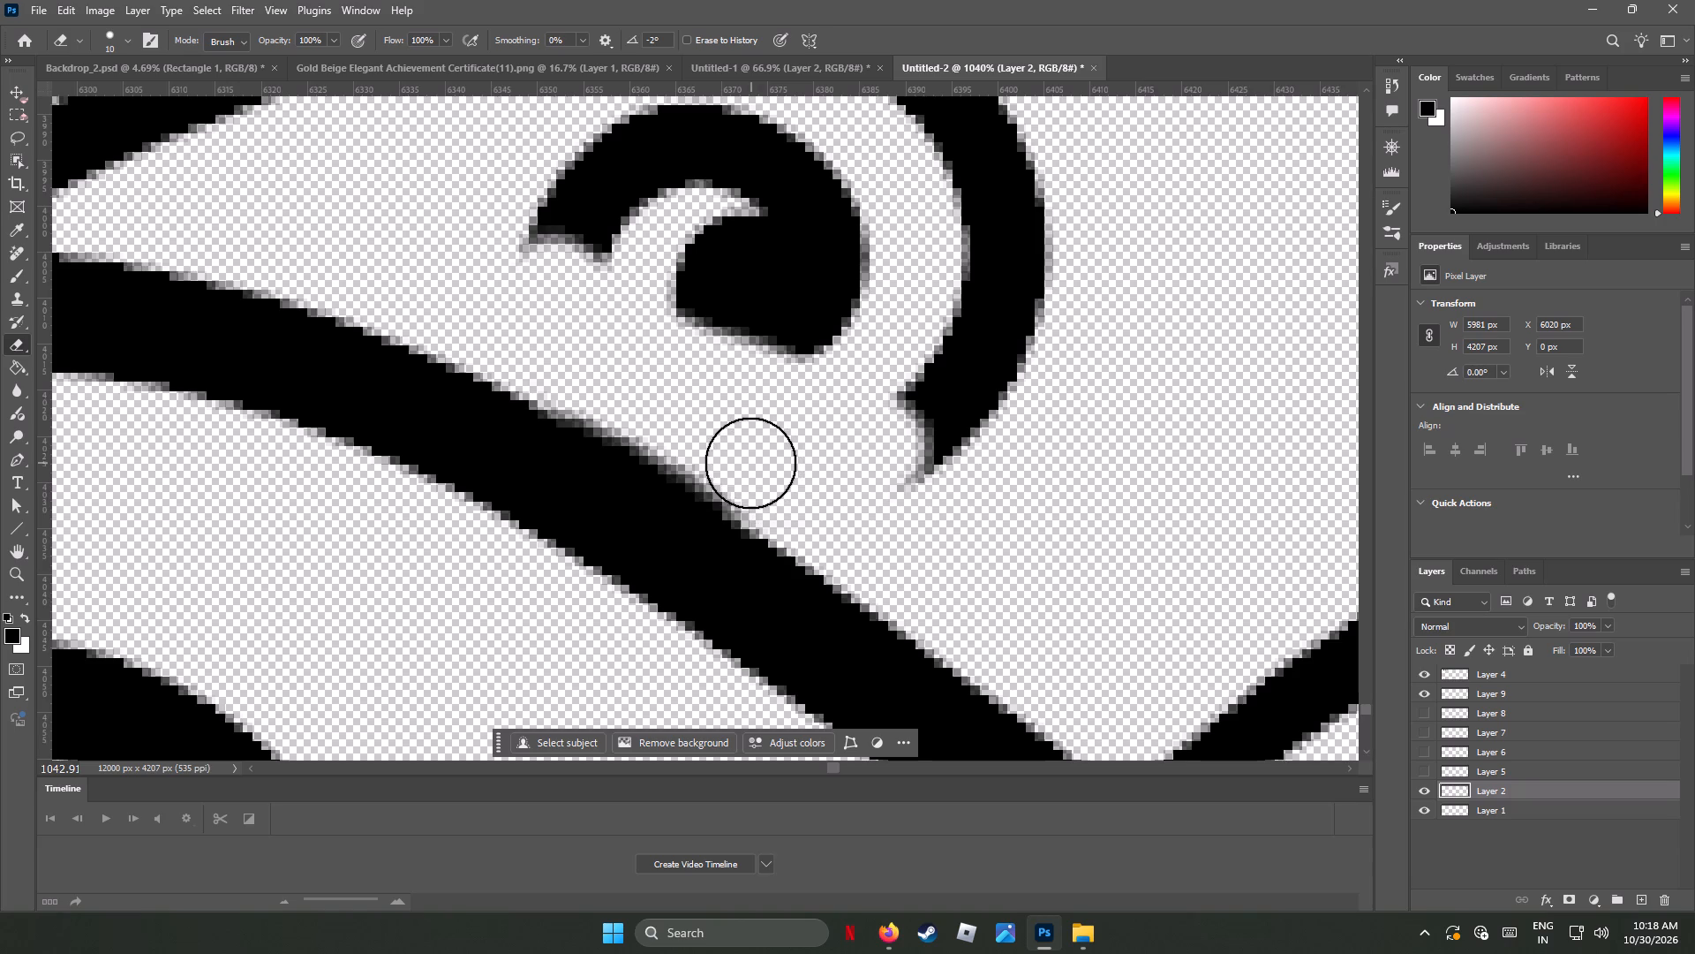
{"action": "left_click", "coordinate": [750, 463]}
{"action": "left_click", "coordinate": [709, 436]}
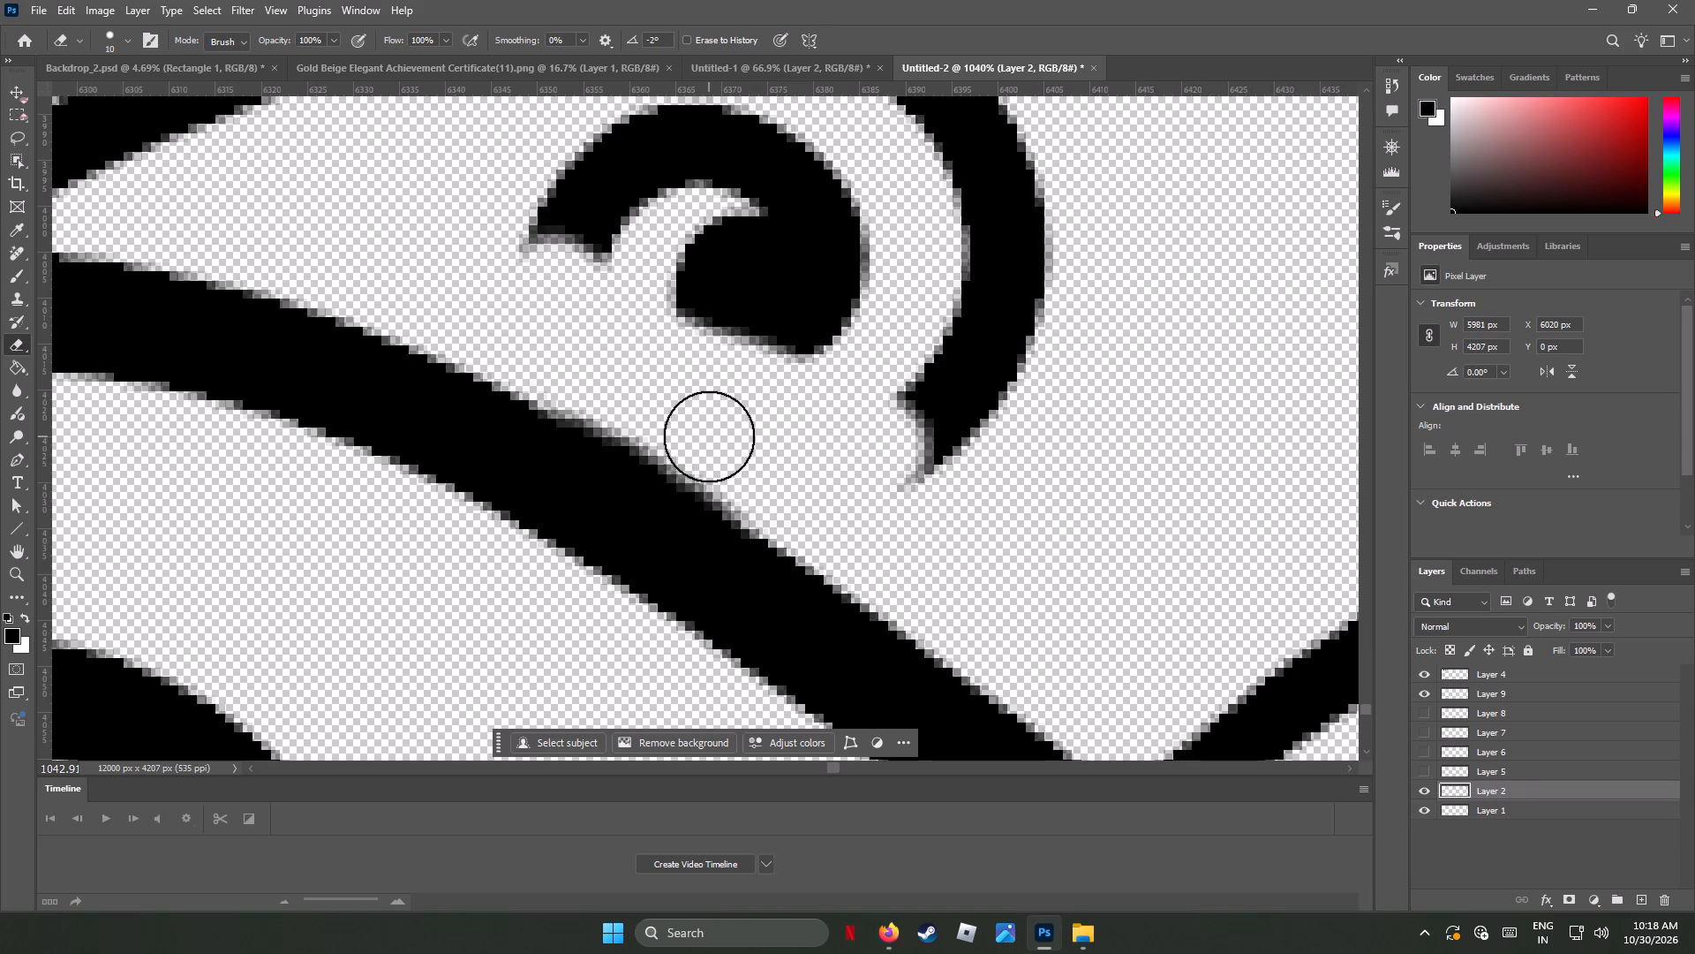
{"action": "left_click", "coordinate": [677, 418]}
{"action": "left_click", "coordinate": [651, 407]}
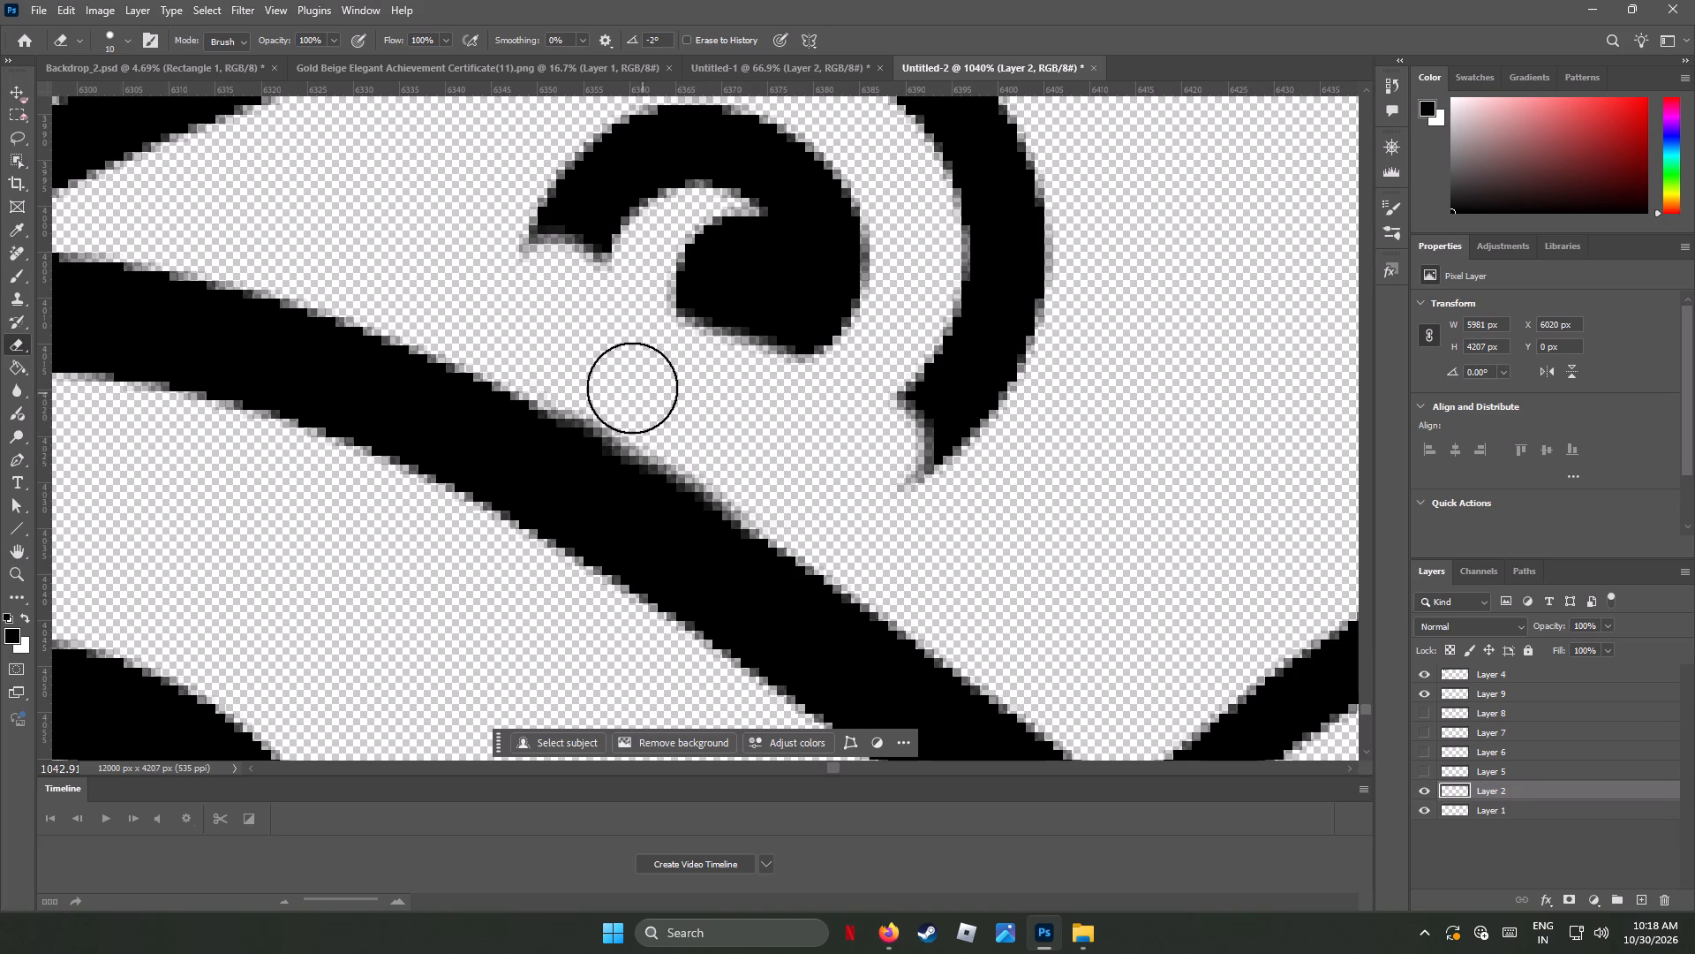
{"action": "left_click", "coordinate": [610, 385]}
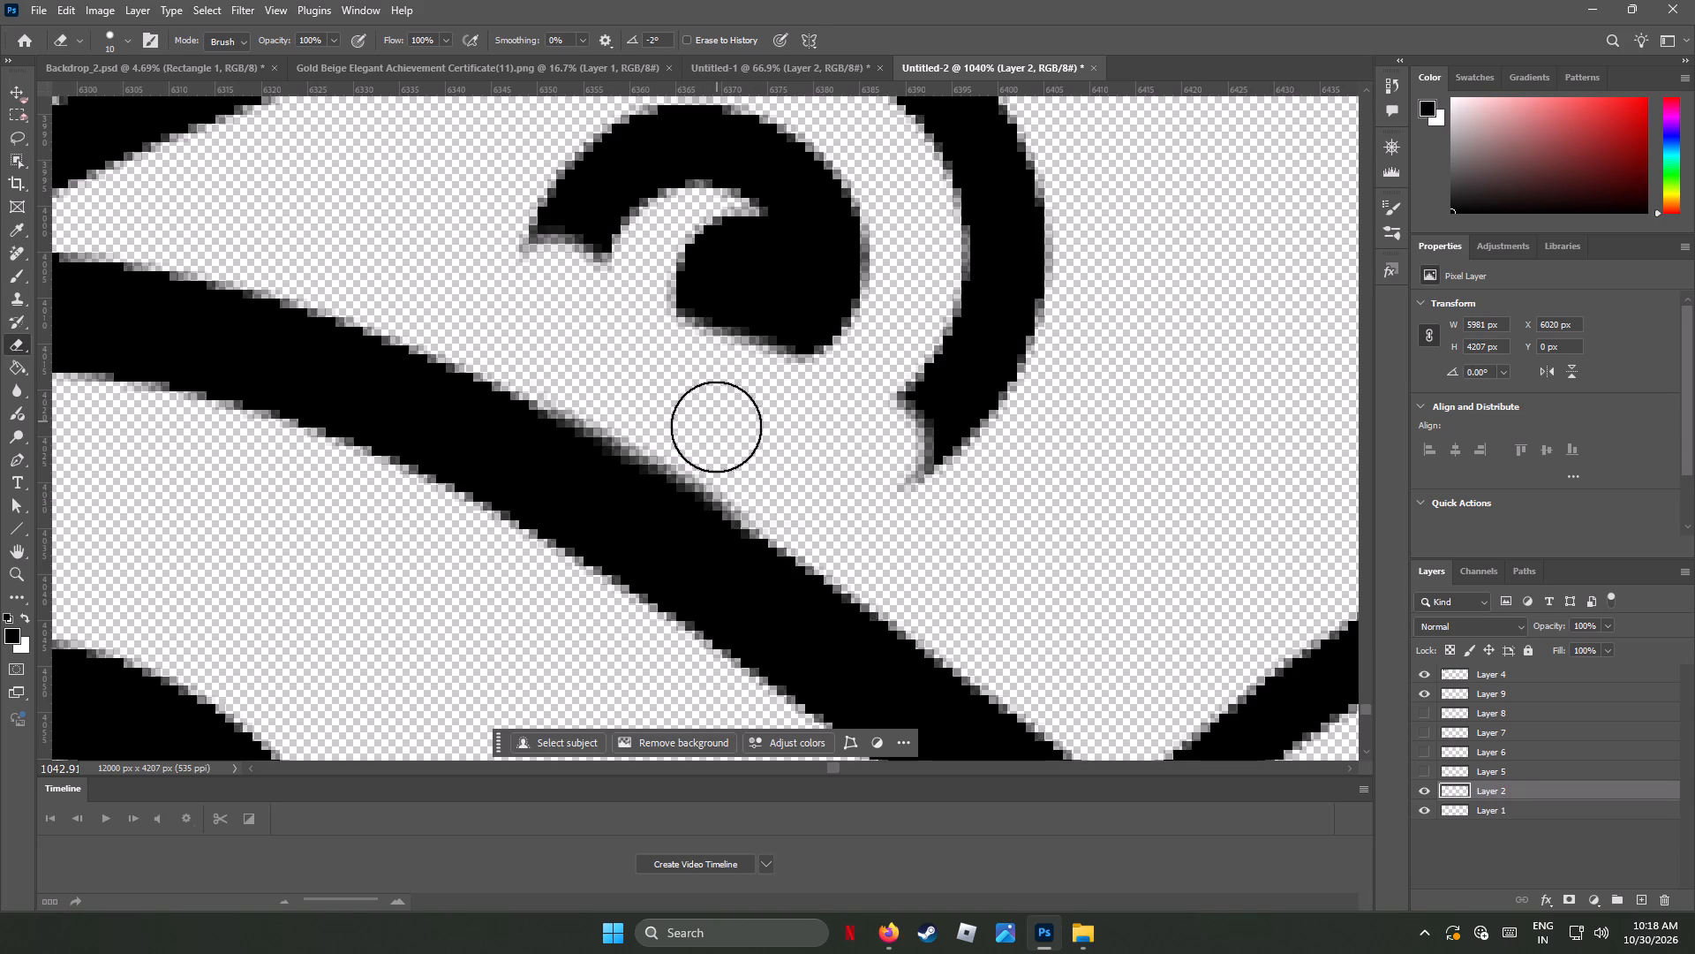
{"action": "left_click", "coordinate": [708, 440]}
Erase more of the separated curl's lower ends, widening the gap above the diagonal band.
{"action": "left_click_drag", "start_coordinate": [935, 464], "coordinate": [508, 215]}
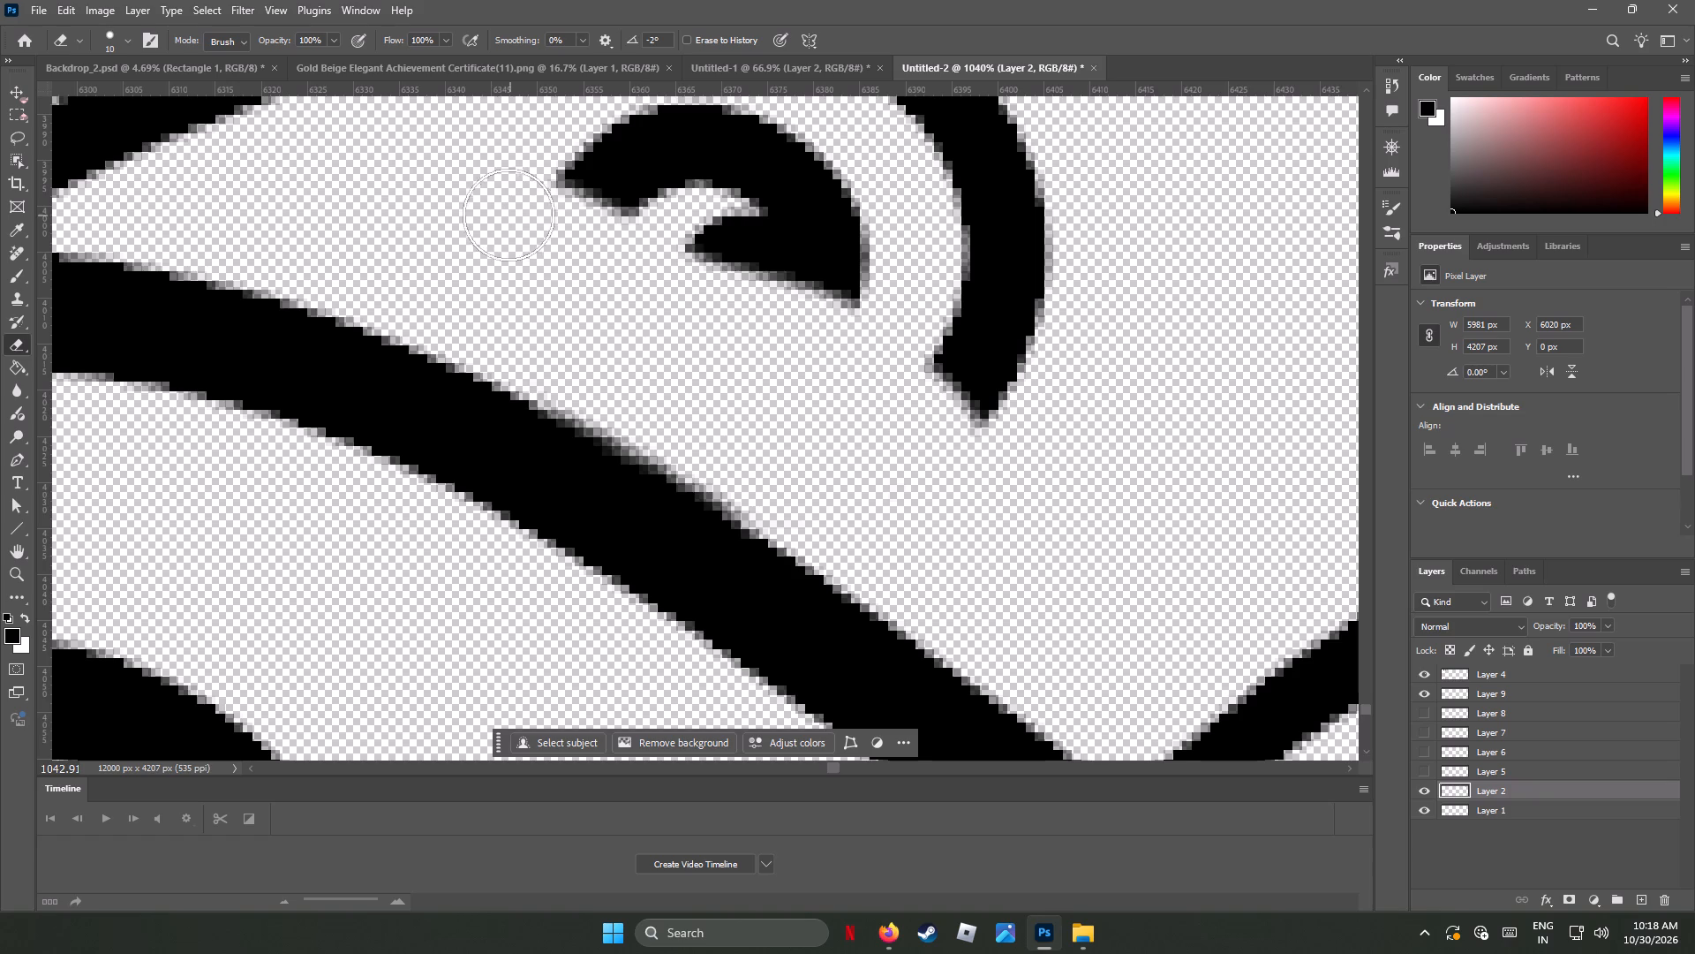
{"action": "left_click_drag", "start_coordinate": [508, 215], "coordinate": [871, 338]}
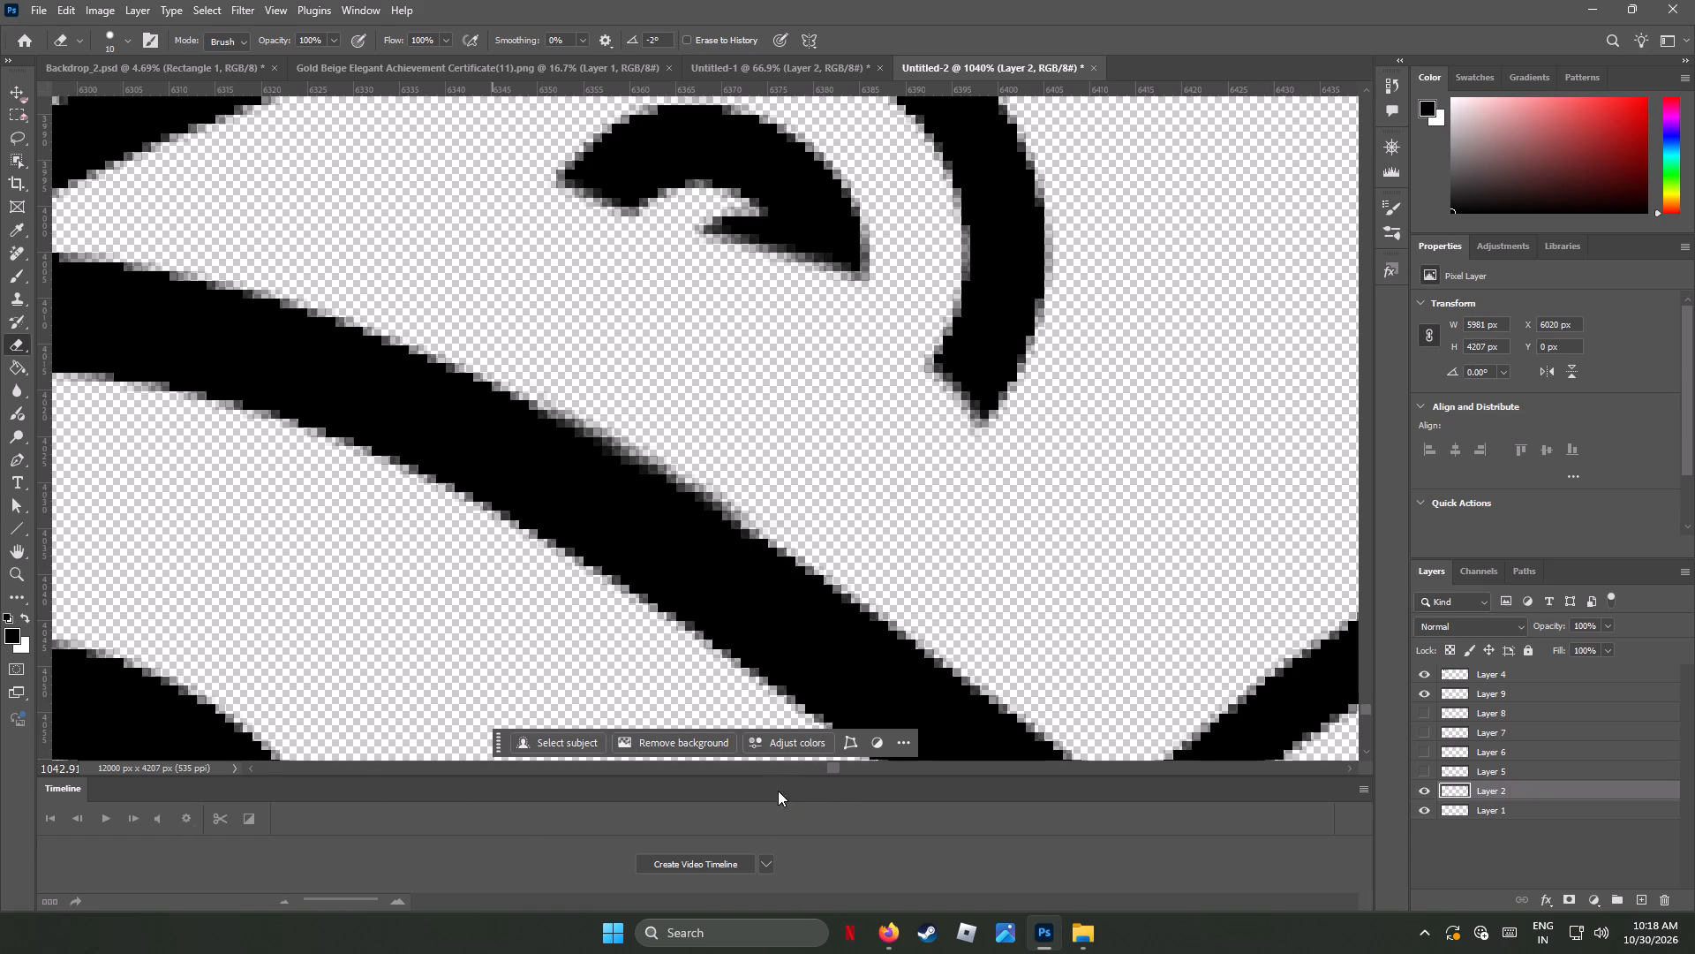
Zoom in closely and clean the remaining semi-transparent fringe along the diagonal band's upper edge below the cut curl.
{"action": "scroll", "coordinate": [550, 268], "scroll_direction": "down", "scroll_amount": 1, "text": "alt"}
{"action": "scroll", "coordinate": [551, 268], "scroll_direction": "up", "scroll_amount": 1, "text": "alt"}
{"action": "scroll", "coordinate": [551, 268], "scroll_direction": "down", "scroll_amount": 9, "text": "alt"}
{"action": "scroll", "coordinate": [585, 364], "scroll_direction": "up", "scroll_amount": 4, "text": "alt"}
{"action": "scroll", "coordinate": [585, 364], "scroll_direction": "down", "scroll_amount": 3, "text": "alt"}
{"action": "scroll", "coordinate": [585, 364], "scroll_direction": "up", "scroll_amount": 7, "text": "alt"}
{"action": "scroll", "coordinate": [632, 348], "scroll_direction": "down", "scroll_amount": 1, "text": "alt"}
{"action": "scroll", "coordinate": [635, 347], "scroll_direction": "up", "scroll_amount": 6, "text": "alt"}
{"action": "scroll", "coordinate": [644, 352], "scroll_direction": "down", "scroll_amount": 1, "text": "alt"}
{"action": "scroll", "coordinate": [646, 354], "scroll_direction": "up", "scroll_amount": 1, "text": "alt"}
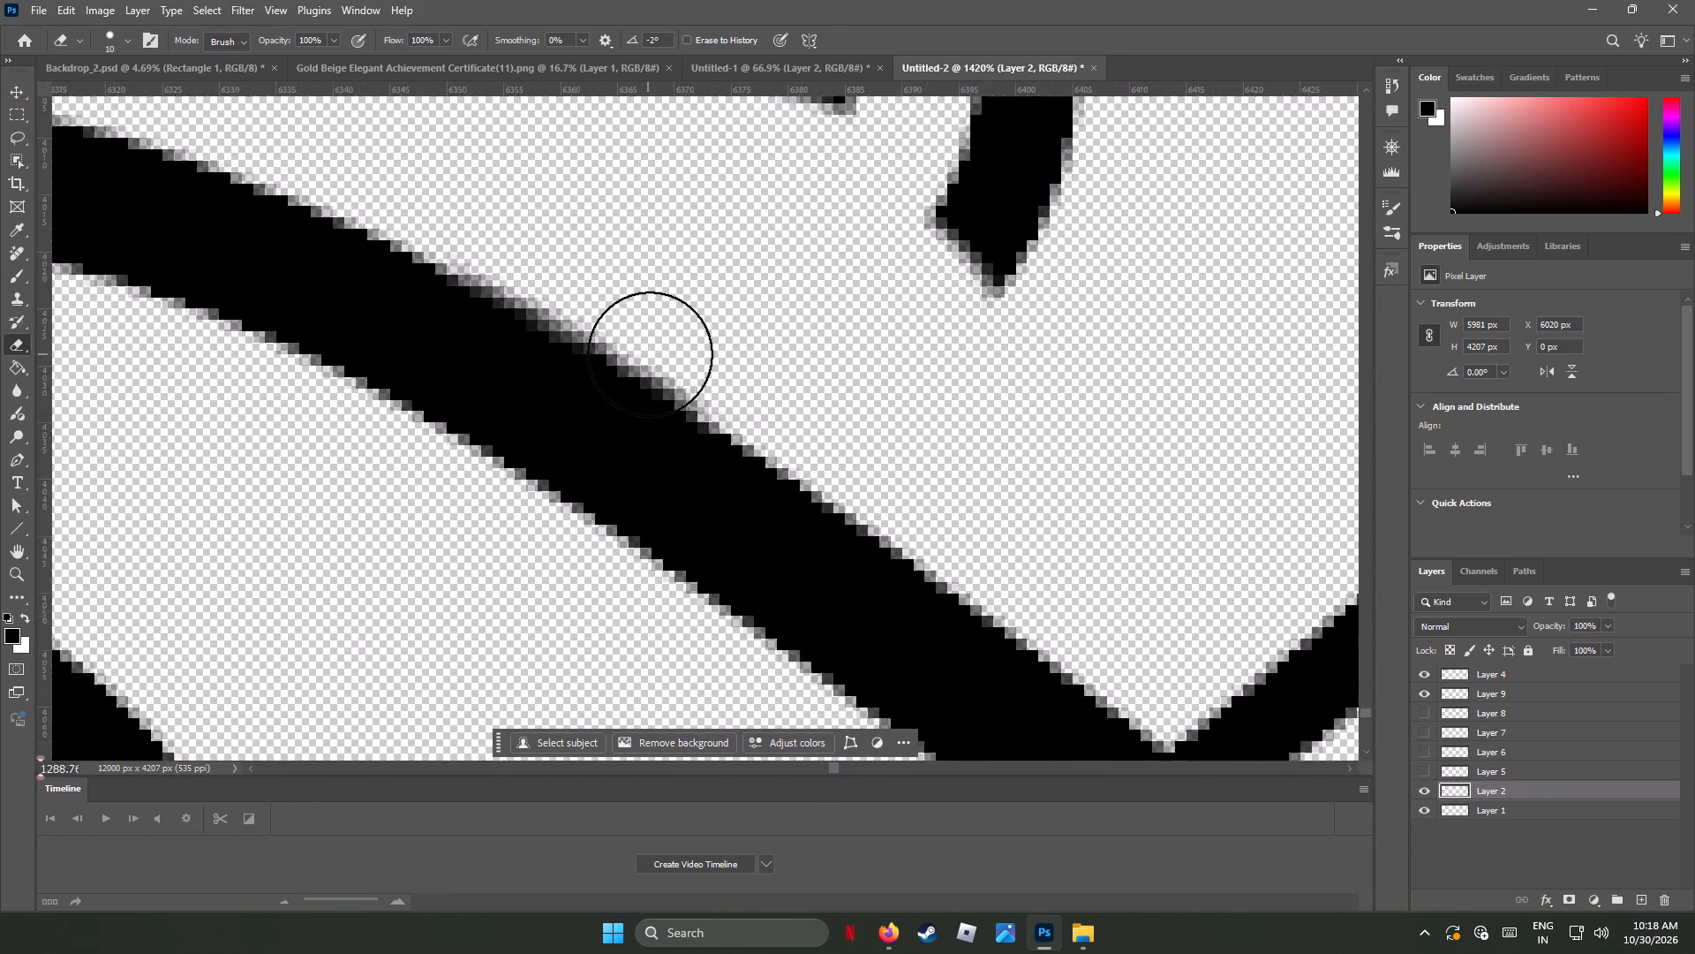
{"action": "left_click", "coordinate": [713, 346]}
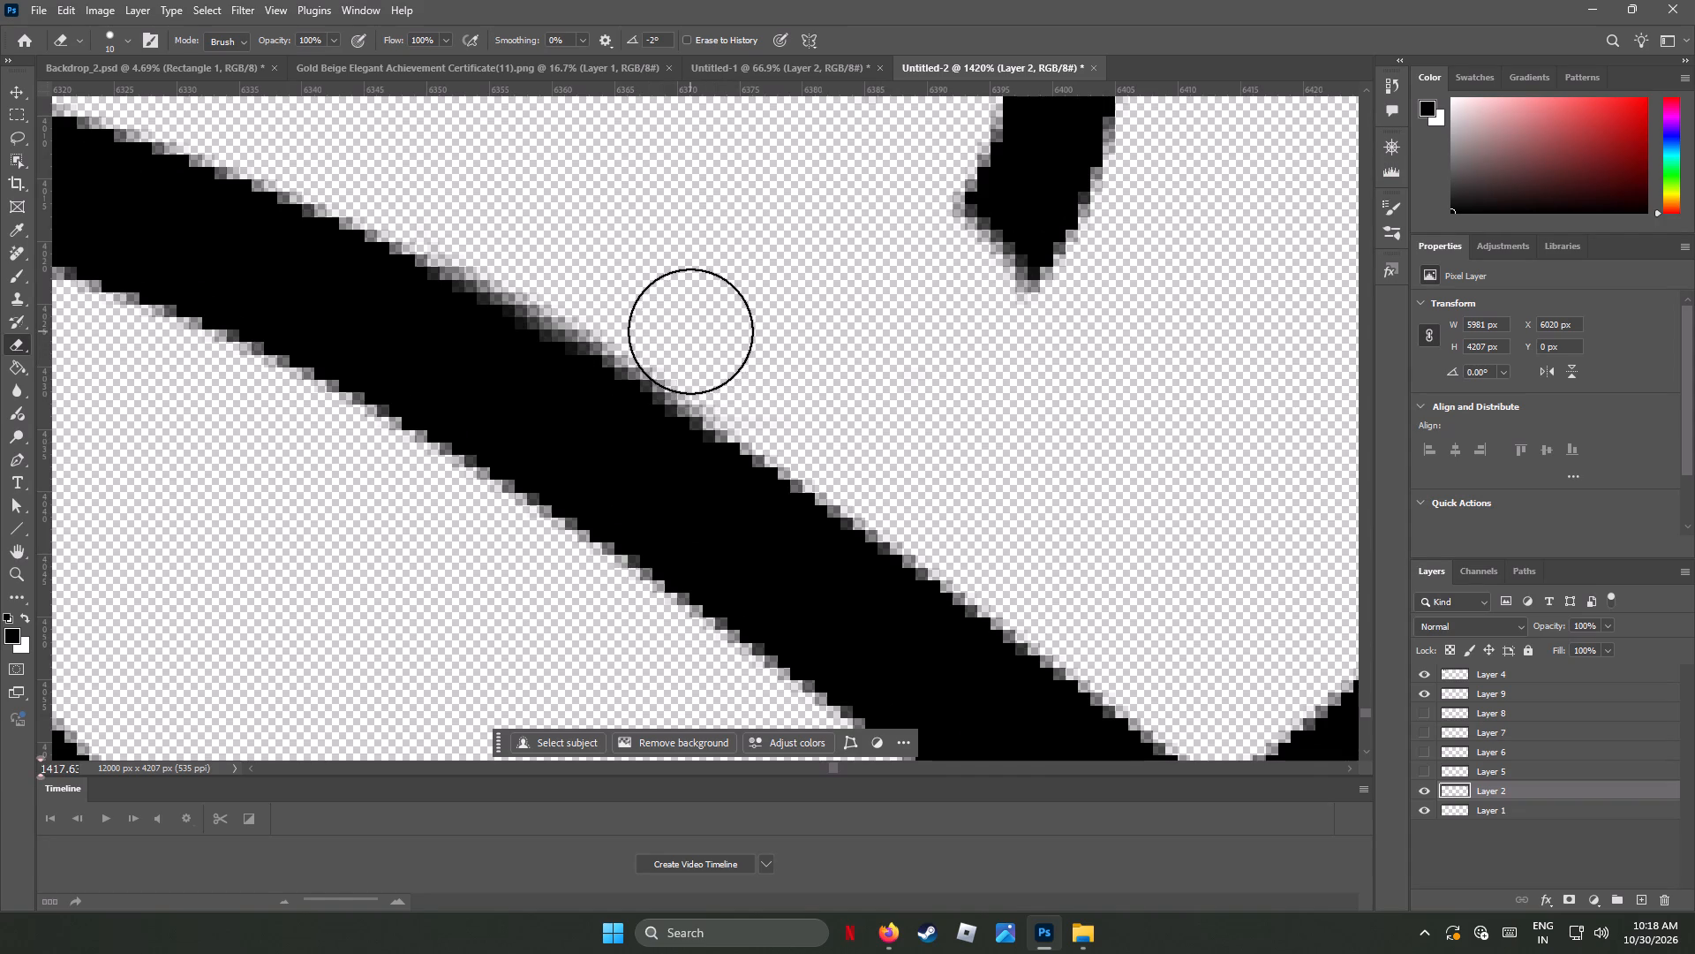
{"action": "left_click", "coordinate": [690, 331]}
{"action": "left_click", "coordinate": [655, 306]}
{"action": "left_click", "coordinate": [633, 291]}
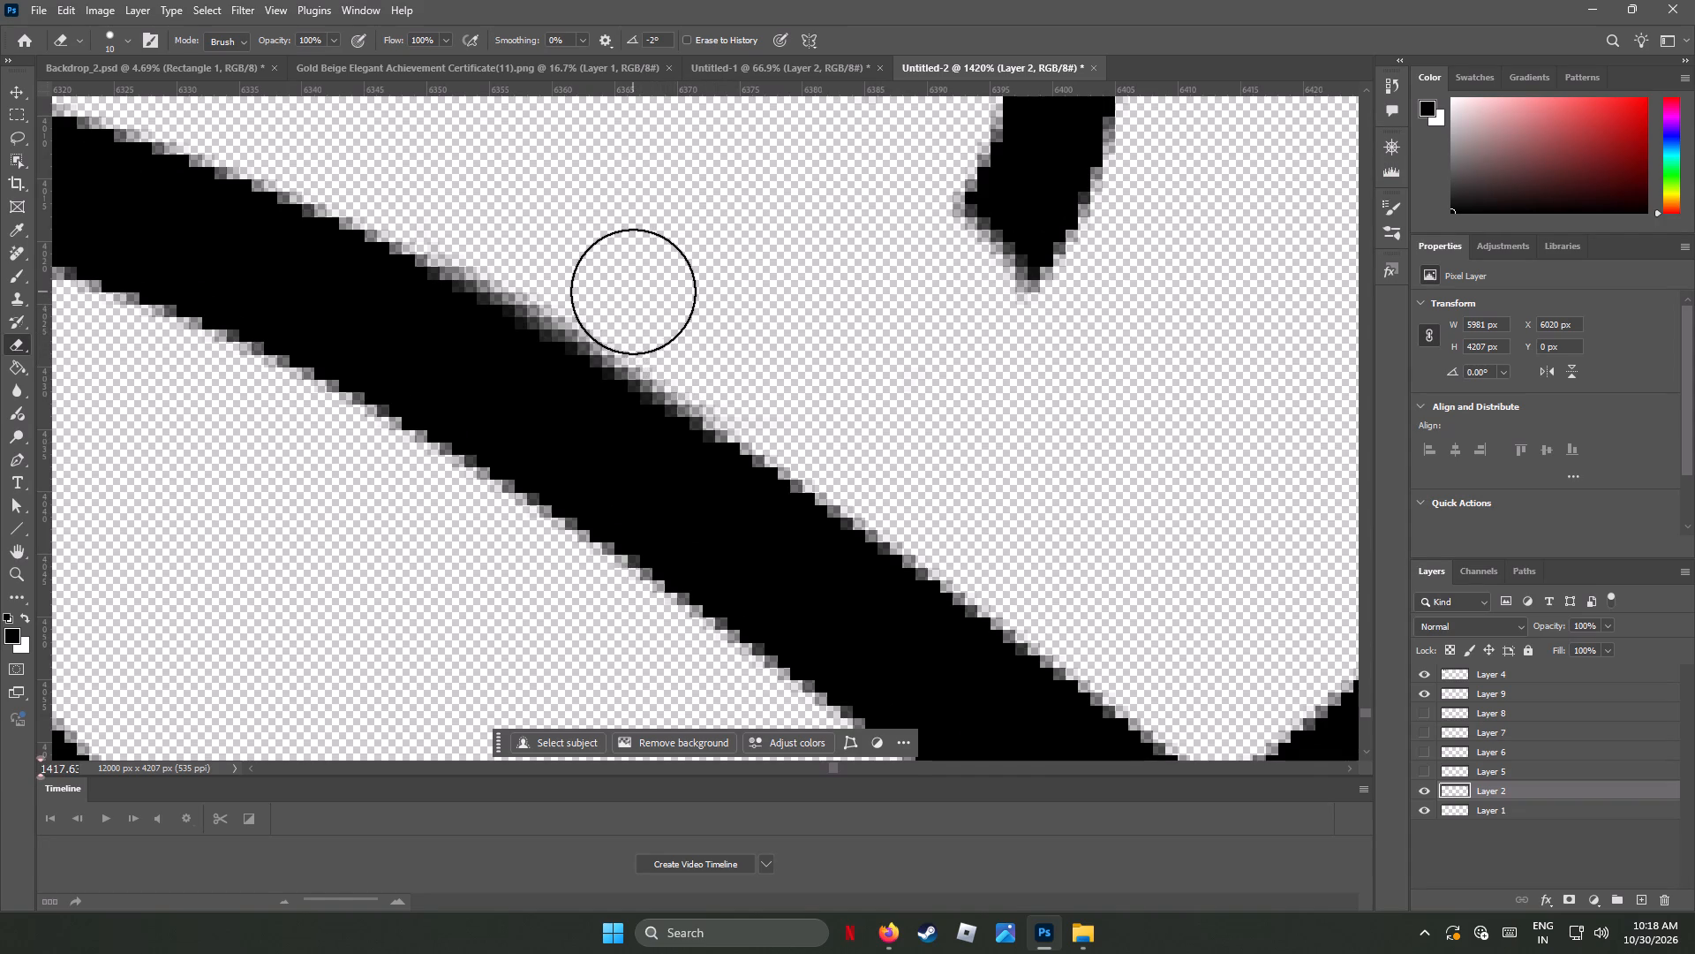
{"action": "left_click", "coordinate": [608, 280]}
{"action": "left_click", "coordinate": [574, 263]}
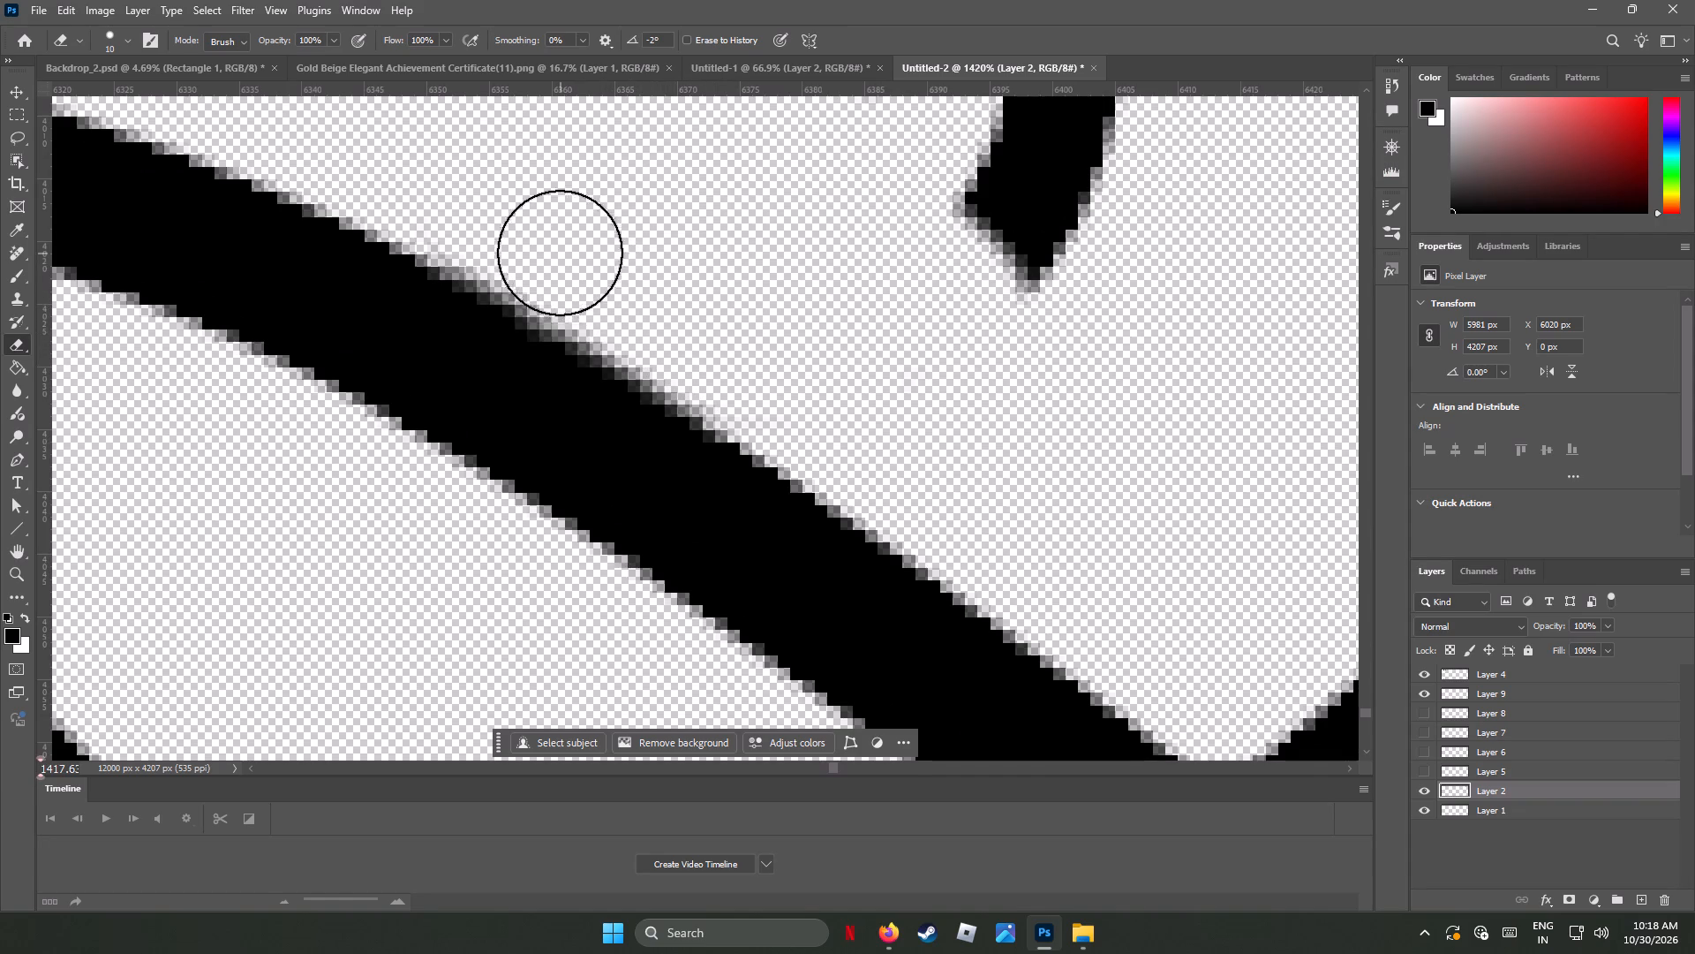
{"action": "left_click", "coordinate": [528, 239]}
Erase the base of the curl's long stem where it merges into the crest of Layer 2's large arch.
{"action": "scroll", "coordinate": [782, 426], "scroll_direction": "up", "scroll_amount": 1, "text": "alt"}
{"action": "scroll", "coordinate": [783, 427], "scroll_direction": "down", "scroll_amount": 11, "text": "alt"}
{"action": "scroll", "coordinate": [828, 440], "scroll_direction": "up", "scroll_amount": 2, "text": "alt"}
{"action": "scroll", "coordinate": [836, 443], "scroll_direction": "down", "scroll_amount": 2, "text": "alt"}
{"action": "scroll", "coordinate": [836, 443], "scroll_direction": "up", "scroll_amount": 2, "text": "alt"}
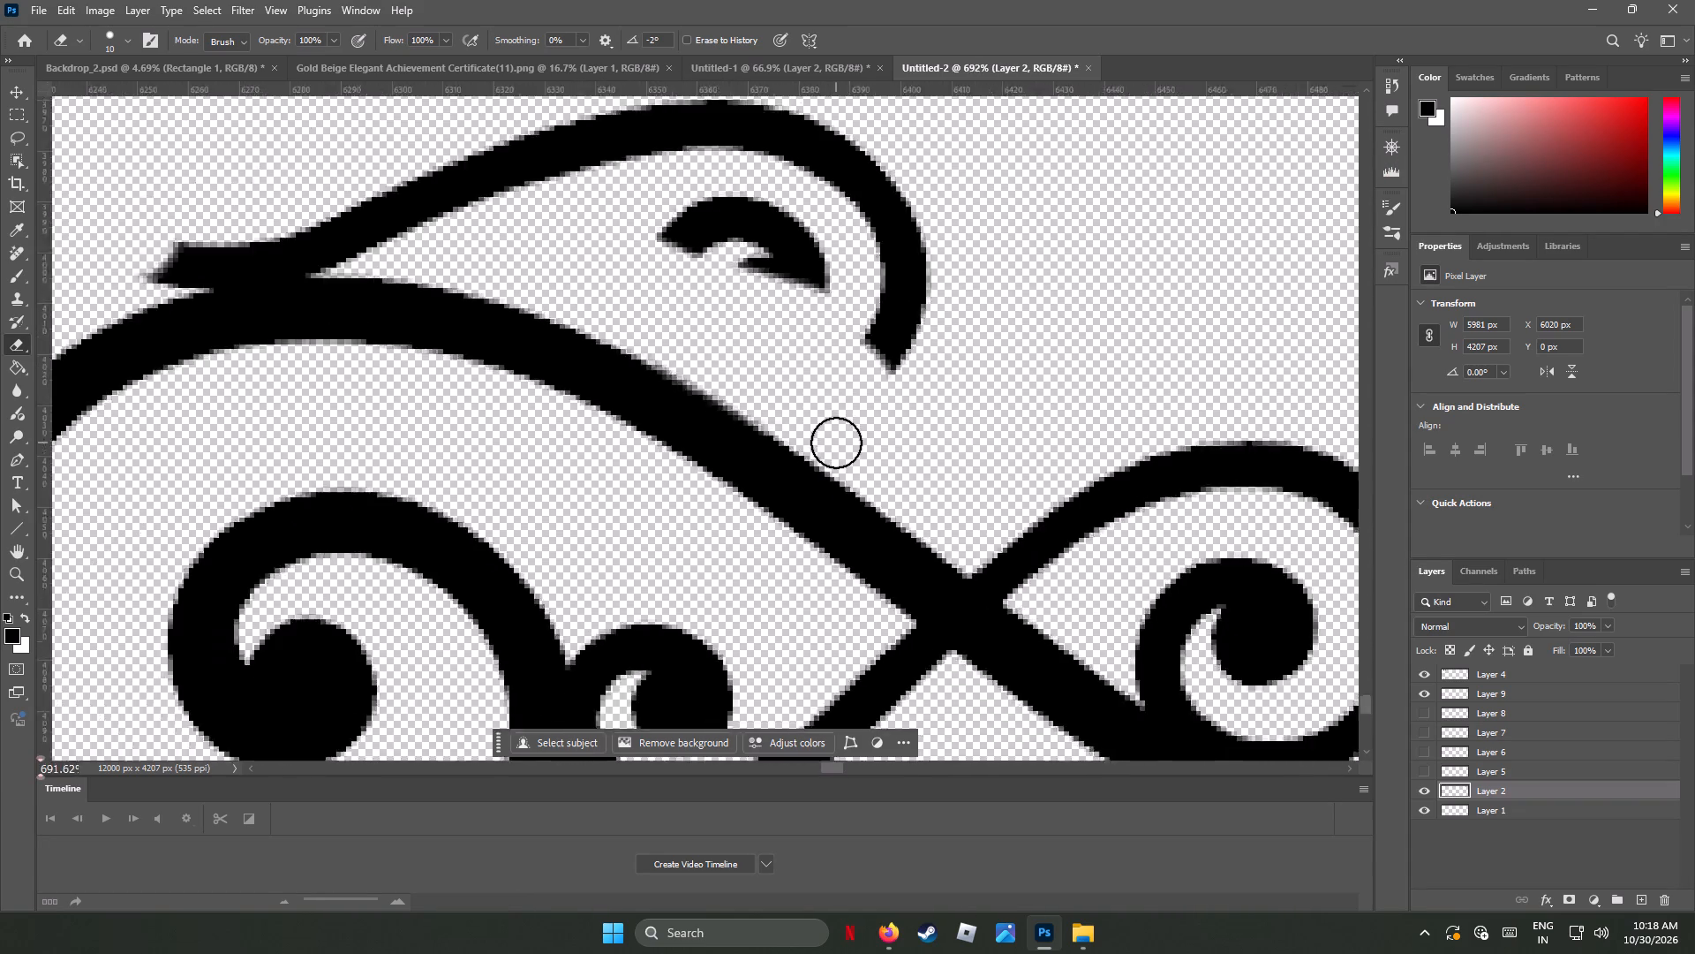
{"action": "scroll", "coordinate": [836, 443], "scroll_direction": "down", "scroll_amount": 2, "text": "alt"}
{"action": "scroll", "coordinate": [843, 444], "scroll_direction": "up", "scroll_amount": 3, "text": "alt"}
{"action": "scroll", "coordinate": [846, 446], "scroll_direction": "down", "scroll_amount": 2, "text": "alt"}
{"action": "scroll", "coordinate": [846, 446], "scroll_direction": "up", "scroll_amount": 5, "text": "alt"}
{"action": "scroll", "coordinate": [720, 412], "scroll_direction": "down", "scroll_amount": 3, "text": "alt"}
{"action": "scroll", "coordinate": [721, 411], "scroll_direction": "up", "scroll_amount": 1, "text": "alt"}
{"action": "scroll", "coordinate": [725, 413], "scroll_direction": "down", "scroll_amount": 5, "text": "alt"}
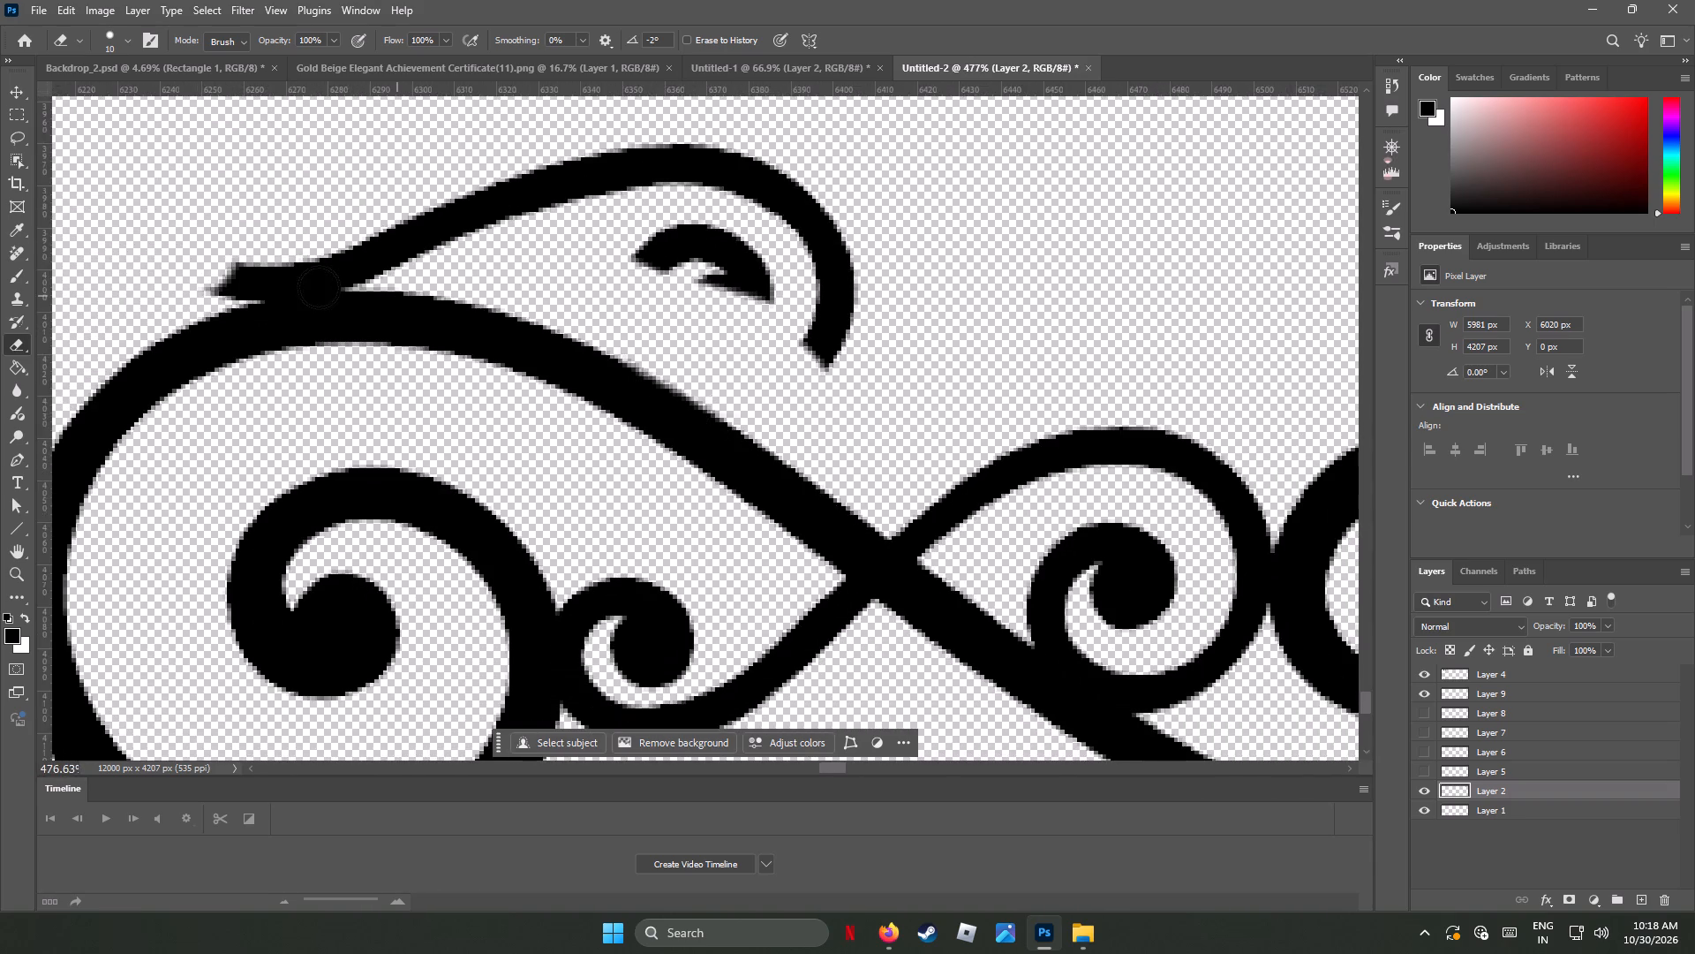
{"action": "scroll", "coordinate": [226, 287], "scroll_direction": "down", "scroll_amount": 1, "text": "alt"}
{"action": "scroll", "coordinate": [226, 287], "scroll_direction": "up", "scroll_amount": 15, "text": "alt"}
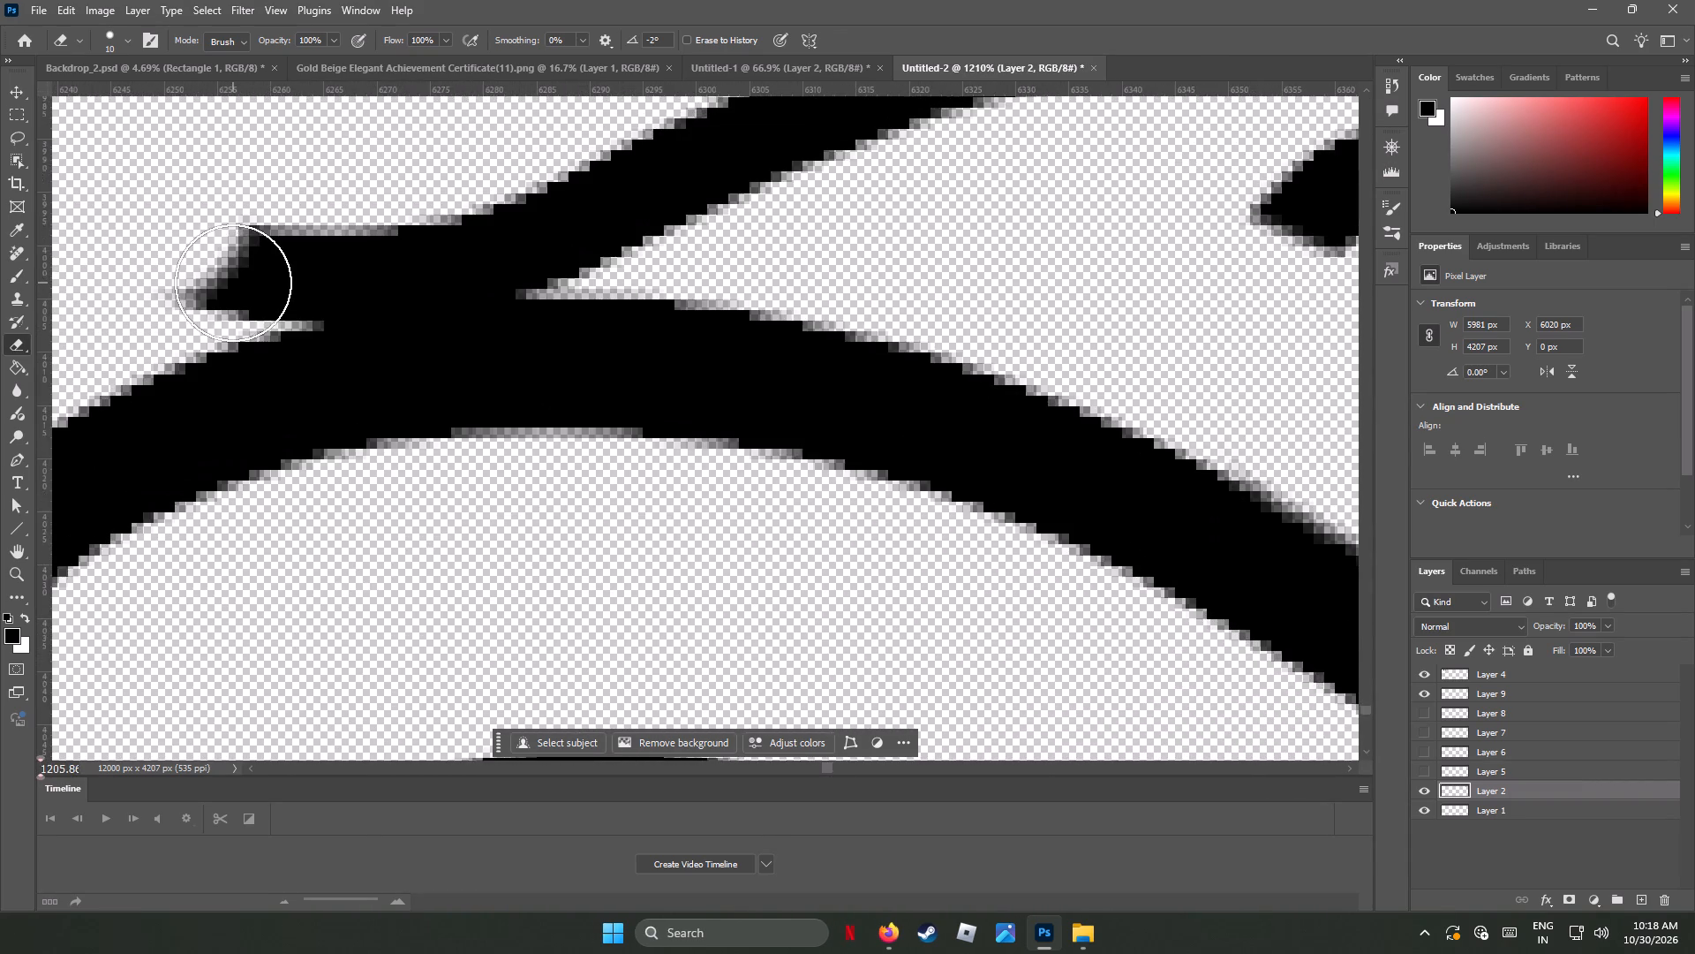
{"action": "scroll", "coordinate": [233, 283], "scroll_direction": "up", "scroll_amount": 3, "text": "alt"}
{"action": "left_click_drag", "start_coordinate": [200, 268], "coordinate": [447, 216]}
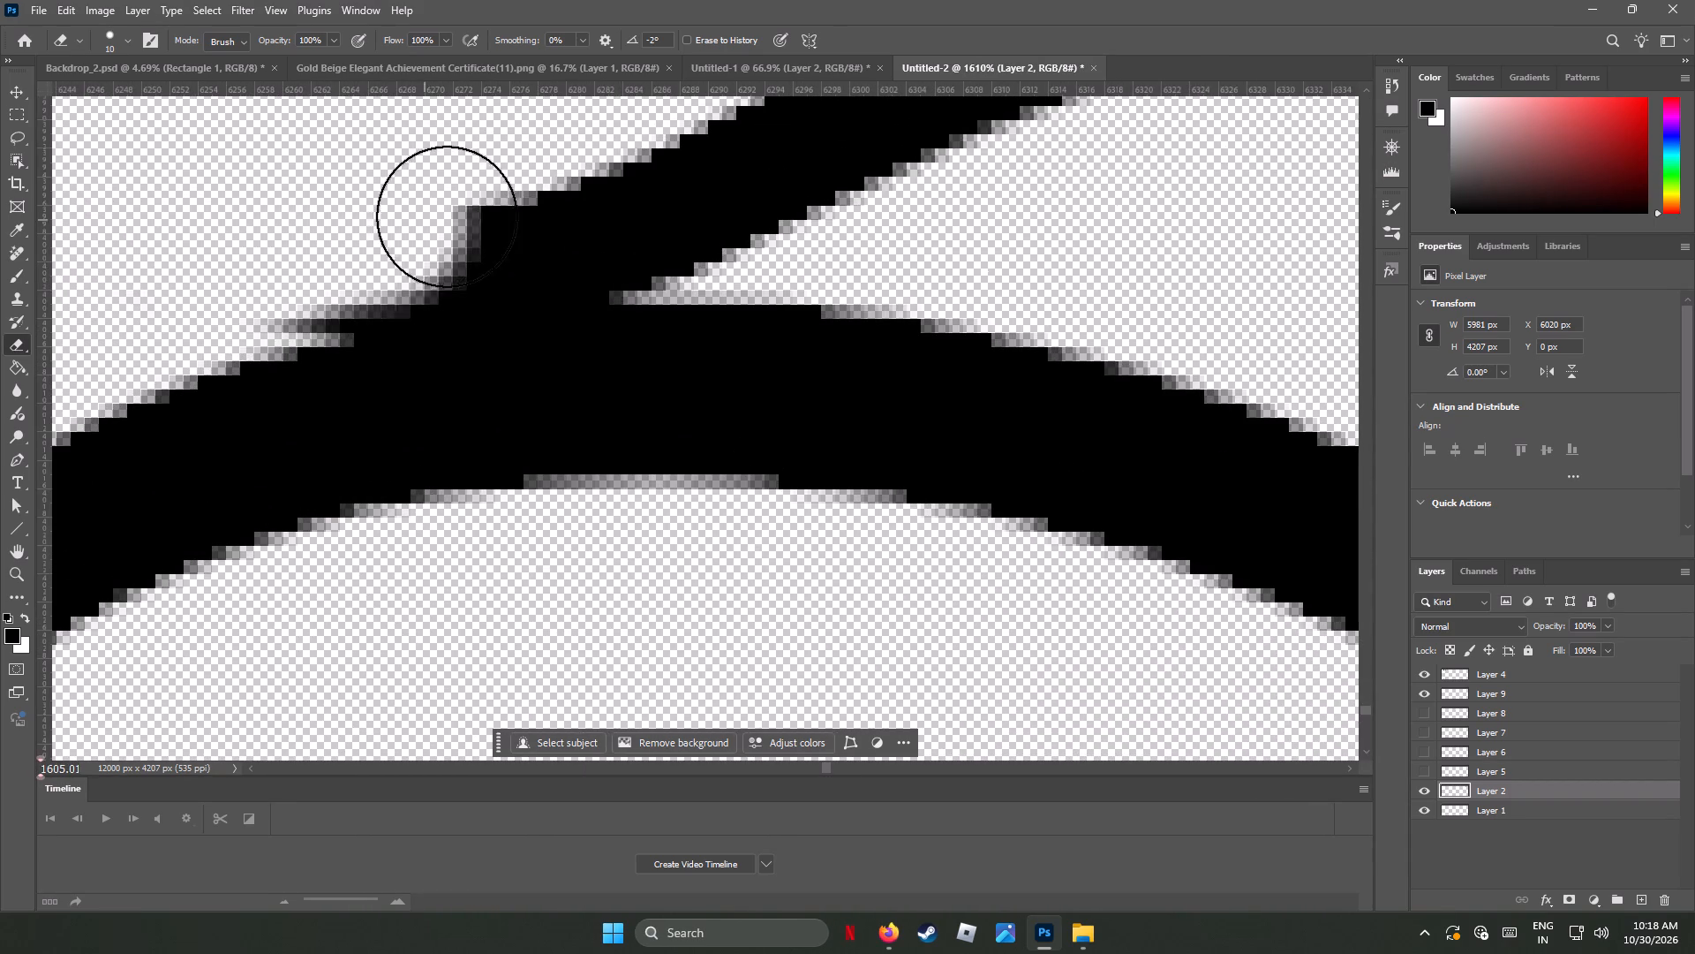
{"action": "left_click_drag", "start_coordinate": [447, 216], "coordinate": [505, 209]}
{"action": "left_click_drag", "start_coordinate": [715, 219], "coordinate": [467, 183]}
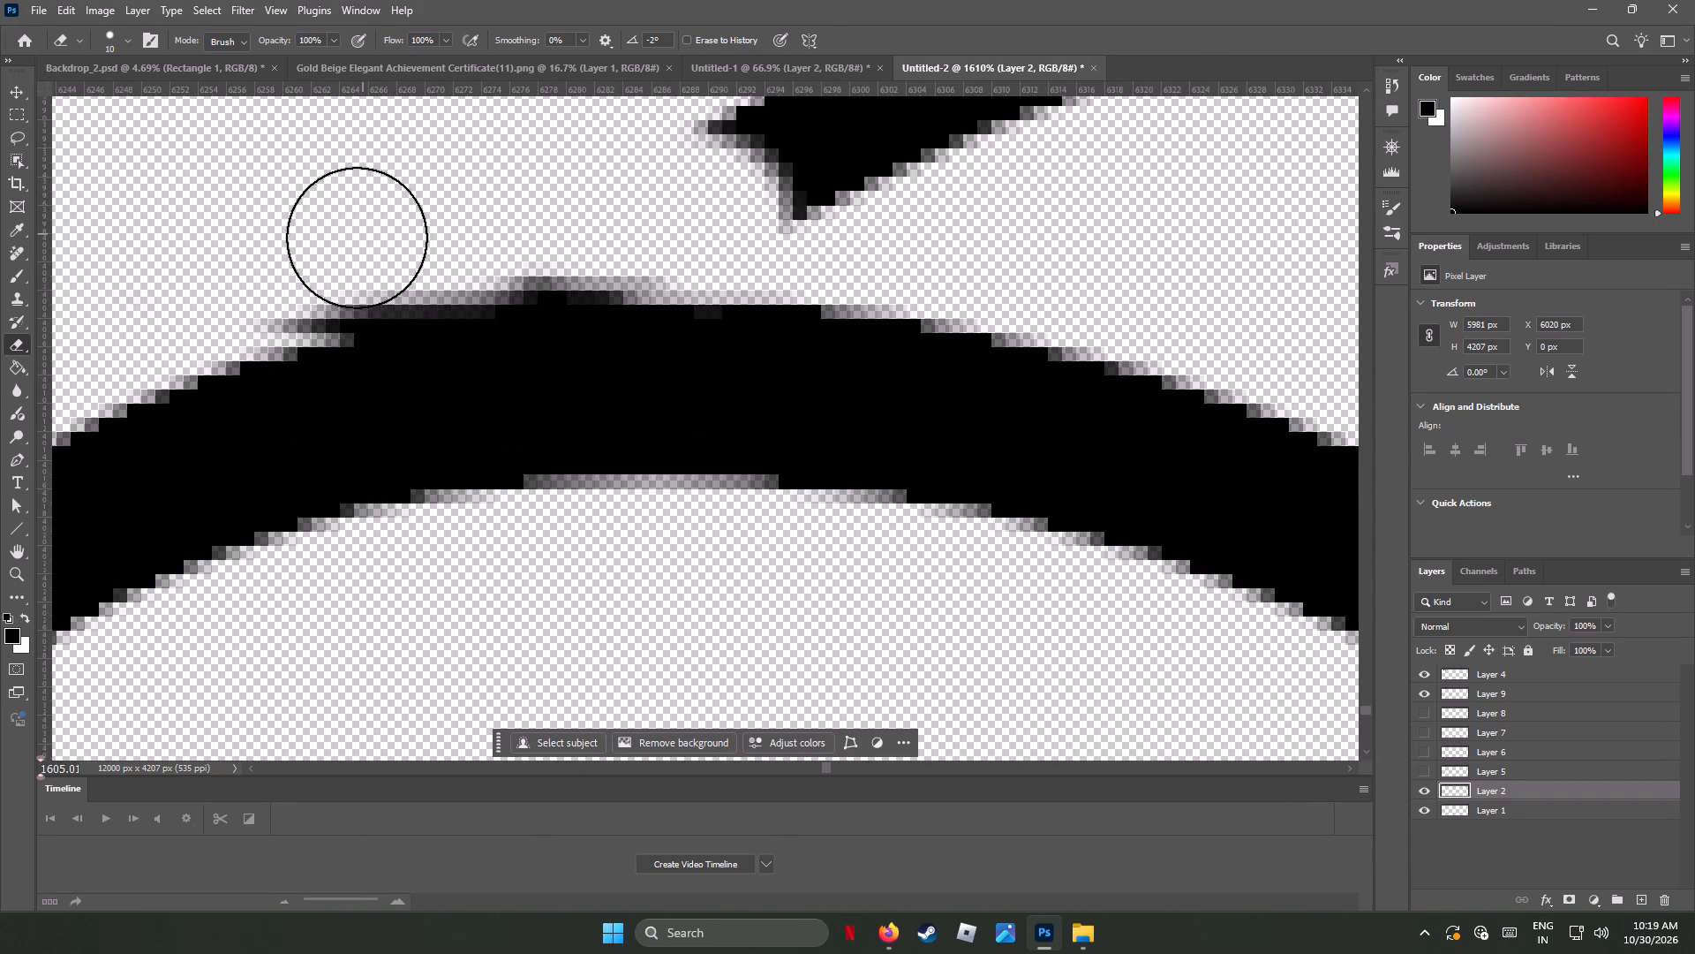
Trim the stem's cut tip and clean the leftover fringe along the outer edge of the large arch's crest.
{"action": "left_click", "coordinate": [347, 241]}
{"action": "left_click", "coordinate": [308, 260]}
{"action": "left_click", "coordinate": [358, 251]}
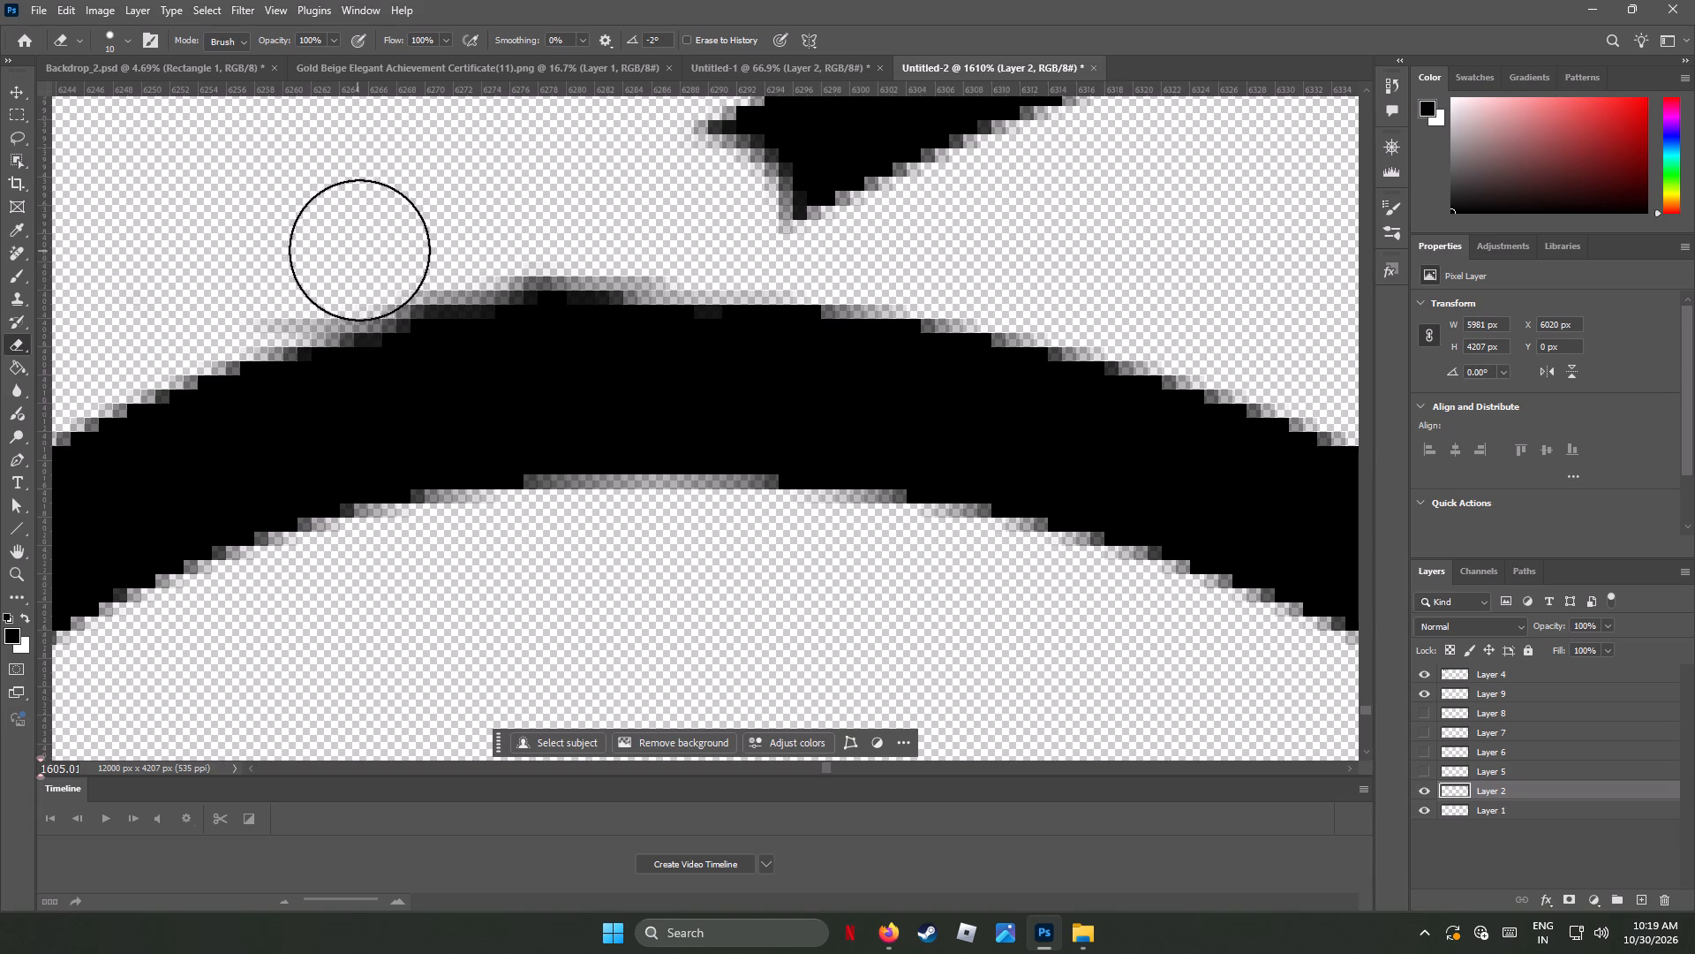
{"action": "left_click", "coordinate": [404, 237]}
{"action": "left_click", "coordinate": [471, 230]}
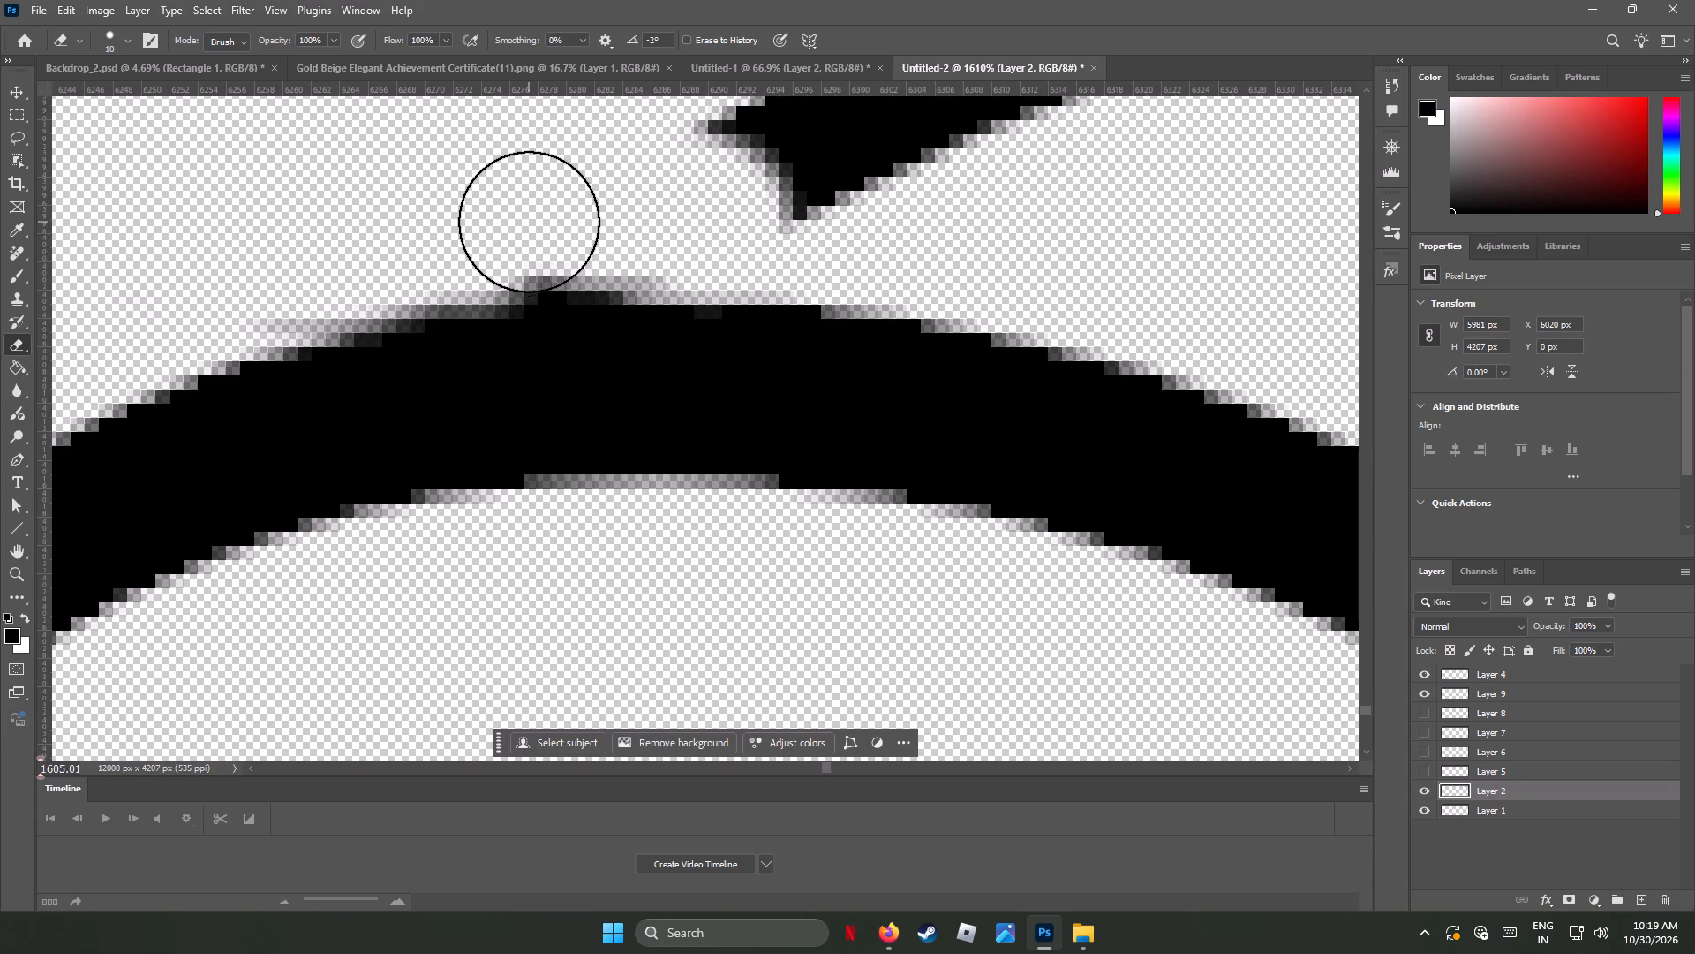
{"action": "left_click", "coordinate": [529, 222]}
{"action": "left_click_drag", "start_coordinate": [803, 224], "coordinate": [594, 121]}
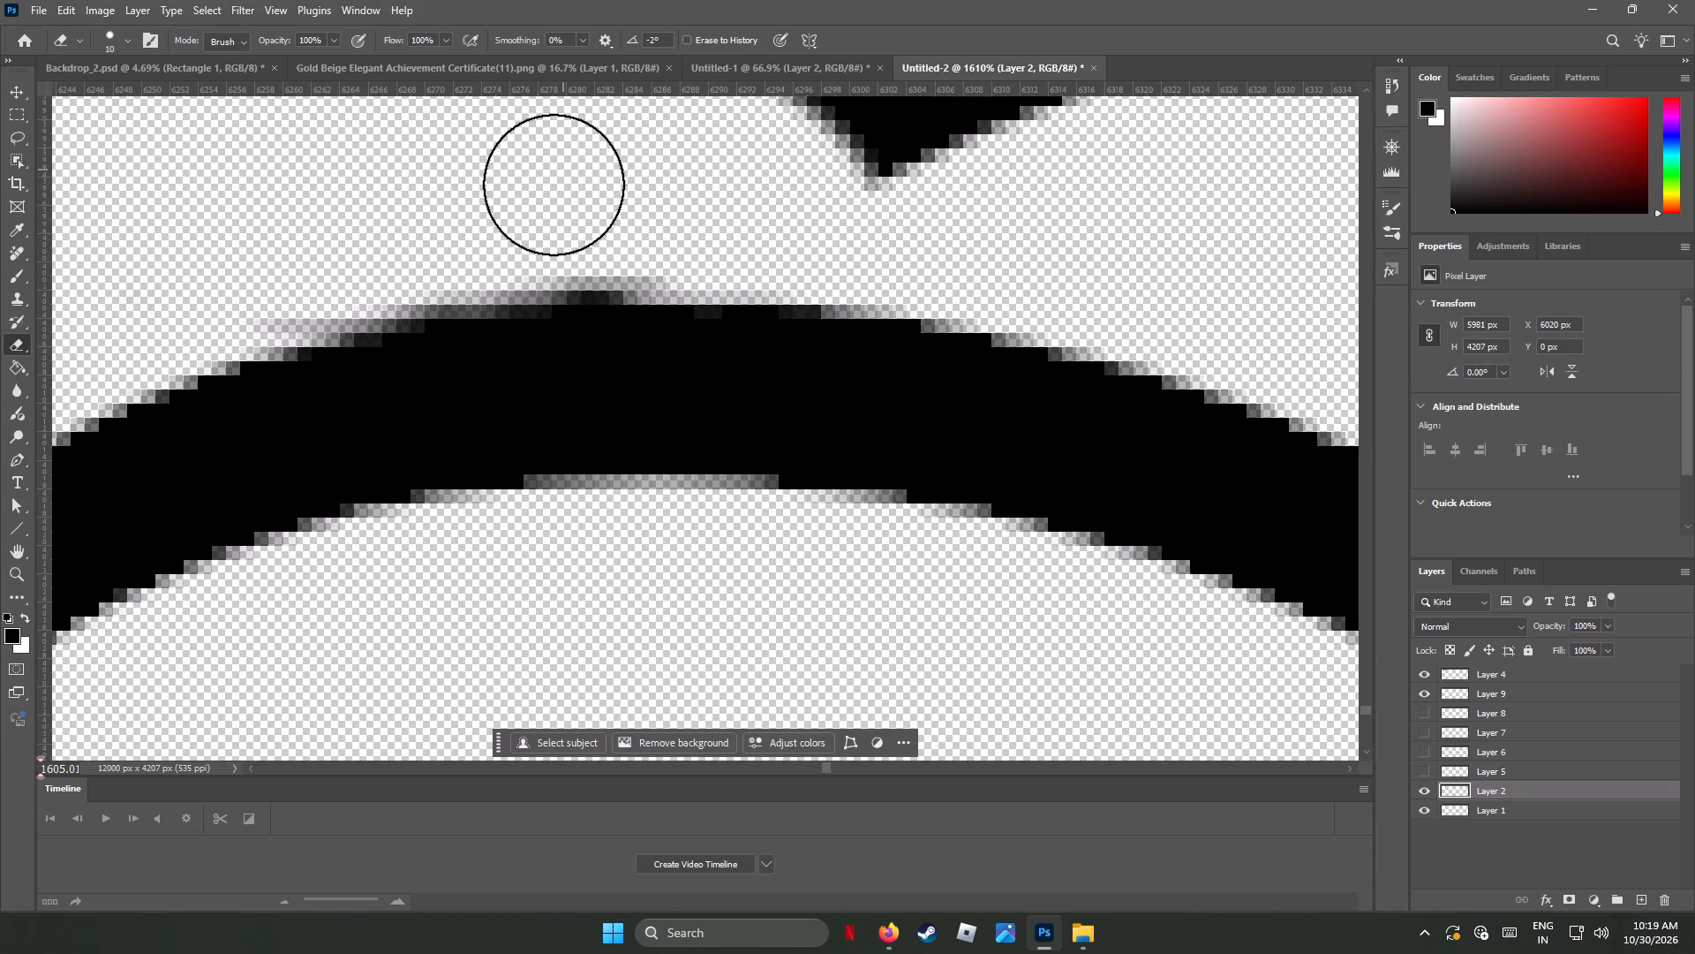
{"action": "left_click", "coordinate": [568, 219]}
{"action": "scroll", "coordinate": [816, 432], "scroll_direction": "up", "scroll_amount": 1, "text": "alt"}
{"action": "scroll", "coordinate": [817, 433], "scroll_direction": "down", "scroll_amount": 1, "text": "alt"}
{"action": "scroll", "coordinate": [817, 433], "scroll_direction": "up", "scroll_amount": 3, "text": "alt"}
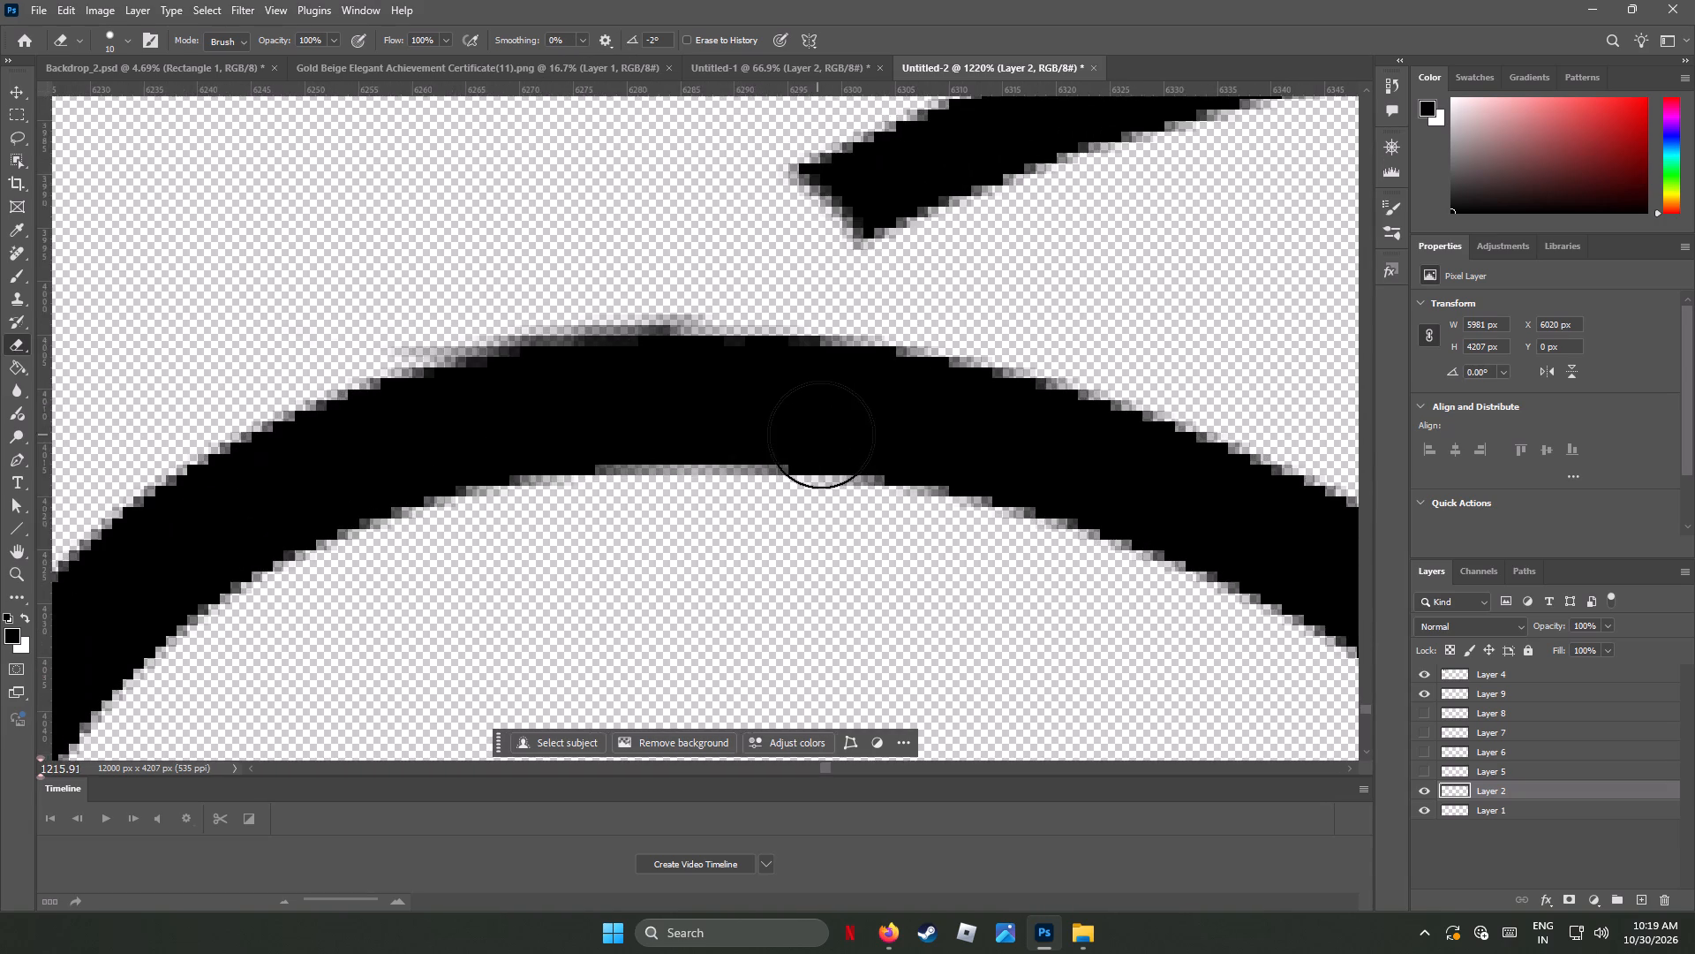
{"action": "scroll", "coordinate": [426, 312], "scroll_direction": "up", "scroll_amount": 6, "text": "alt"}
{"action": "left_click", "coordinate": [411, 305]}
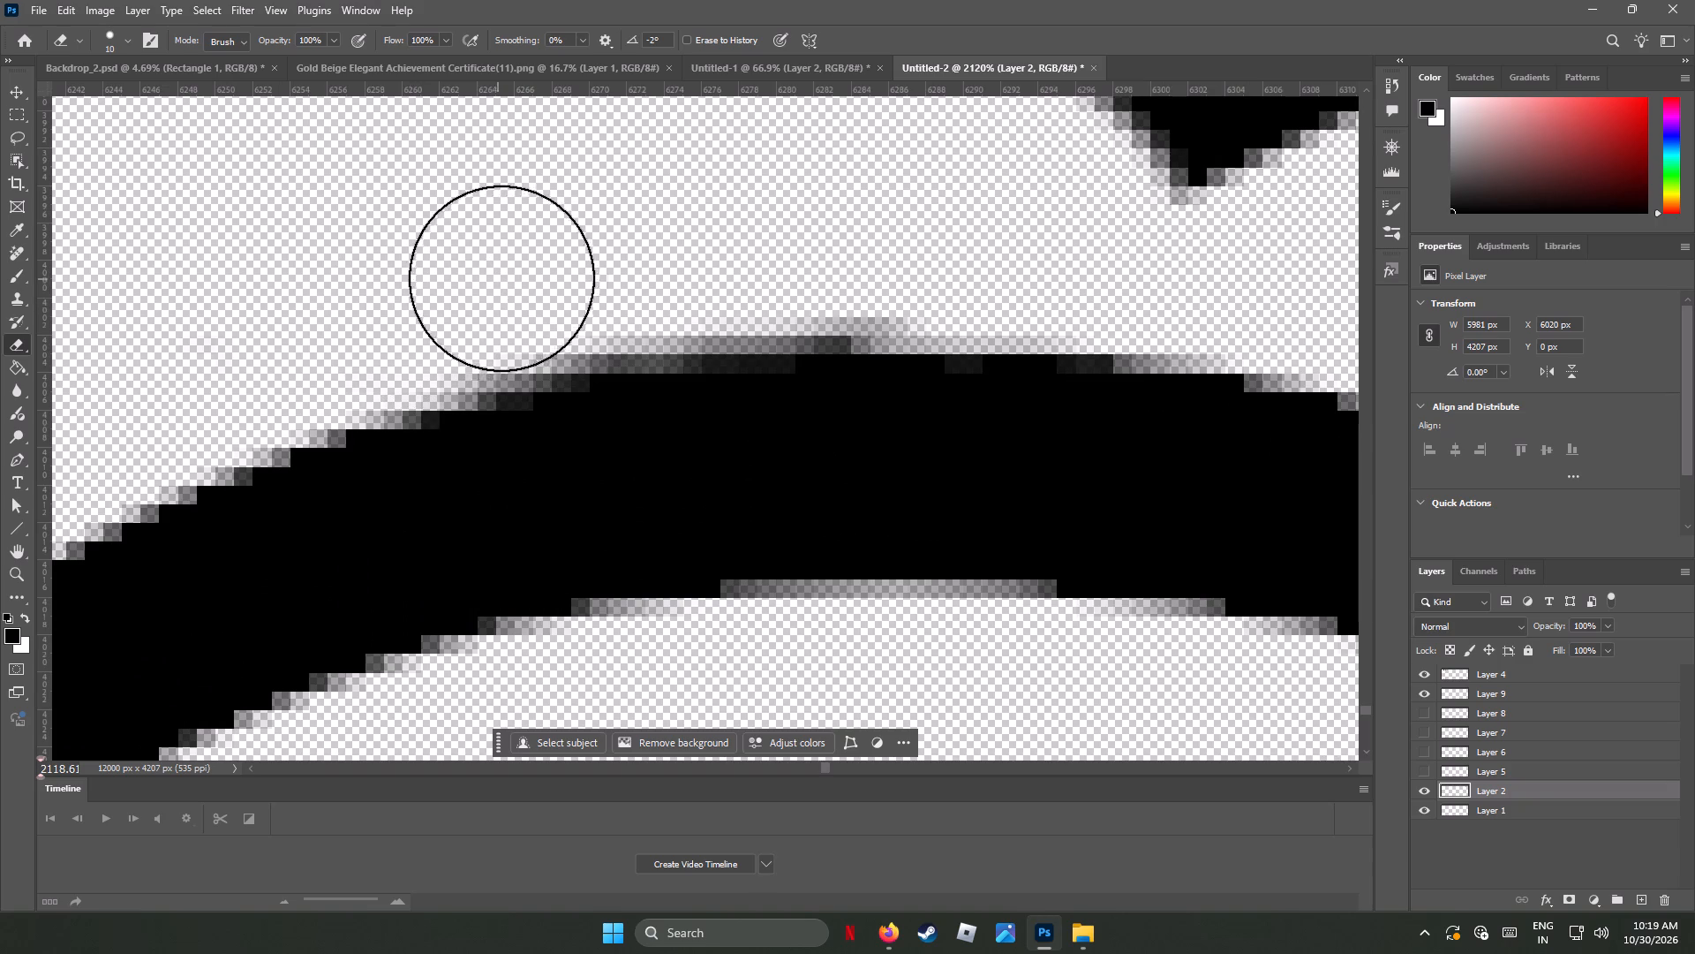
{"action": "left_click", "coordinate": [524, 280]}
{"action": "left_click", "coordinate": [591, 260]}
{"action": "left_click", "coordinate": [685, 257]}
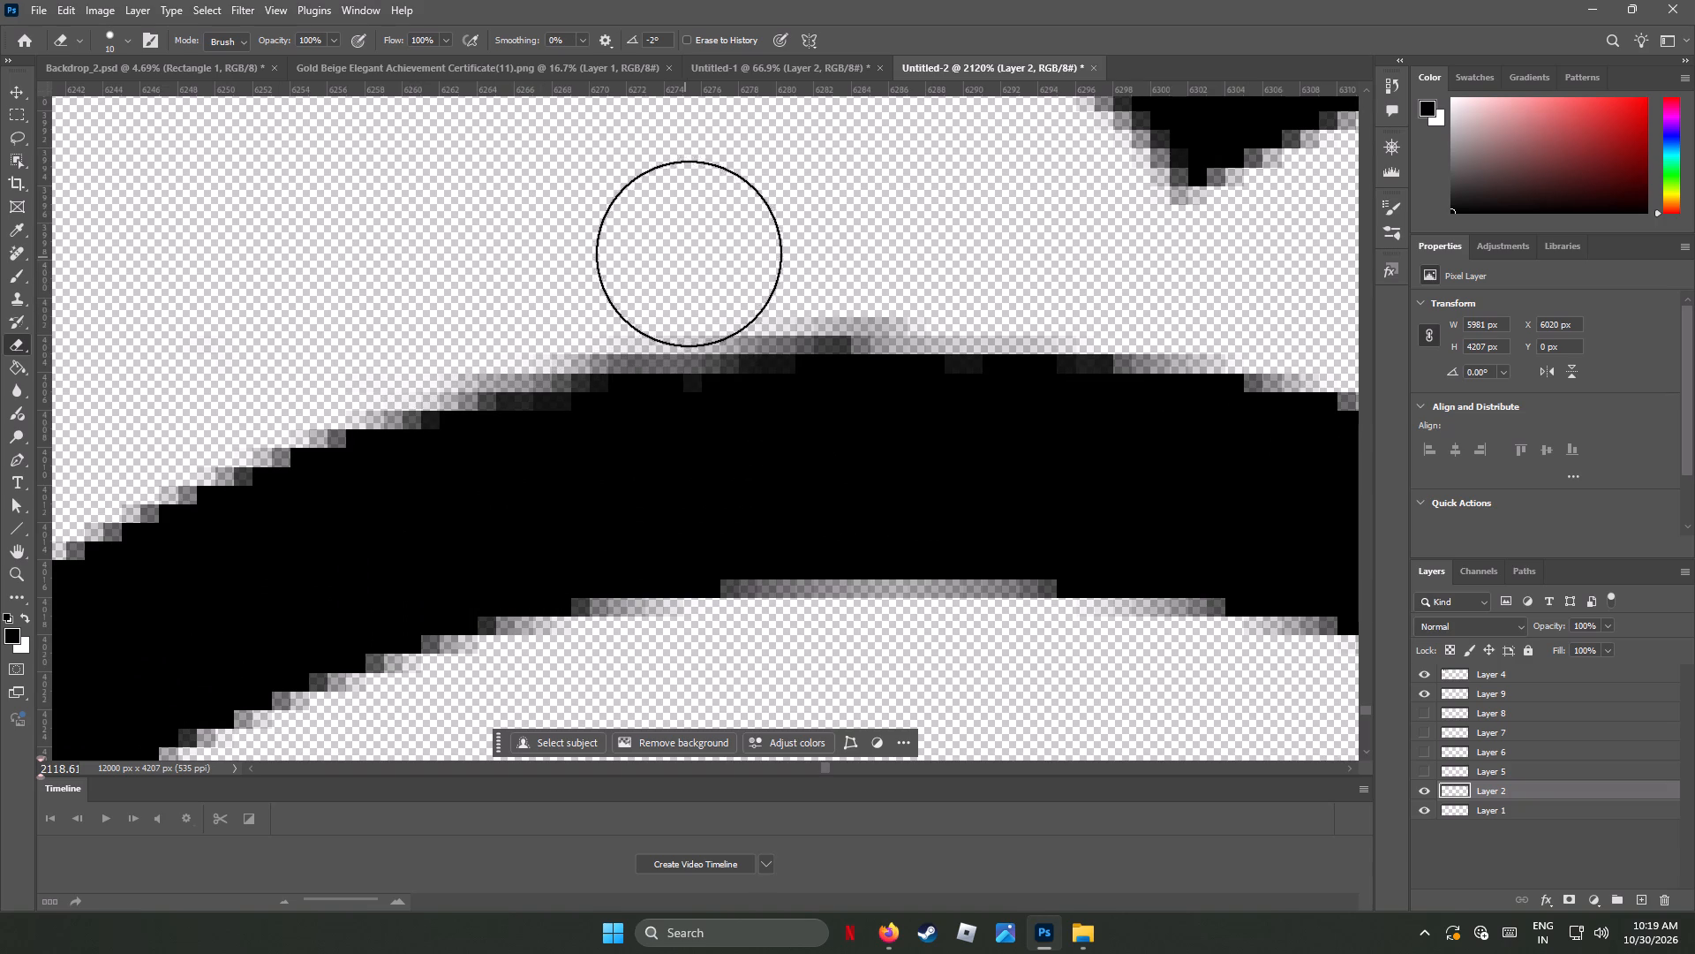
{"action": "left_click", "coordinate": [882, 245]}
{"action": "left_click", "coordinate": [821, 240]}
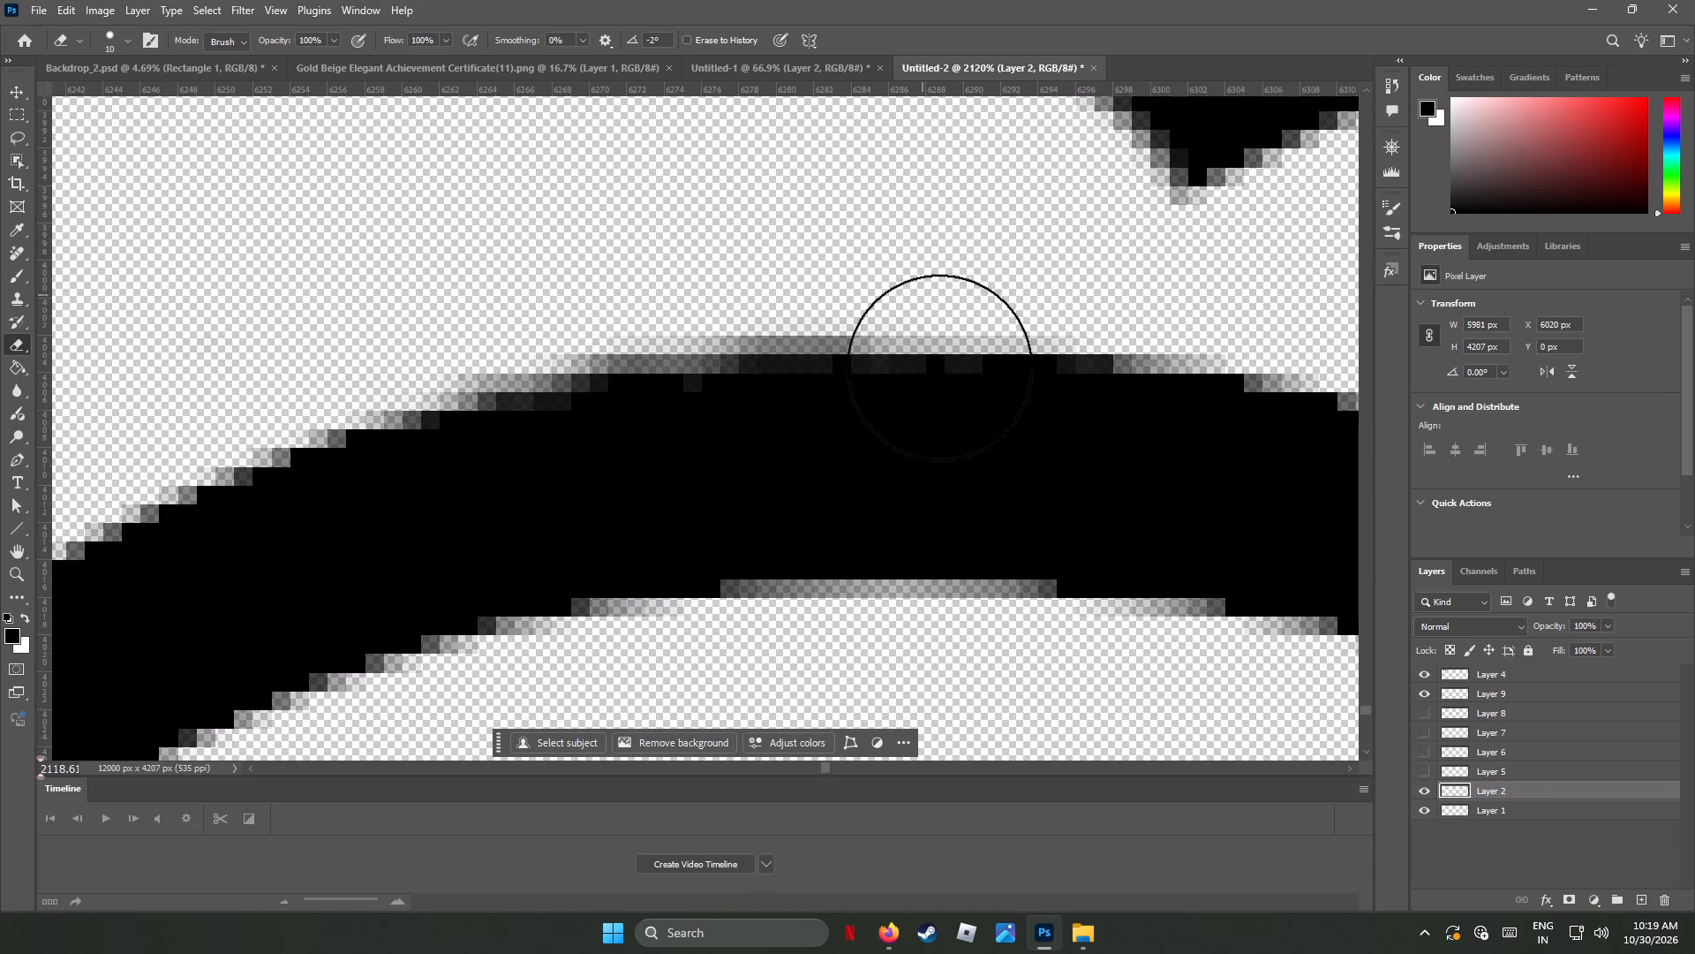
Erase the rest of the separated curl, including its inner fragment and long stem, above the large arch on Layer 2.
{"action": "scroll", "coordinate": [897, 432], "scroll_direction": "down", "scroll_amount": 4, "text": "alt"}
{"action": "scroll", "coordinate": [897, 432], "scroll_direction": "up", "scroll_amount": 1, "text": "alt"}
{"action": "scroll", "coordinate": [897, 432], "scroll_direction": "down", "scroll_amount": 3, "text": "alt"}
{"action": "scroll", "coordinate": [897, 432], "scroll_direction": "up", "scroll_amount": 3, "text": "alt"}
{"action": "scroll", "coordinate": [902, 433], "scroll_direction": "down", "scroll_amount": 1, "text": "alt"}
{"action": "scroll", "coordinate": [902, 434], "scroll_direction": "up", "scroll_amount": 4, "text": "alt"}
{"action": "scroll", "coordinate": [902, 434], "scroll_direction": "down", "scroll_amount": 12, "text": "alt"}
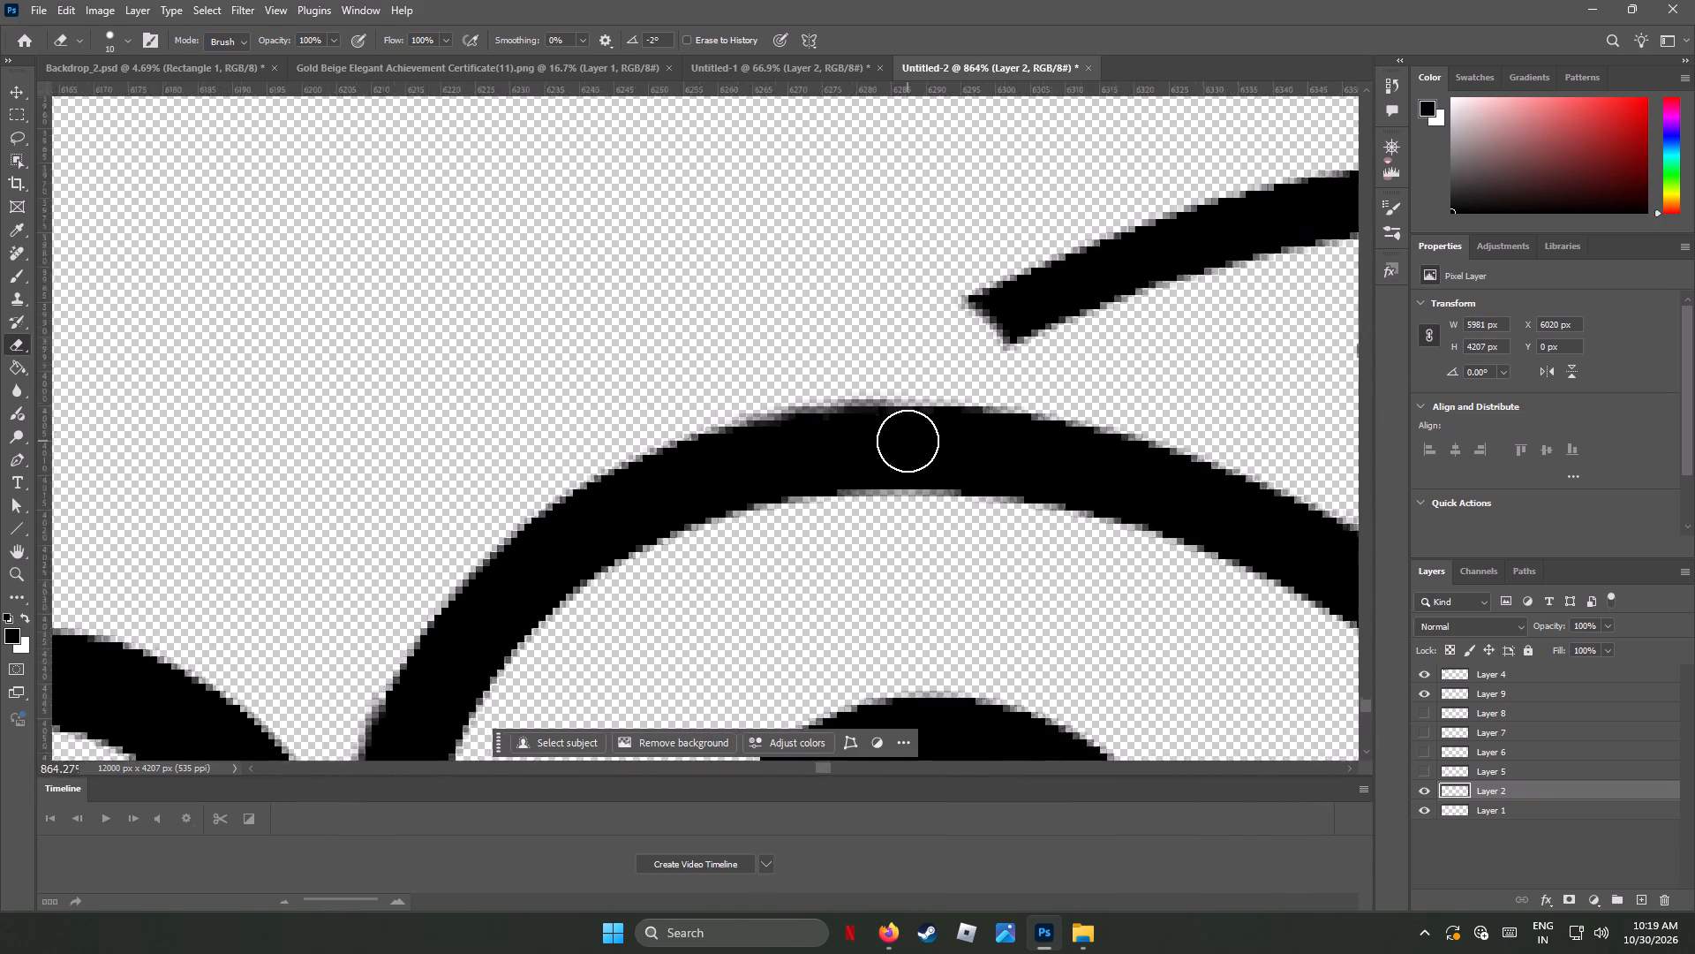
{"action": "scroll", "coordinate": [908, 441], "scroll_direction": "down", "scroll_amount": 8, "text": "alt"}
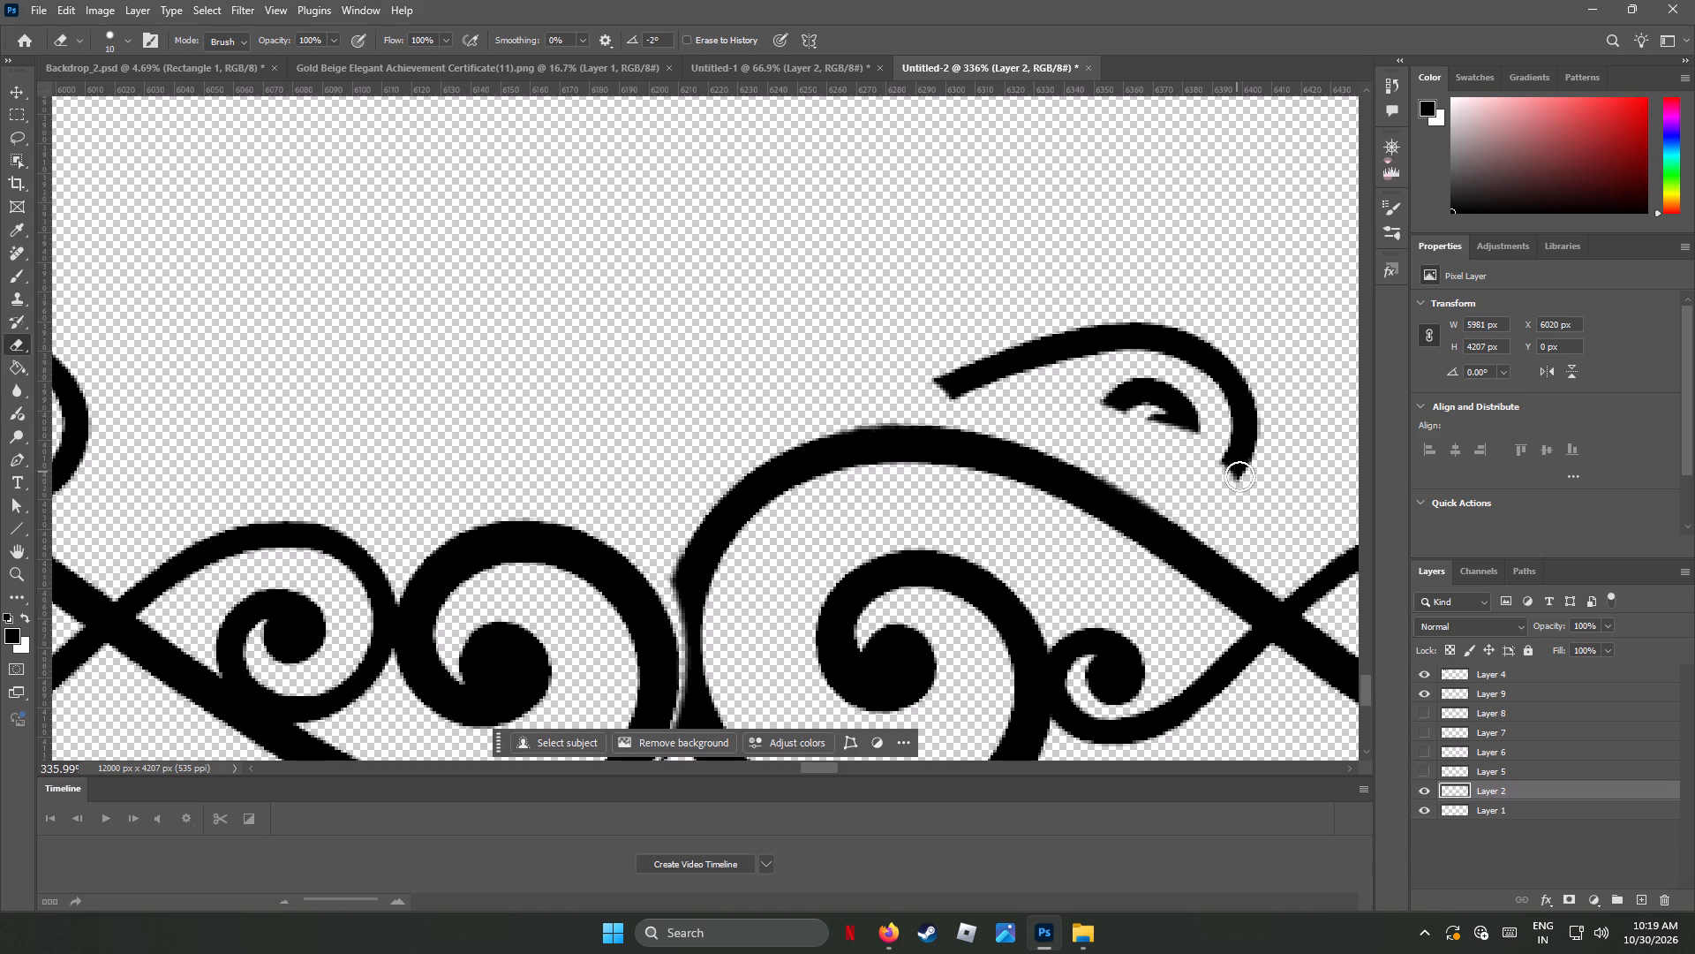
{"action": "left_click_drag", "start_coordinate": [1239, 475], "coordinate": [1129, 413]}
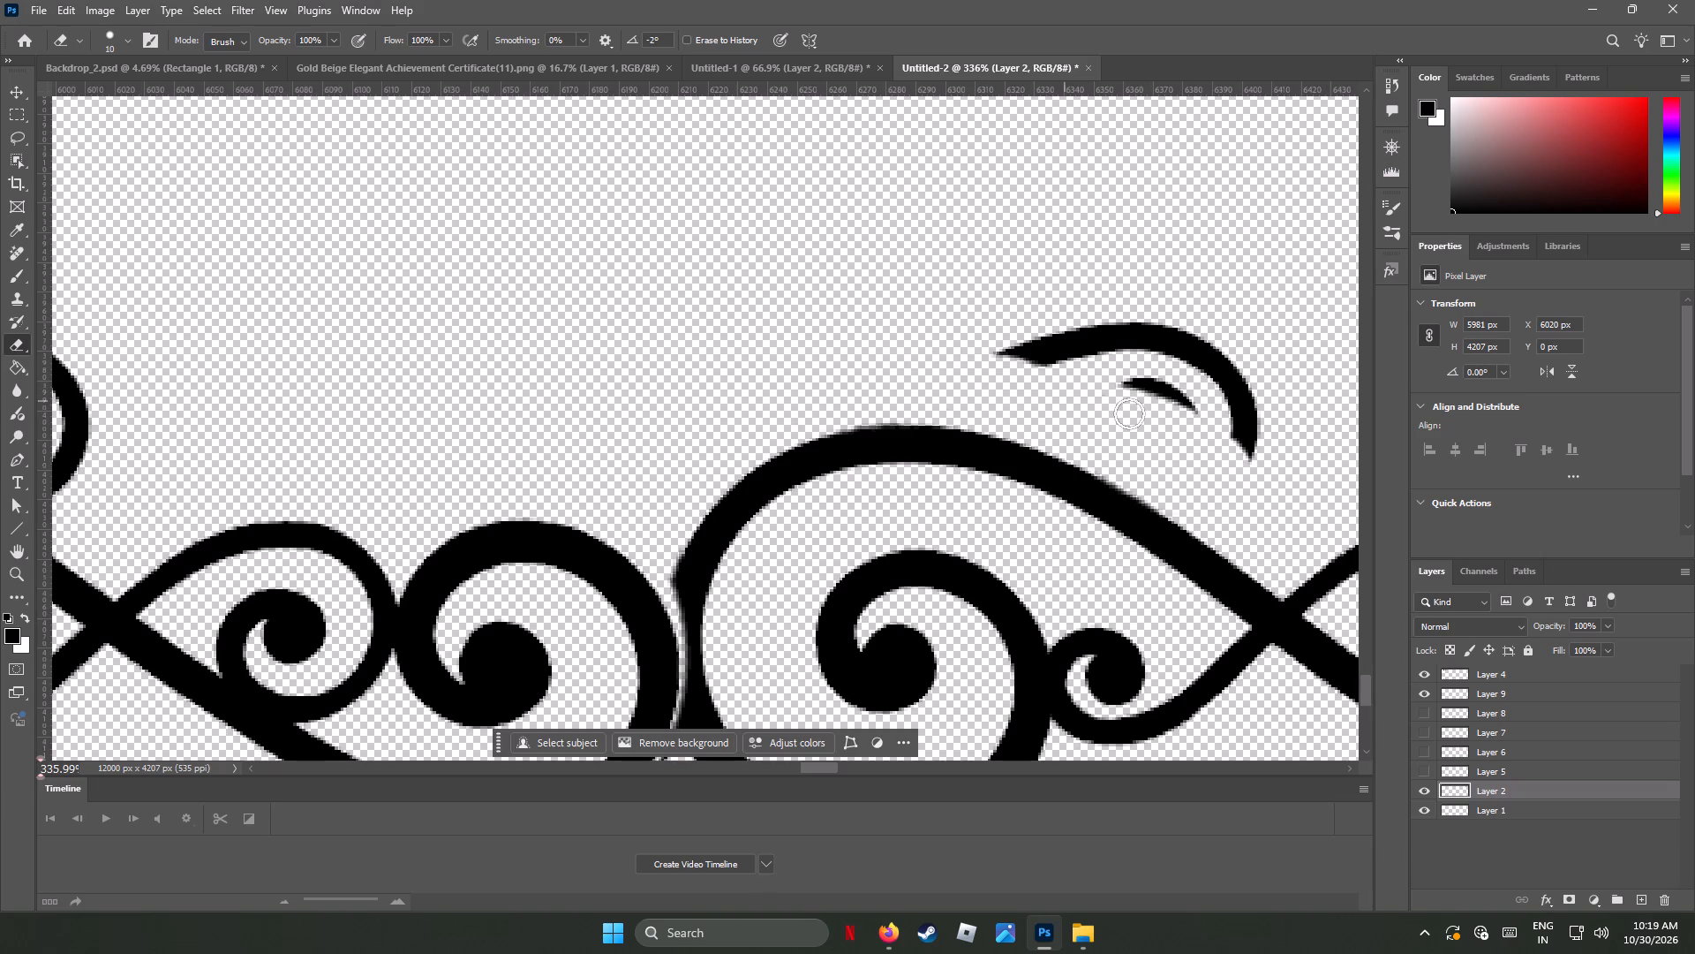
{"action": "left_click_drag", "start_coordinate": [1129, 413], "coordinate": [1116, 323]}
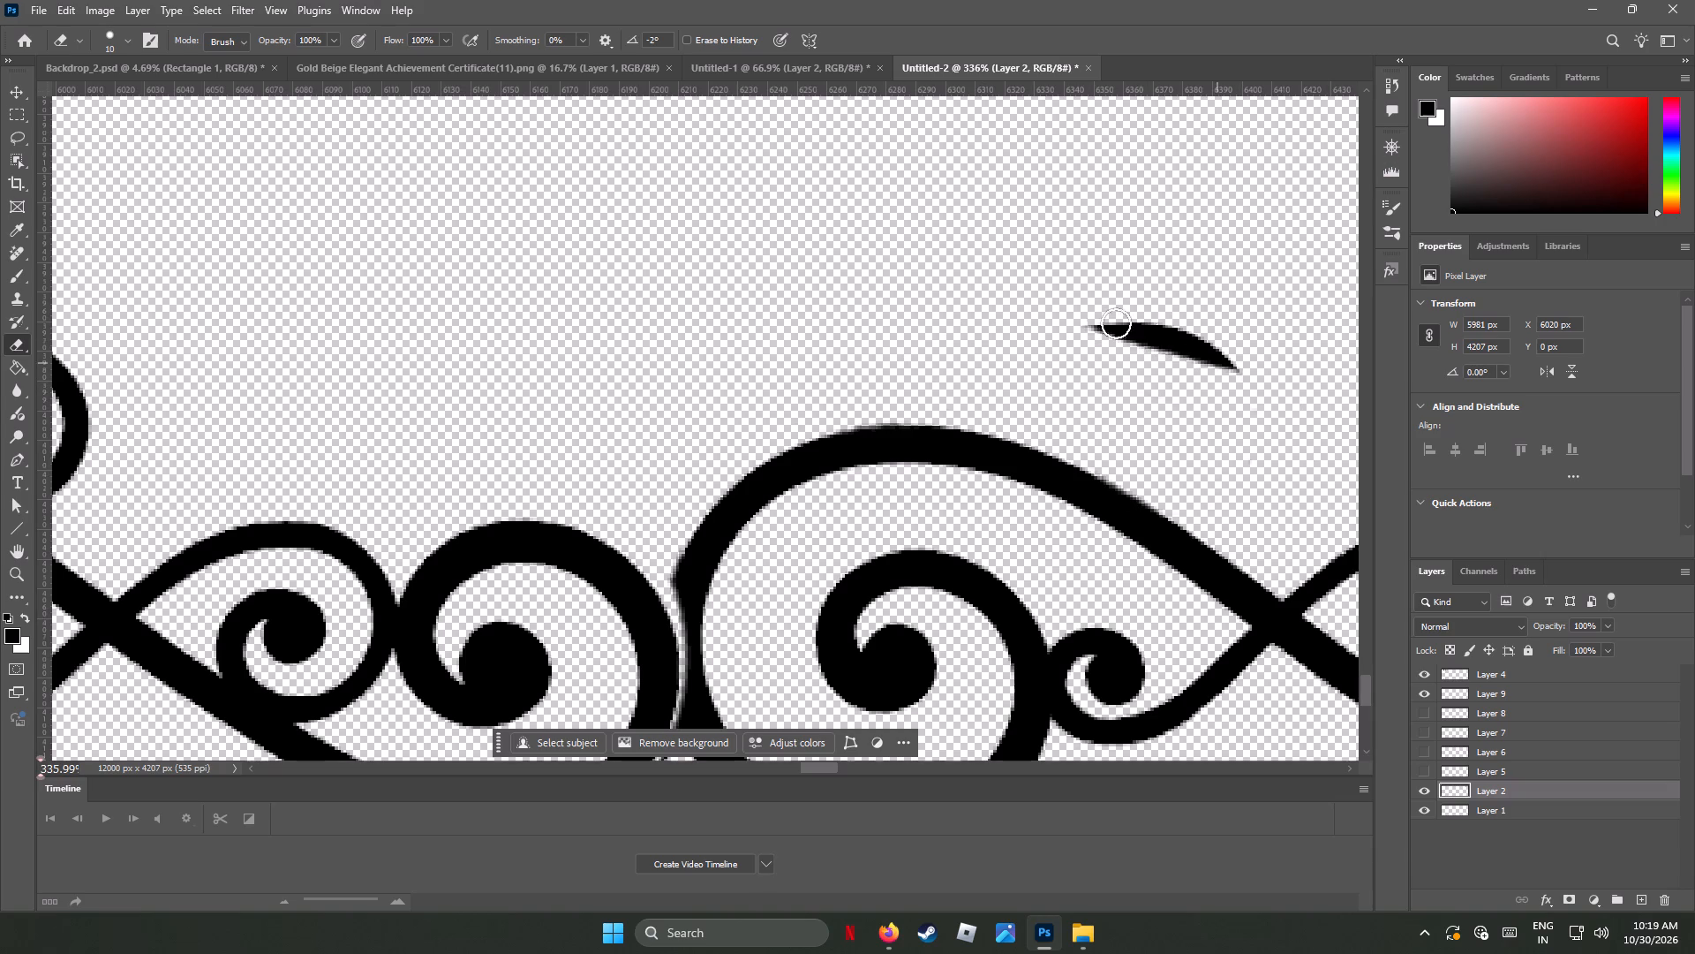
{"action": "left_click_drag", "start_coordinate": [1116, 323], "coordinate": [990, 292]}
Toggle the visibility of Layer 1, Layer 9 and Layer 4 to examine which layer holds the overlapping bottom scrollwork.
{"action": "scroll", "coordinate": [951, 466], "scroll_direction": "down", "scroll_amount": 1, "text": "alt"}
{"action": "scroll", "coordinate": [951, 466], "scroll_direction": "up", "scroll_amount": 1, "text": "alt"}
{"action": "scroll", "coordinate": [951, 466], "scroll_direction": "down", "scroll_amount": 9, "text": "alt"}
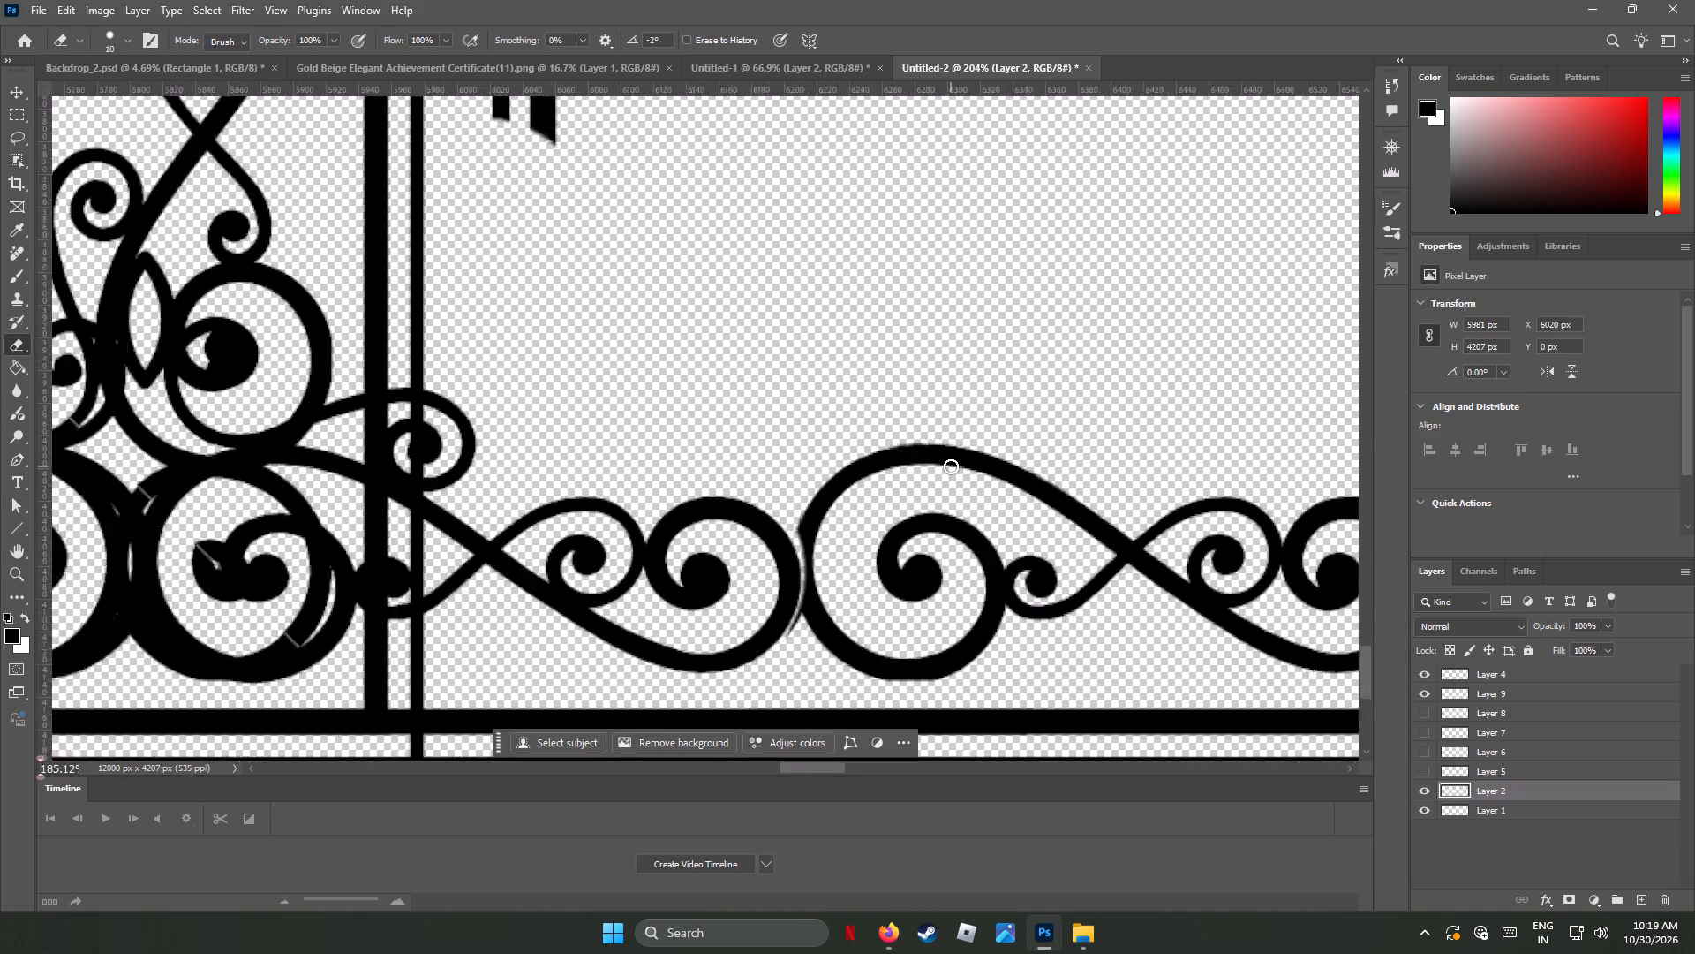
{"action": "scroll", "coordinate": [951, 466], "scroll_direction": "down", "scroll_amount": 10, "text": "alt"}
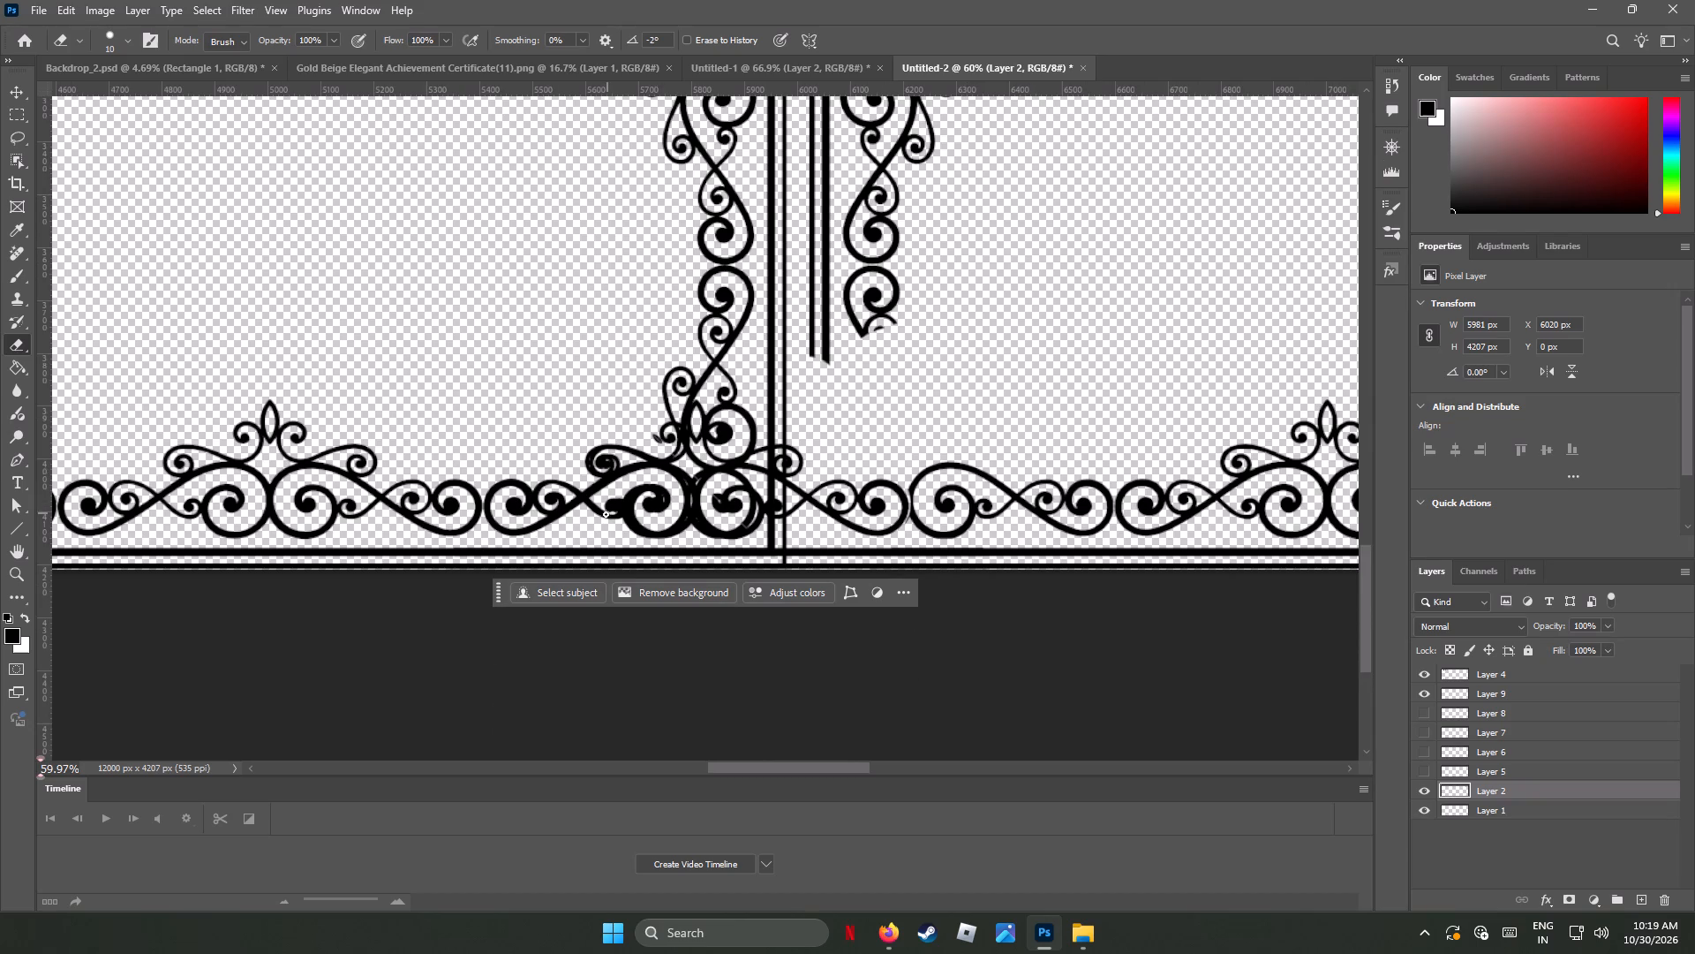
{"action": "left_click", "coordinate": [1426, 809]}
{"action": "left_click", "coordinate": [1426, 809]}
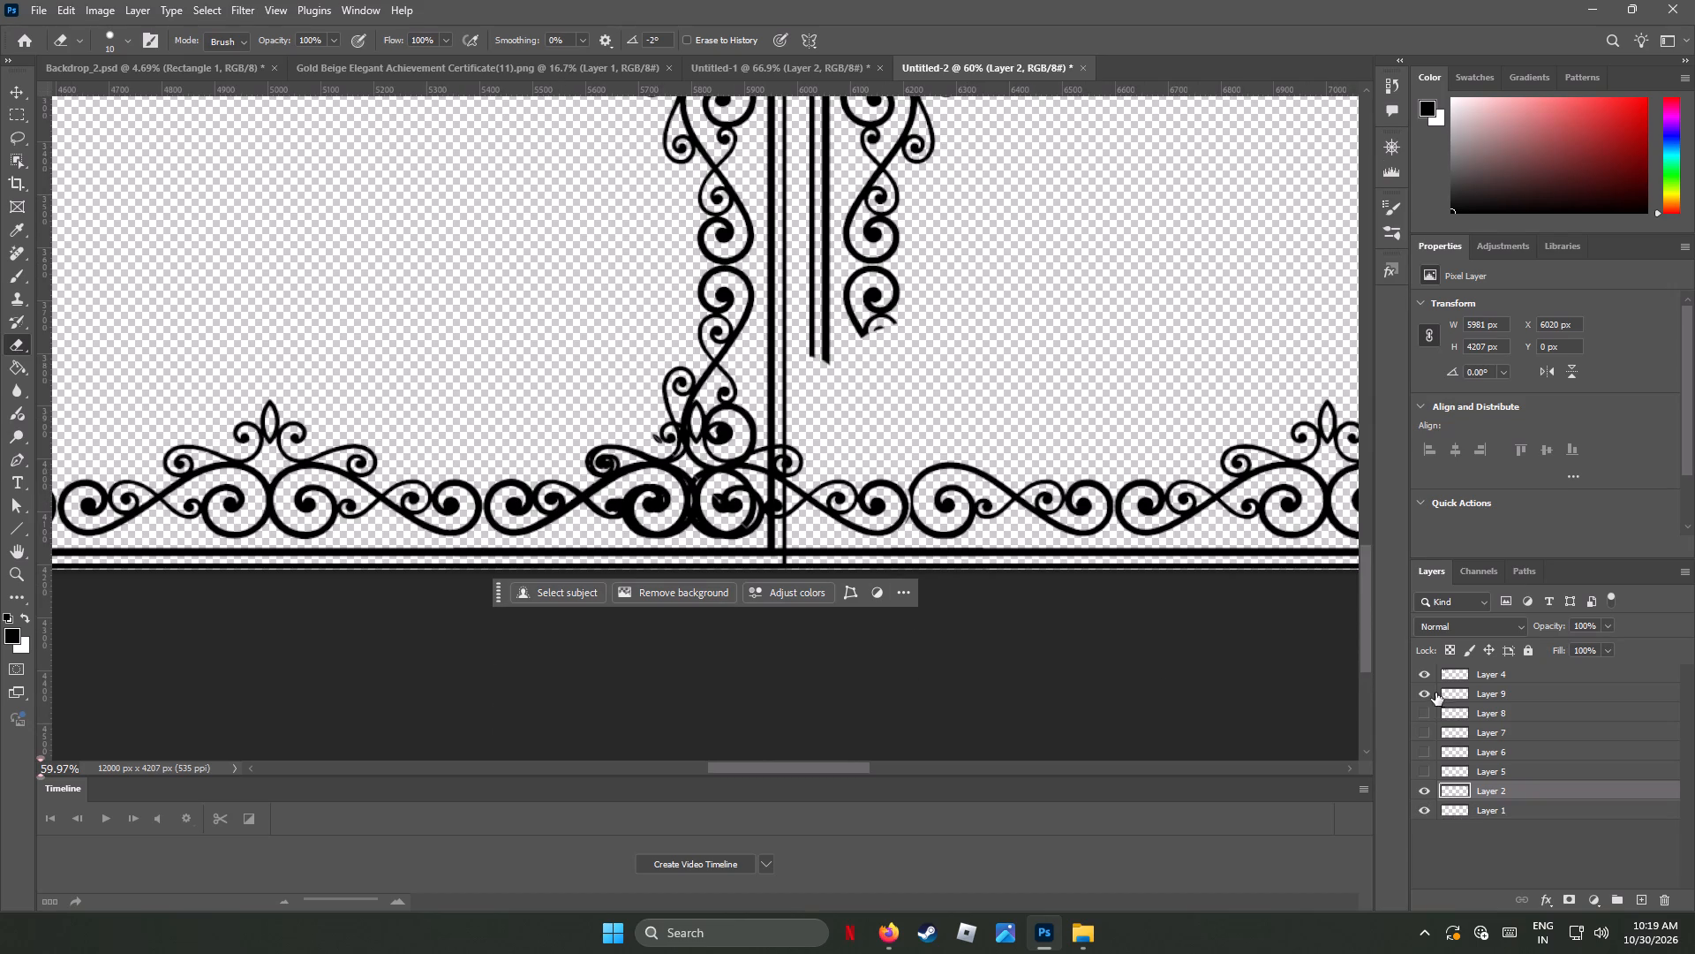
{"action": "left_click", "coordinate": [1425, 693]}
{"action": "left_click", "coordinate": [1425, 693]}
{"action": "left_click", "coordinate": [1426, 668]}
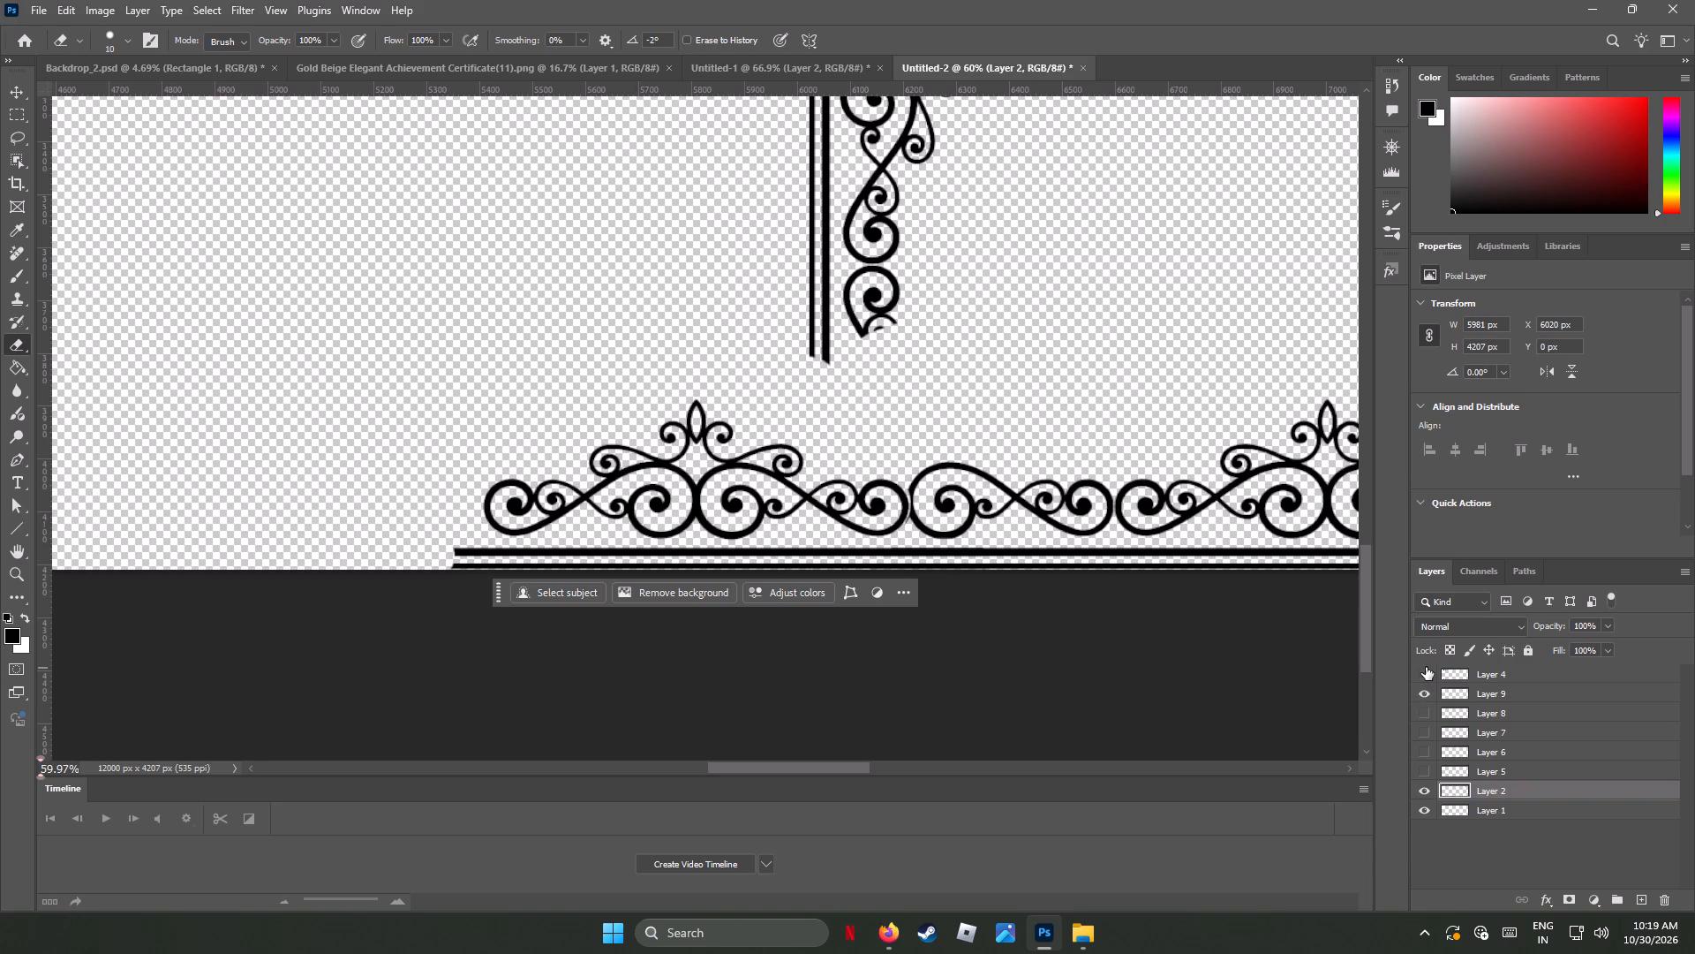
{"action": "left_click", "coordinate": [1426, 667]}
On Layer 4, erase the doubled strokes along the large scroll's rim, the arch over it and the small upper curl.
{"action": "left_click", "coordinate": [1464, 671]}
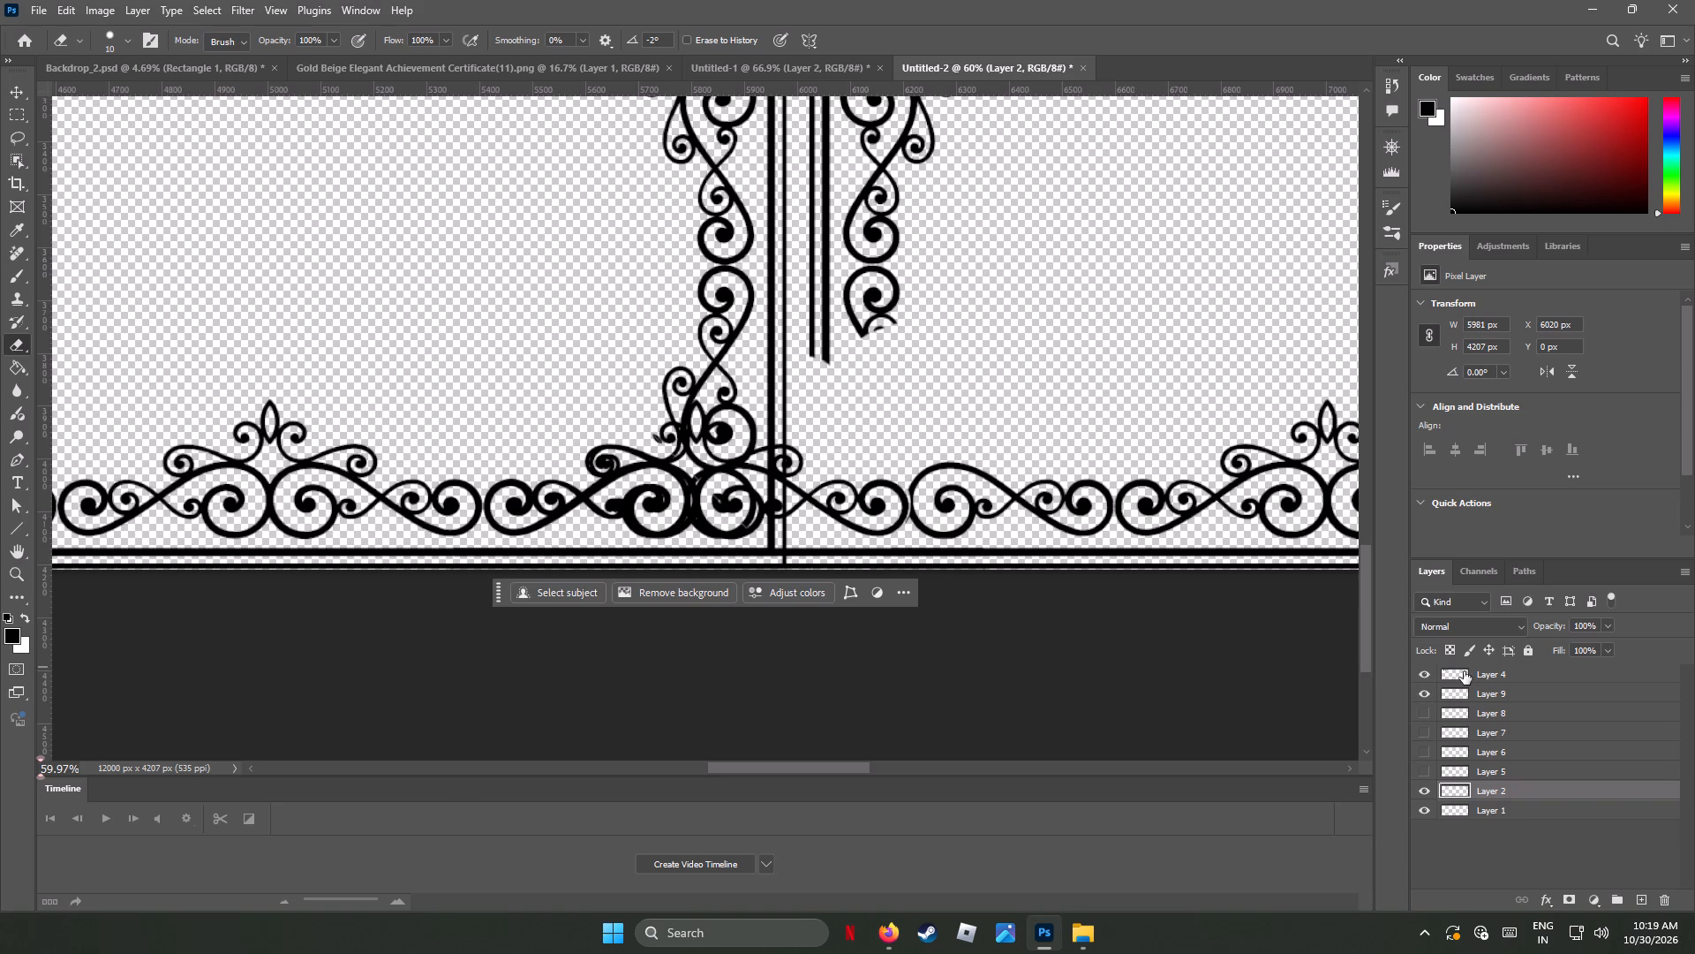
{"action": "scroll", "coordinate": [526, 503], "scroll_direction": "up", "scroll_amount": 9, "text": "alt"}
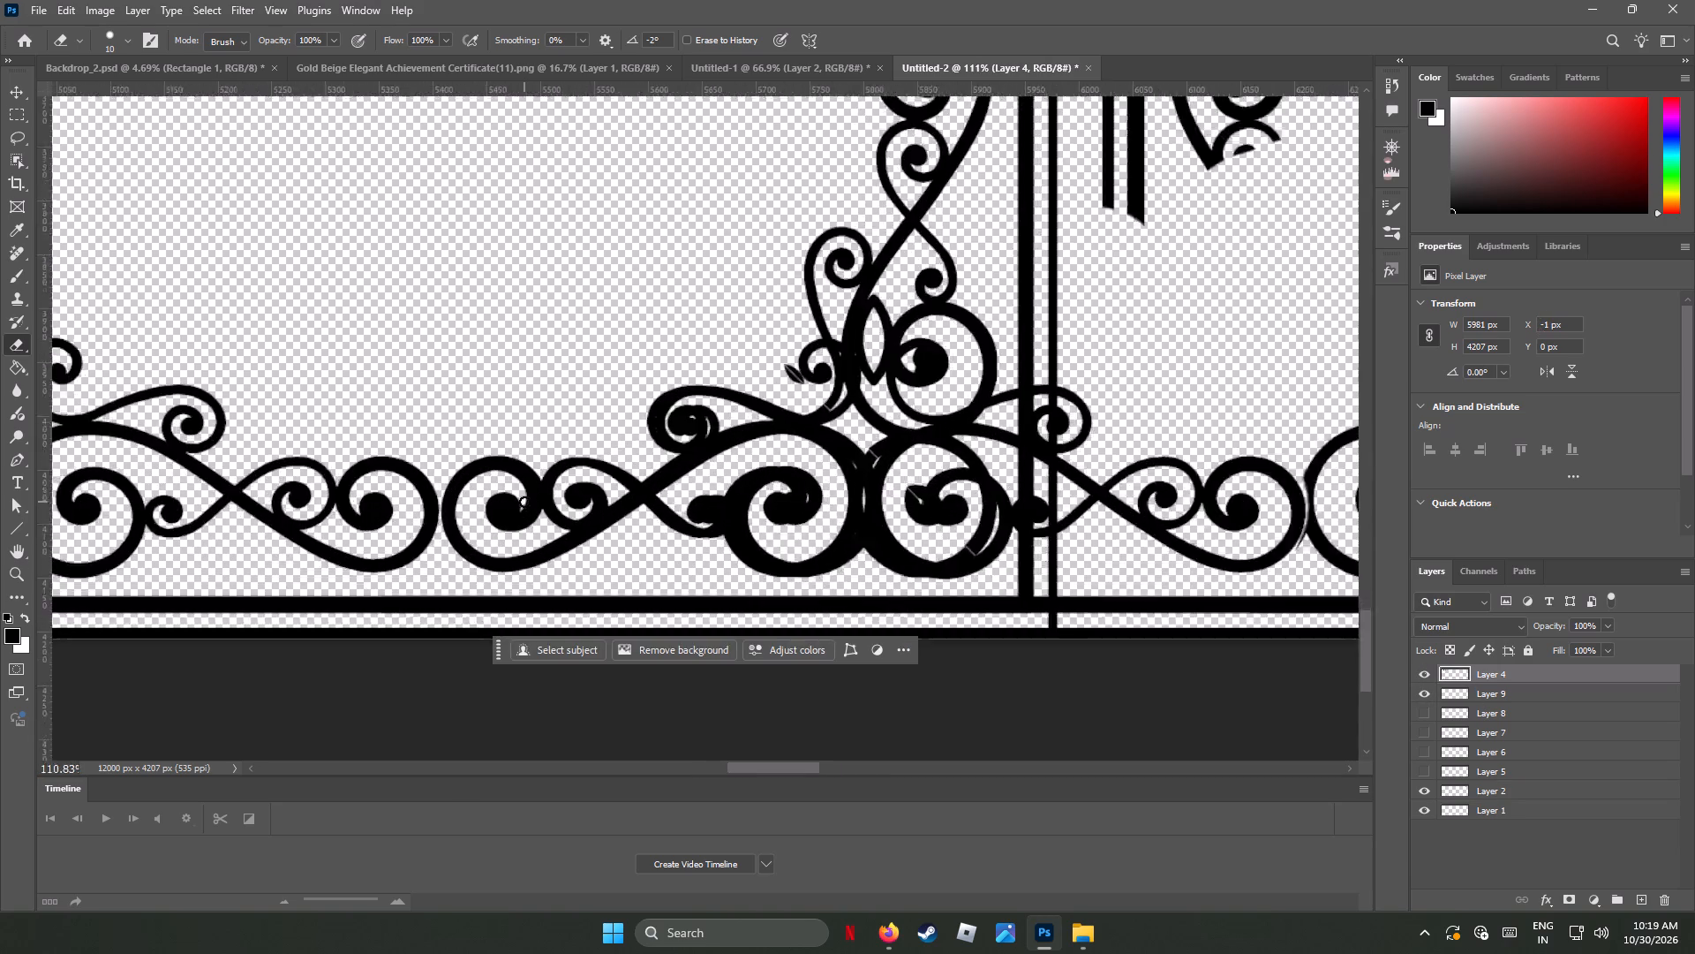
{"action": "scroll", "coordinate": [524, 502], "scroll_direction": "up", "scroll_amount": 2, "text": "alt"}
{"action": "scroll", "coordinate": [758, 488], "scroll_direction": "up", "scroll_amount": 4, "text": "alt"}
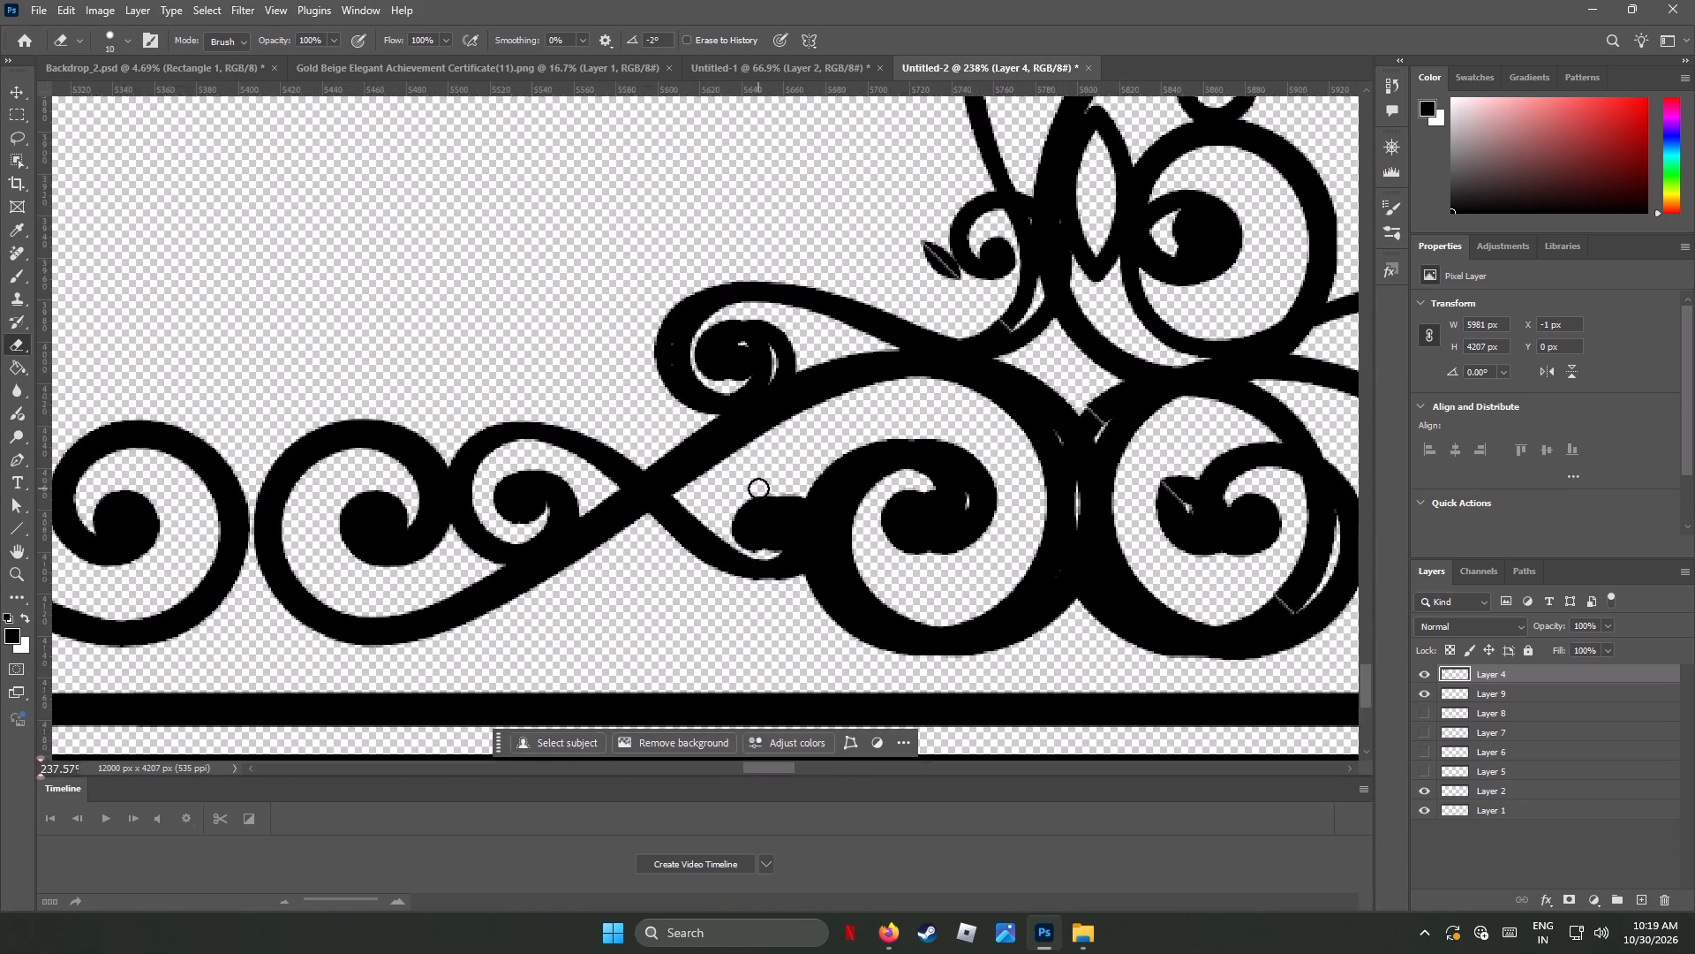
{"action": "scroll", "coordinate": [758, 488], "scroll_direction": "up", "scroll_amount": 2, "text": "alt"}
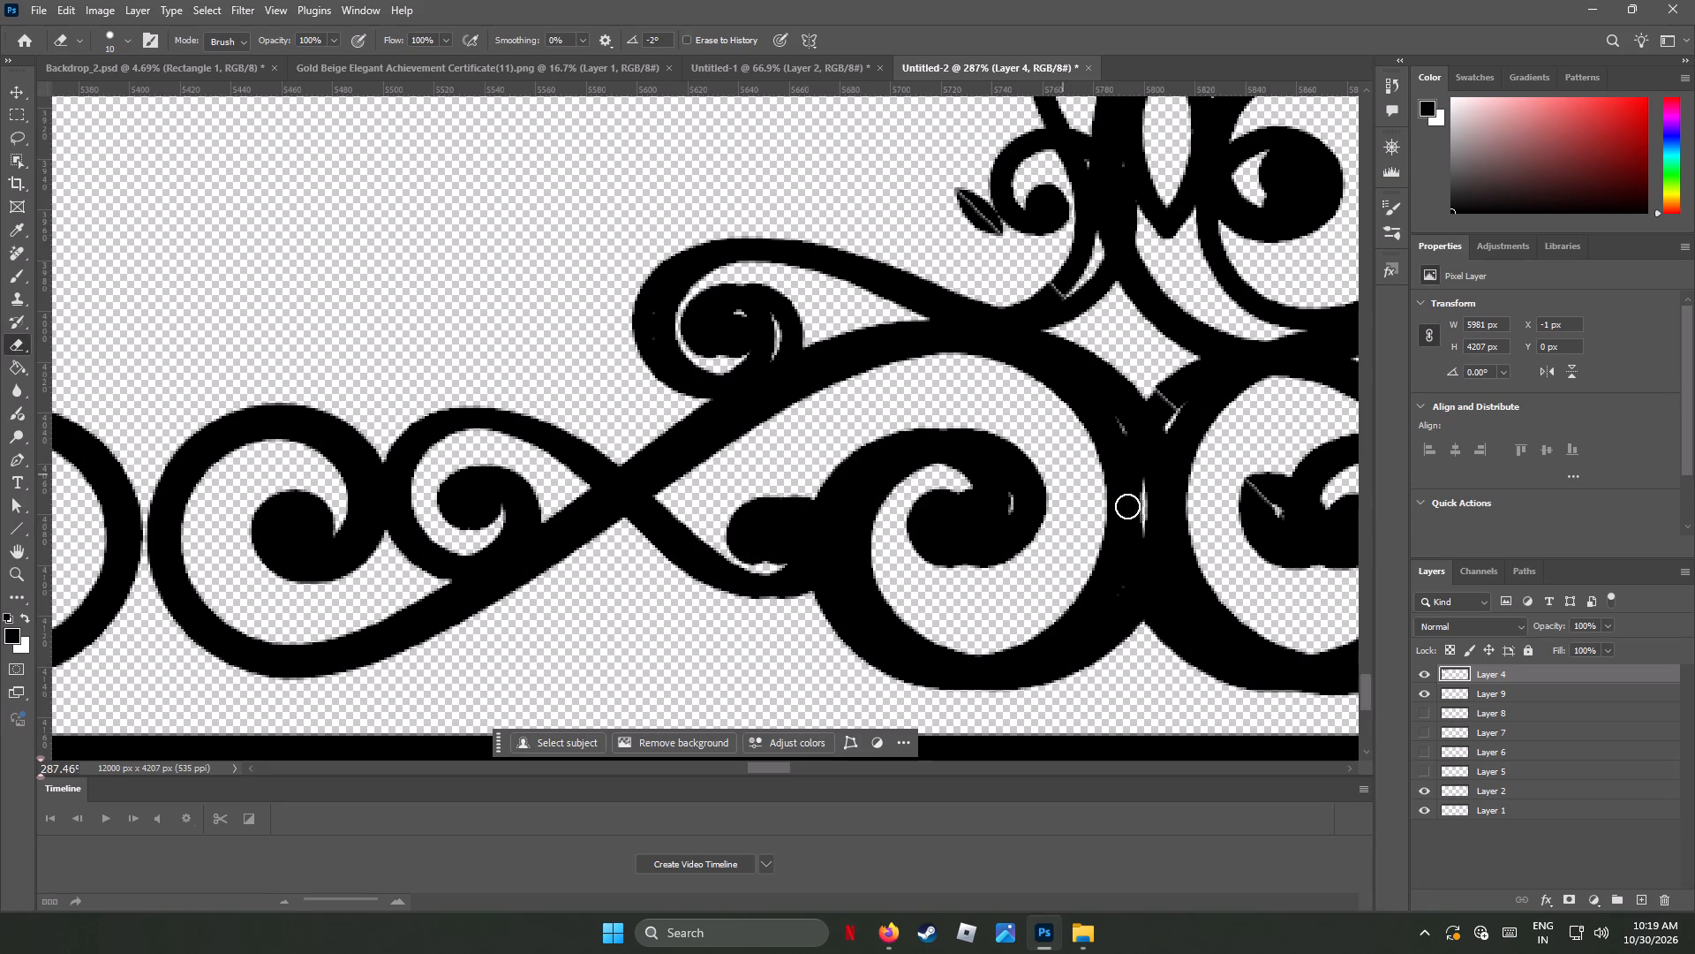
{"action": "left_click_drag", "start_coordinate": [1100, 386], "coordinate": [1124, 385]}
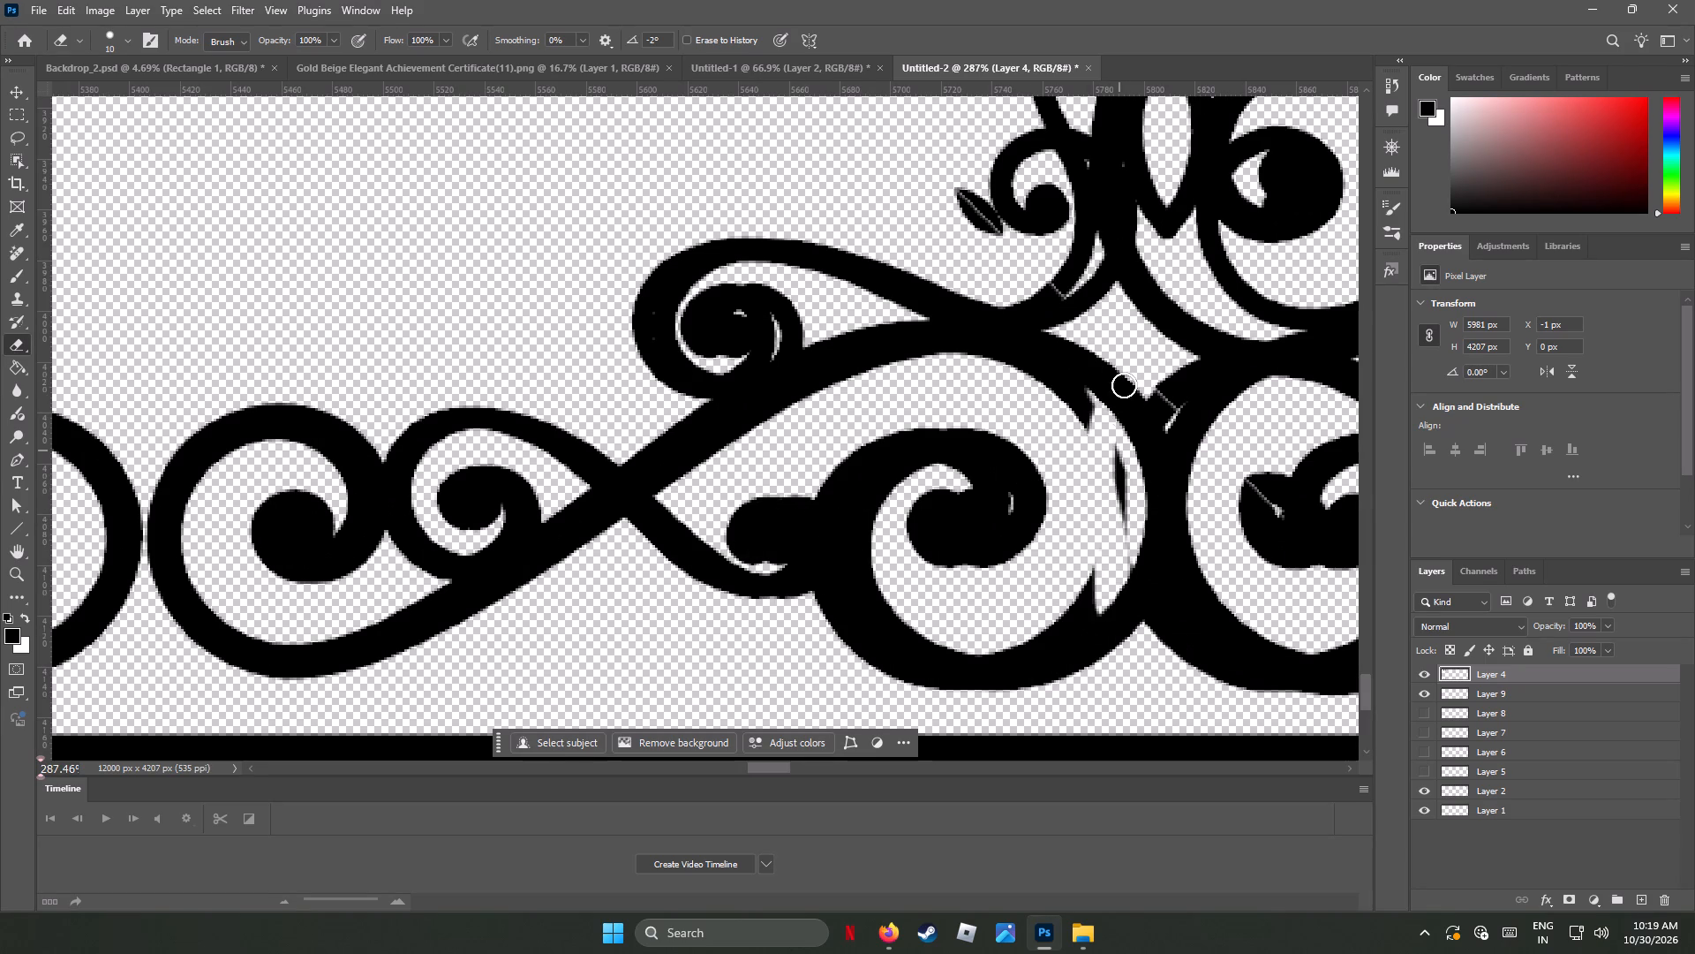
{"action": "left_click_drag", "start_coordinate": [1124, 385], "coordinate": [804, 277]}
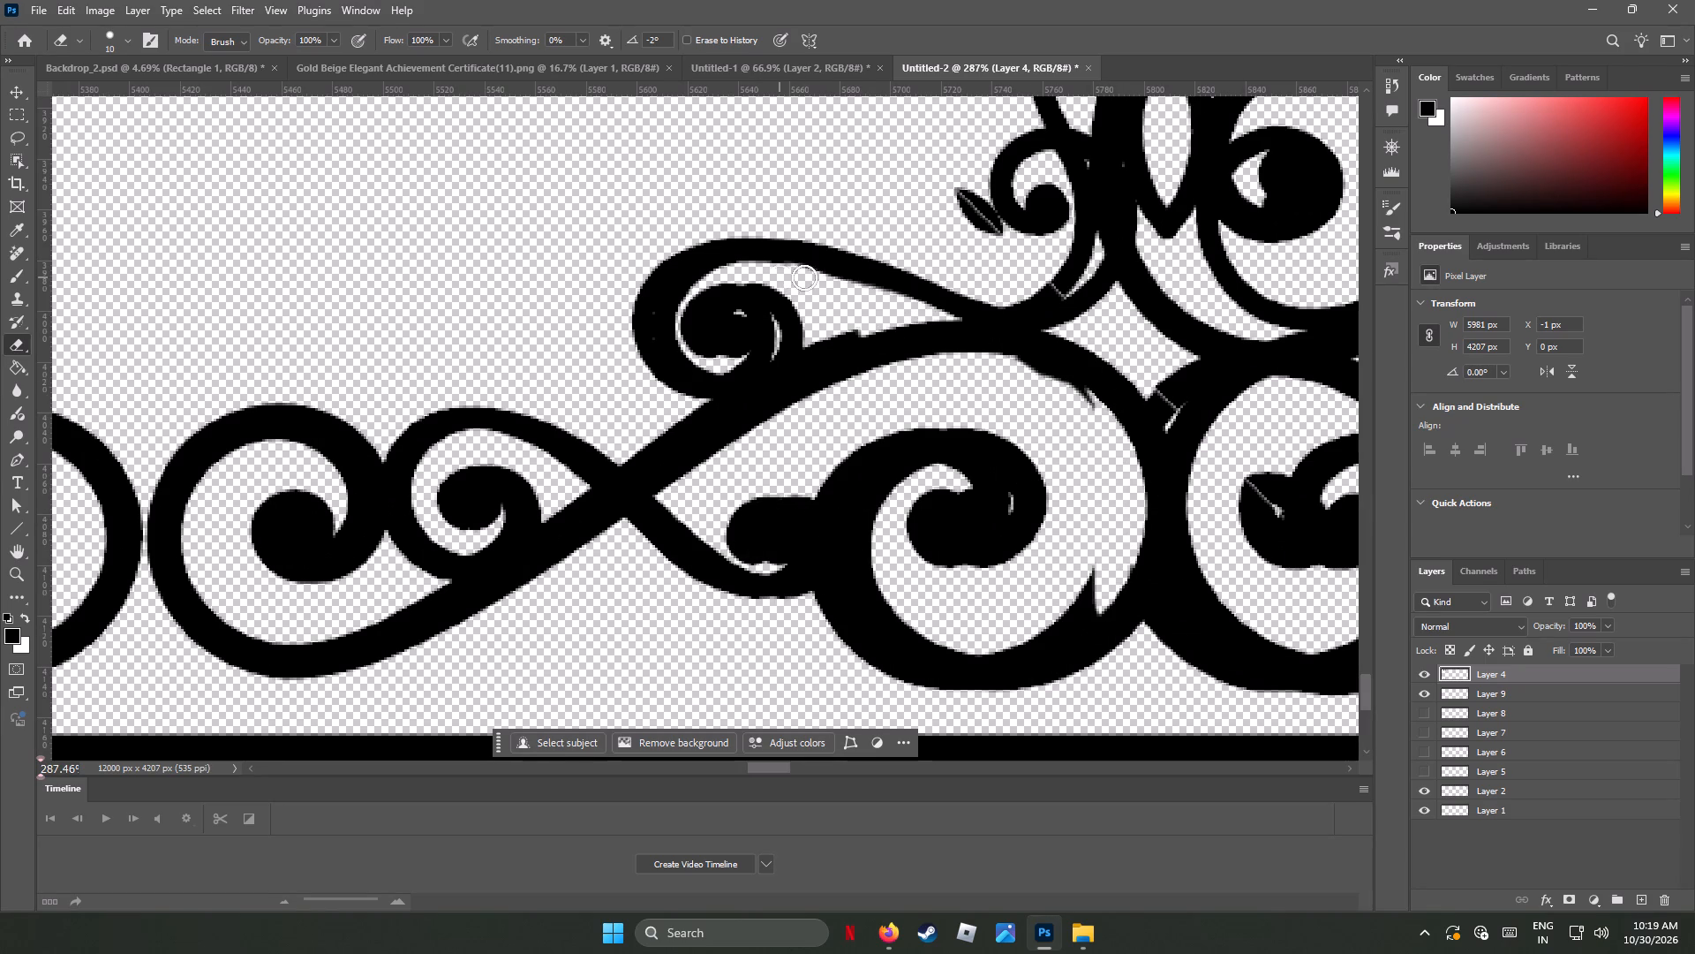
{"action": "left_click_drag", "start_coordinate": [804, 277], "coordinate": [703, 401]}
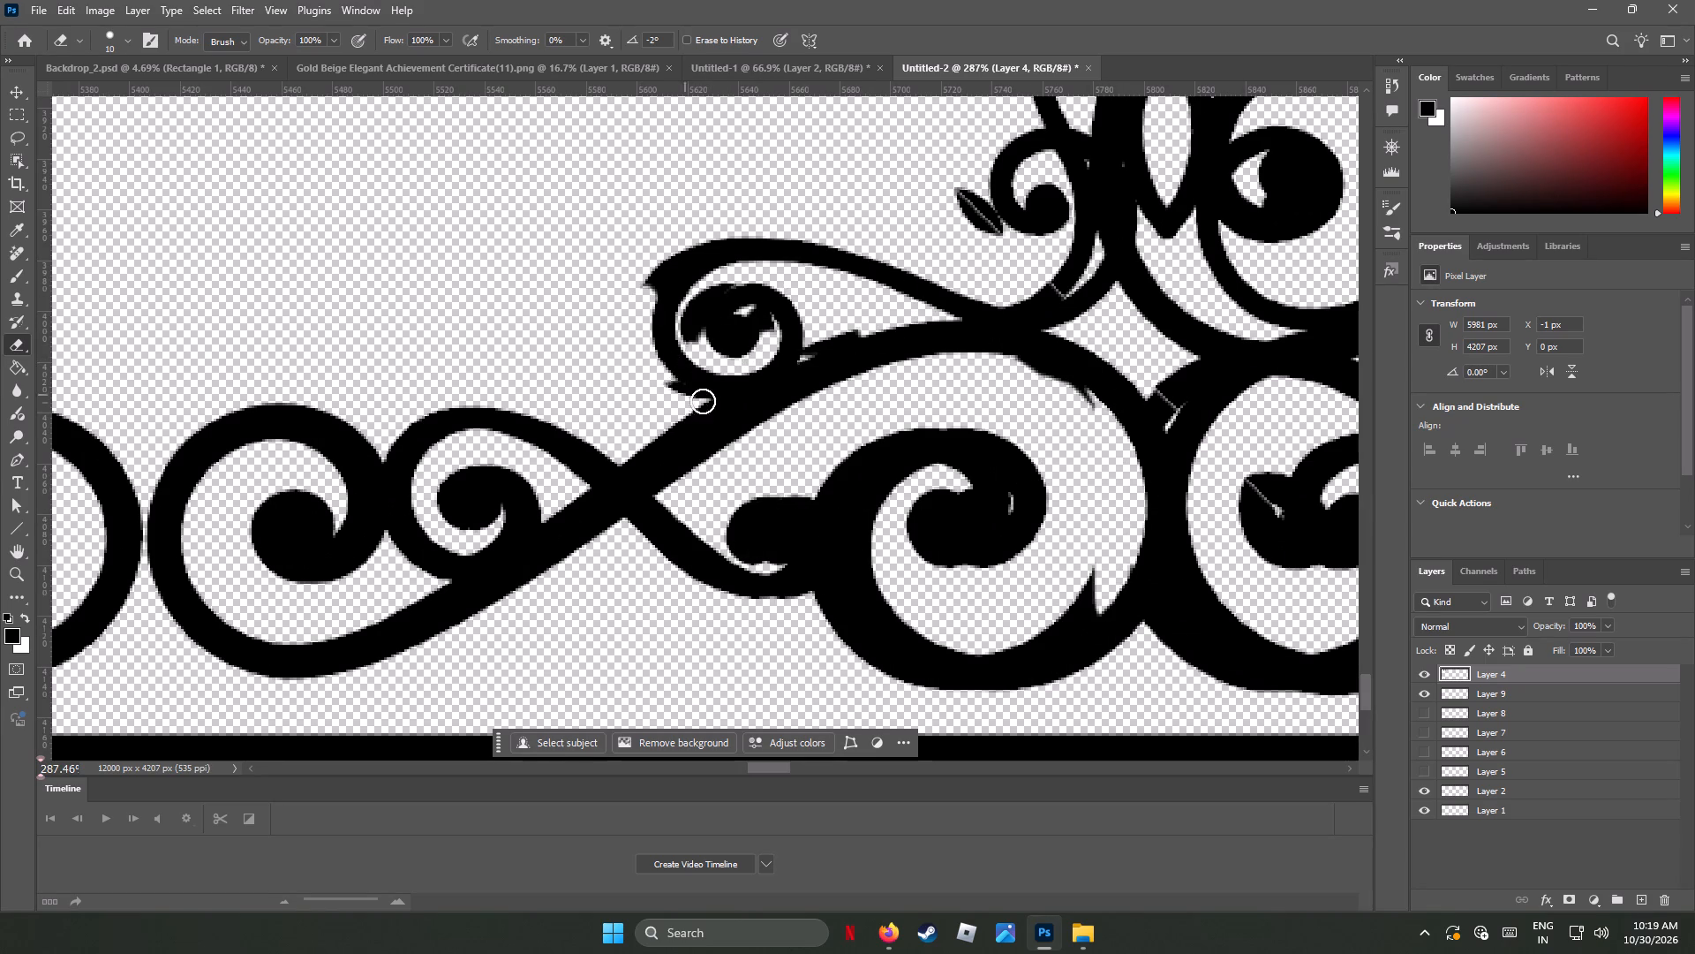
{"action": "left_click_drag", "start_coordinate": [703, 401], "coordinate": [698, 432]}
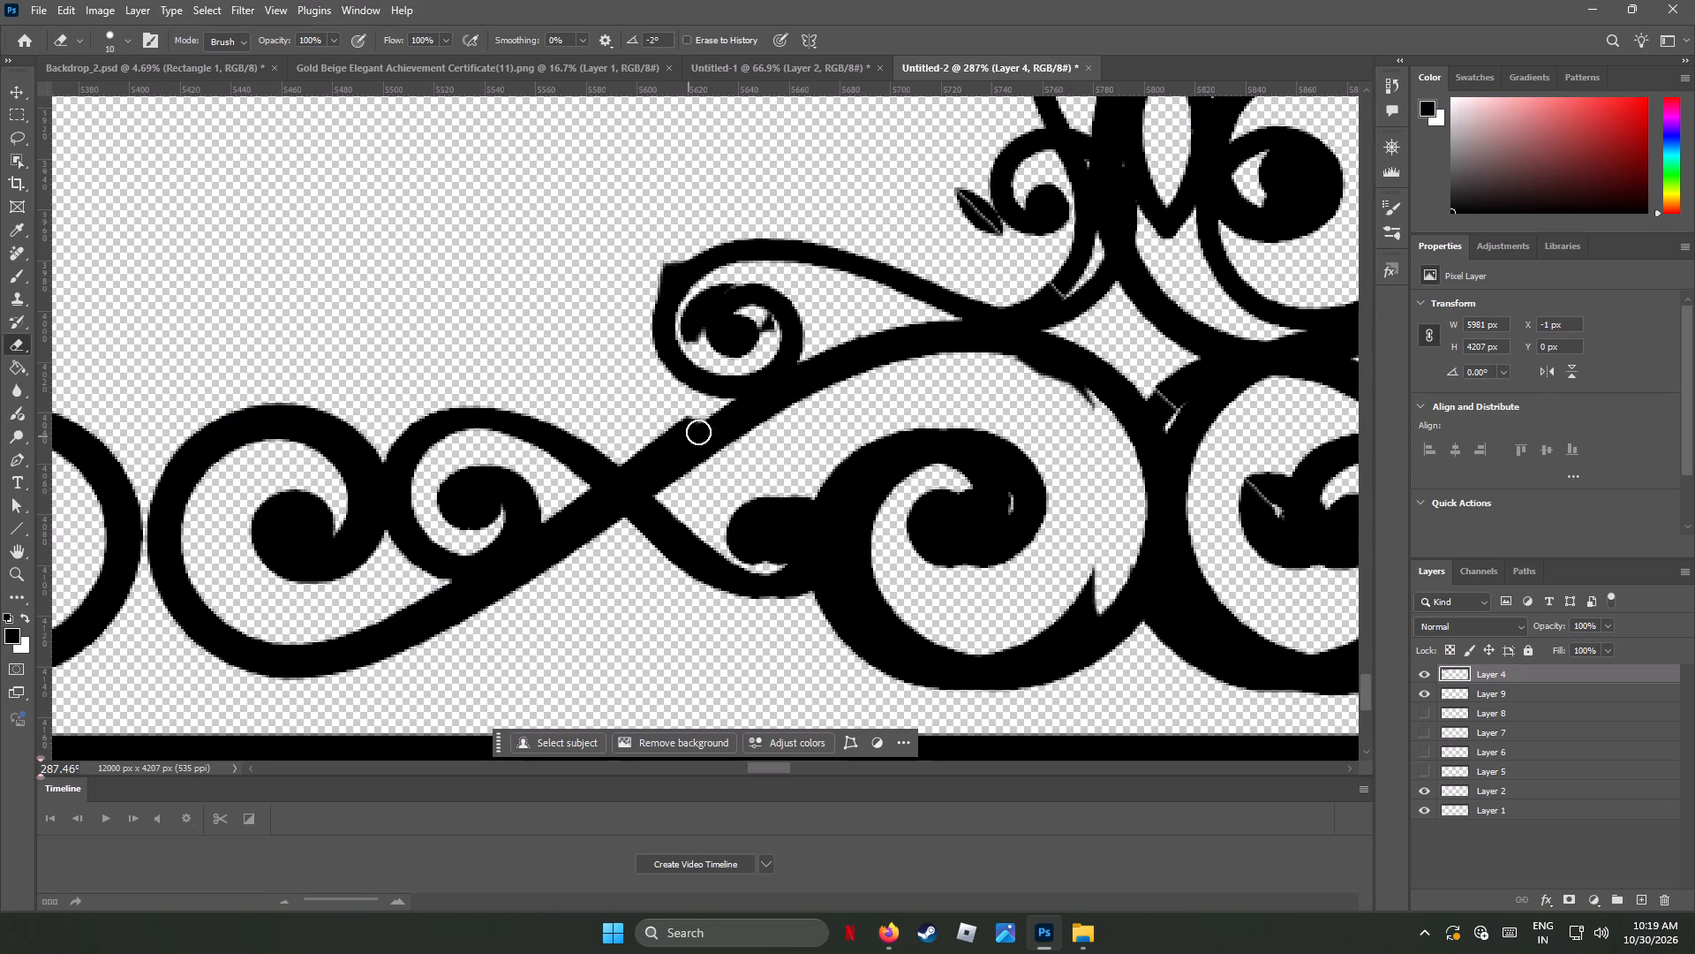
Erase the doubled edges on Layer 4 around the crossing stems and the small spiral beside the crossing.
{"action": "left_click_drag", "start_coordinate": [698, 432], "coordinate": [695, 549]}
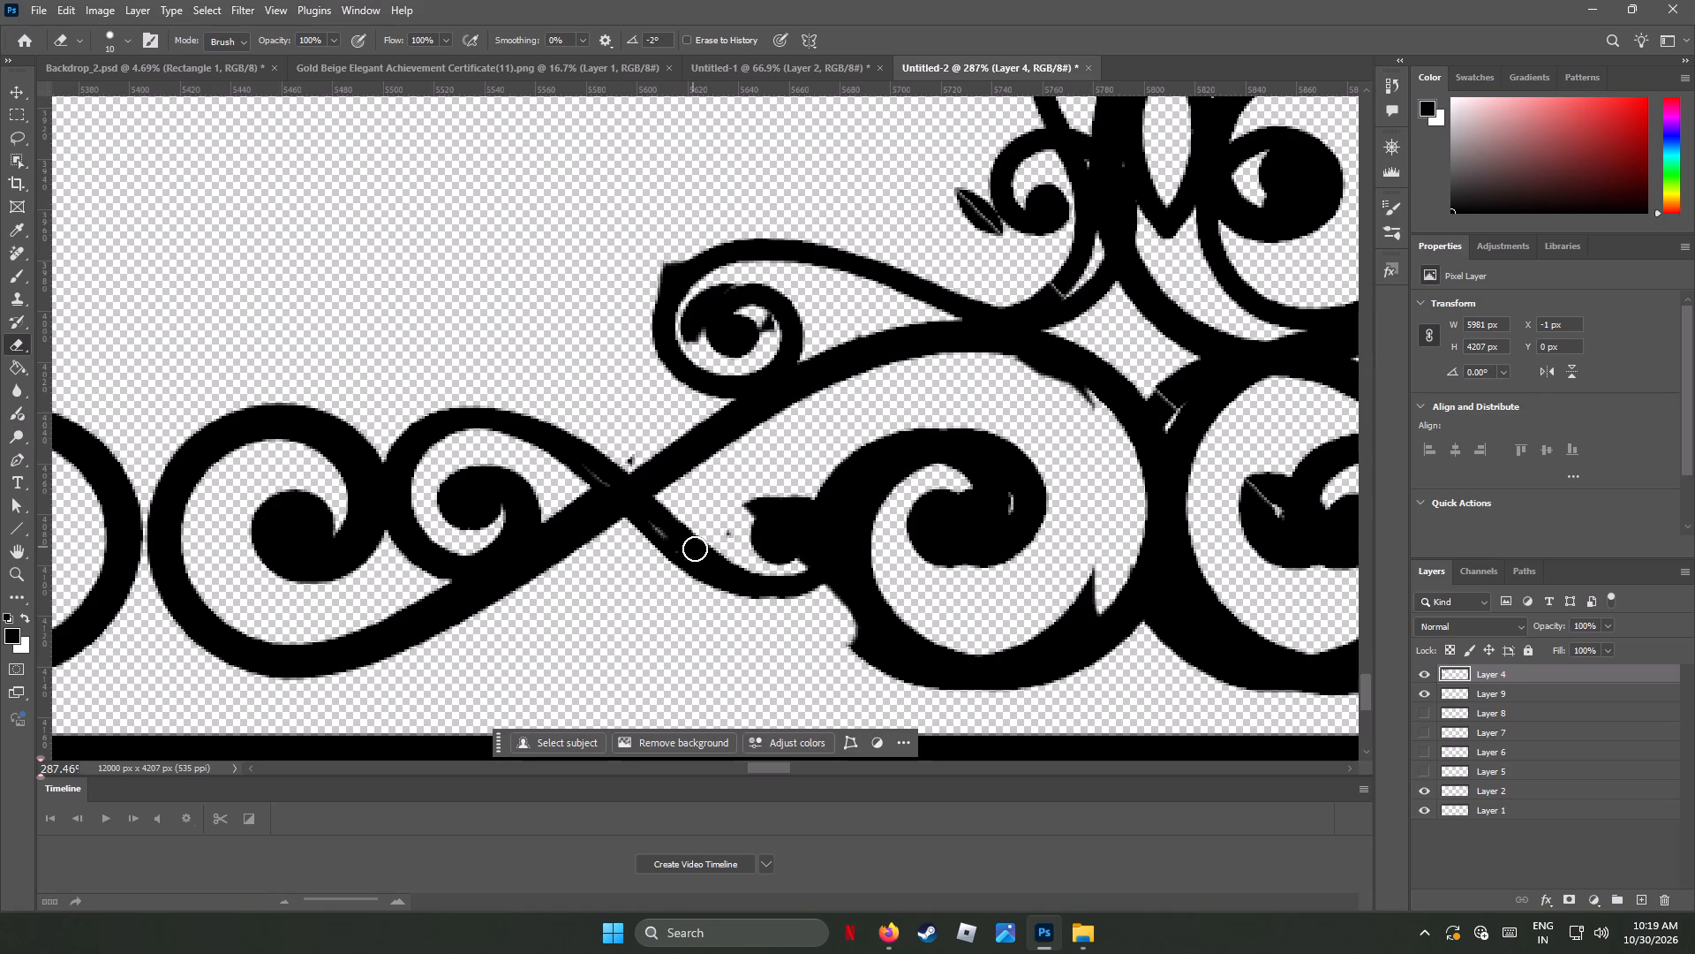
{"action": "left_click_drag", "start_coordinate": [695, 549], "coordinate": [580, 485]}
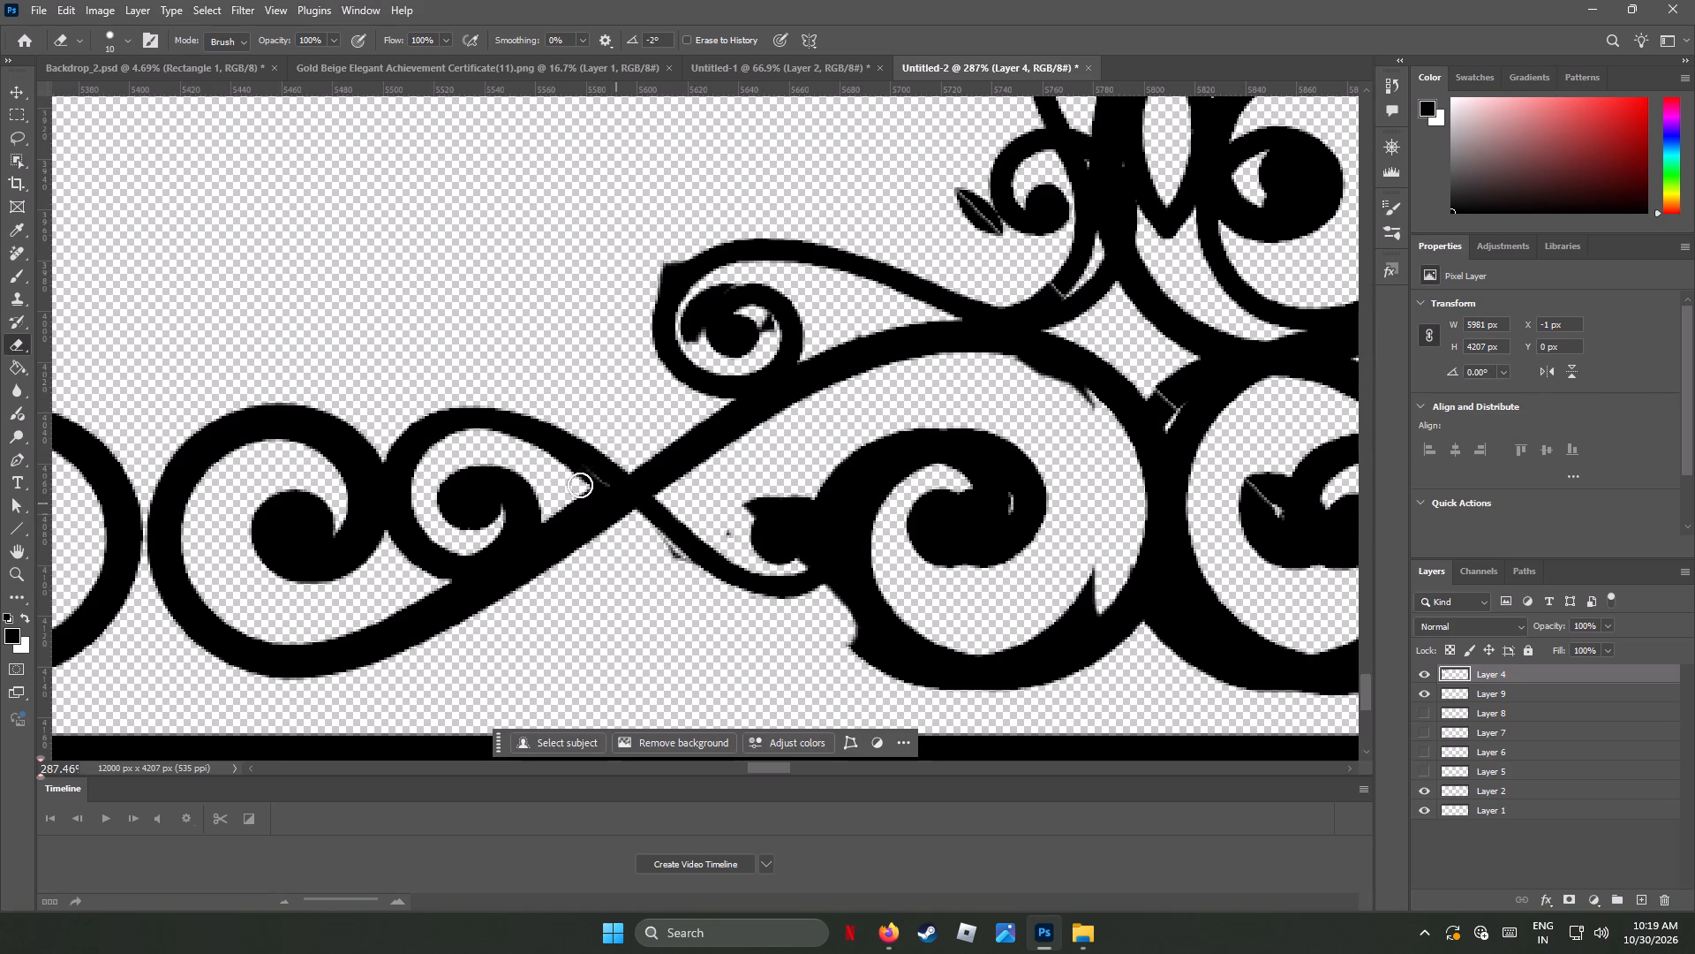
{"action": "left_click_drag", "start_coordinate": [580, 485], "coordinate": [451, 424]}
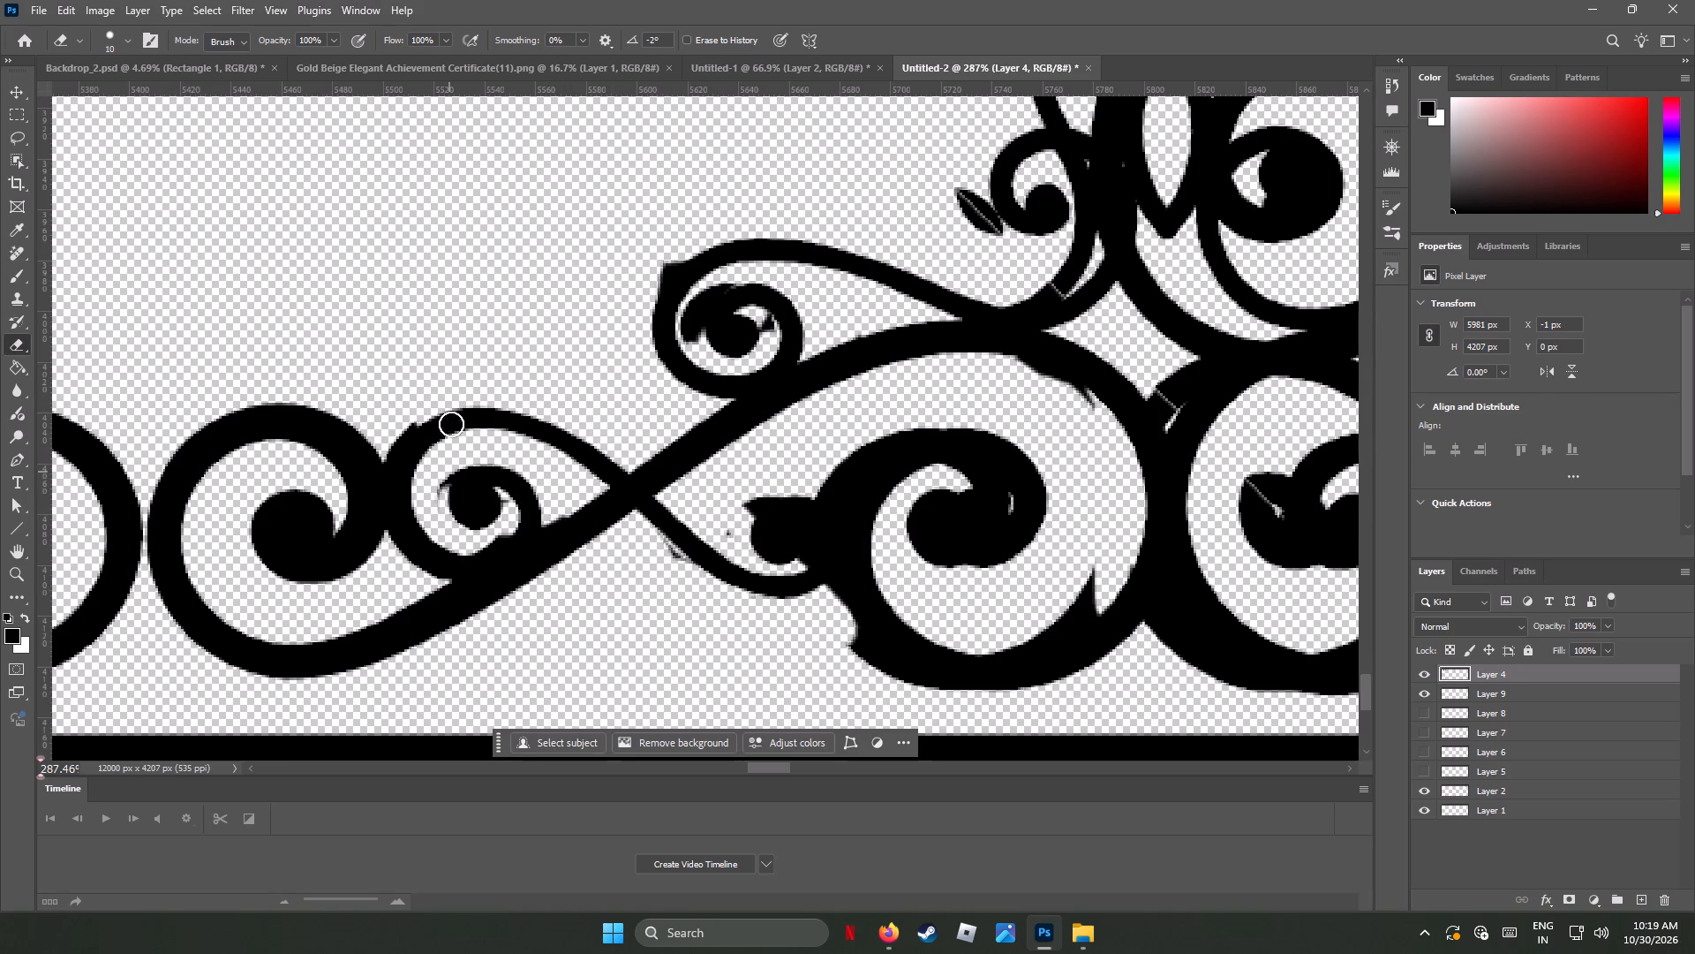
{"action": "left_click_drag", "start_coordinate": [451, 424], "coordinate": [401, 606]}
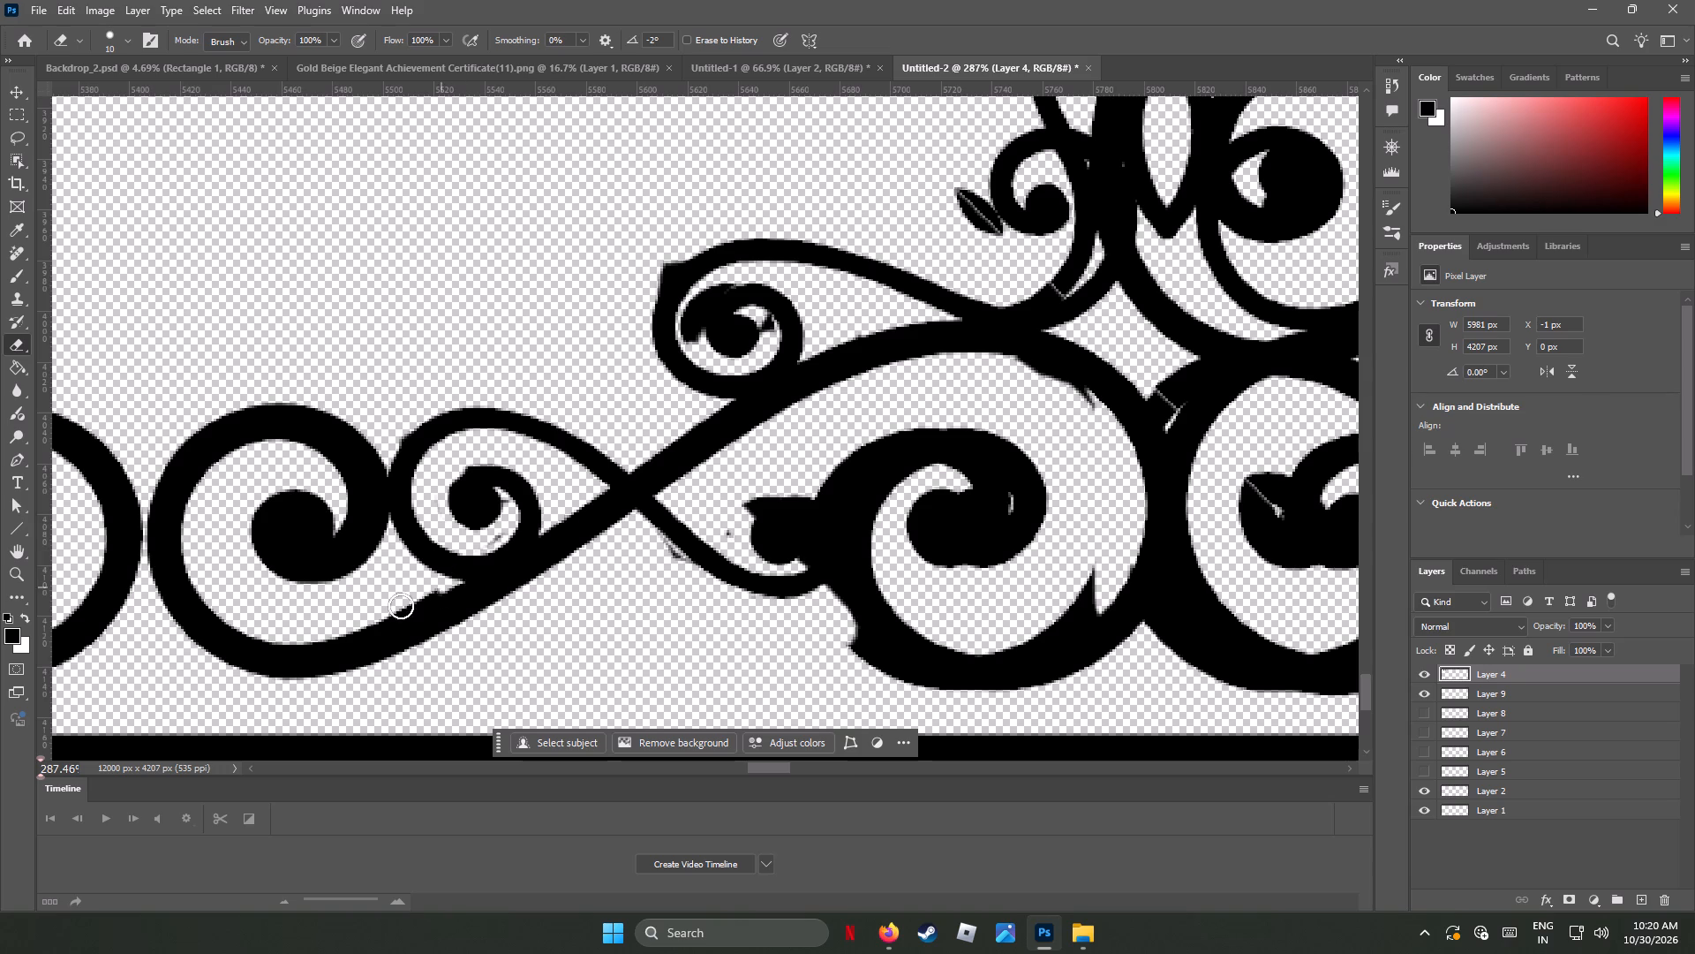
{"action": "left_click_drag", "start_coordinate": [401, 606], "coordinate": [386, 617]}
{"action": "left_click_drag", "start_coordinate": [516, 505], "coordinate": [437, 445]}
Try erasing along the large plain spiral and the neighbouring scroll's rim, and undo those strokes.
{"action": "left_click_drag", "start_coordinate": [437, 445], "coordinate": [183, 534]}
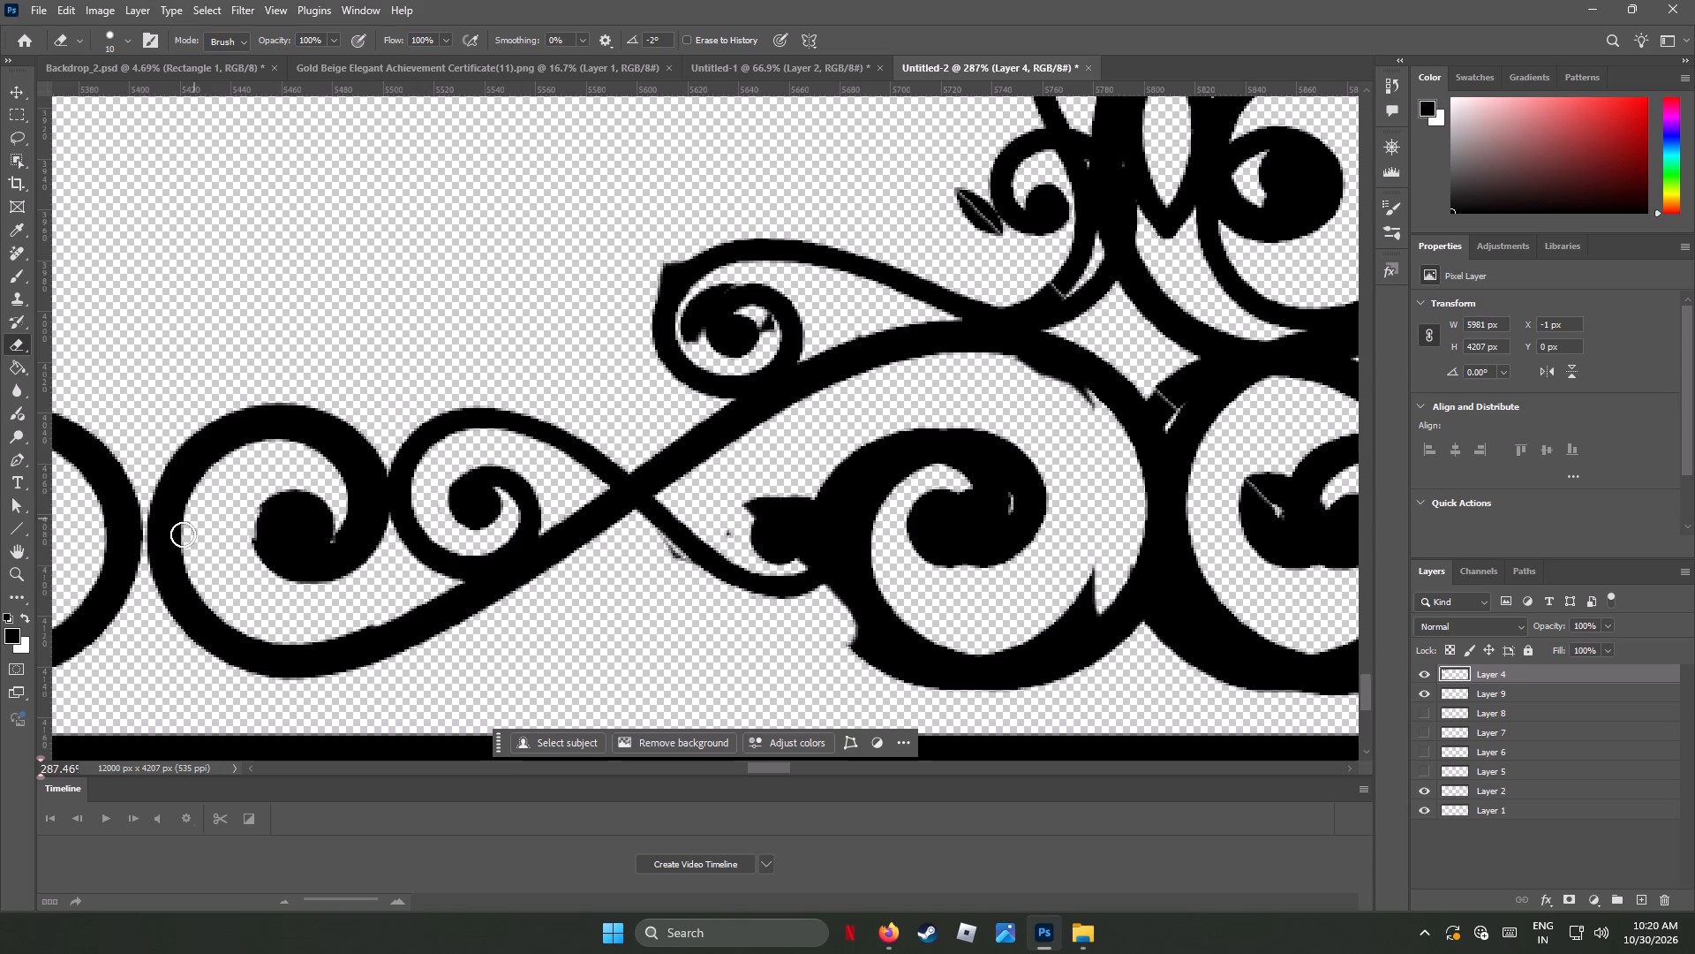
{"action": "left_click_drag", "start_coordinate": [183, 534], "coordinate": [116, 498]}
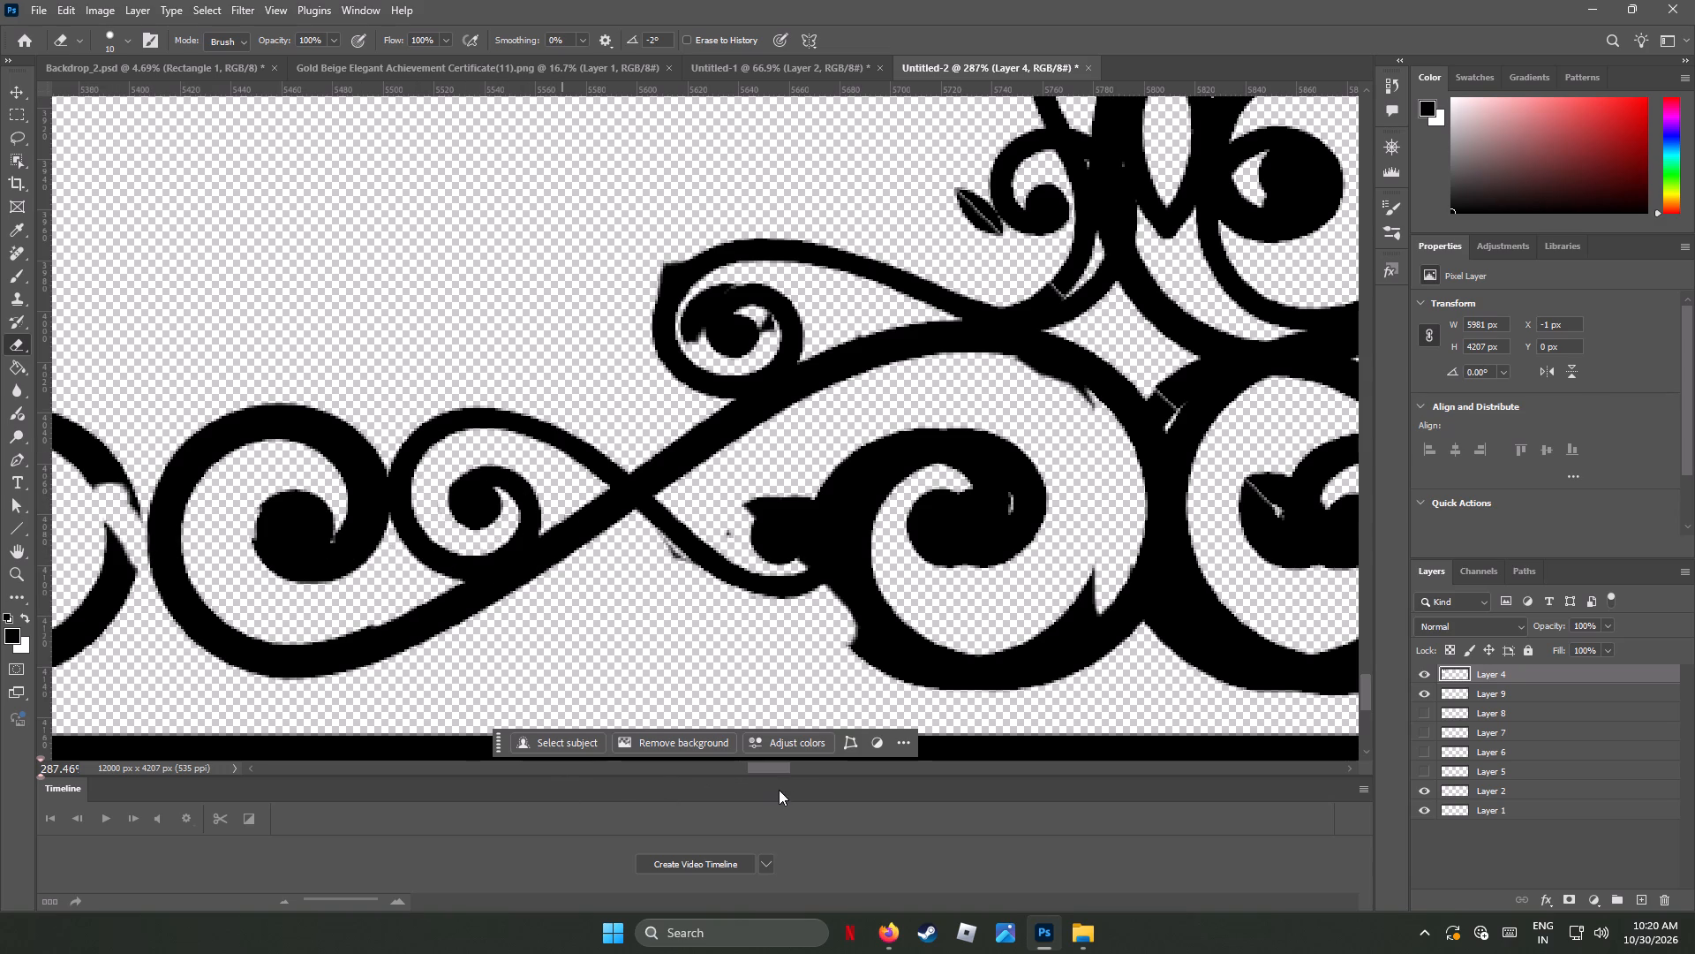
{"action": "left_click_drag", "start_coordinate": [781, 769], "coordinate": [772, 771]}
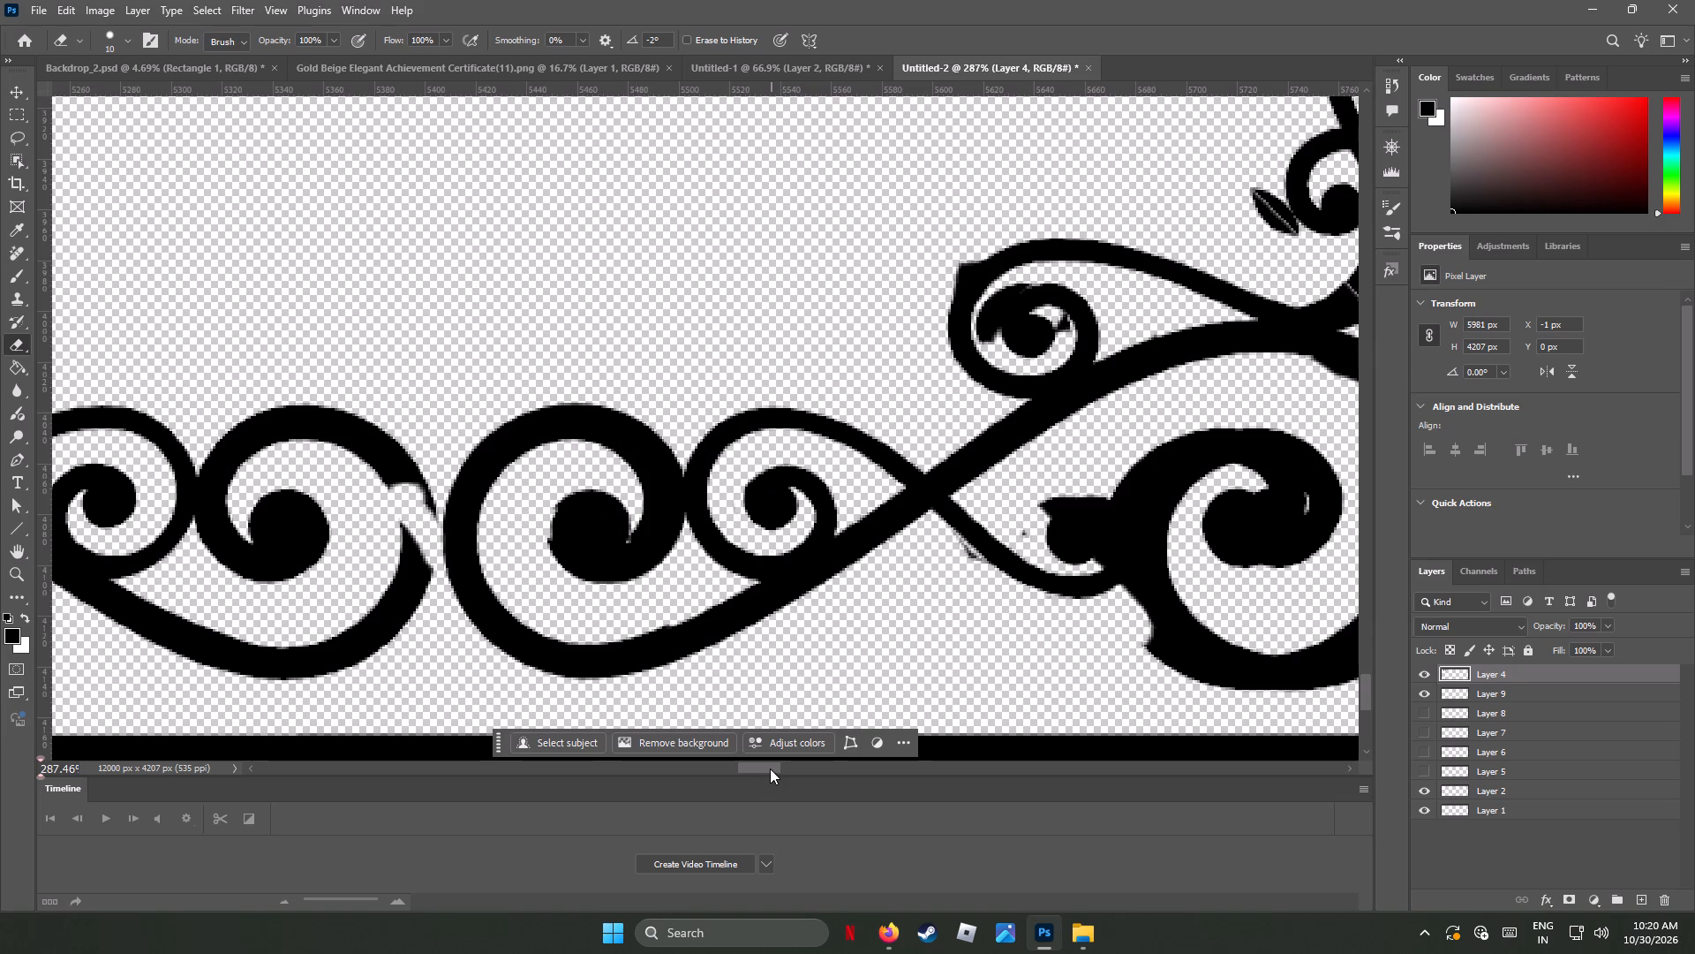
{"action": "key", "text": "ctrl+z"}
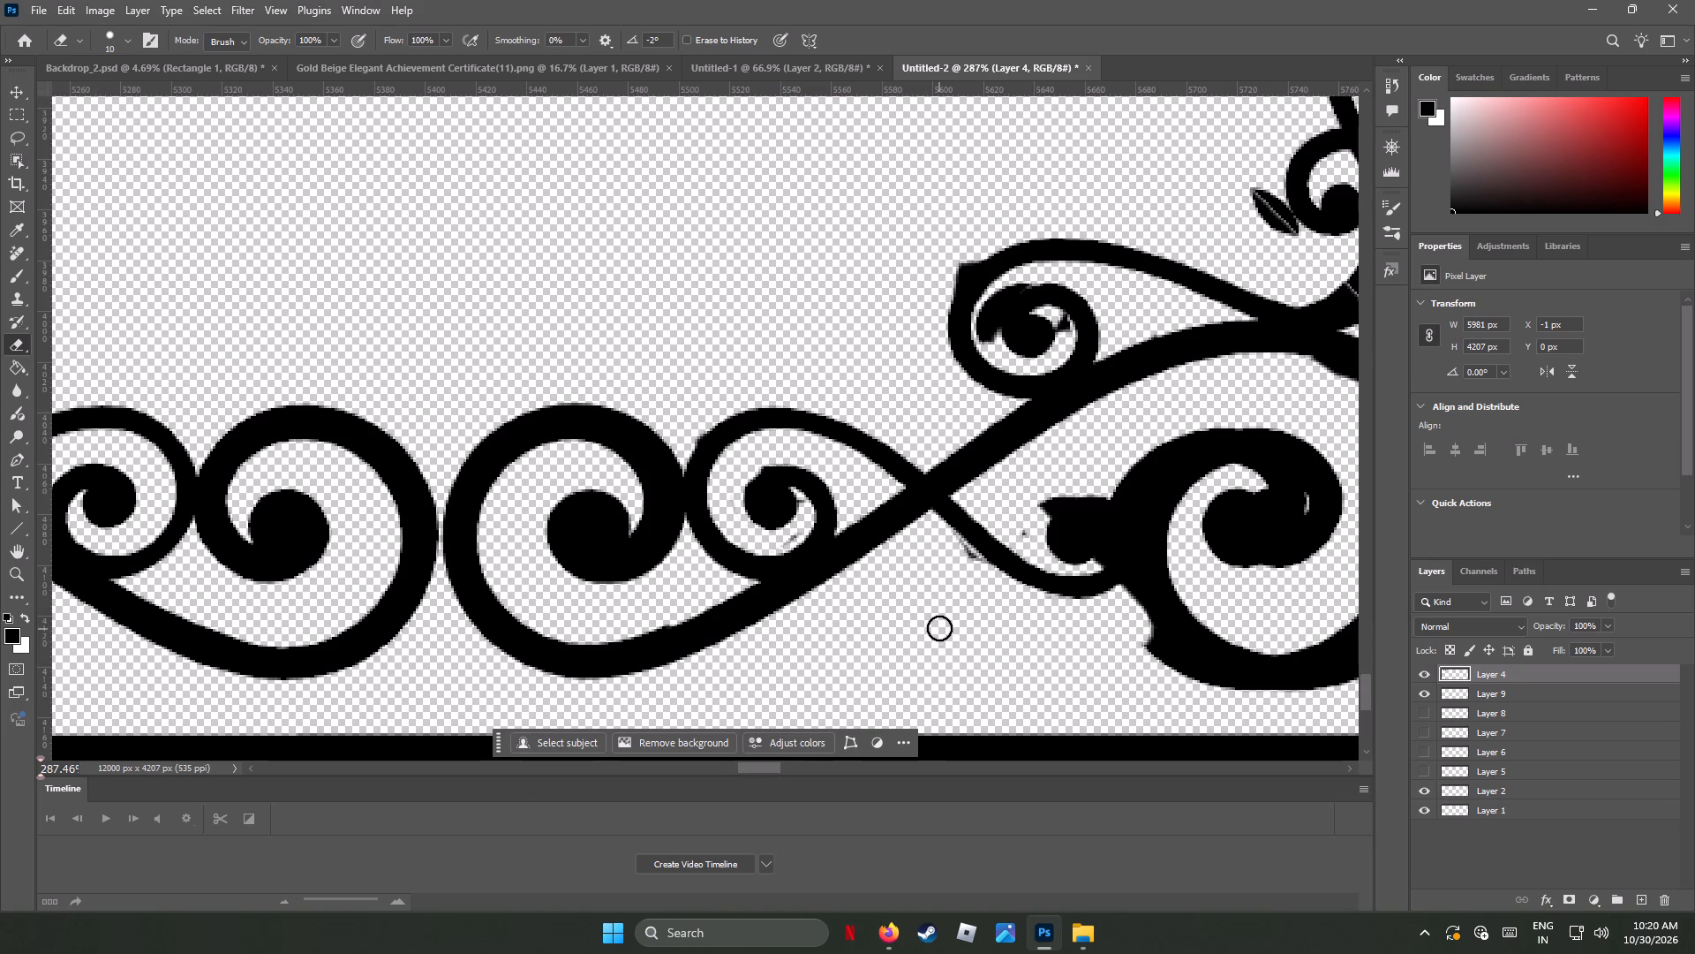
Clean the ragged edge of the stem below the crossing and touch up the small spiral and the adjacent large spiral.
{"action": "left_click", "coordinate": [766, 769]}
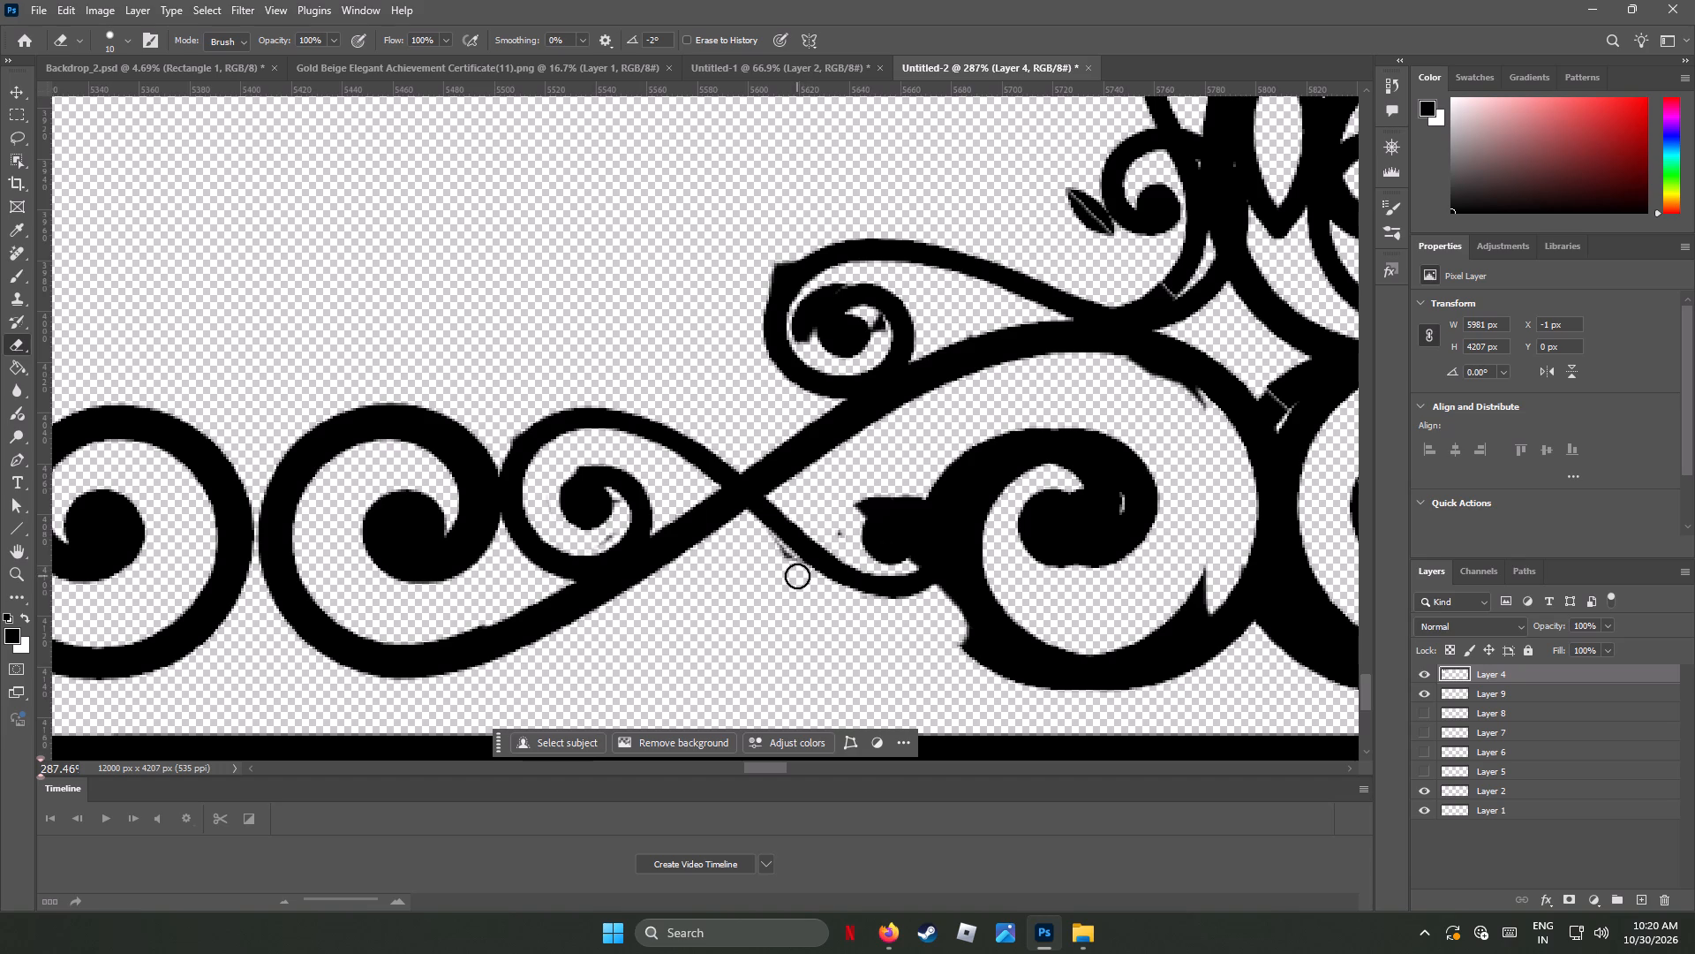
{"action": "left_click_drag", "start_coordinate": [798, 571], "coordinate": [596, 517]}
{"action": "left_click_drag", "start_coordinate": [596, 517], "coordinate": [474, 573]}
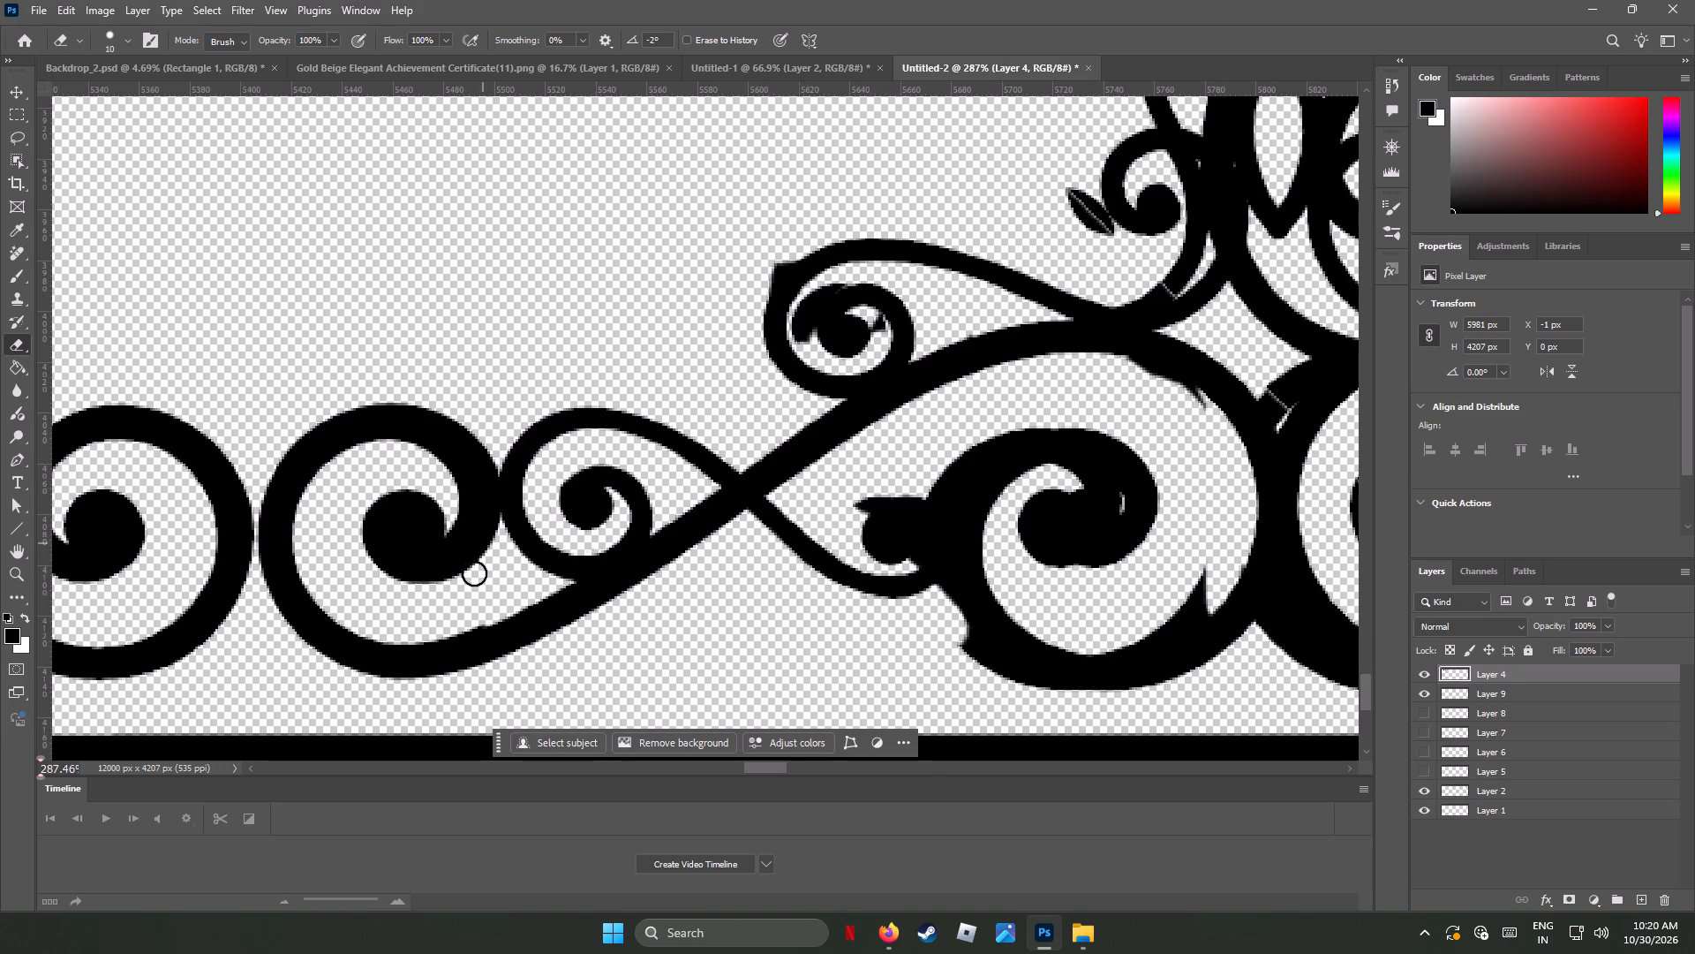
{"action": "left_click_drag", "start_coordinate": [474, 573], "coordinate": [396, 414]}
Erase the overlap between the small lower curl and the large scroll, cleaning the scroll's top and outer lower edge.
{"action": "left_click_drag", "start_coordinate": [396, 414], "coordinate": [911, 516]}
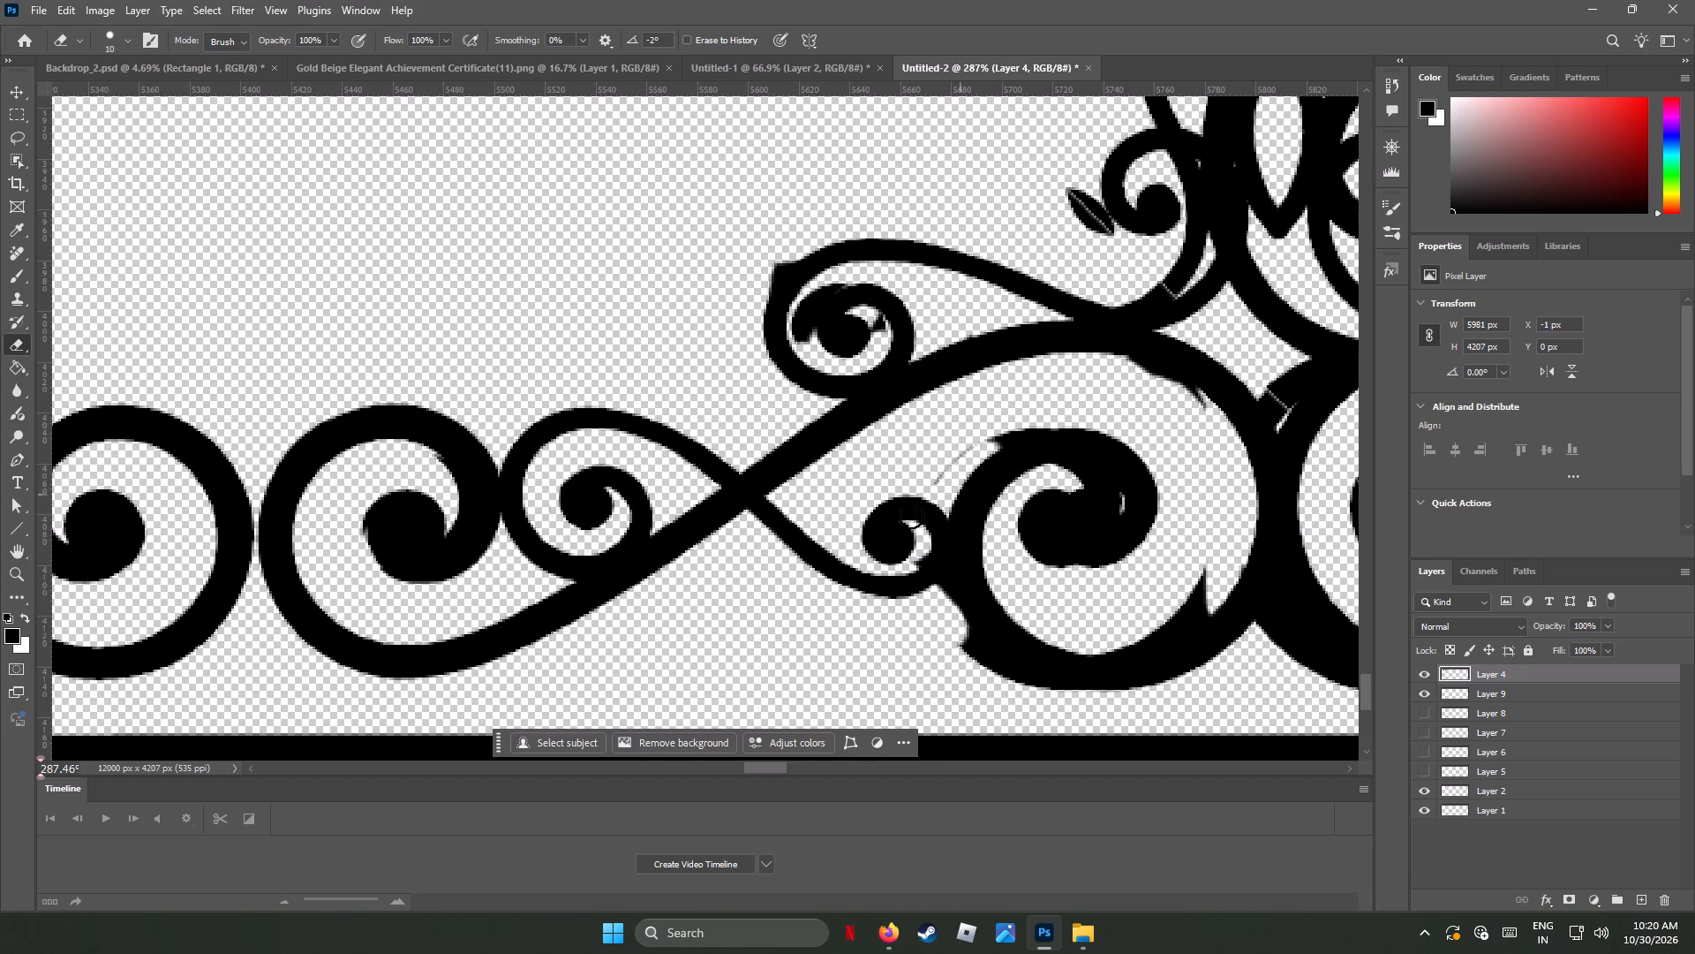
{"action": "left_click_drag", "start_coordinate": [911, 516], "coordinate": [1148, 473]}
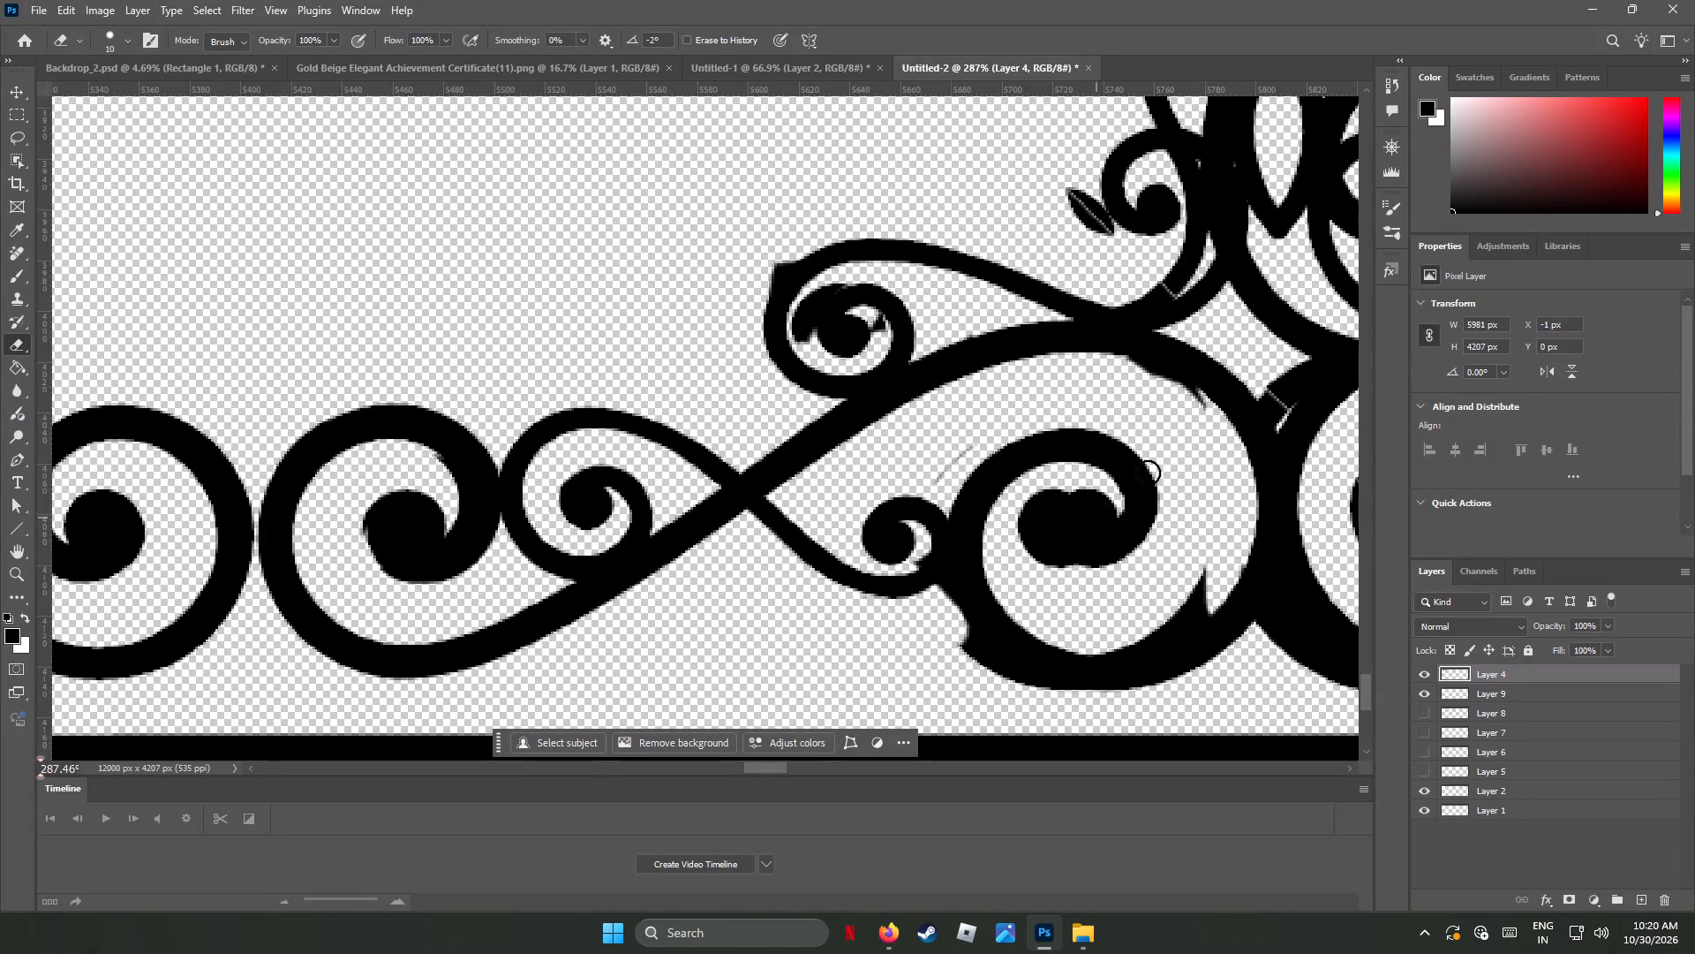
{"action": "left_click_drag", "start_coordinate": [1148, 473], "coordinate": [955, 588]}
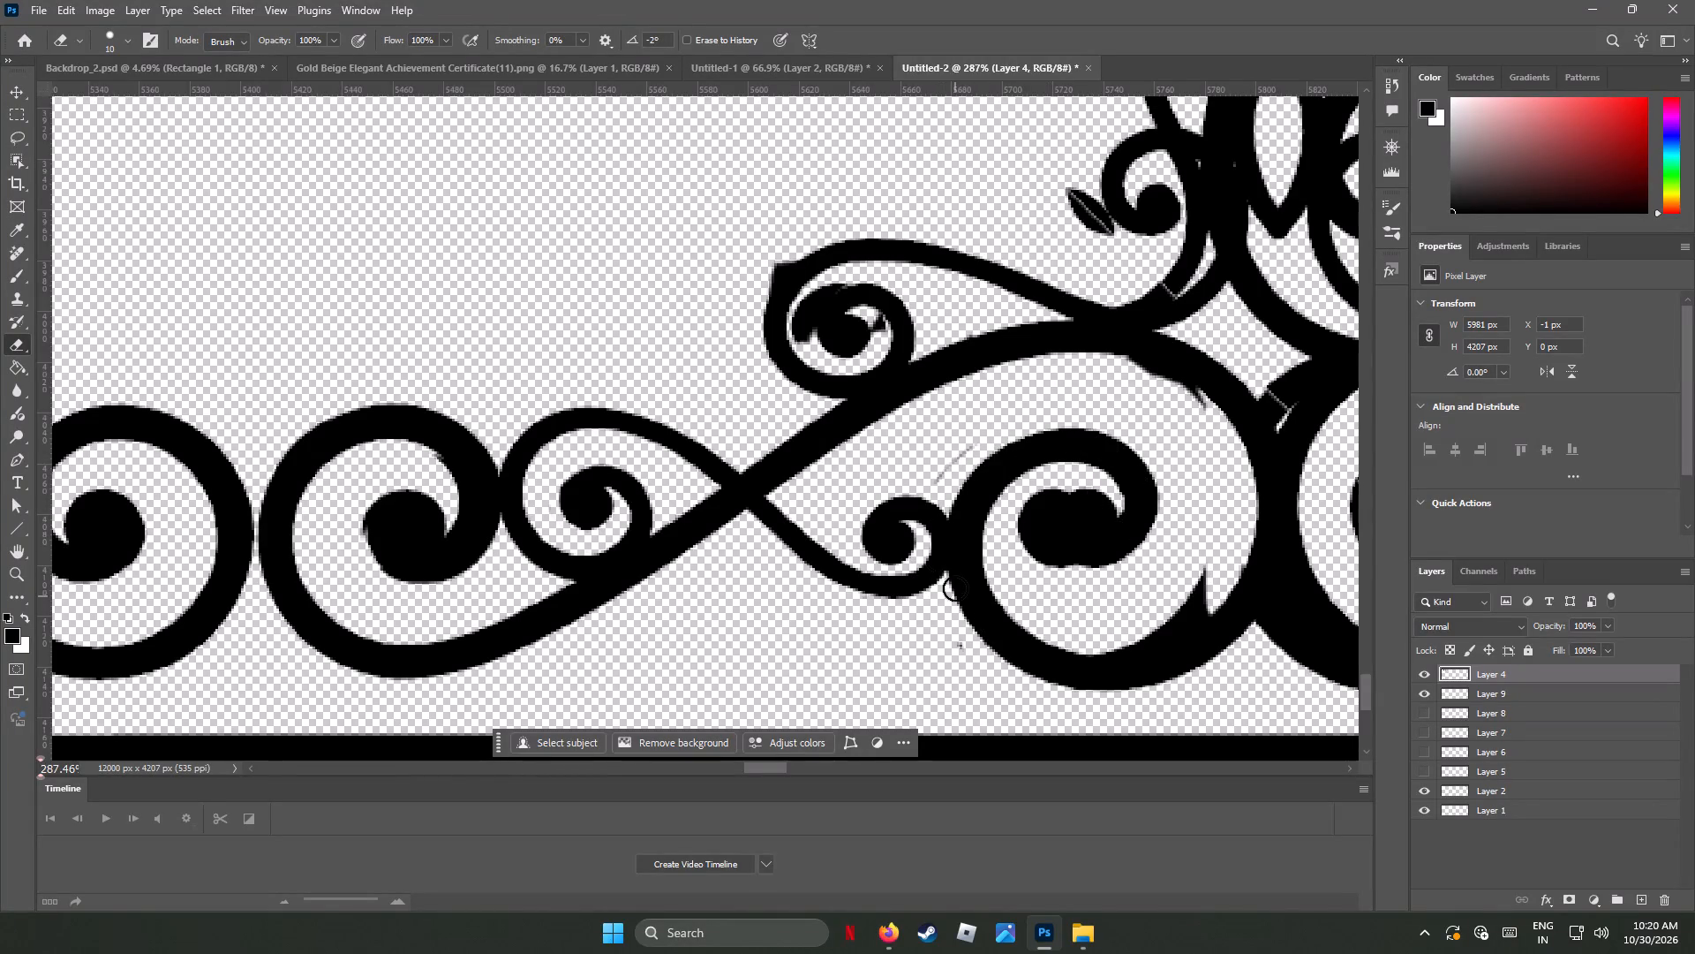
{"action": "left_click_drag", "start_coordinate": [955, 588], "coordinate": [1024, 663]}
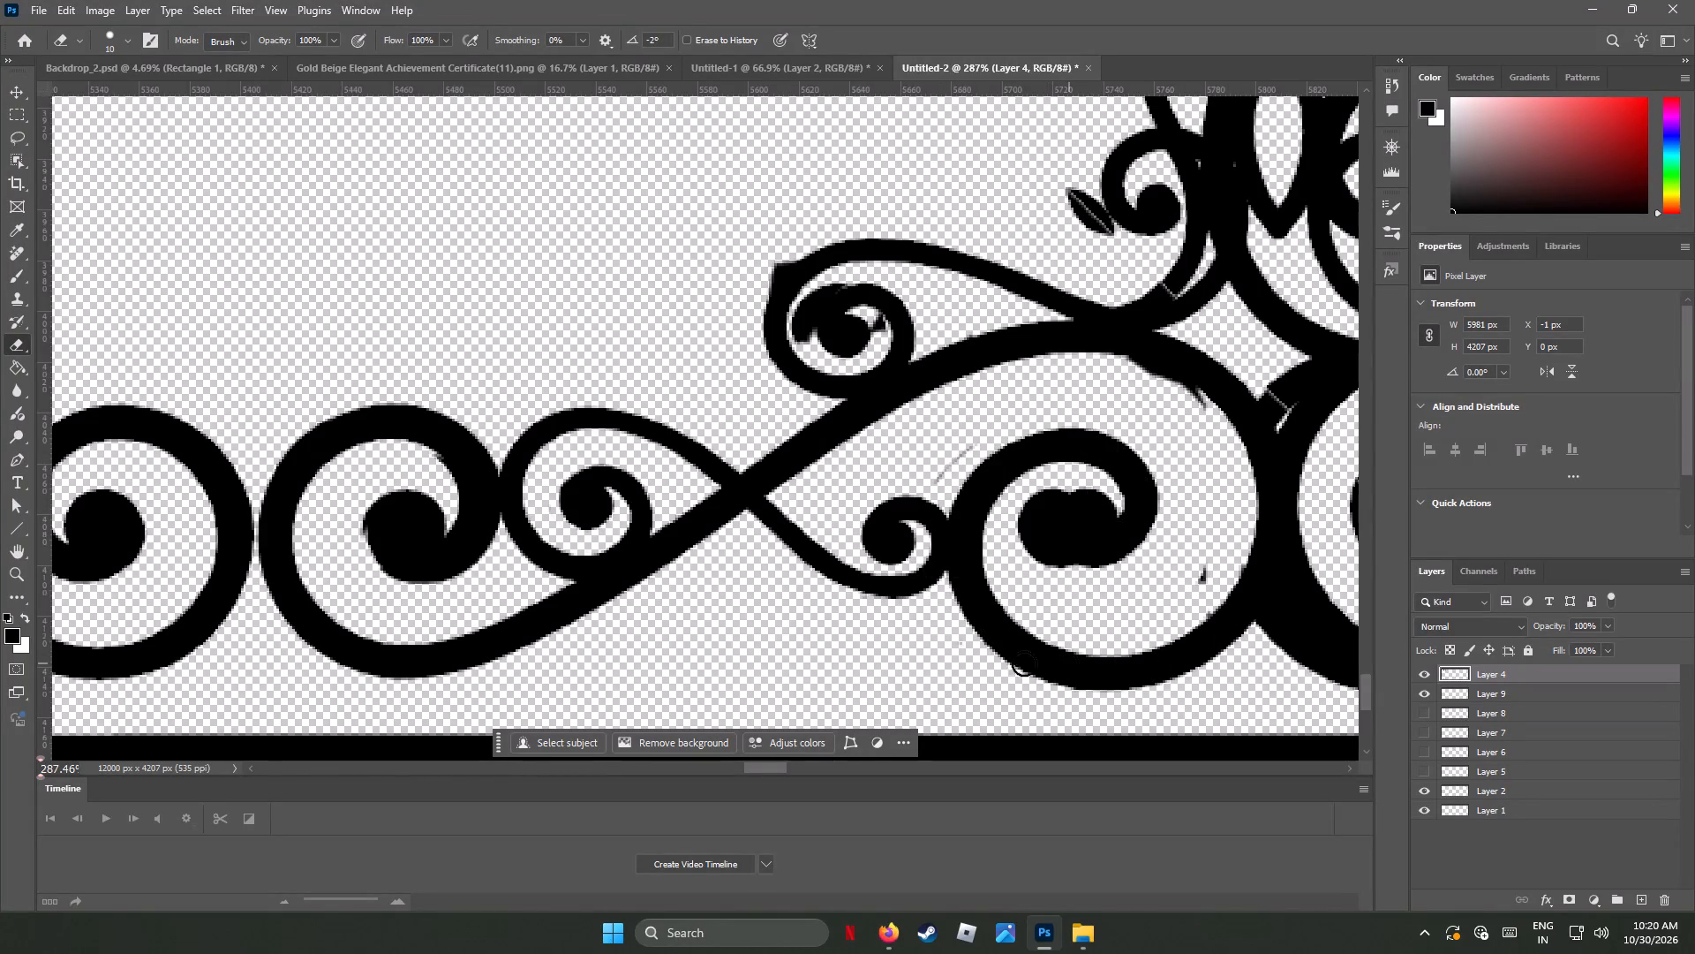
{"action": "left_click_drag", "start_coordinate": [1024, 663], "coordinate": [995, 661]}
Enlarge the eraser to 83 px and erase Layer 4's overlapping scrollwork around the bottom motif's left-hand large spiral and upper curl.
{"action": "left_click", "coordinate": [127, 43]}
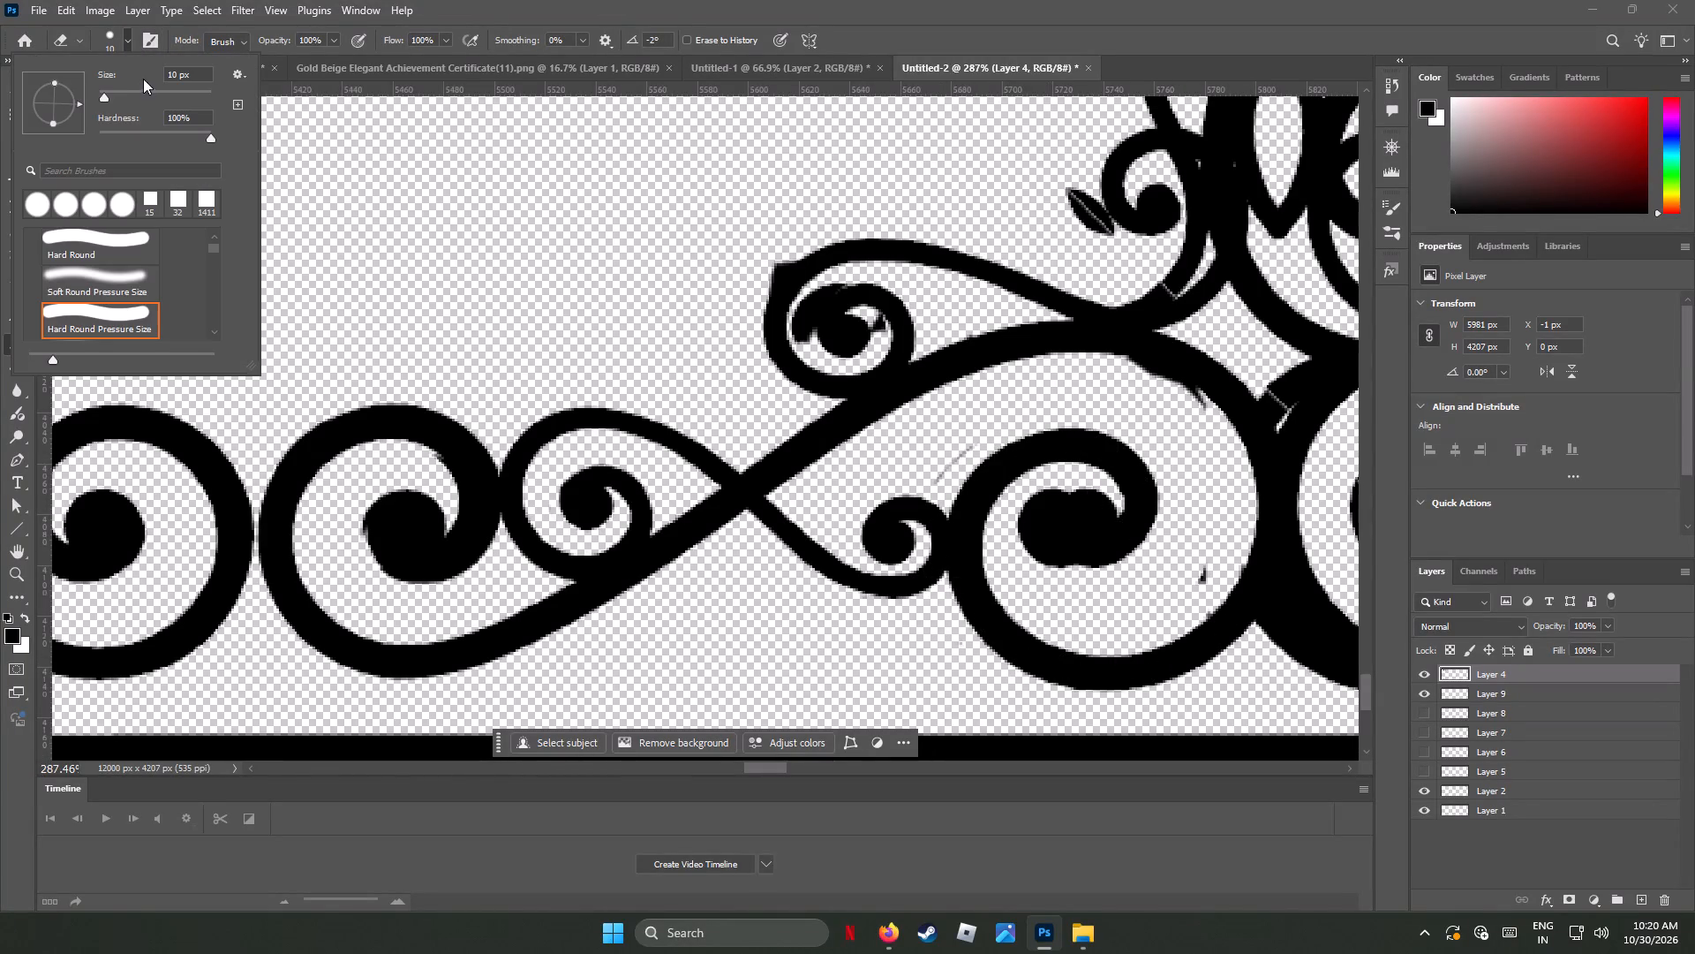
{"action": "left_click", "coordinate": [145, 89]}
{"action": "left_click_drag", "start_coordinate": [772, 539], "coordinate": [1088, 598]}
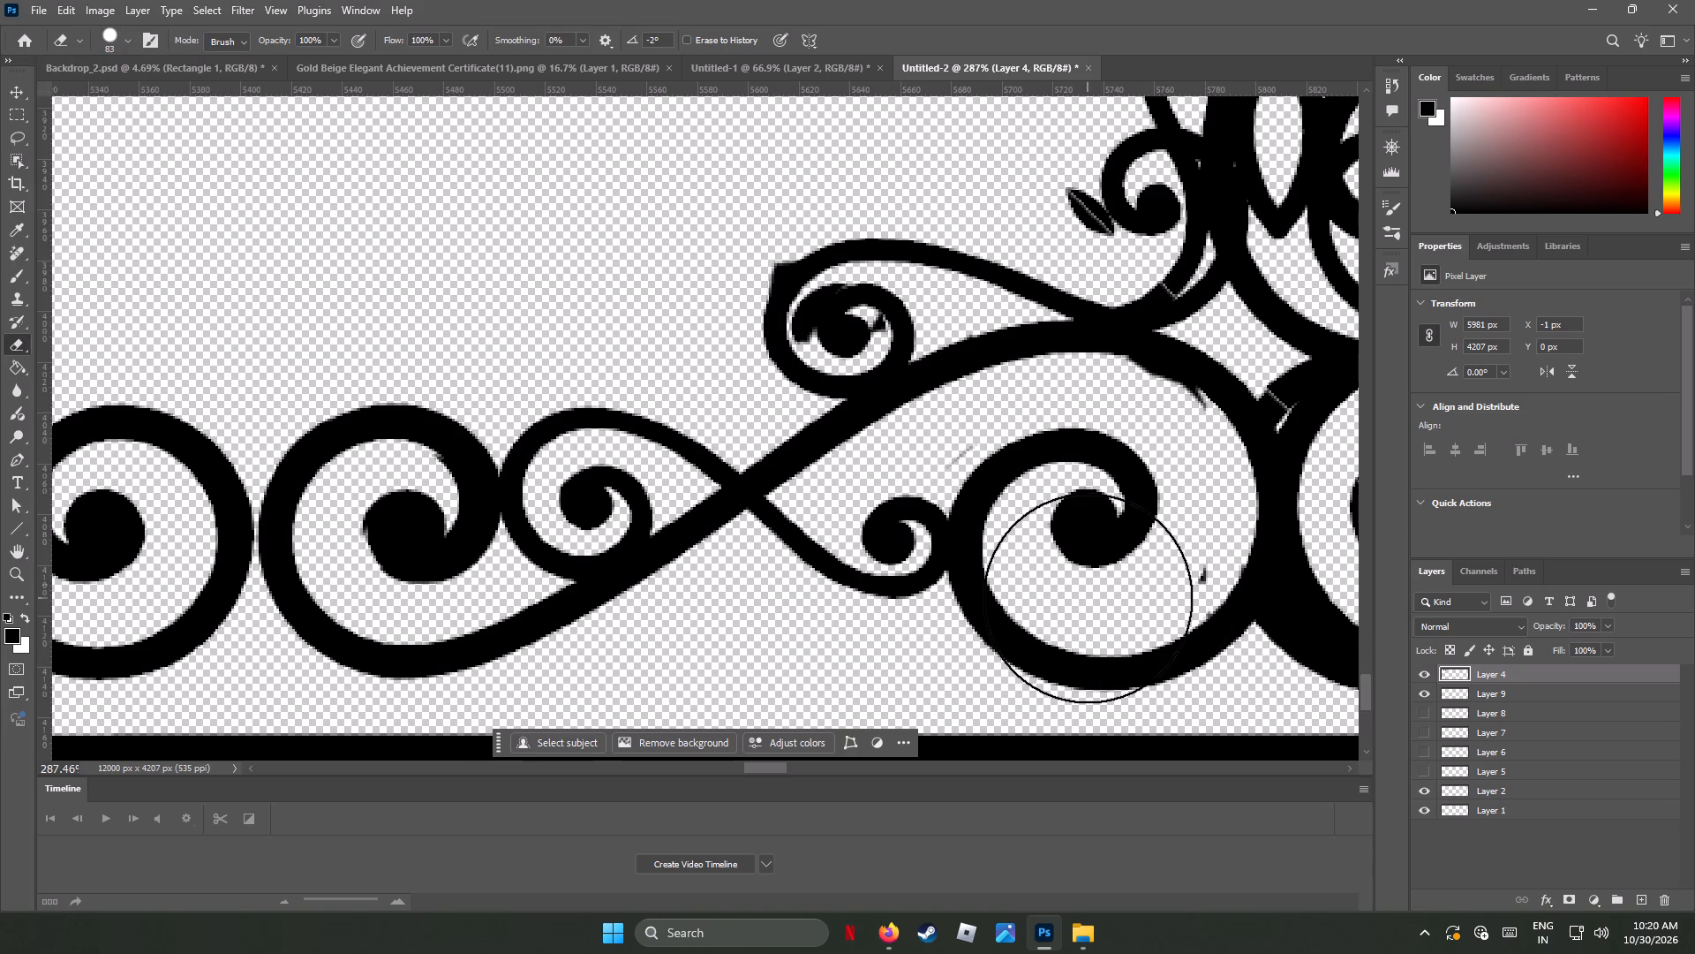
{"action": "left_click_drag", "start_coordinate": [1088, 598], "coordinate": [1139, 382]}
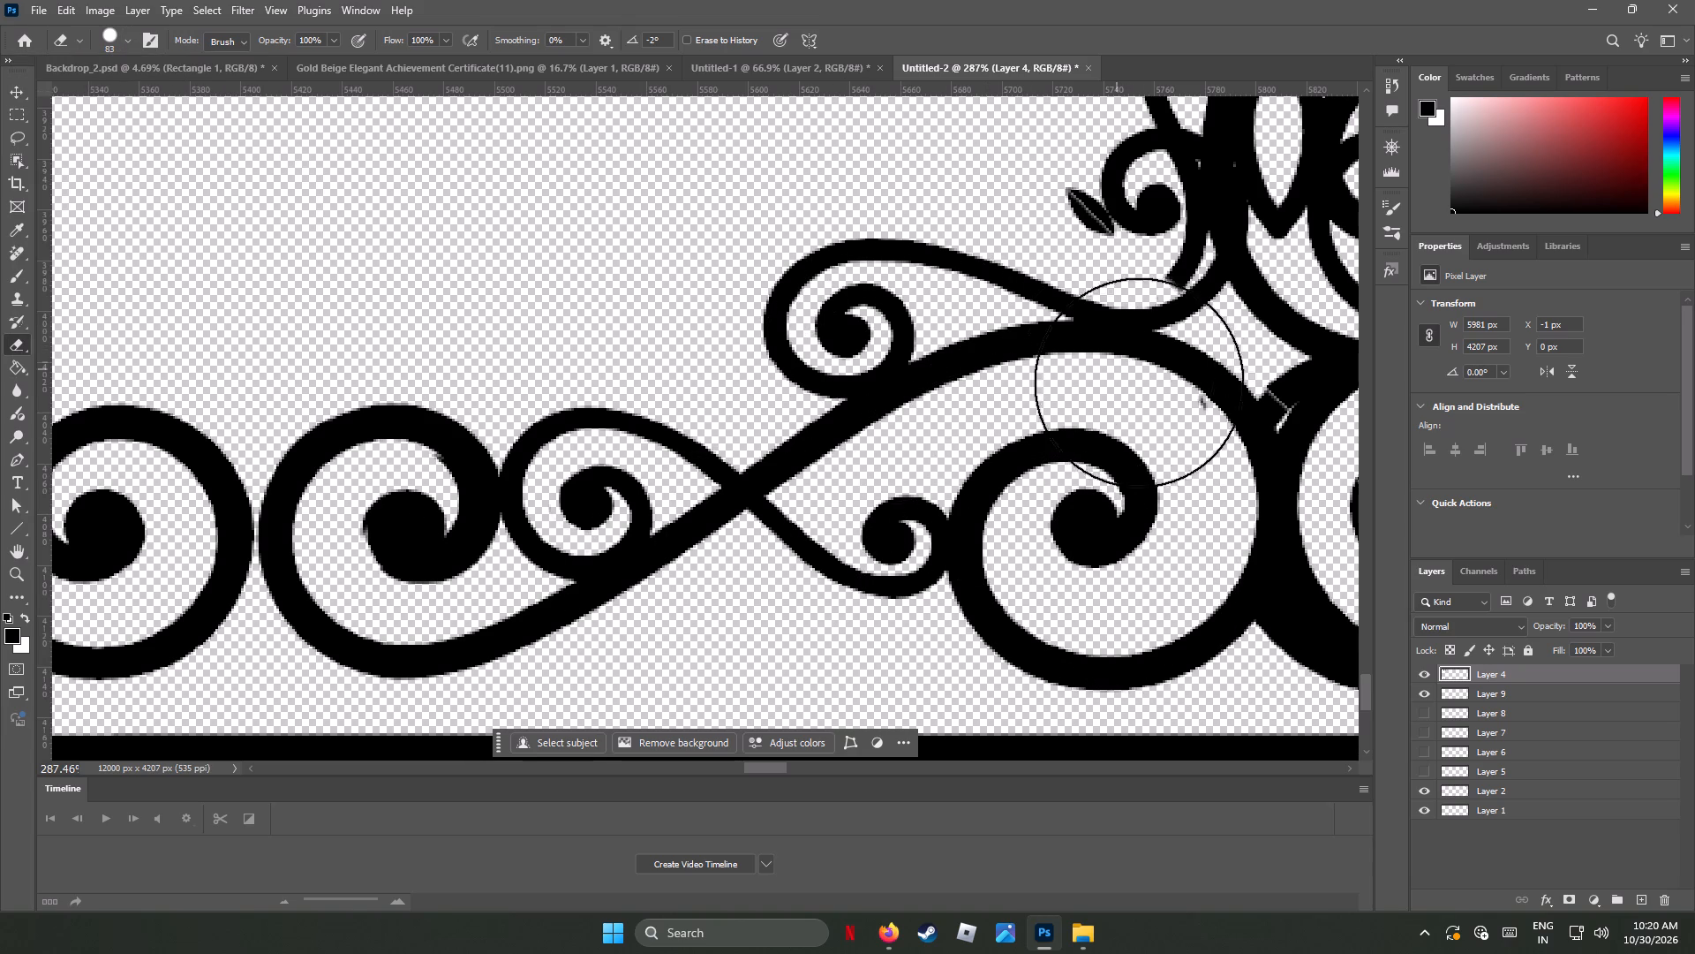
{"action": "left_click_drag", "start_coordinate": [1139, 382], "coordinate": [1184, 617]}
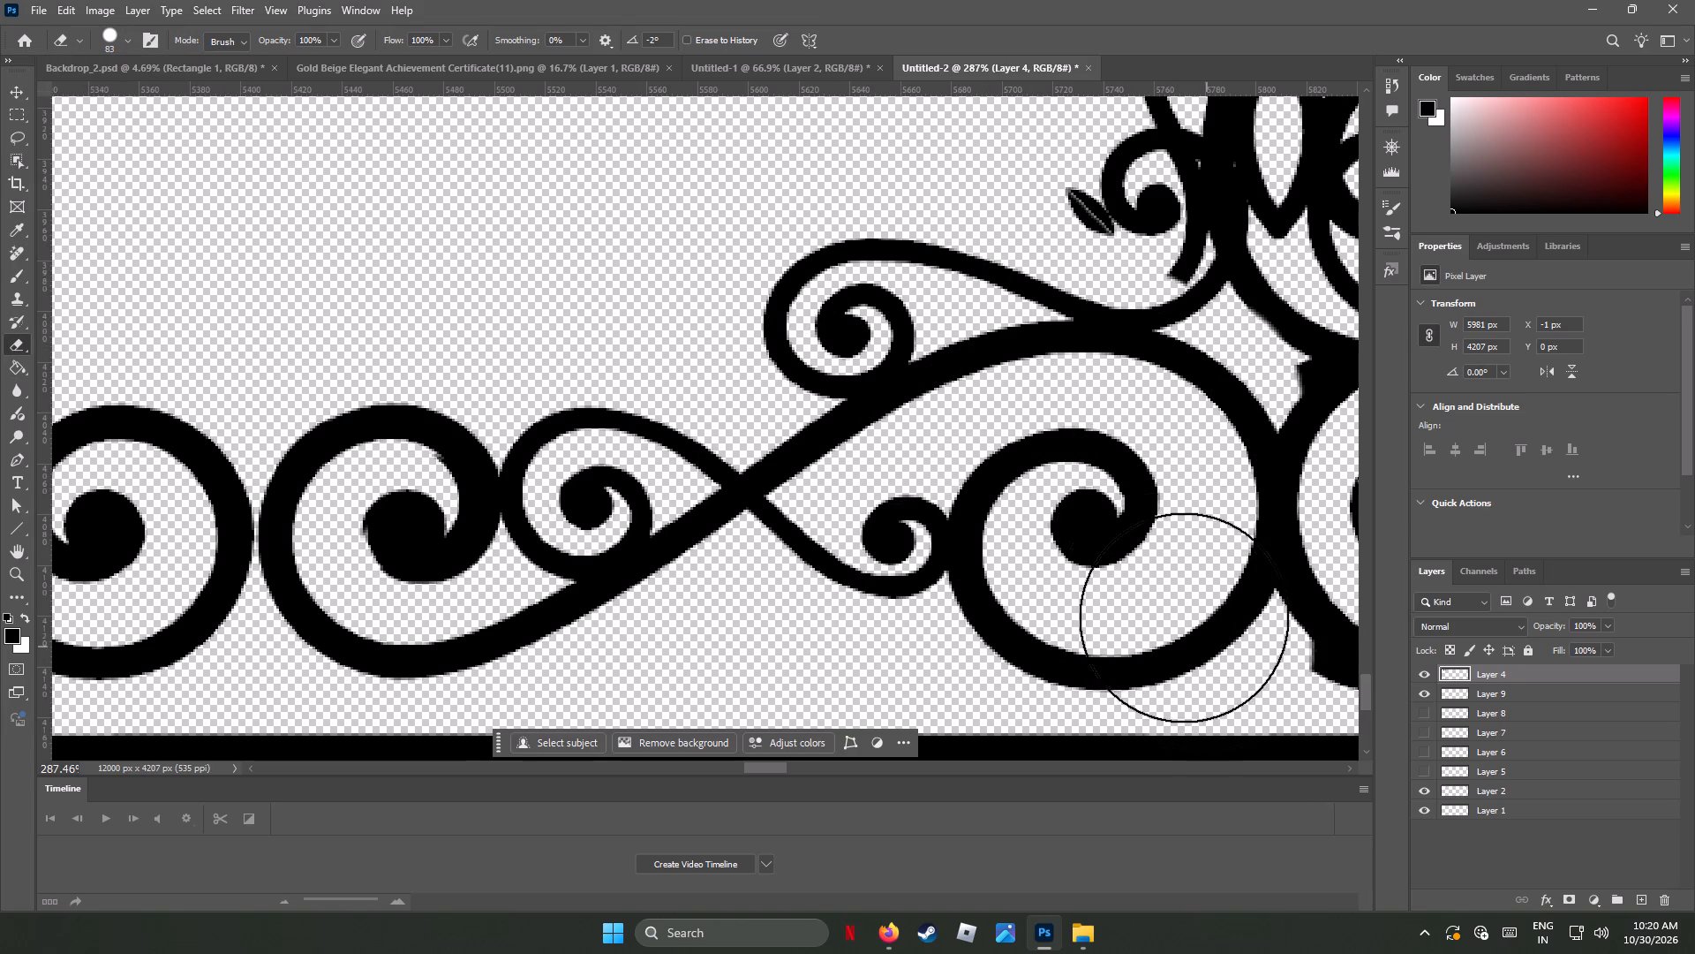
{"action": "left_click_drag", "start_coordinate": [1184, 617], "coordinate": [1157, 596]}
Erase the Layer 4 remnants over the bottom motif's right-hand large spiral and the stems and curls above the junction.
{"action": "left_click_drag", "start_coordinate": [762, 767], "coordinate": [766, 768]}
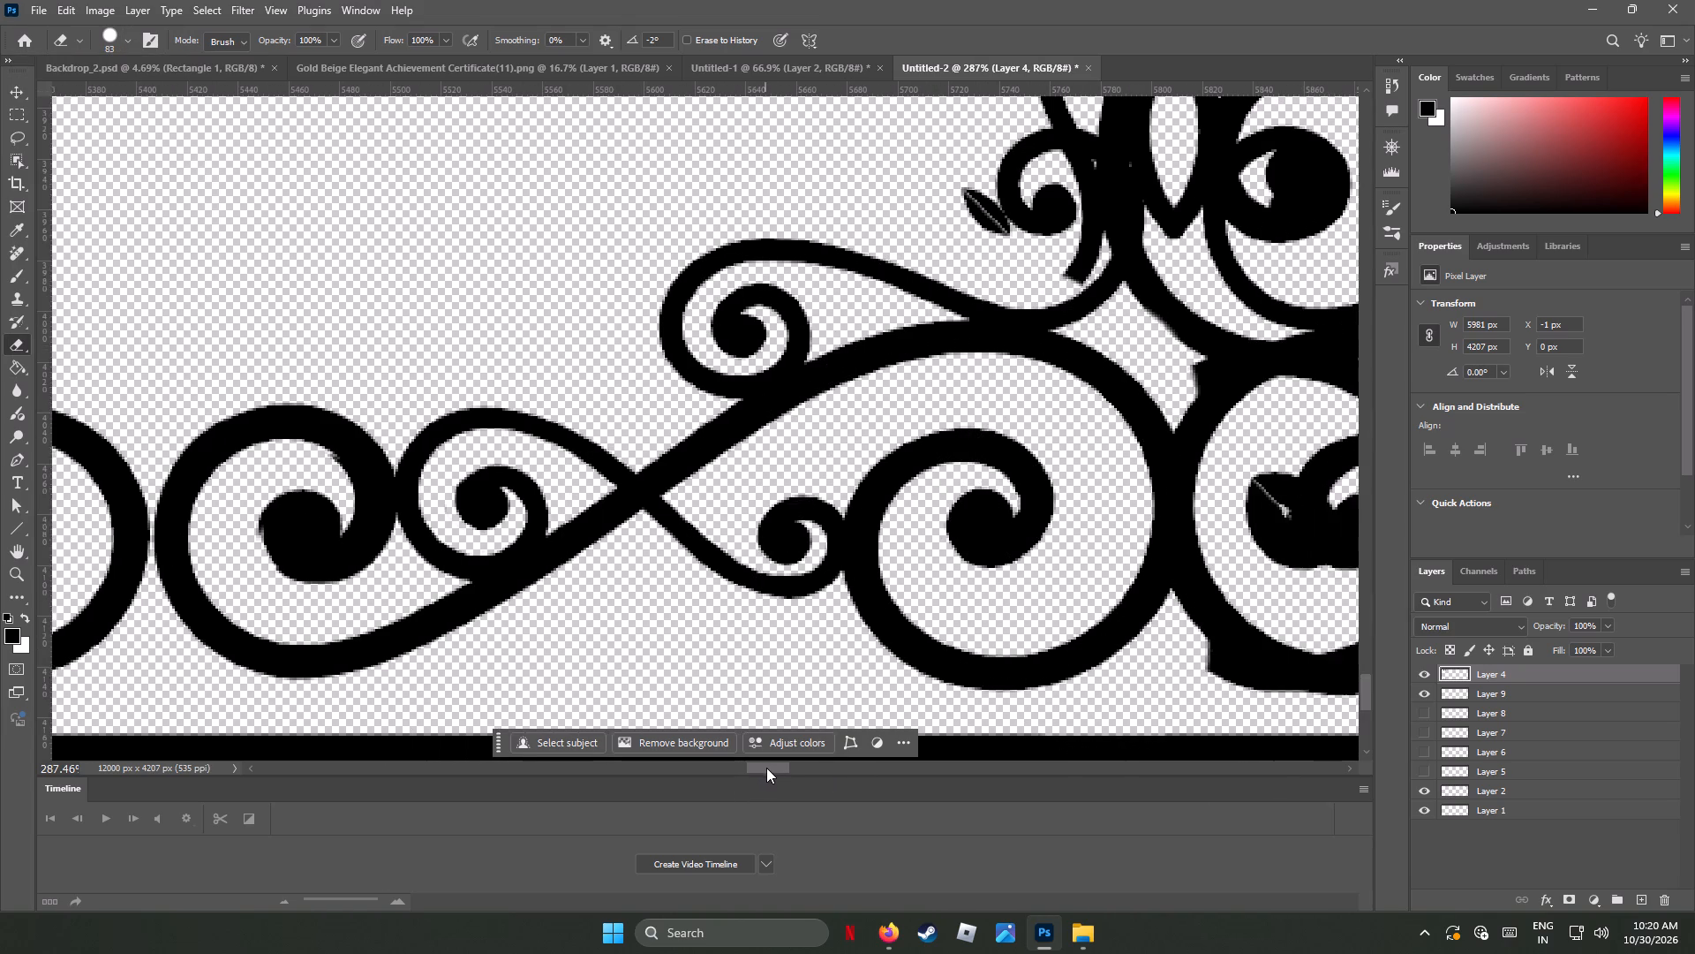
{"action": "left_click_drag", "start_coordinate": [766, 768], "coordinate": [787, 780]}
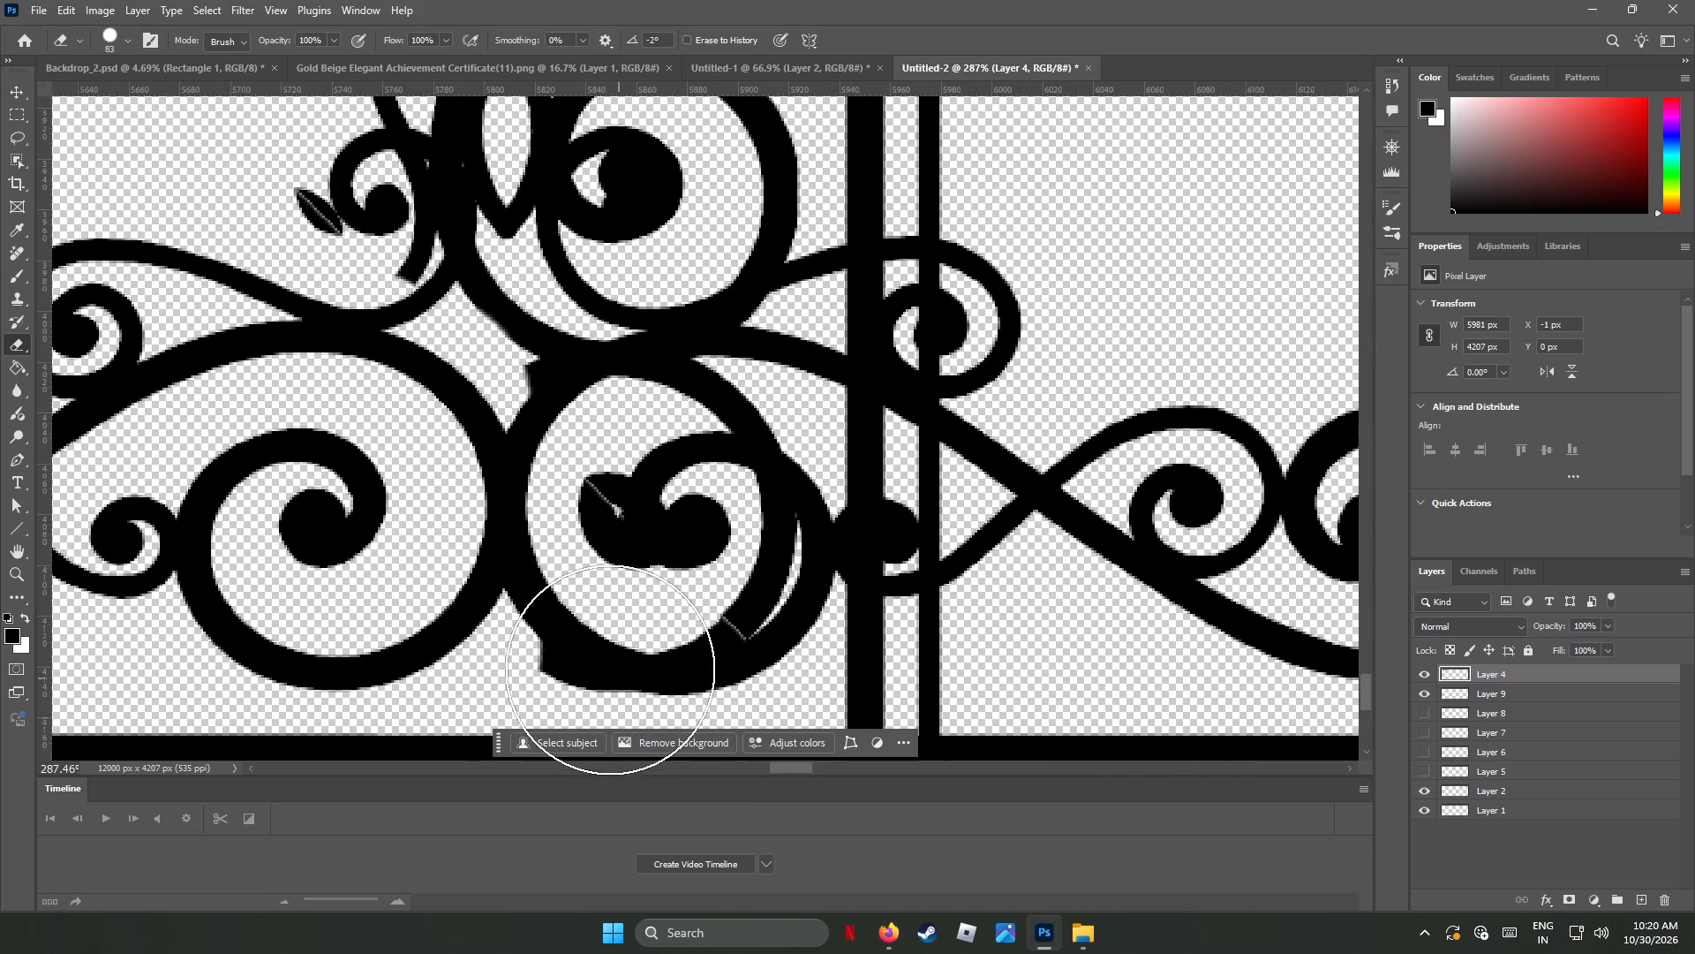
{"action": "left_click_drag", "start_coordinate": [557, 628], "coordinate": [429, 390]}
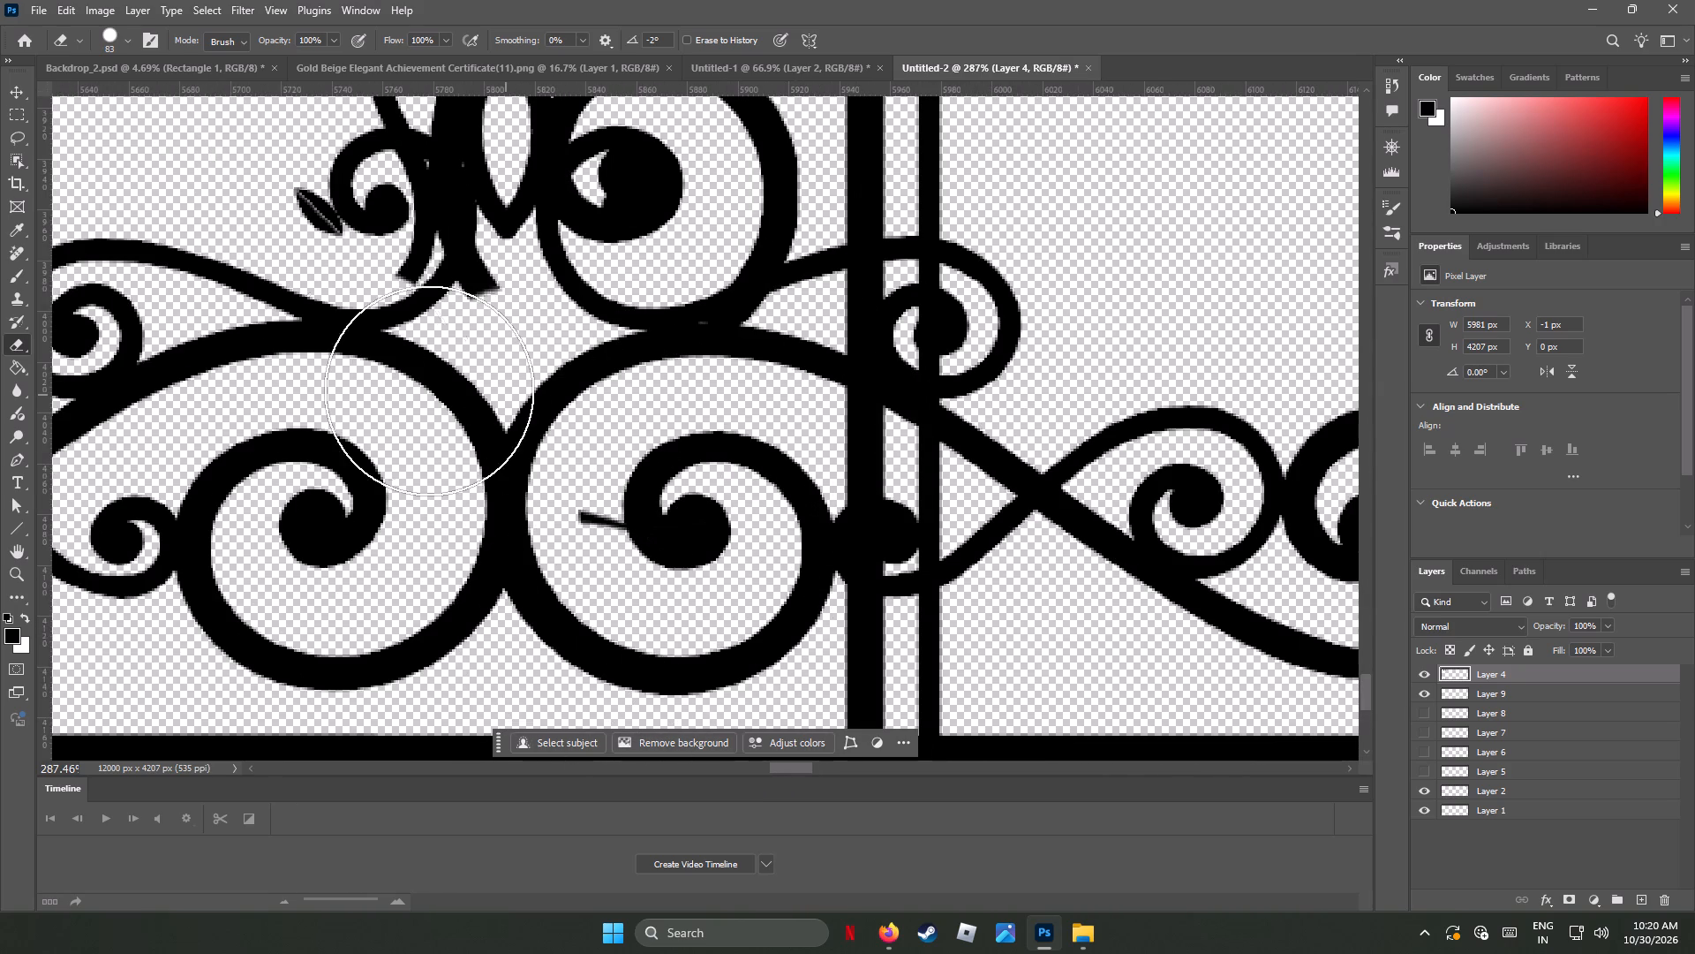
{"action": "left_click_drag", "start_coordinate": [429, 390], "coordinate": [832, 503]}
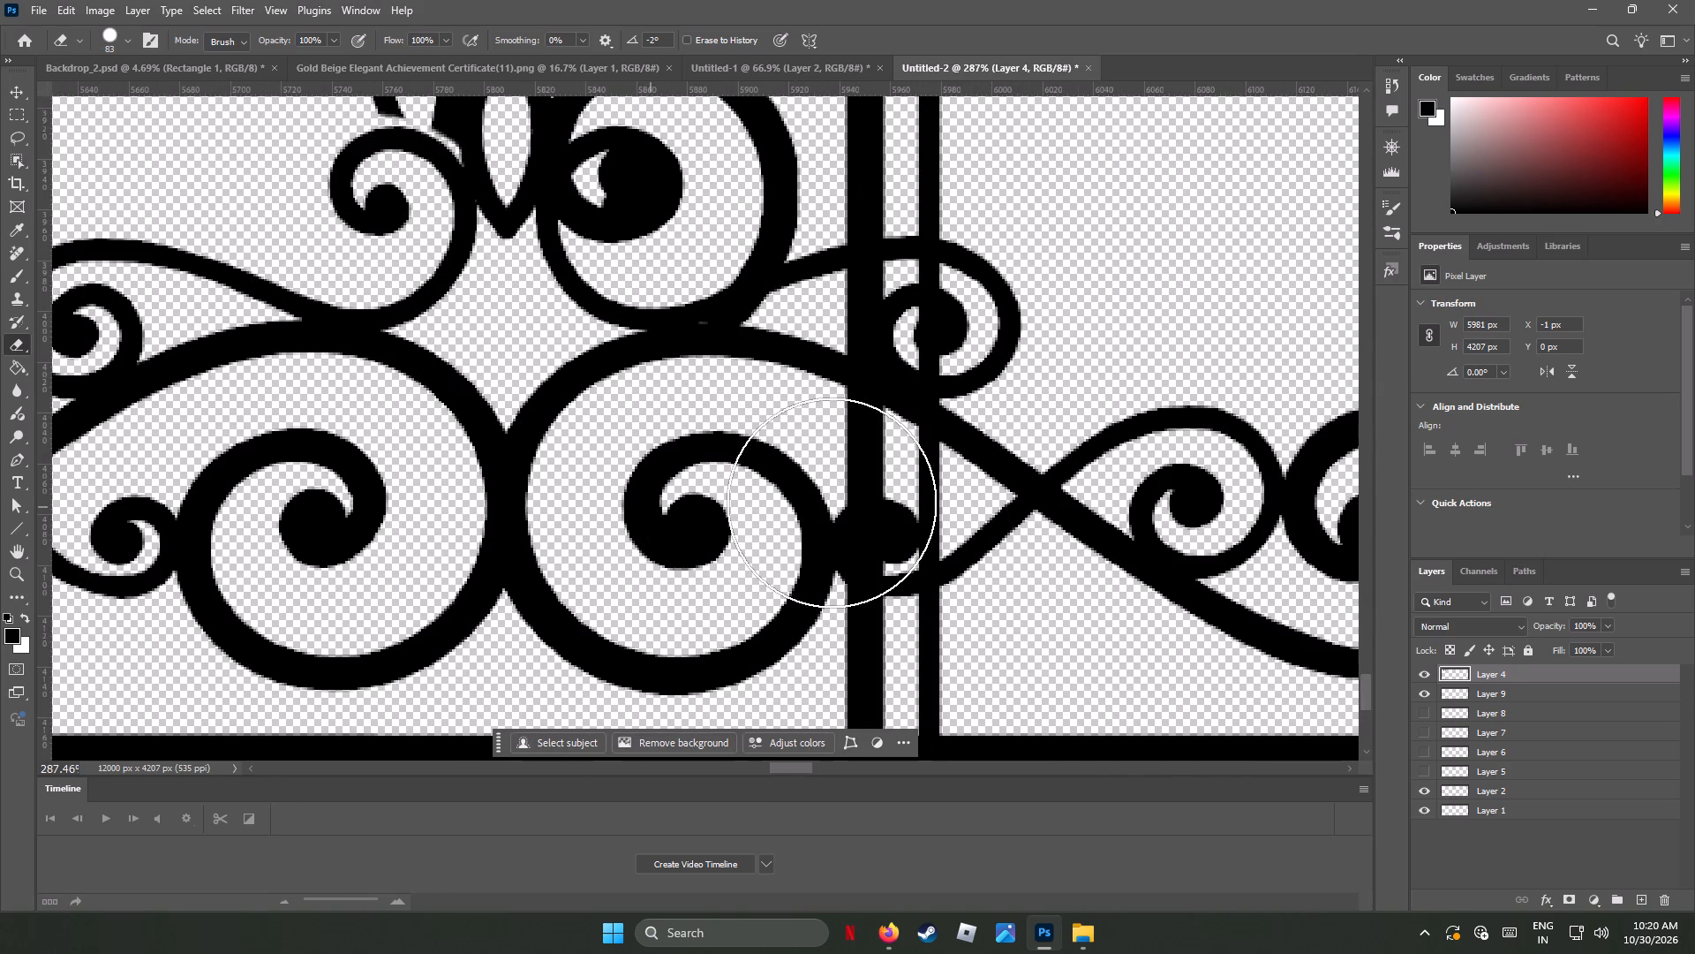
{"action": "left_click_drag", "start_coordinate": [832, 503], "coordinate": [775, 511]}
Erase the lower part of Layer 4's vertical scroll border and its double lines above and through the bottom motif.
{"action": "scroll", "coordinate": [710, 555], "scroll_direction": "down", "scroll_amount": 8, "text": "alt"}
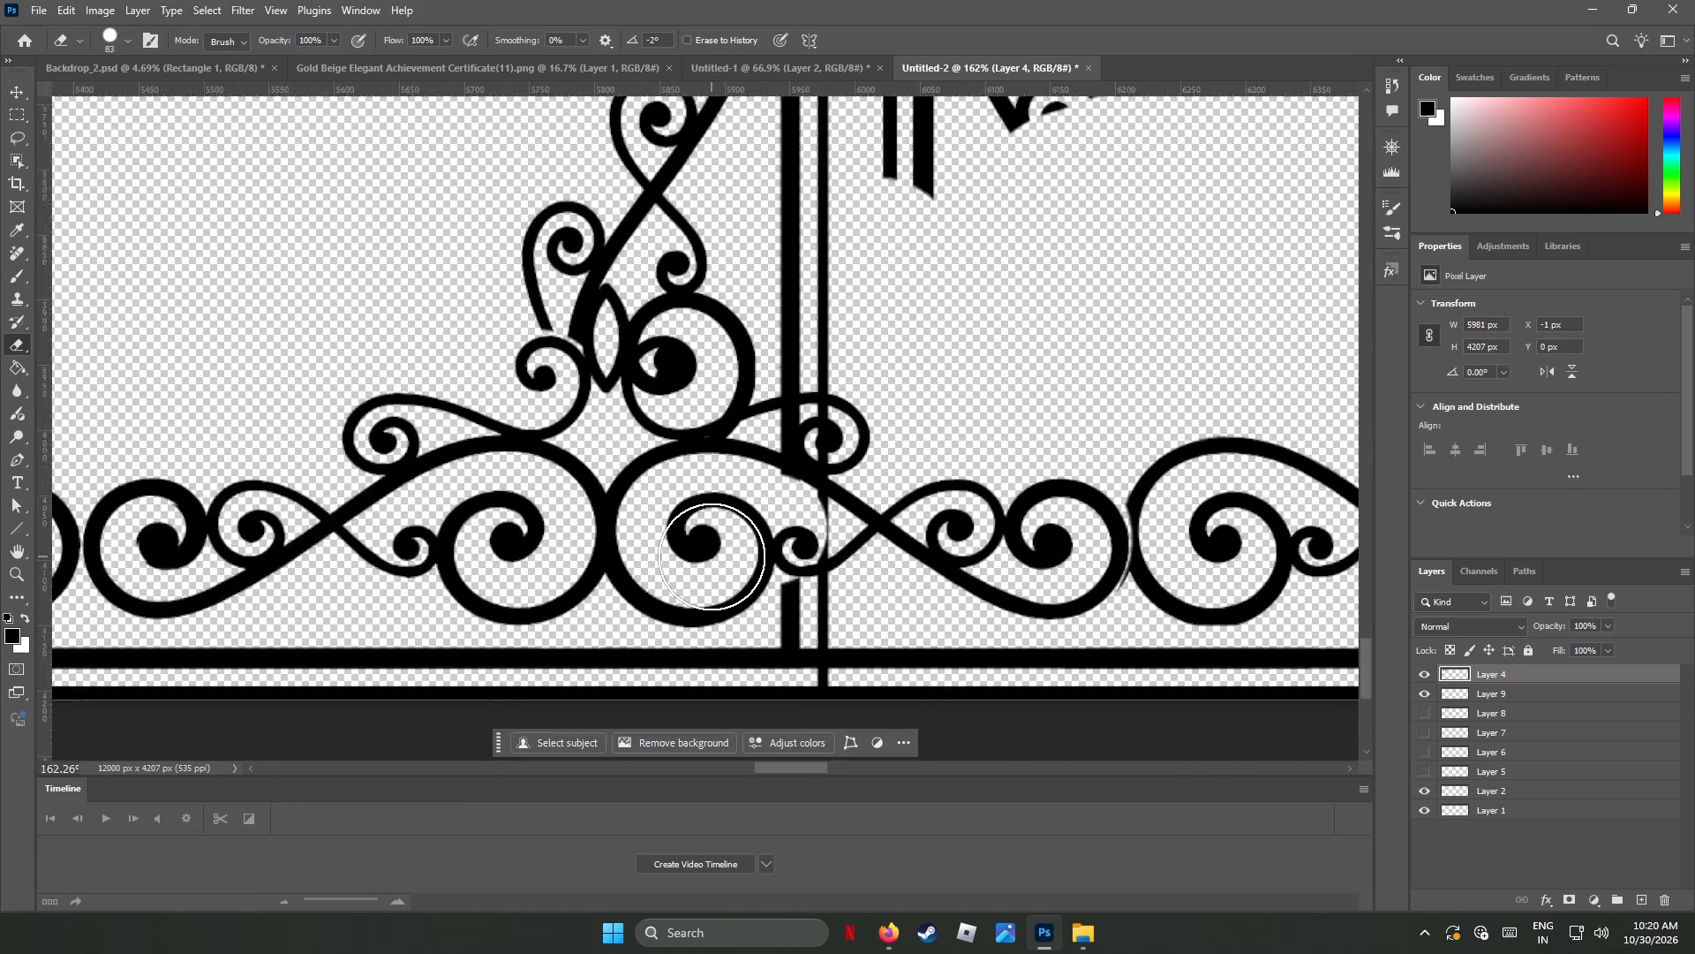
{"action": "scroll", "coordinate": [712, 556], "scroll_direction": "down", "scroll_amount": 3, "text": "alt"}
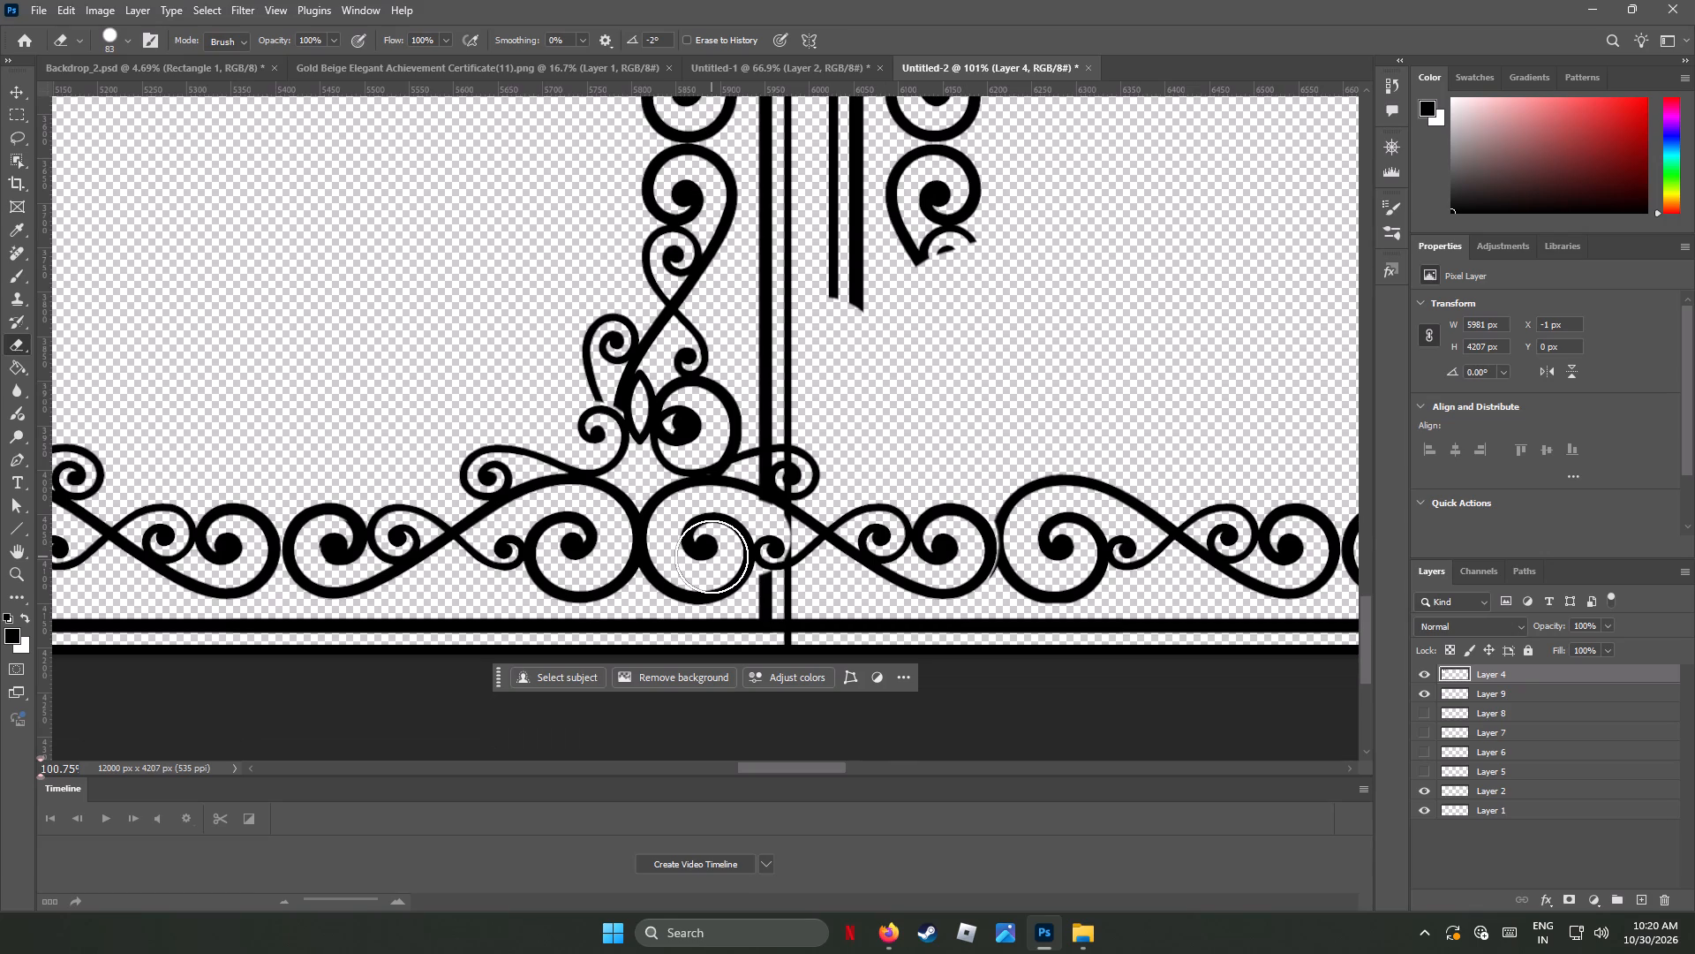
{"action": "scroll", "coordinate": [712, 556], "scroll_direction": "down", "scroll_amount": 4, "text": "alt"}
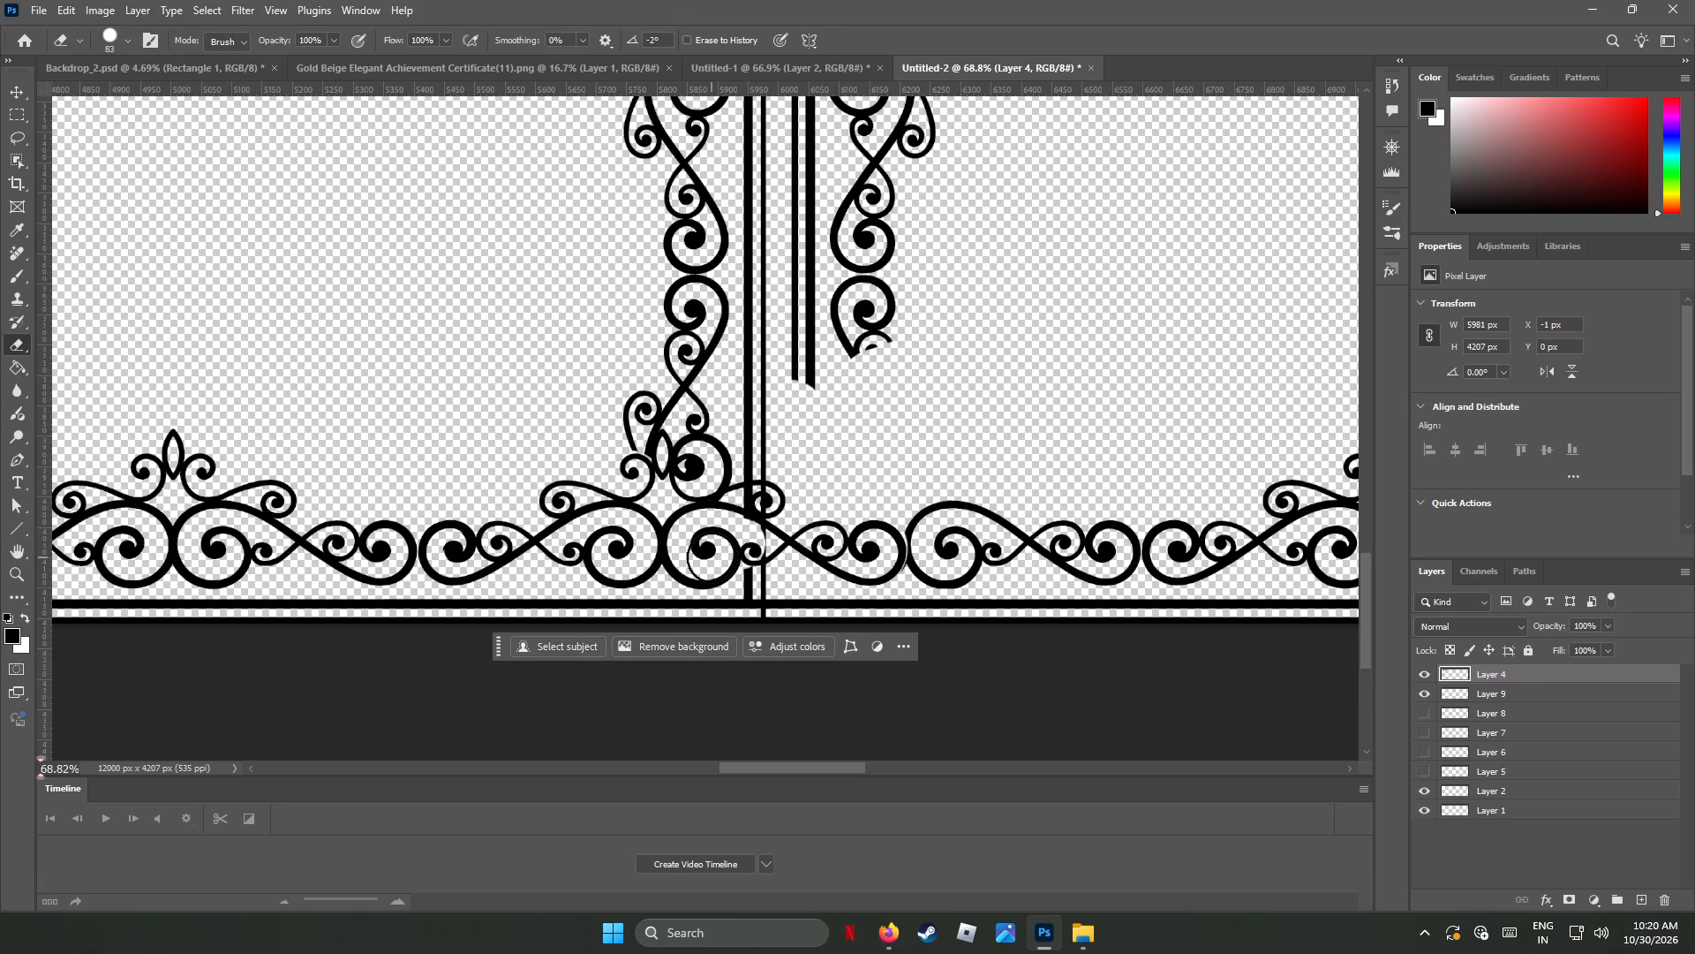
{"action": "scroll", "coordinate": [712, 557], "scroll_direction": "up", "scroll_amount": 4, "text": "alt"}
{"action": "left_click_drag", "start_coordinate": [627, 387], "coordinate": [618, 364]}
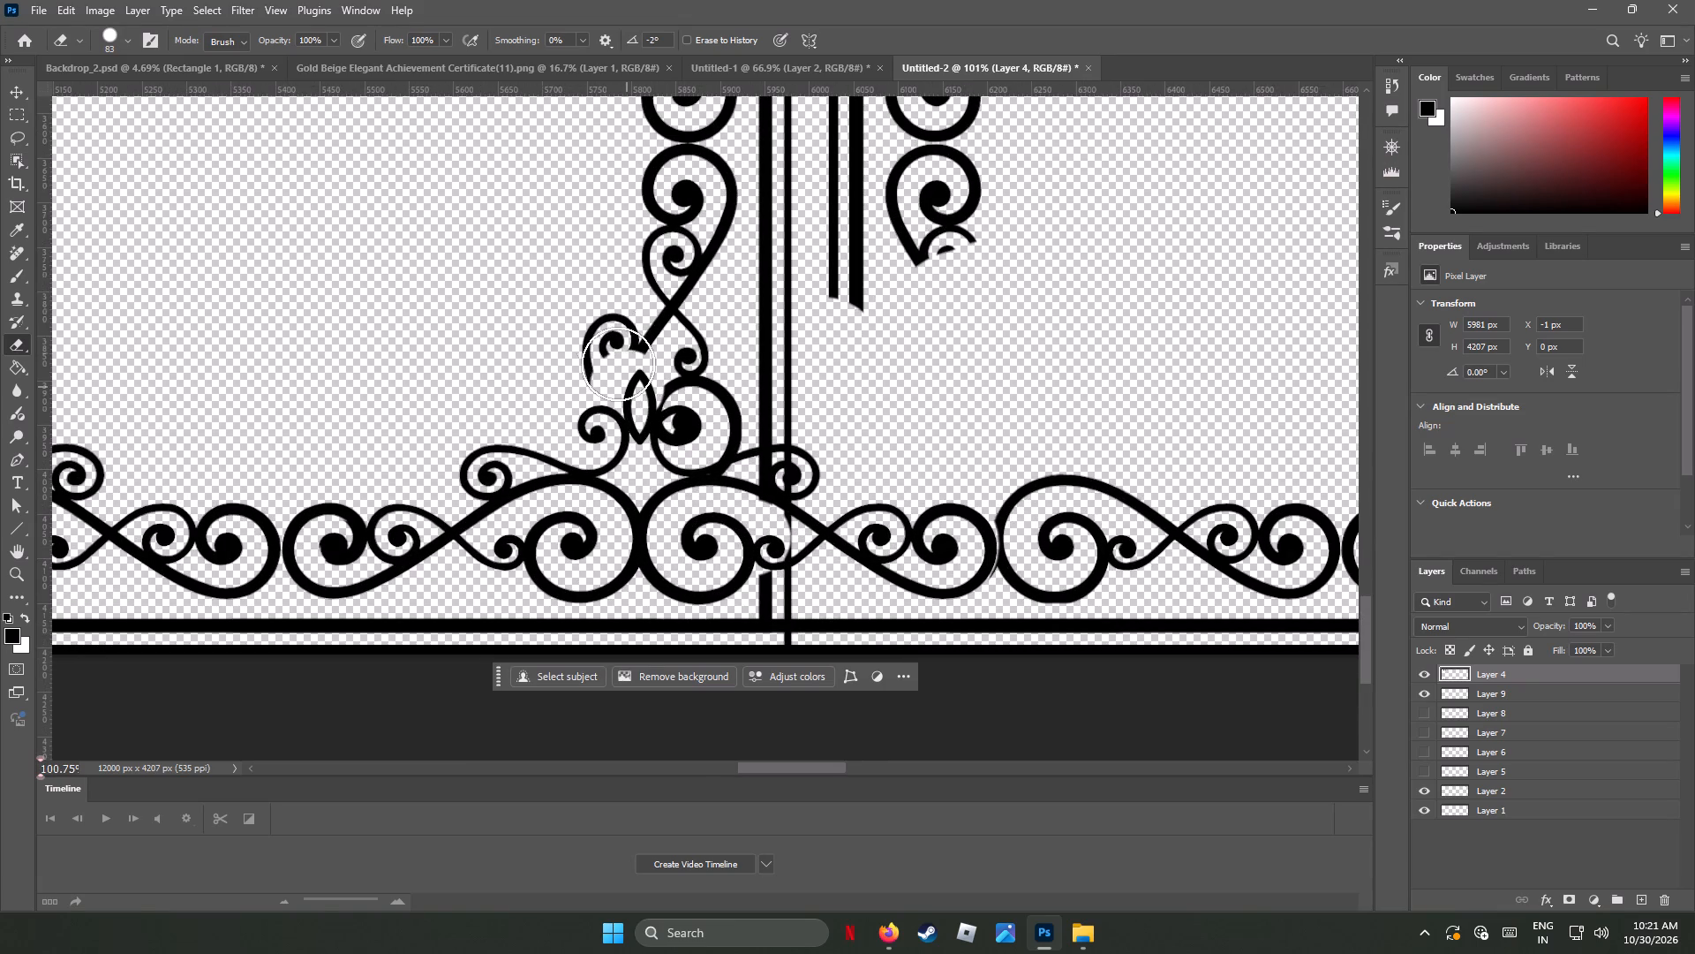
{"action": "left_click_drag", "start_coordinate": [618, 364], "coordinate": [760, 575]}
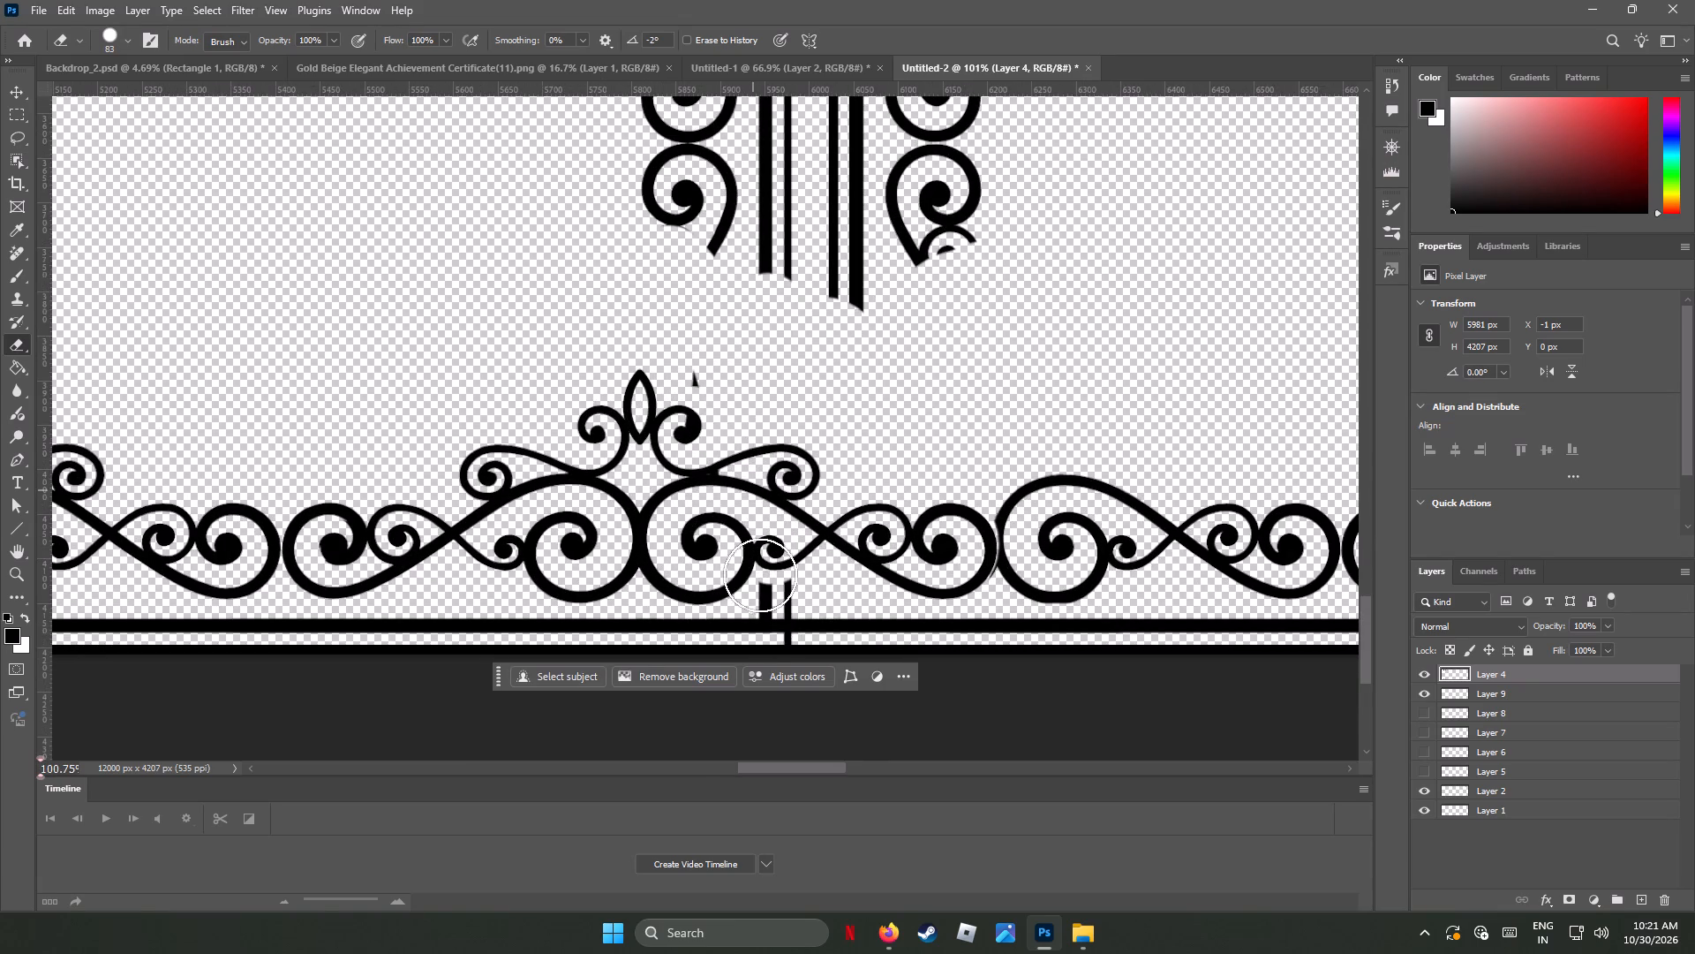
{"action": "left_click_drag", "start_coordinate": [760, 575], "coordinate": [711, 496]}
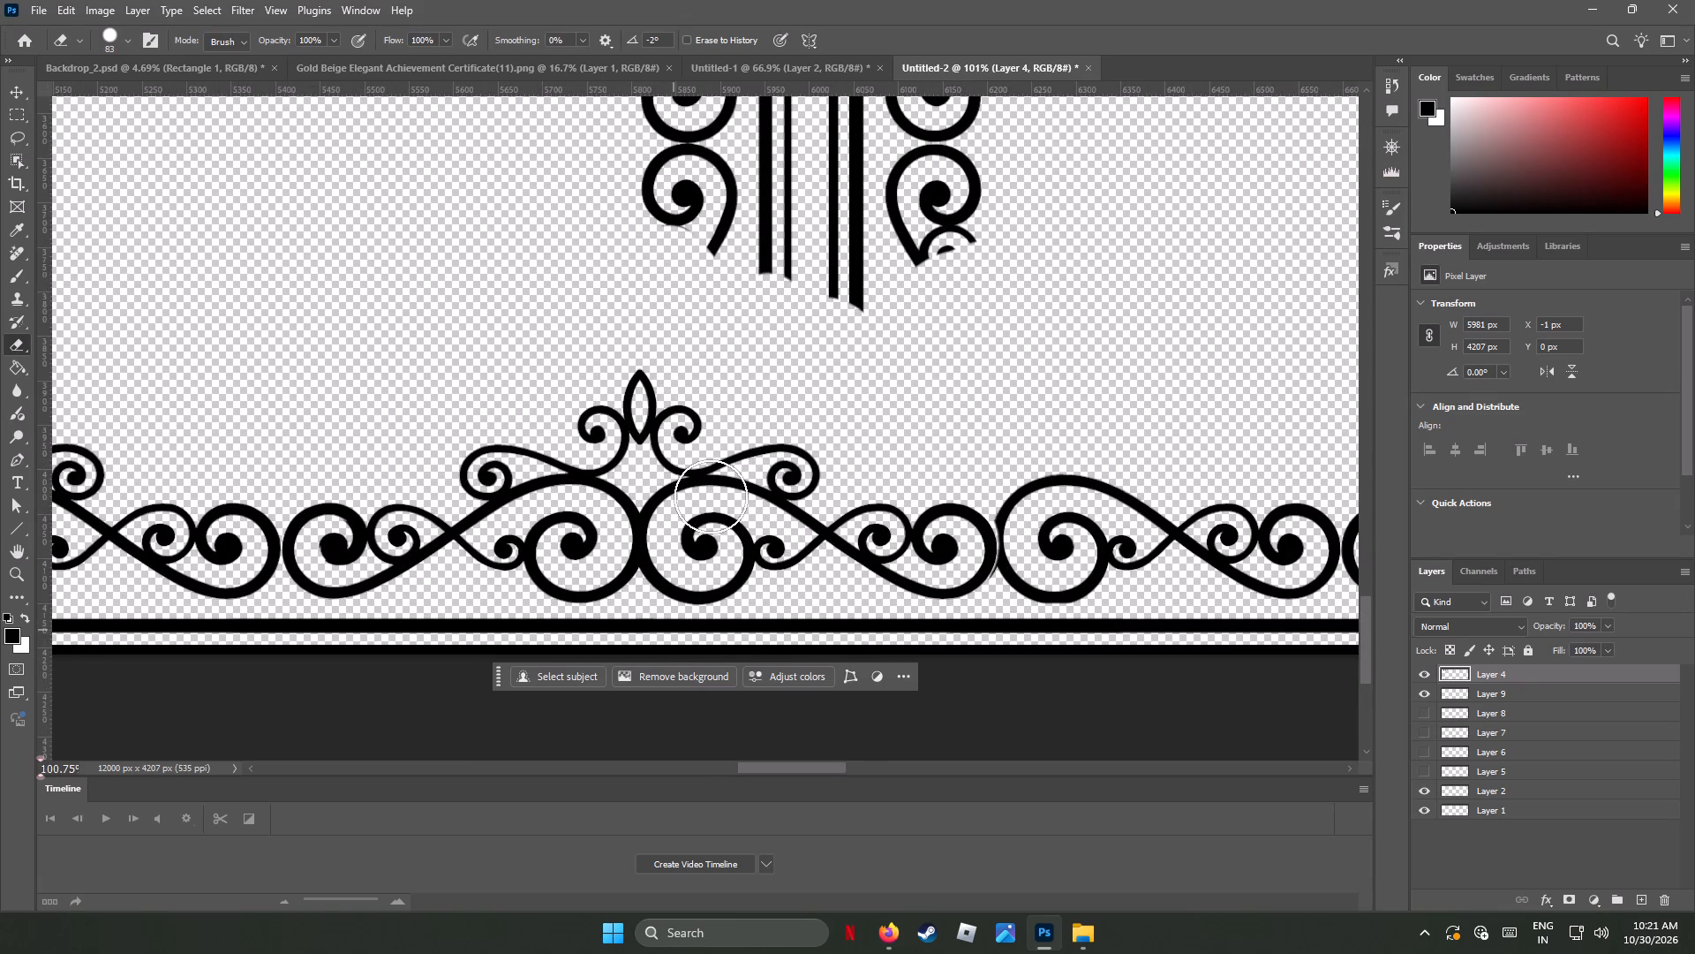
{"action": "left_click_drag", "start_coordinate": [711, 496], "coordinate": [737, 140]}
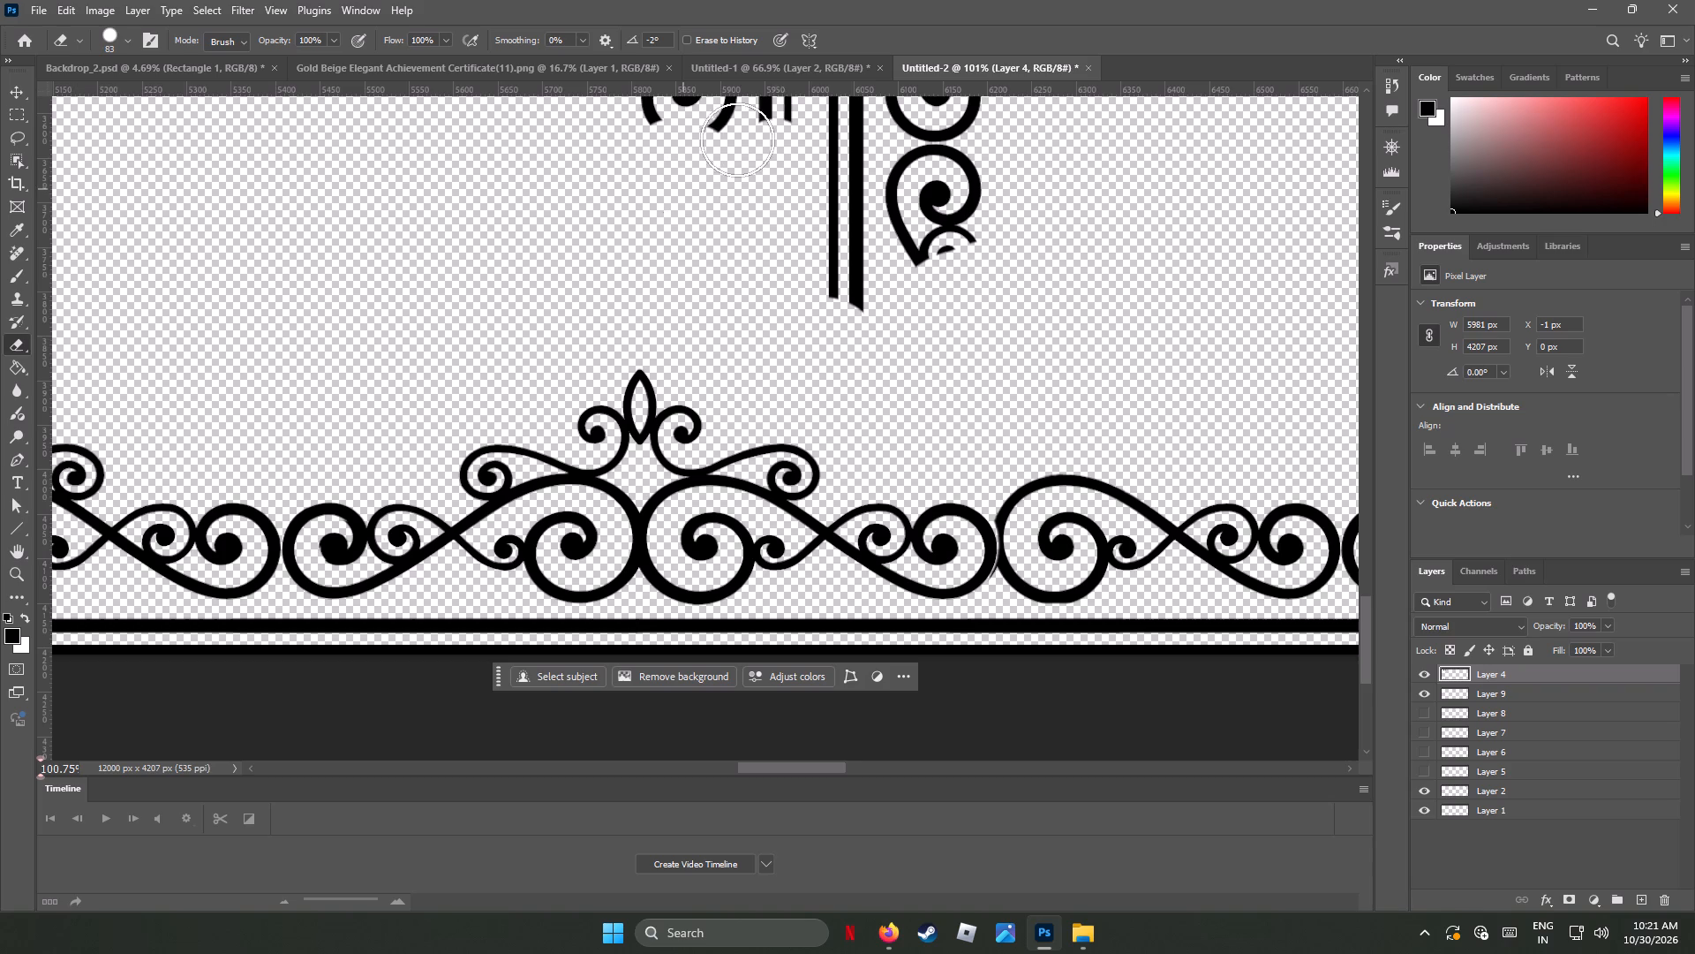
{"action": "left_click_drag", "start_coordinate": [737, 140], "coordinate": [758, 360]}
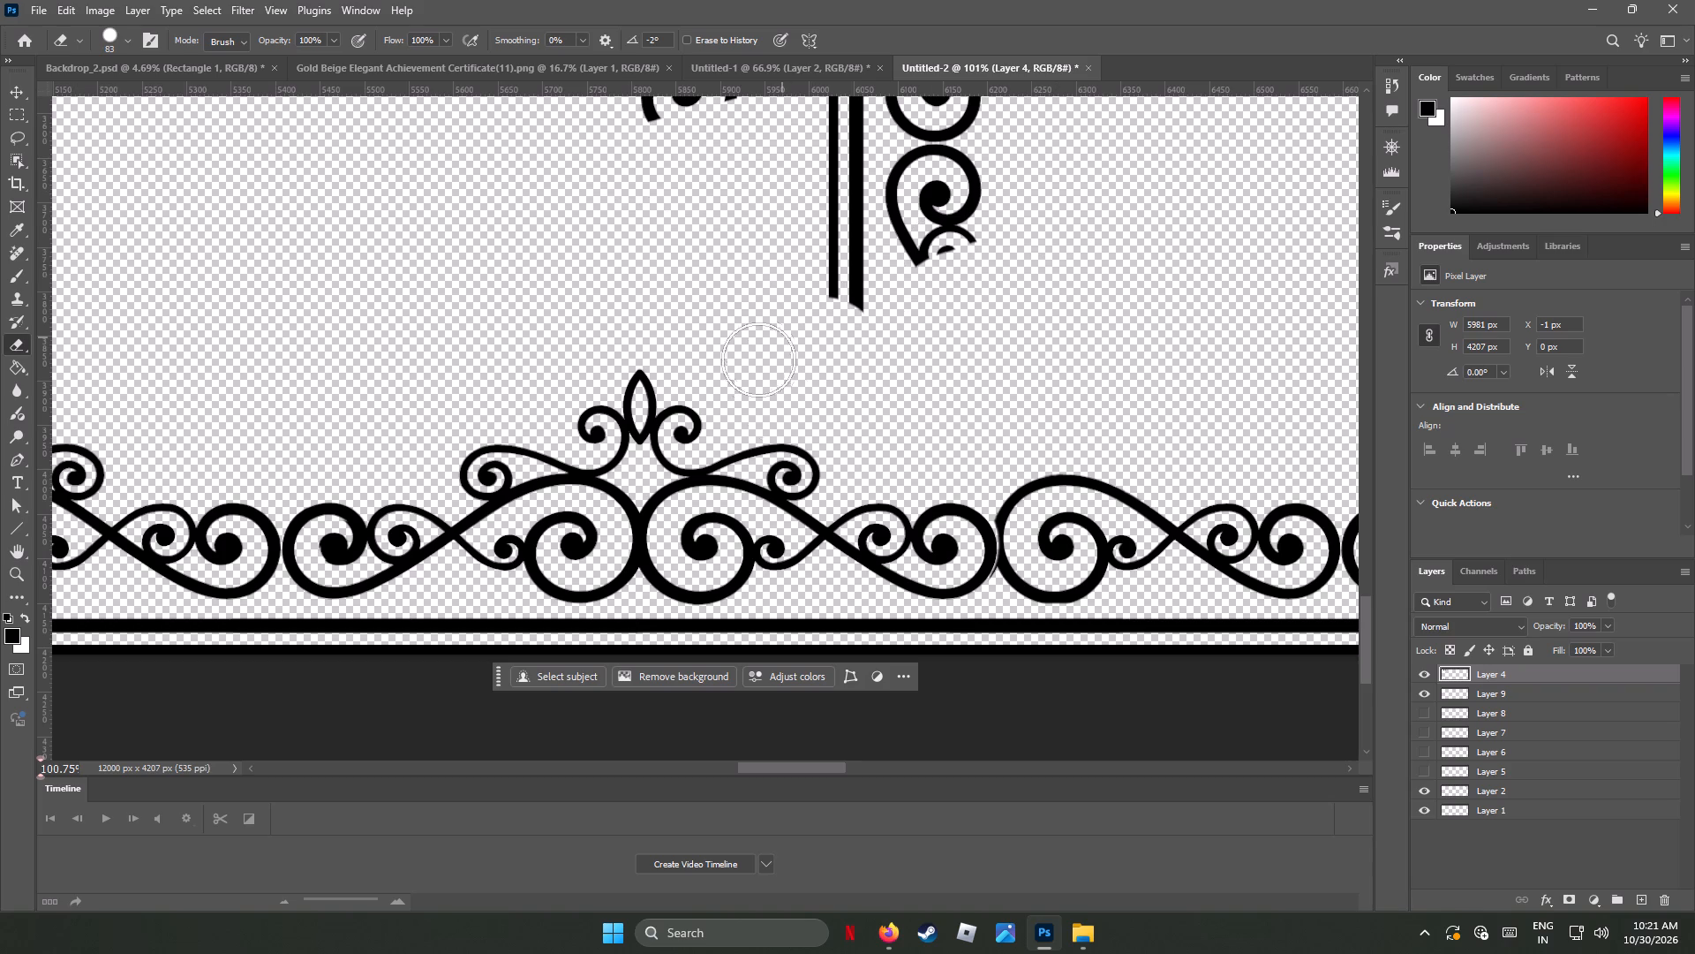
{"action": "left_click_drag", "start_coordinate": [758, 360], "coordinate": [765, 384]}
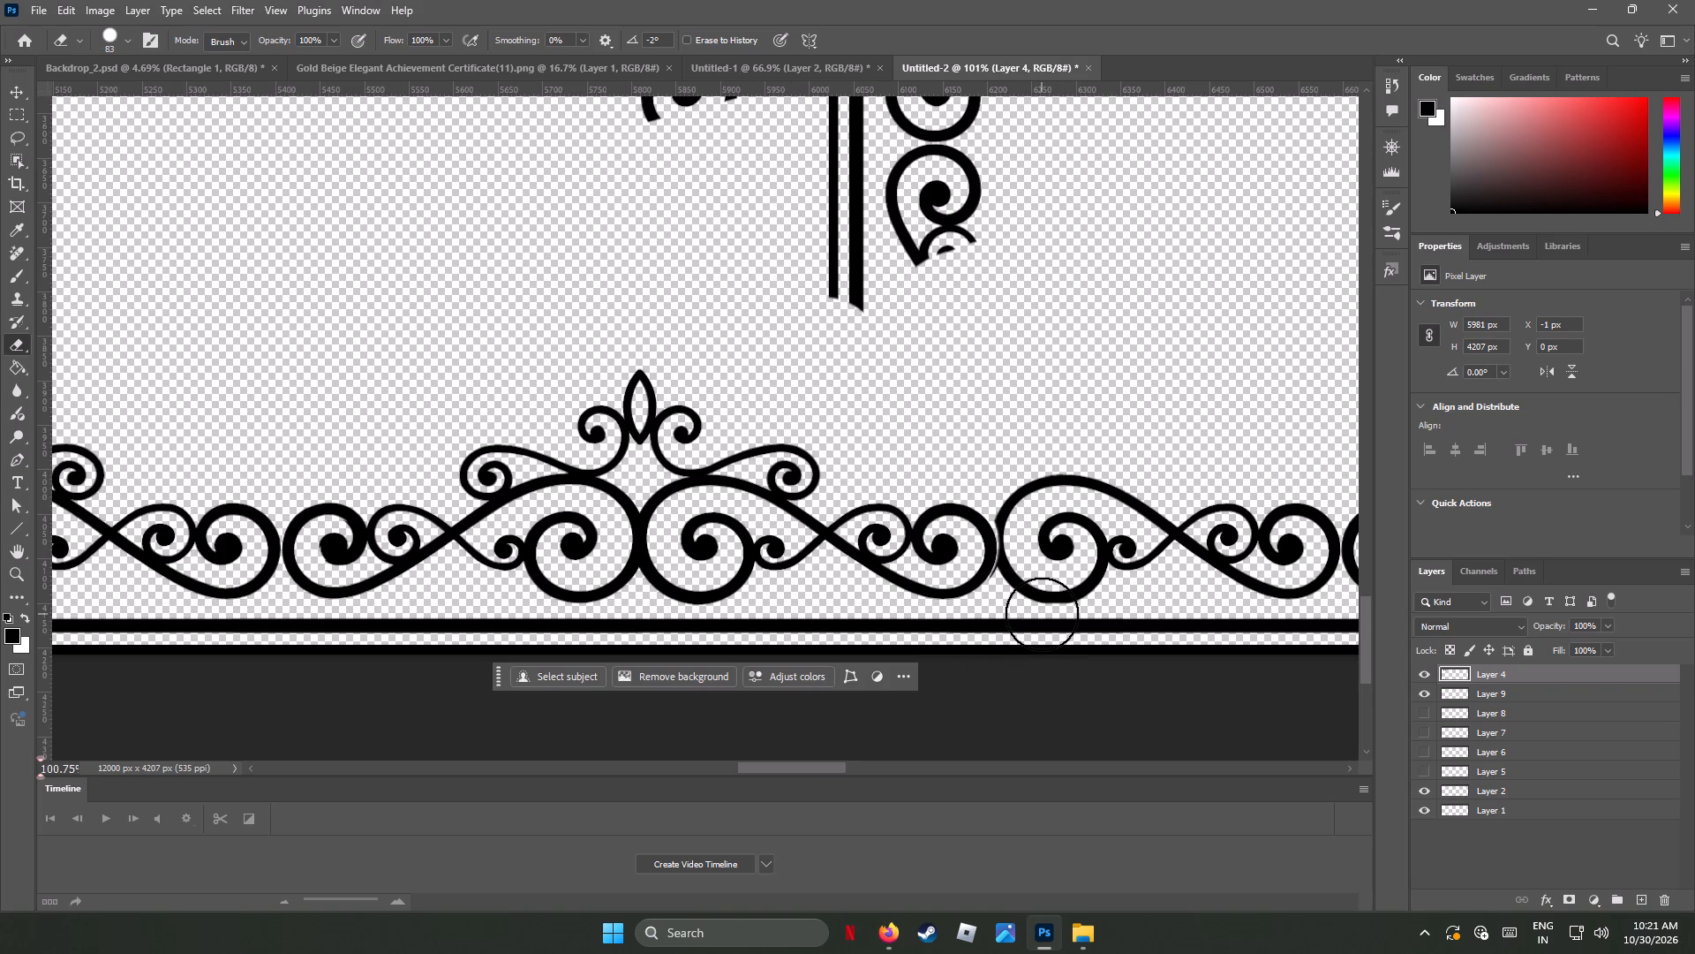
Show Layer 8 and flip its scroll motif vertically.
{"action": "scroll", "coordinate": [966, 591], "scroll_direction": "down", "scroll_amount": 7, "text": "alt"}
{"action": "scroll", "coordinate": [966, 591], "scroll_direction": "up", "scroll_amount": 2, "text": "alt"}
{"action": "scroll", "coordinate": [966, 591], "scroll_direction": "down", "scroll_amount": 3, "text": "alt"}
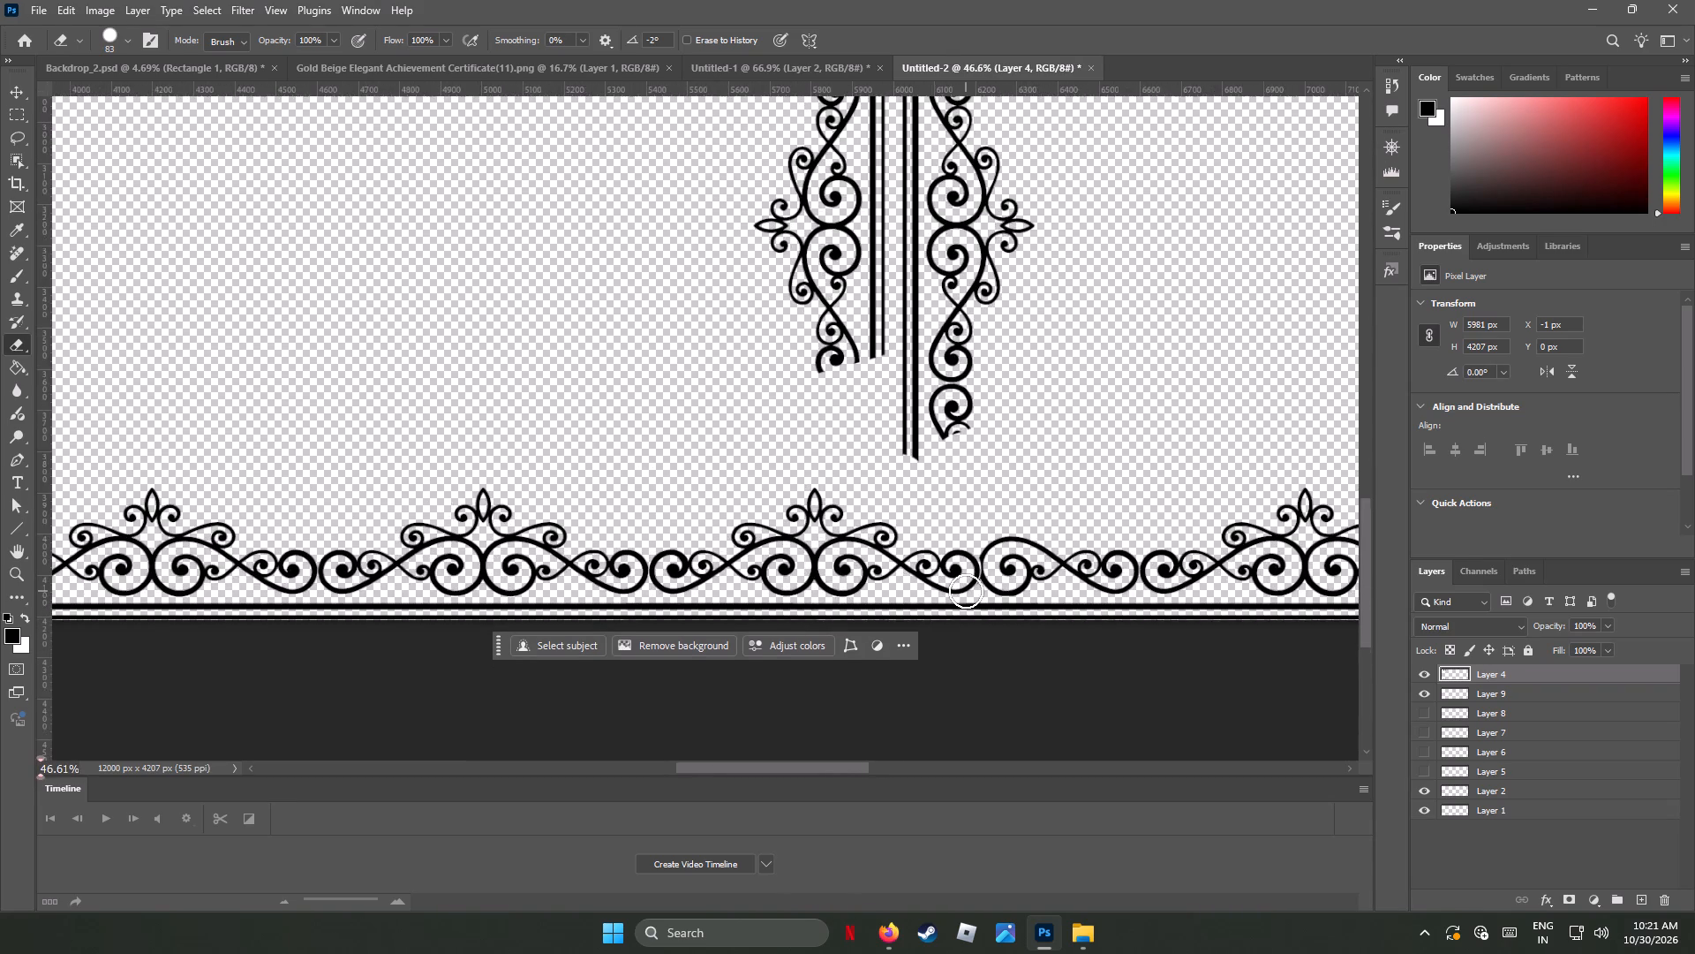
{"action": "scroll", "coordinate": [967, 591], "scroll_direction": "down", "scroll_amount": 17, "text": "alt"}
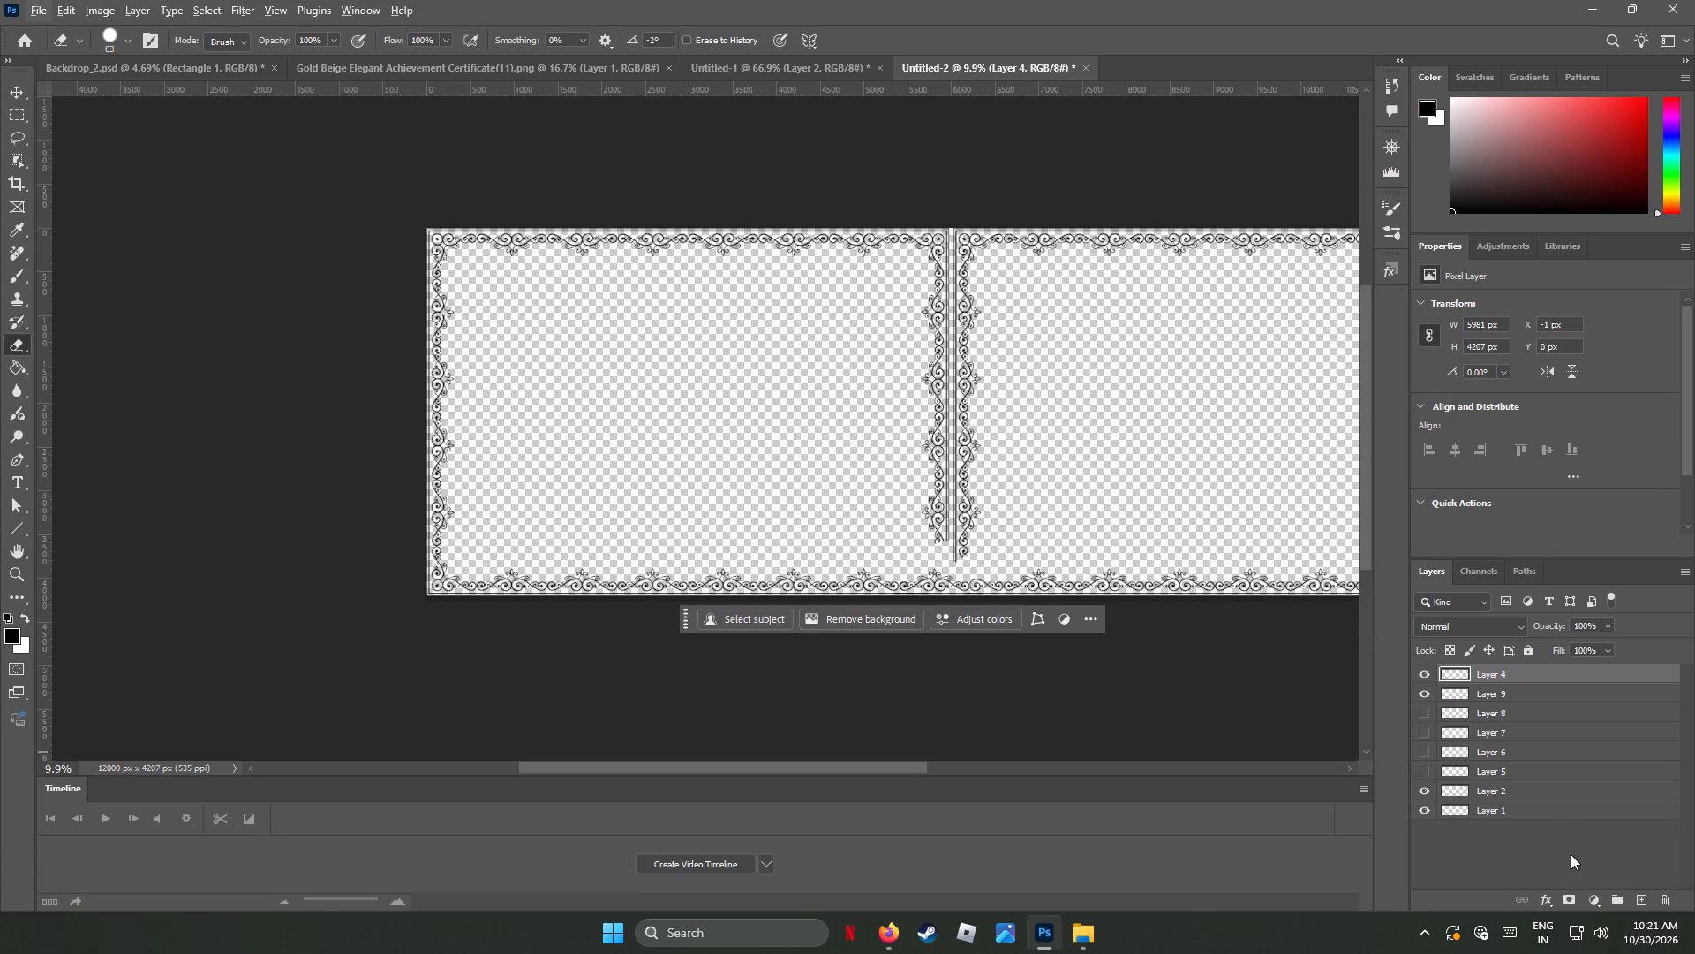
{"action": "left_click", "coordinate": [1430, 713]}
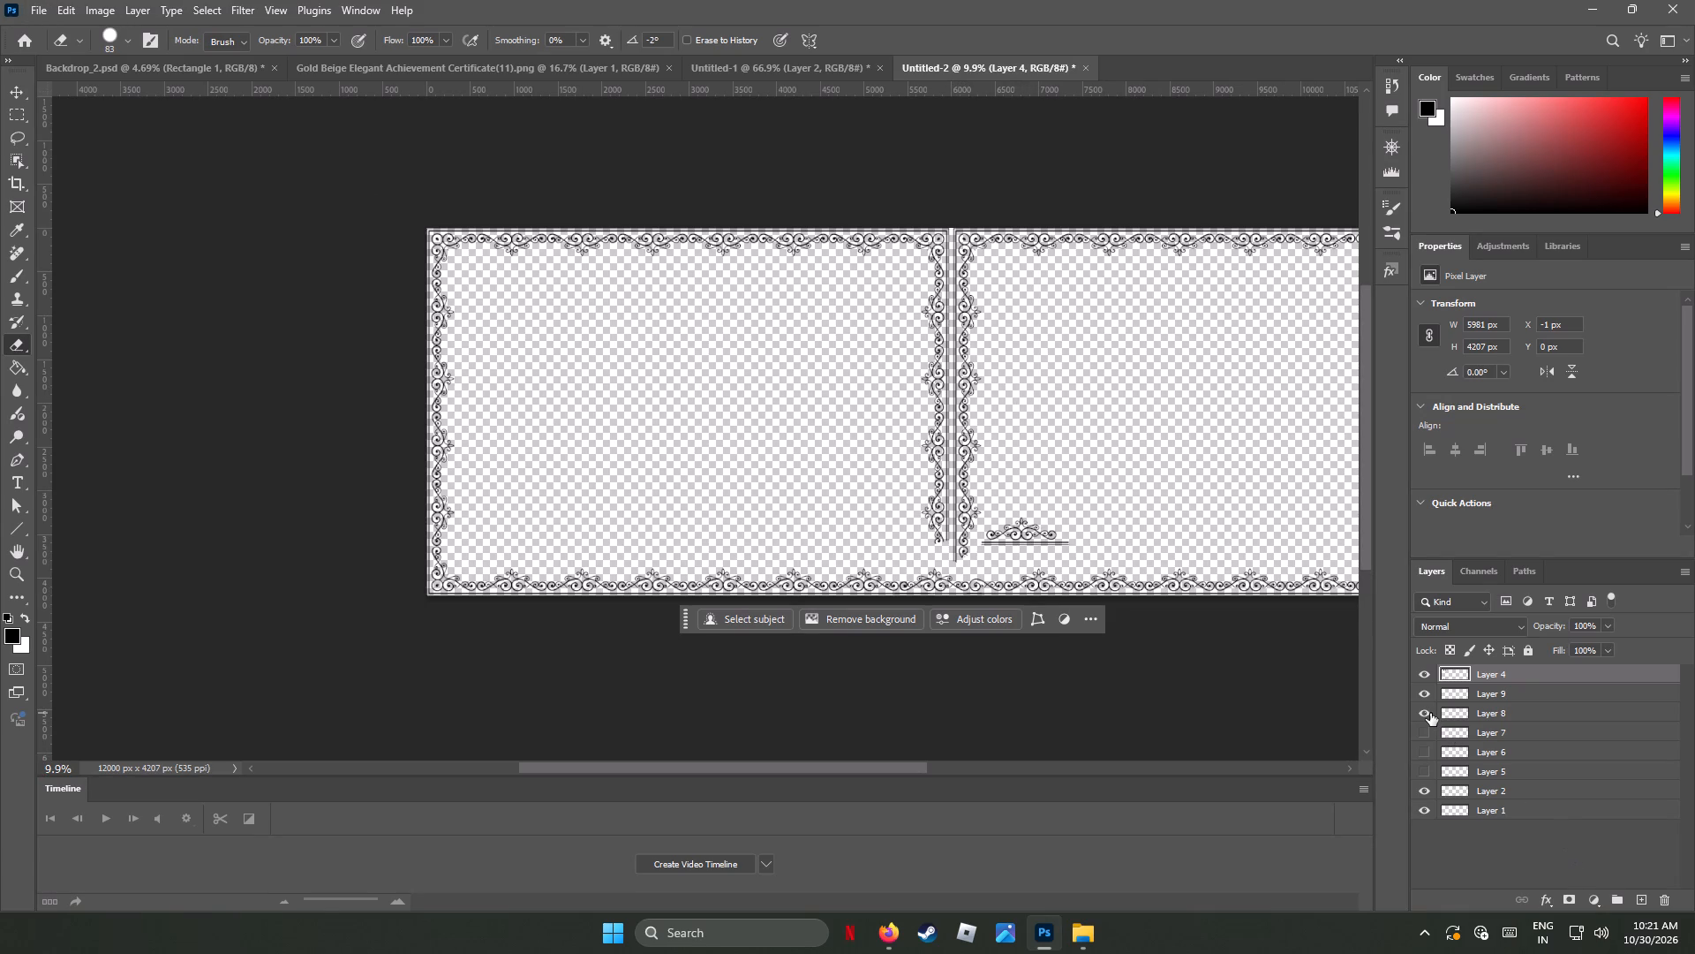
{"action": "left_click", "coordinate": [16, 94]}
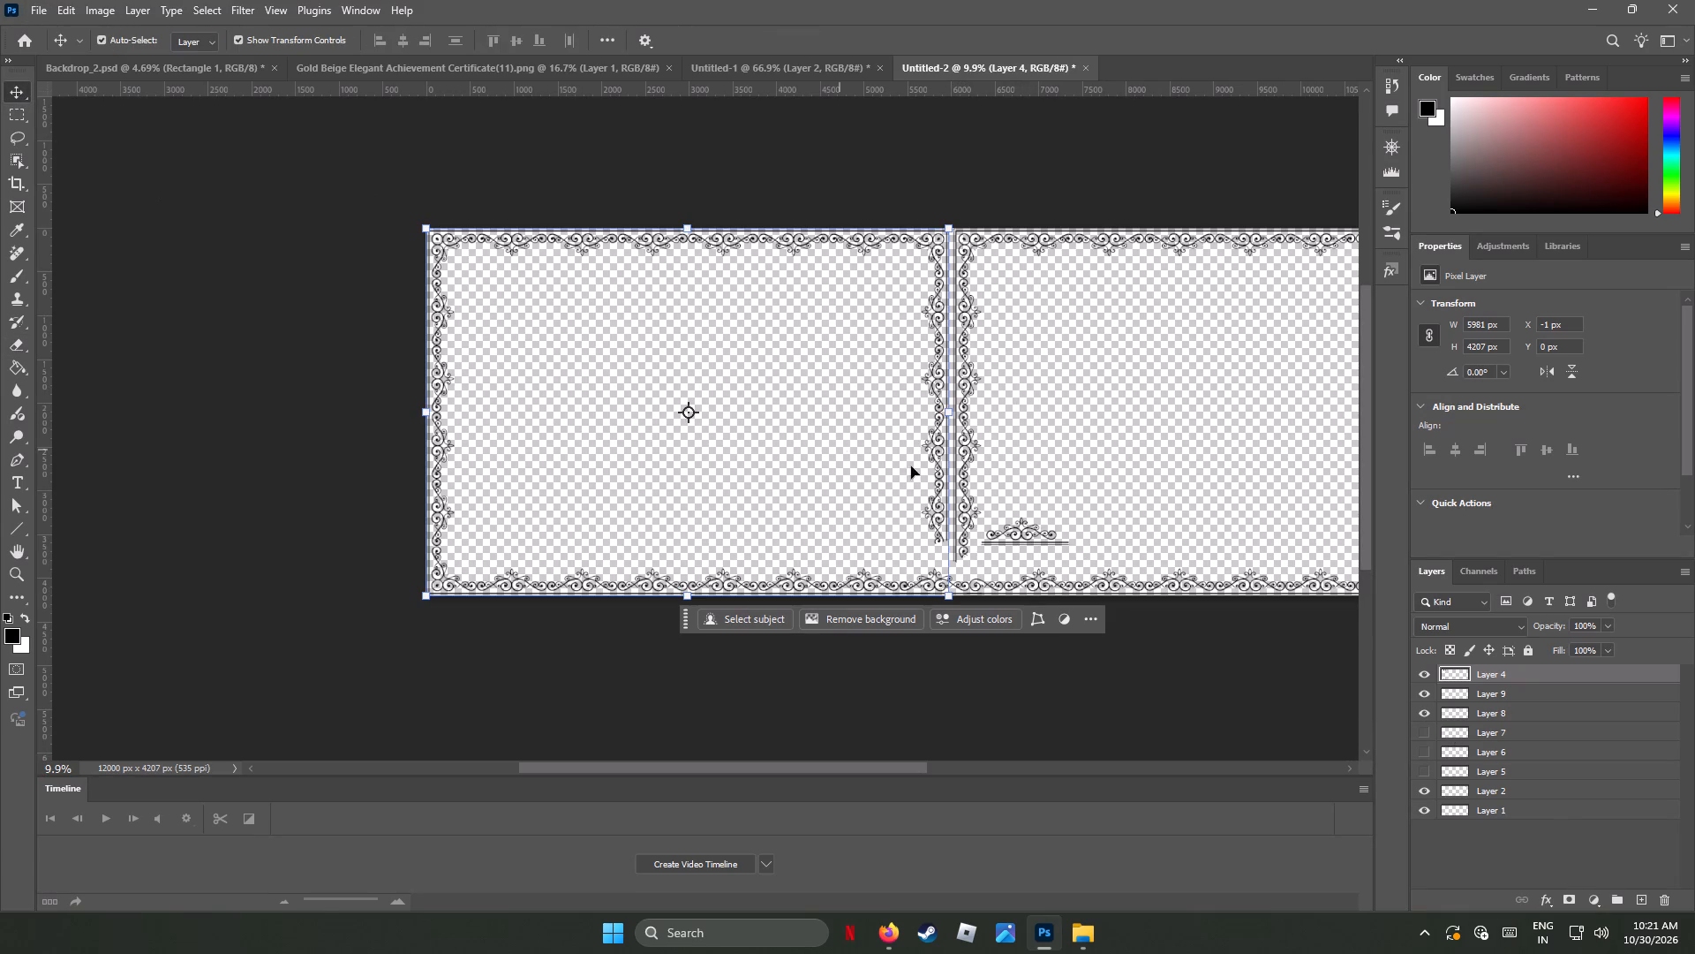
{"action": "left_click", "coordinate": [1018, 536]}
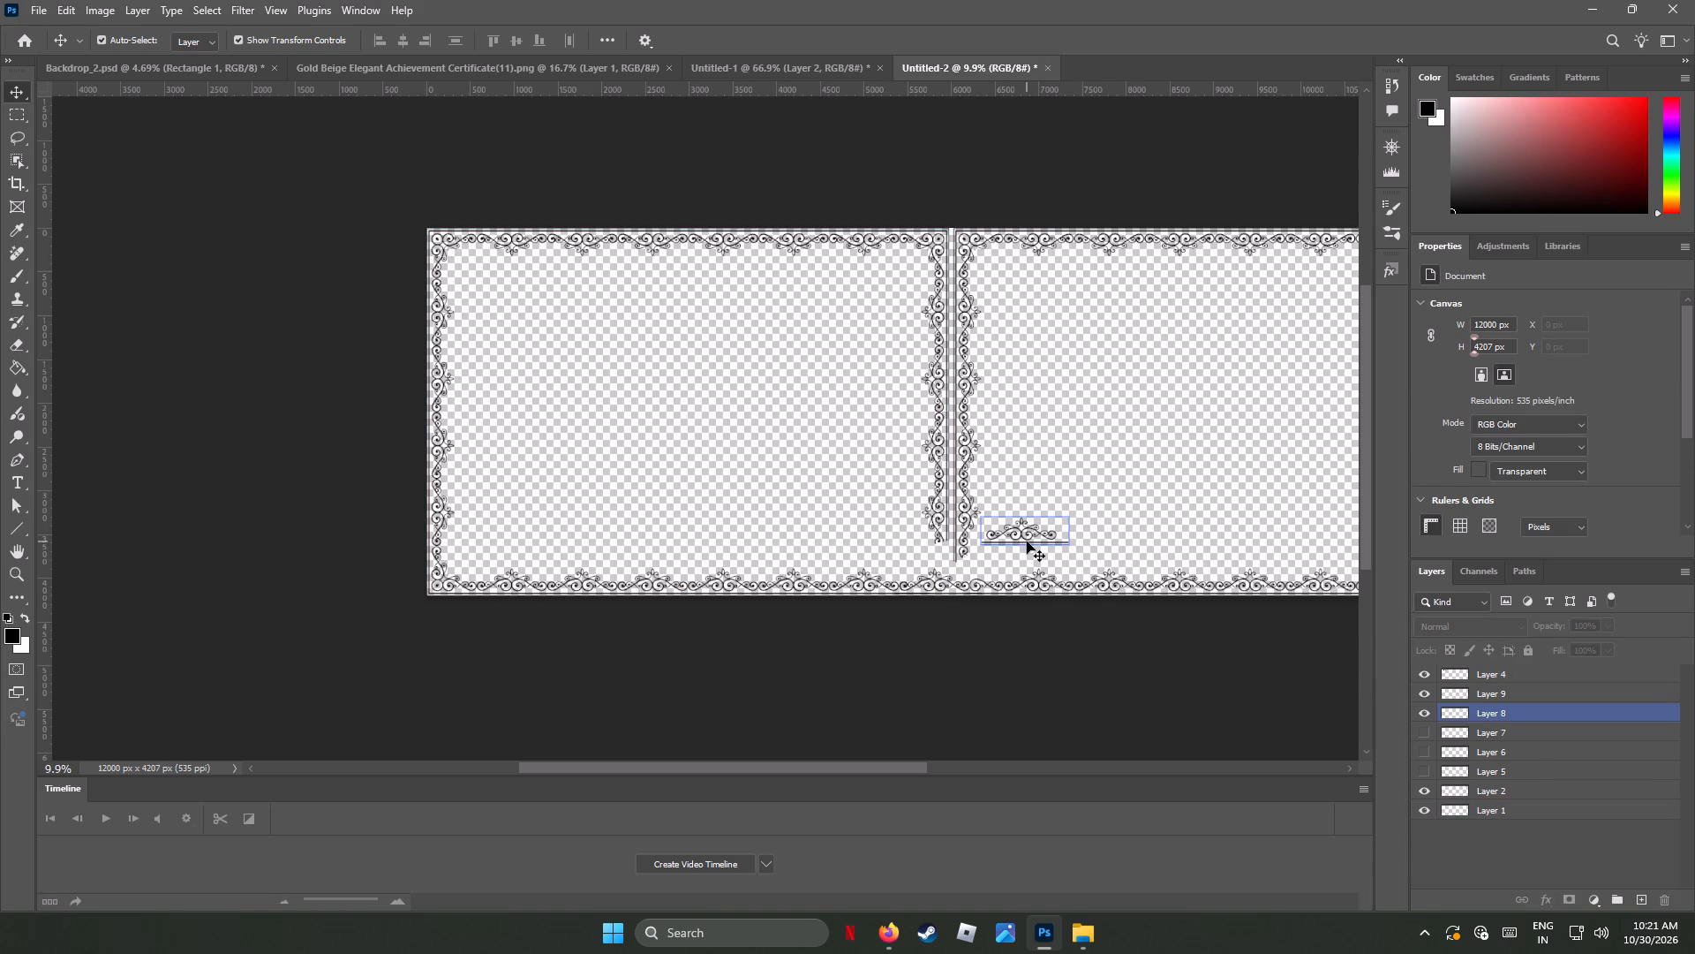
{"action": "left_click", "coordinate": [1026, 540]}
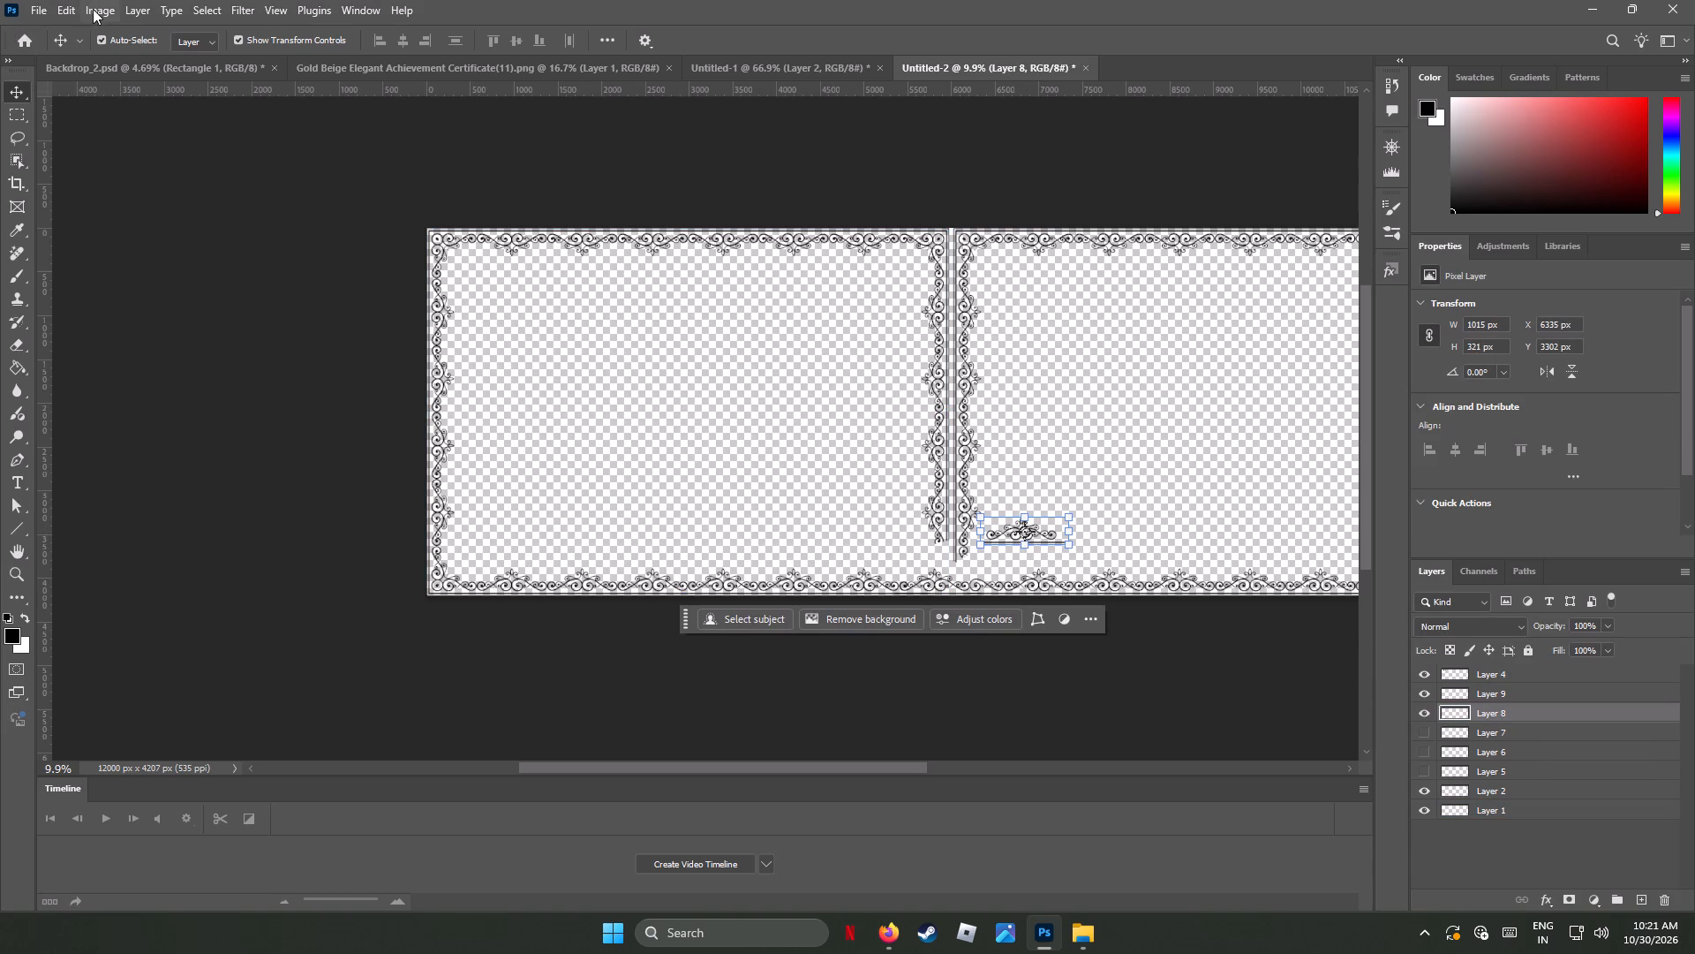
{"action": "left_click", "coordinate": [93, 9]}
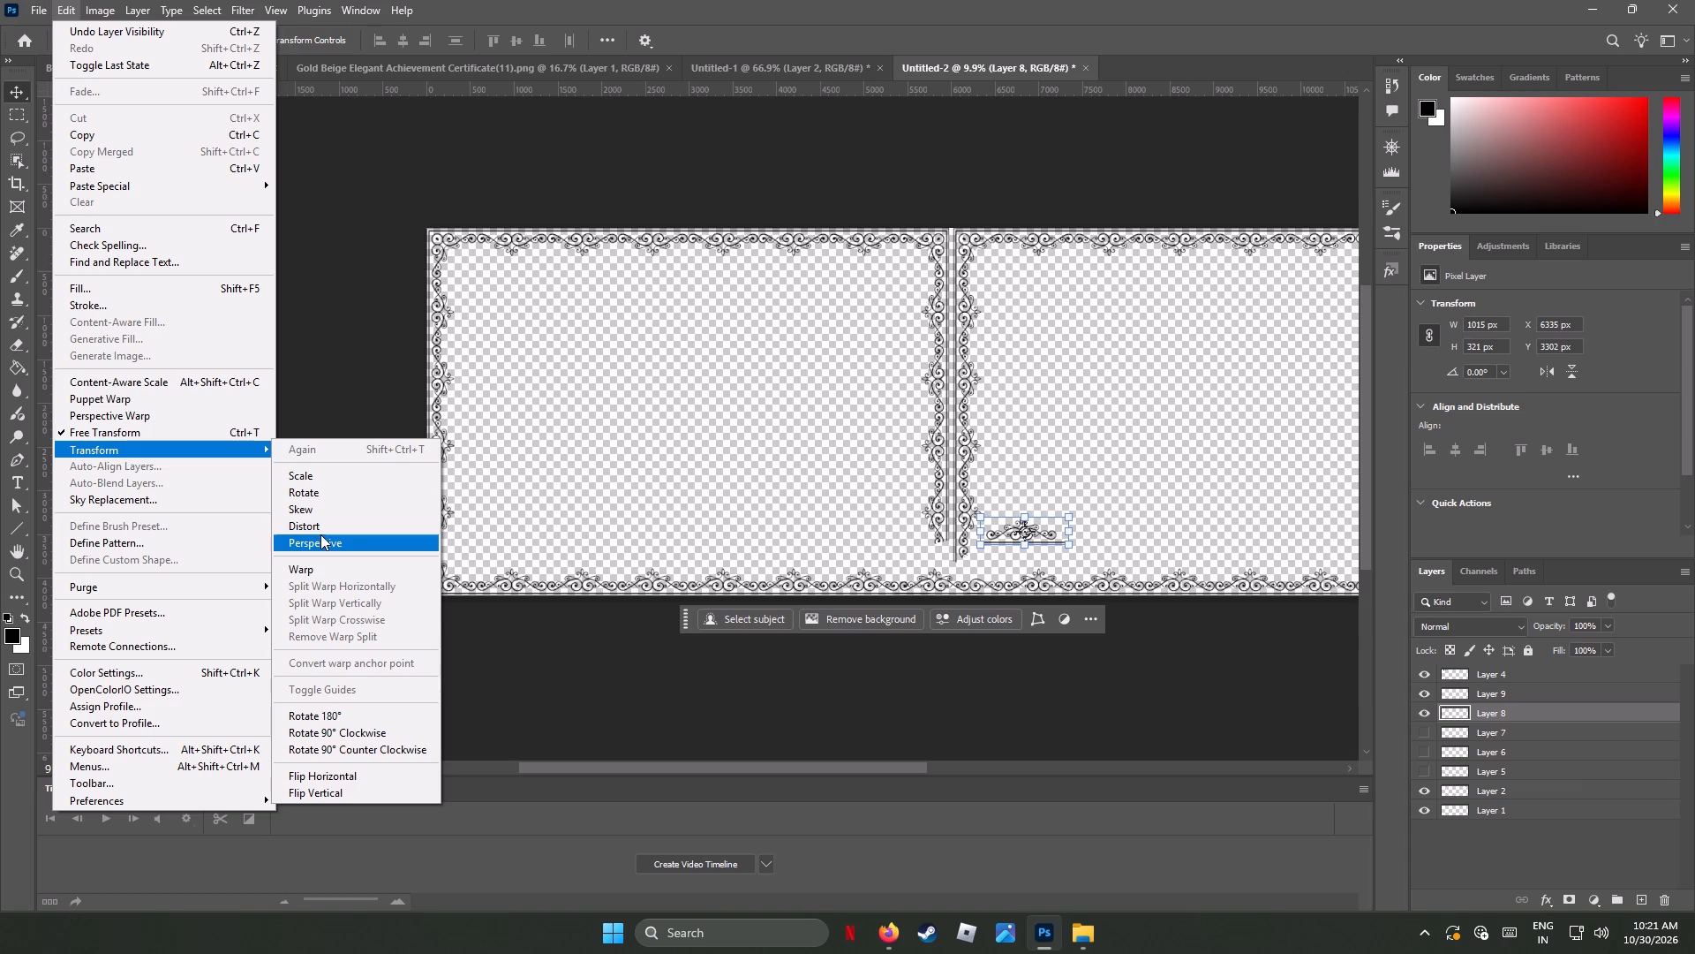
{"action": "left_click", "coordinate": [350, 792]}
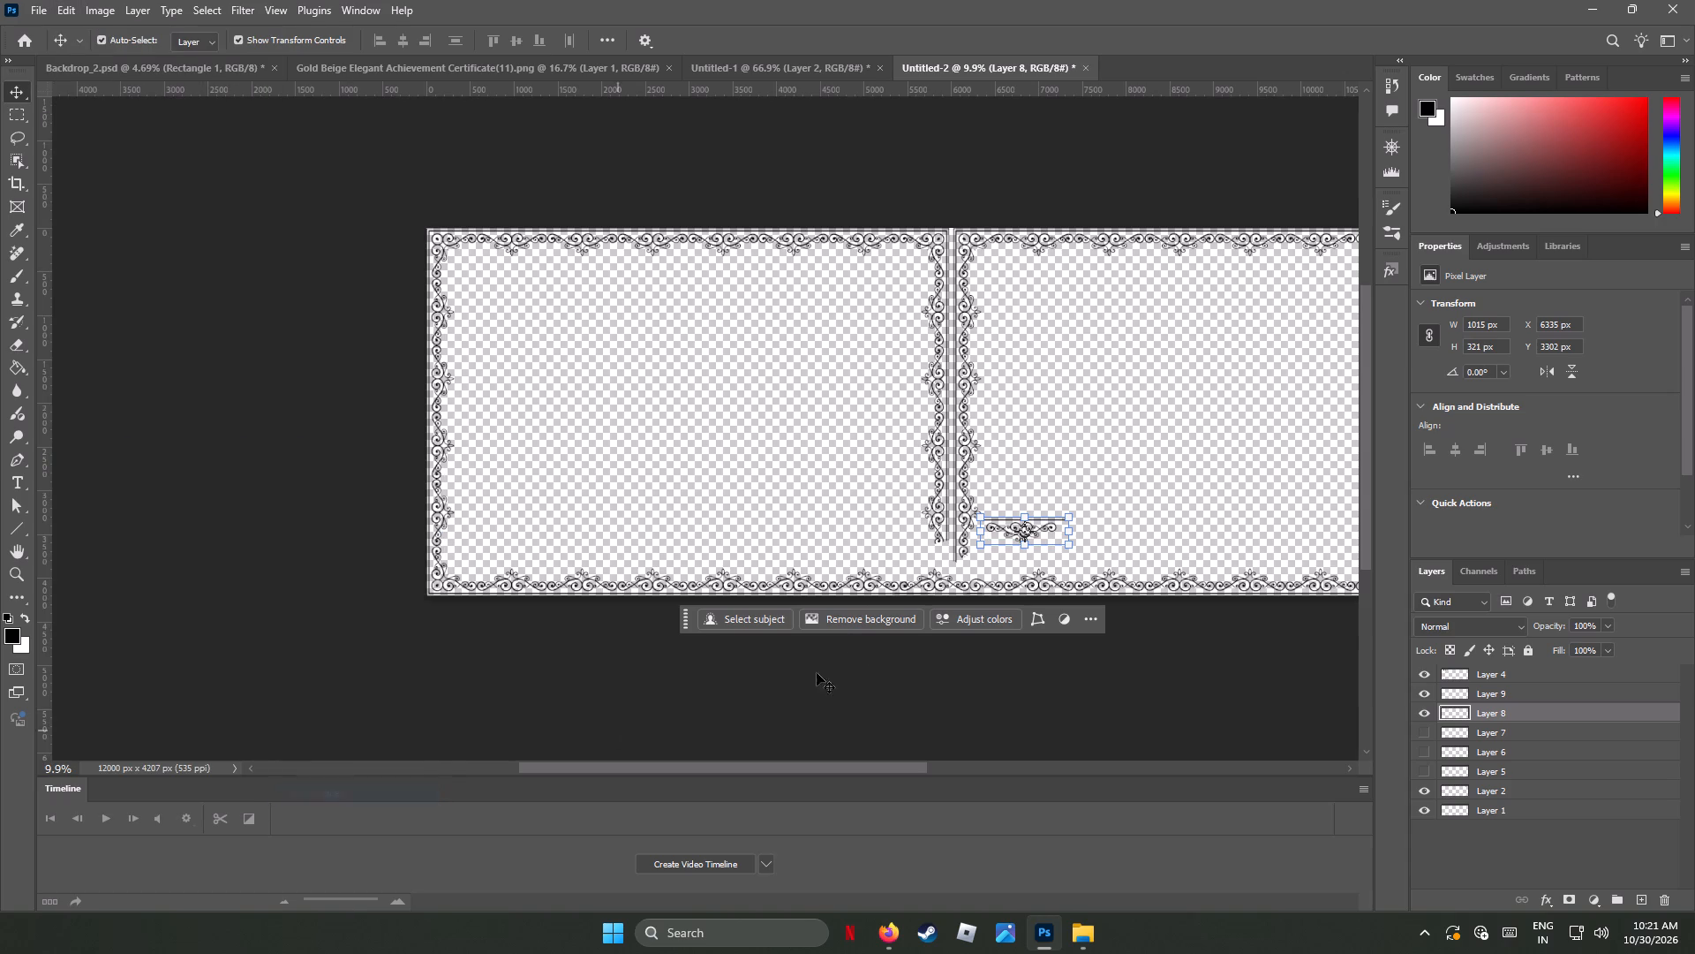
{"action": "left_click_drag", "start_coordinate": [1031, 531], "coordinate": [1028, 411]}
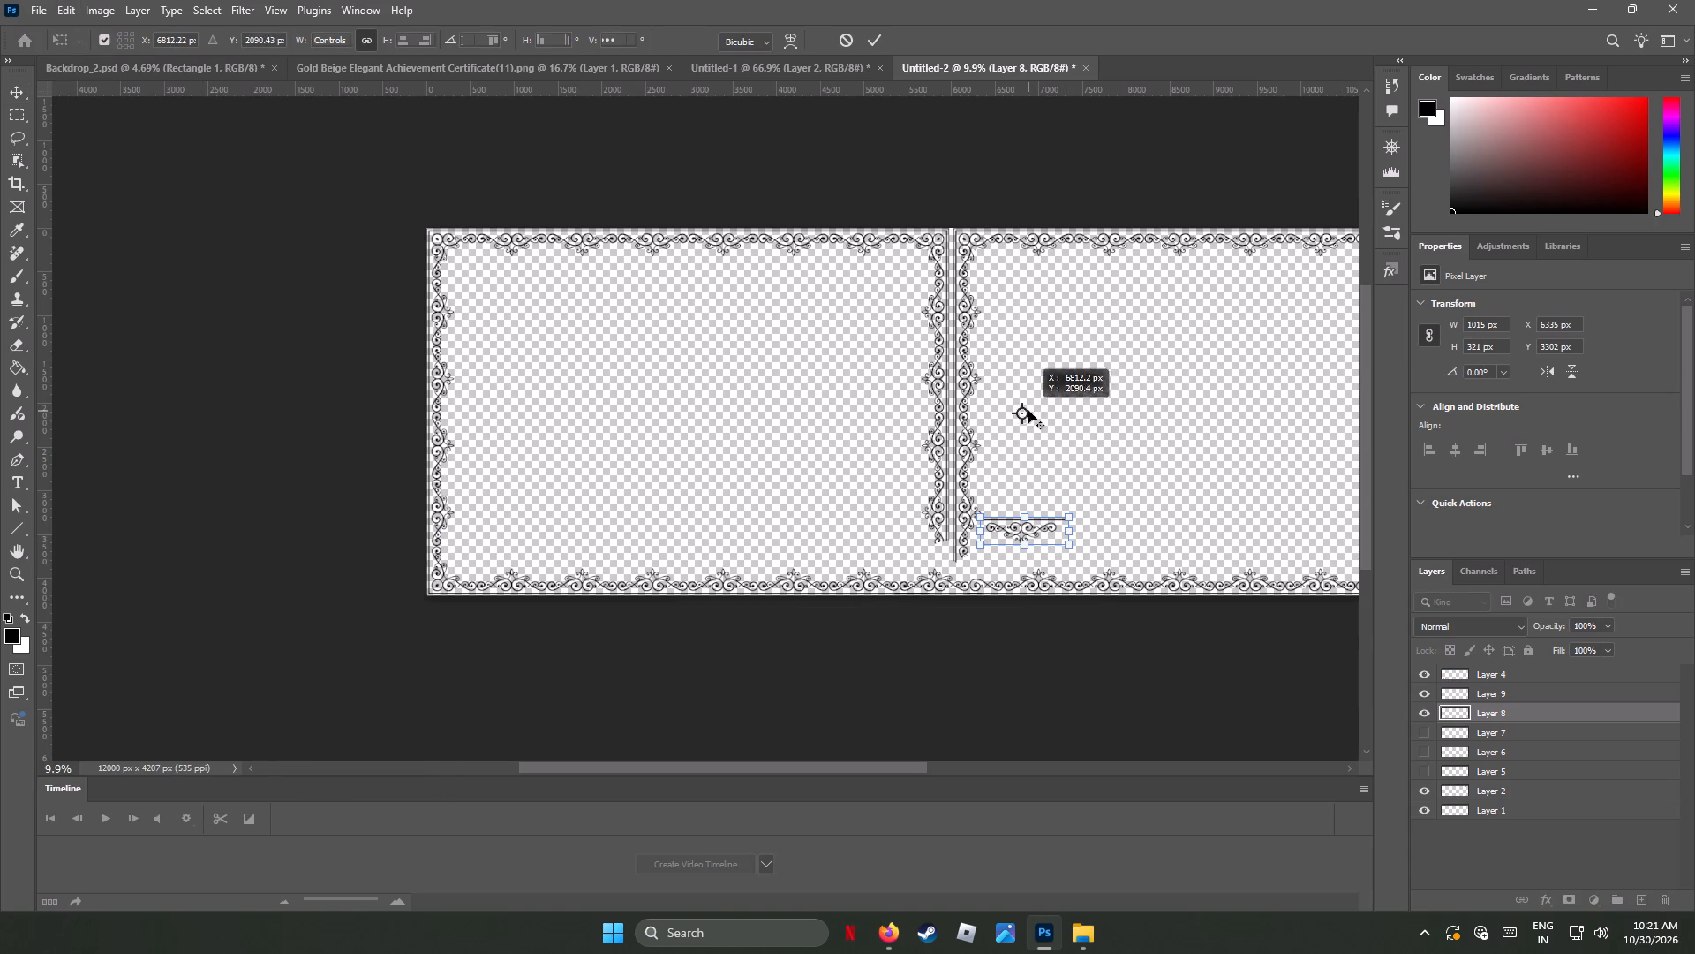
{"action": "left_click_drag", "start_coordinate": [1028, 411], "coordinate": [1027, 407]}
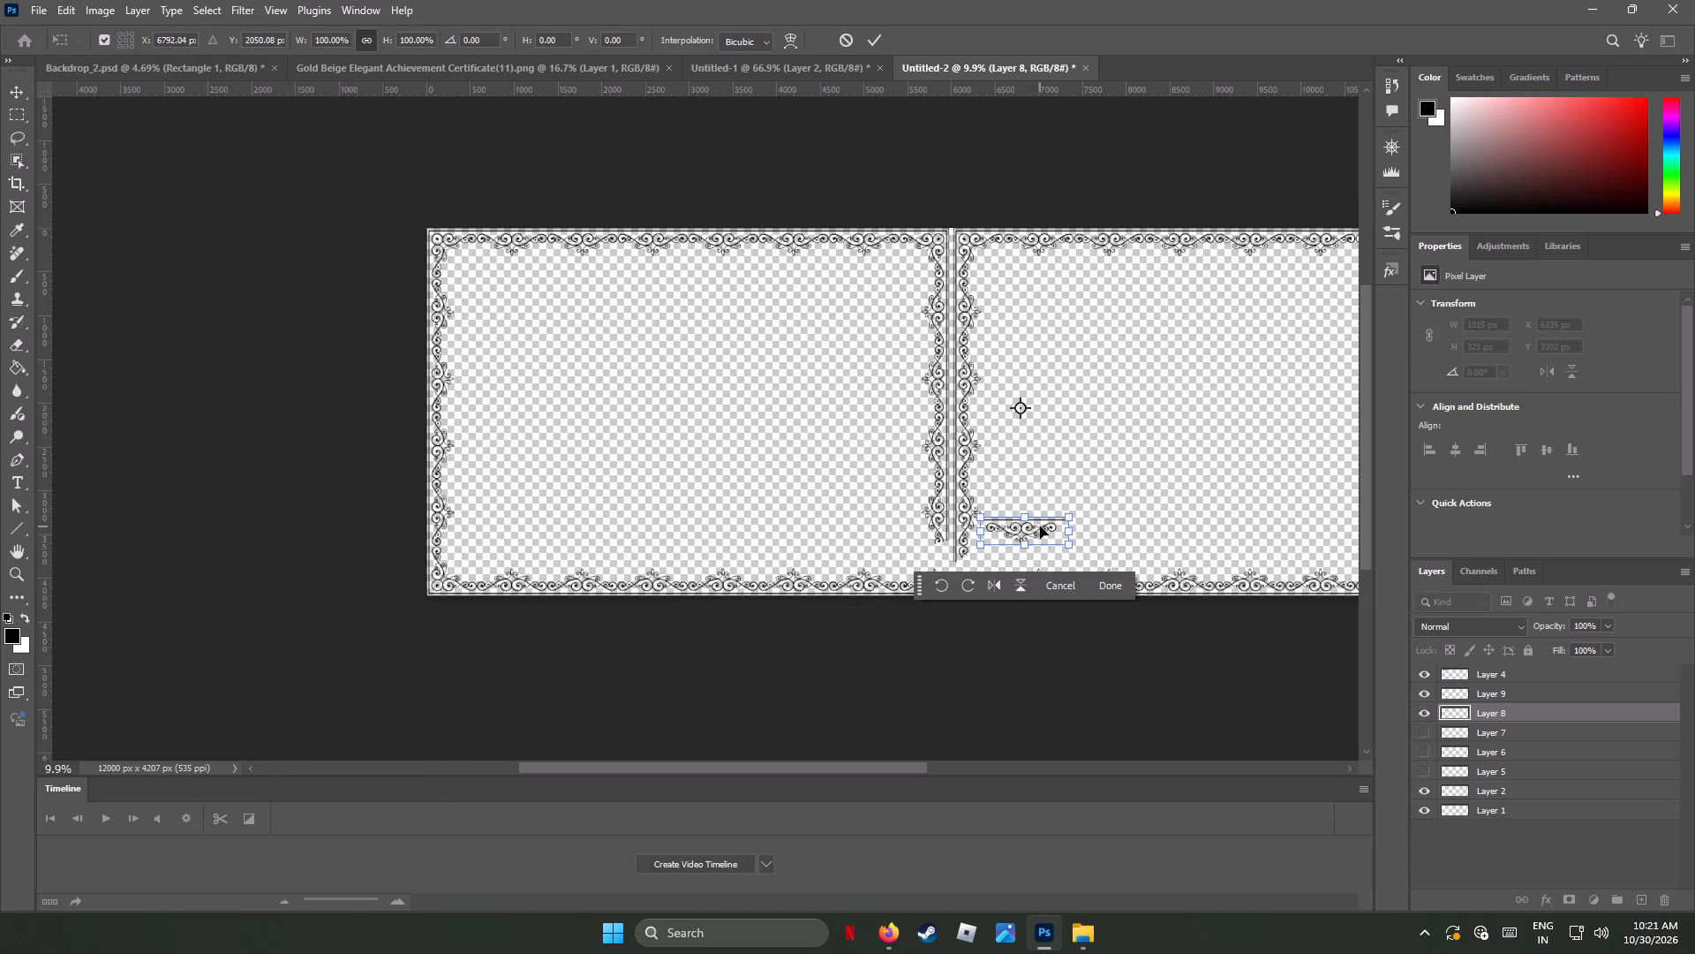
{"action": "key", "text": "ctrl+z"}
Move the flipped Layer 8 motif below the left frame's top border near the inner corner, about X 4710, Y 487 px.
{"action": "left_click_drag", "start_coordinate": [1007, 534], "coordinate": [824, 333]}
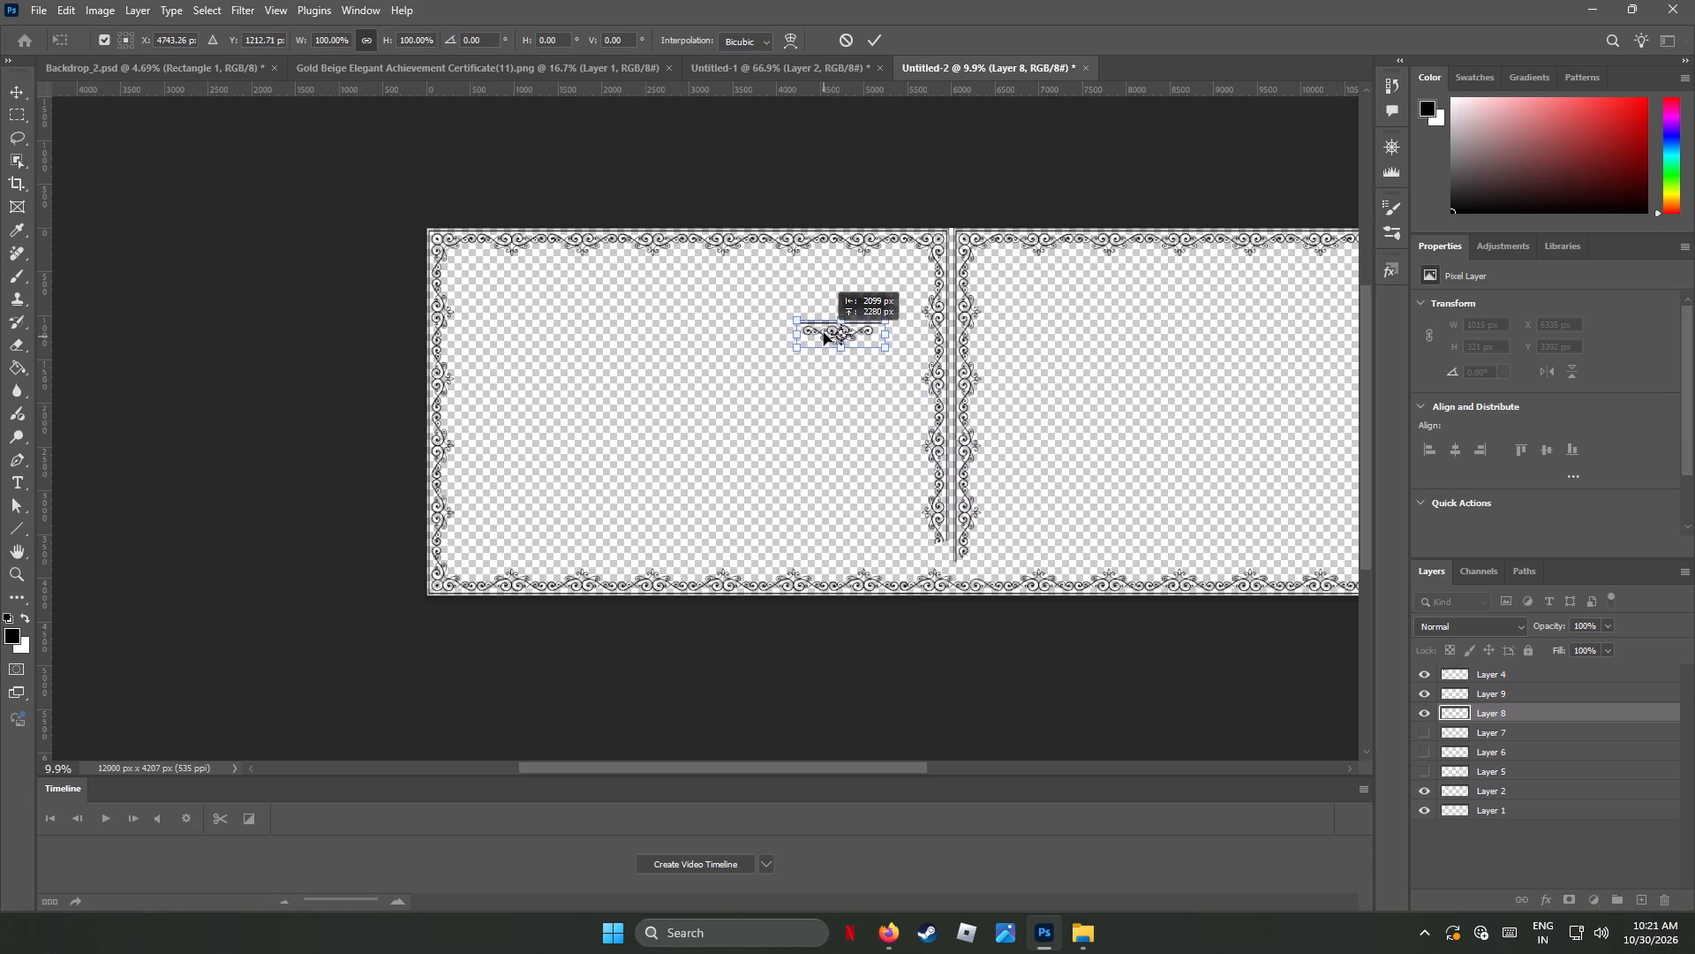
{"action": "left_click_drag", "start_coordinate": [824, 333], "coordinate": [865, 287]}
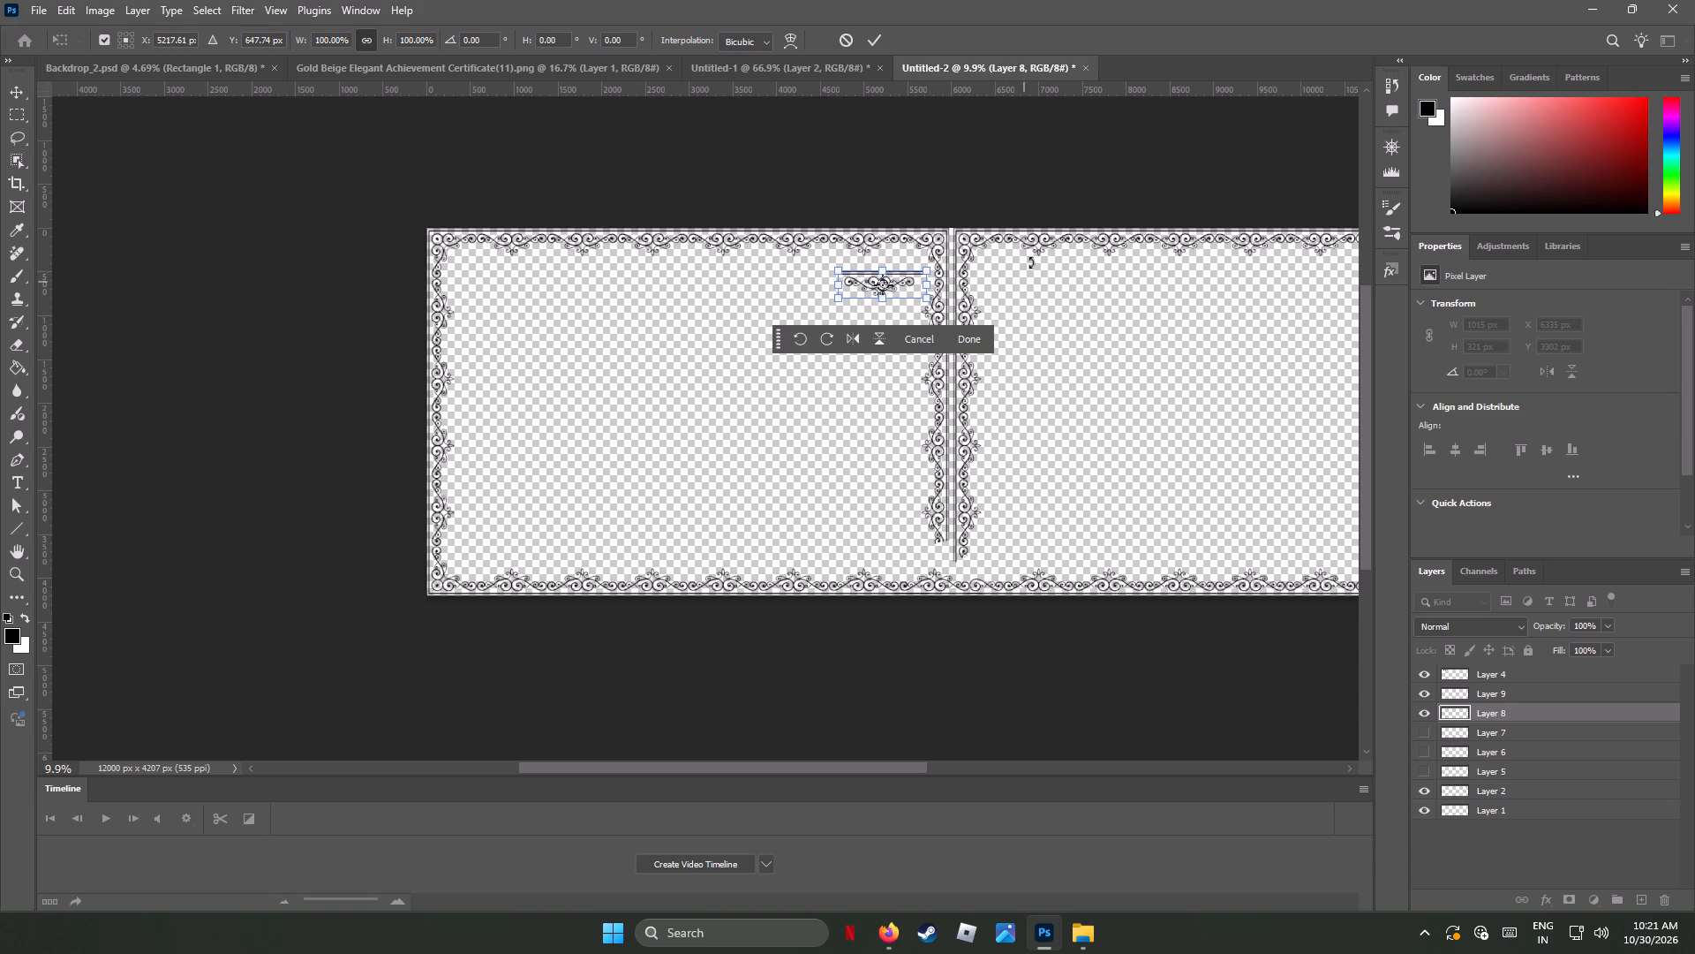
{"action": "scroll", "coordinate": [1038, 229], "scroll_direction": "down", "scroll_amount": 1, "text": "alt"}
{"action": "scroll", "coordinate": [1038, 229], "scroll_direction": "up", "scroll_amount": 16, "text": "alt"}
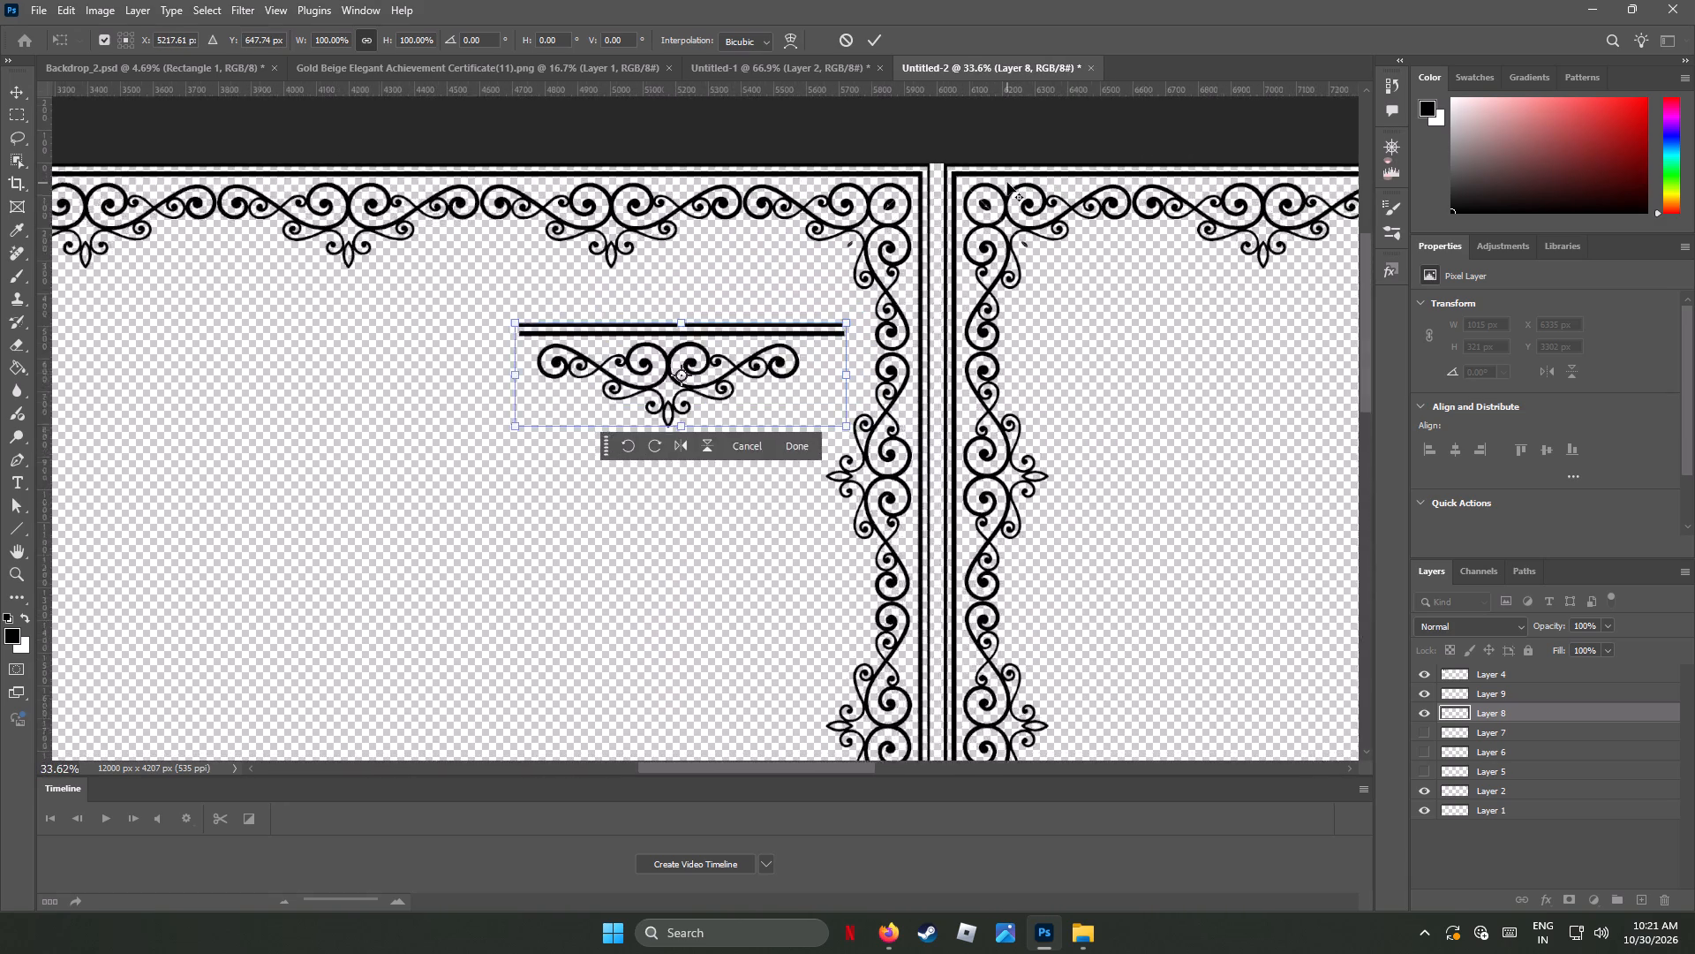
{"action": "scroll", "coordinate": [1004, 181], "scroll_direction": "up", "scroll_amount": 4, "text": "alt"}
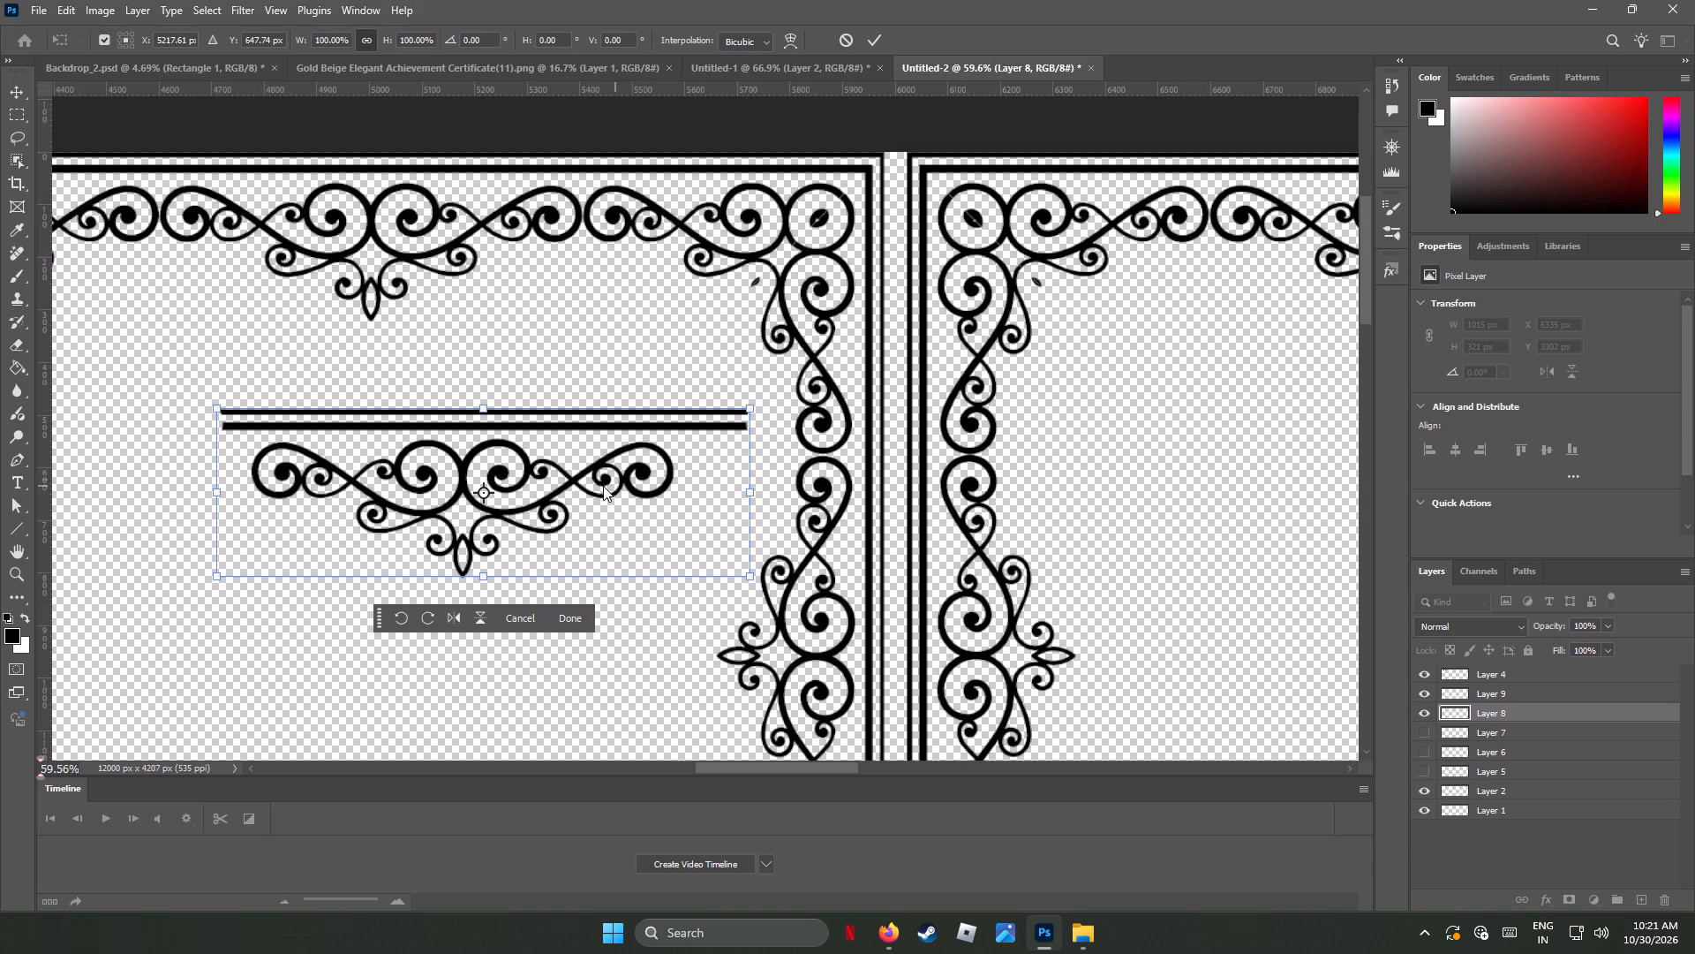
{"action": "left_click_drag", "start_coordinate": [594, 424], "coordinate": [828, 350]}
{"action": "left_click_drag", "start_coordinate": [828, 350], "coordinate": [865, 340]}
{"action": "left_click_drag", "start_coordinate": [587, 426], "coordinate": [712, 425]}
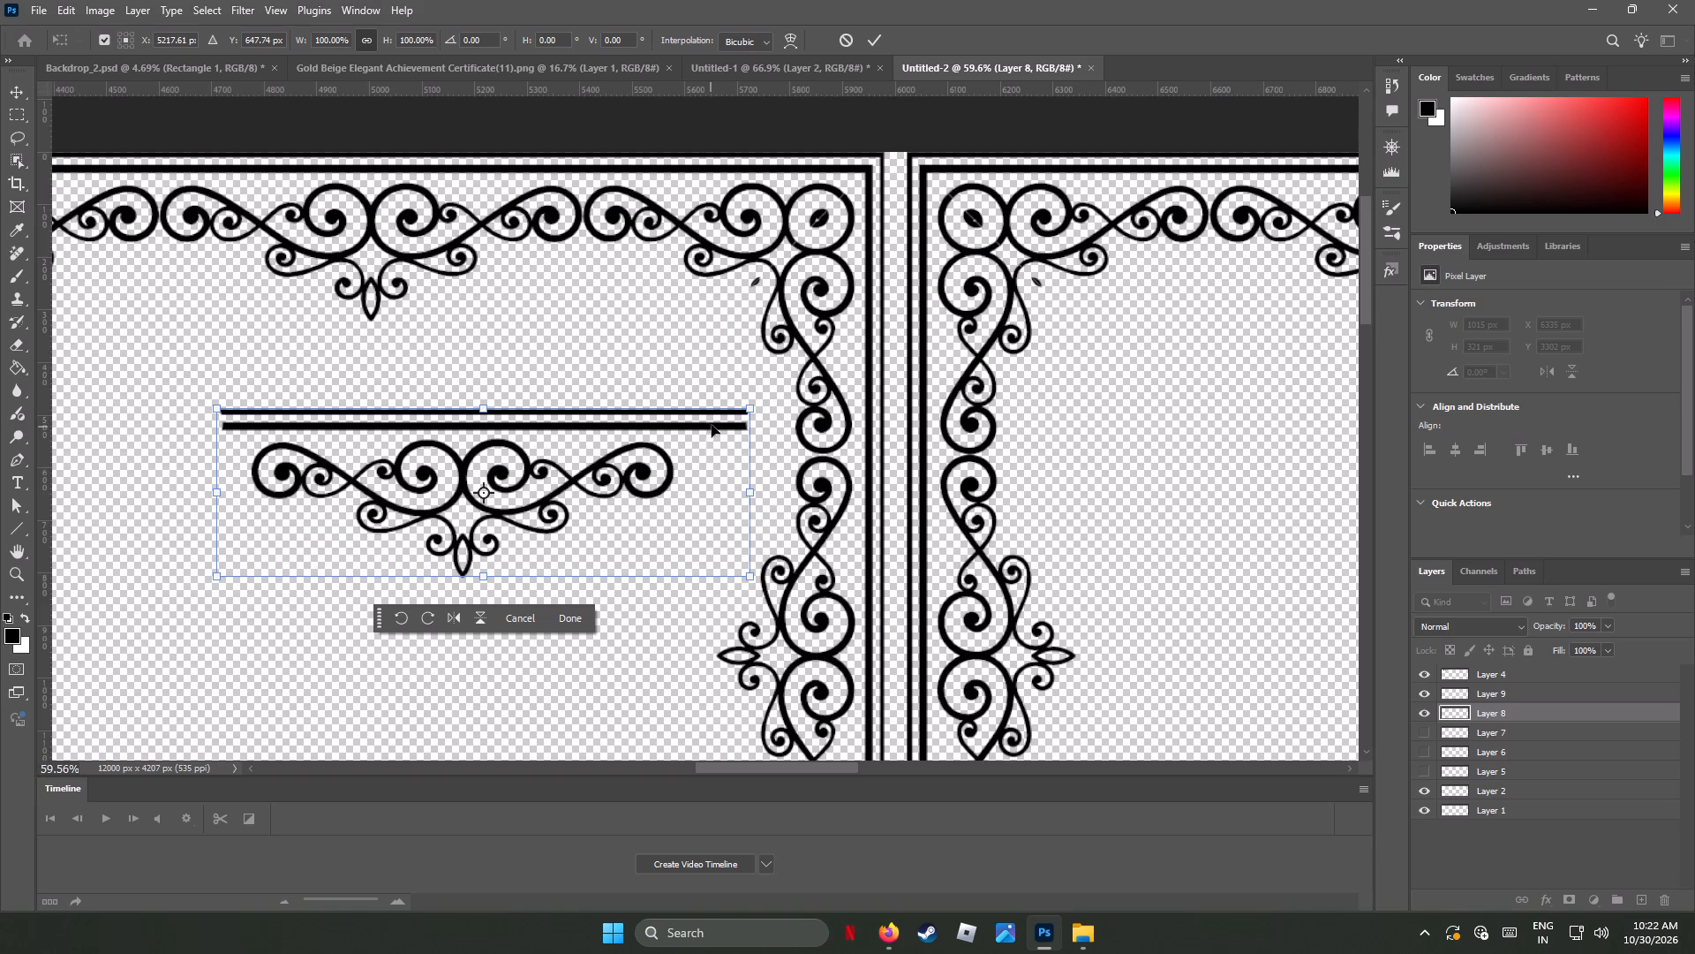
{"action": "left_click_drag", "start_coordinate": [712, 425], "coordinate": [710, 423]}
{"action": "left_click", "coordinate": [12, 86]}
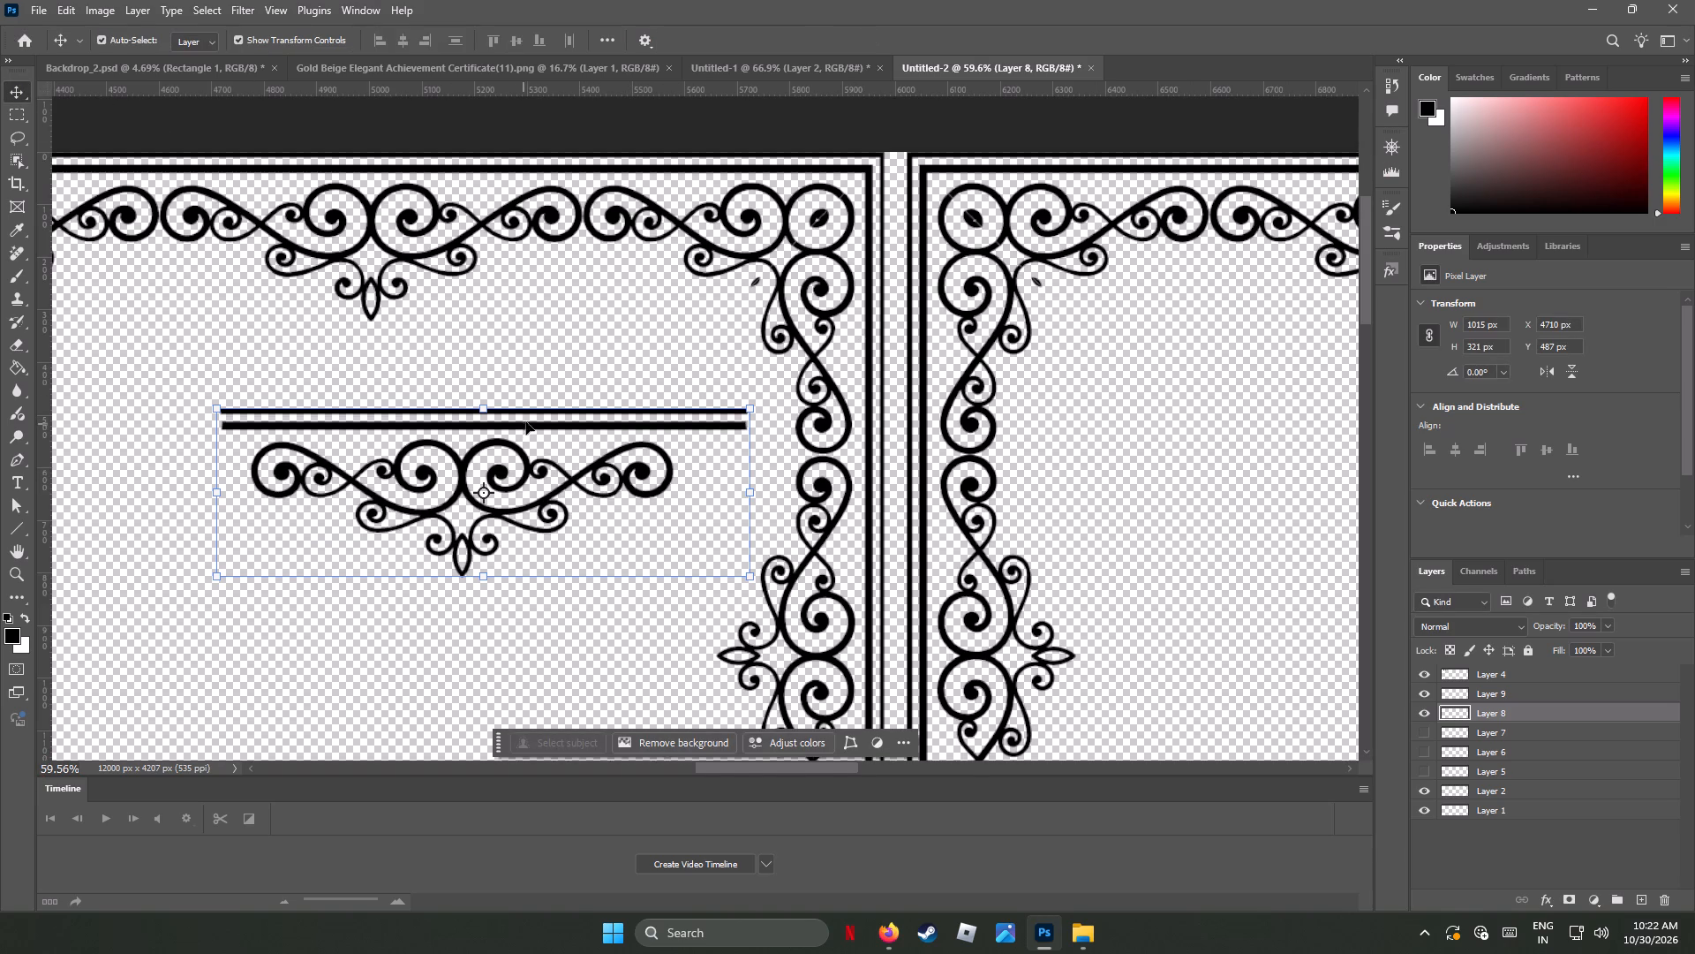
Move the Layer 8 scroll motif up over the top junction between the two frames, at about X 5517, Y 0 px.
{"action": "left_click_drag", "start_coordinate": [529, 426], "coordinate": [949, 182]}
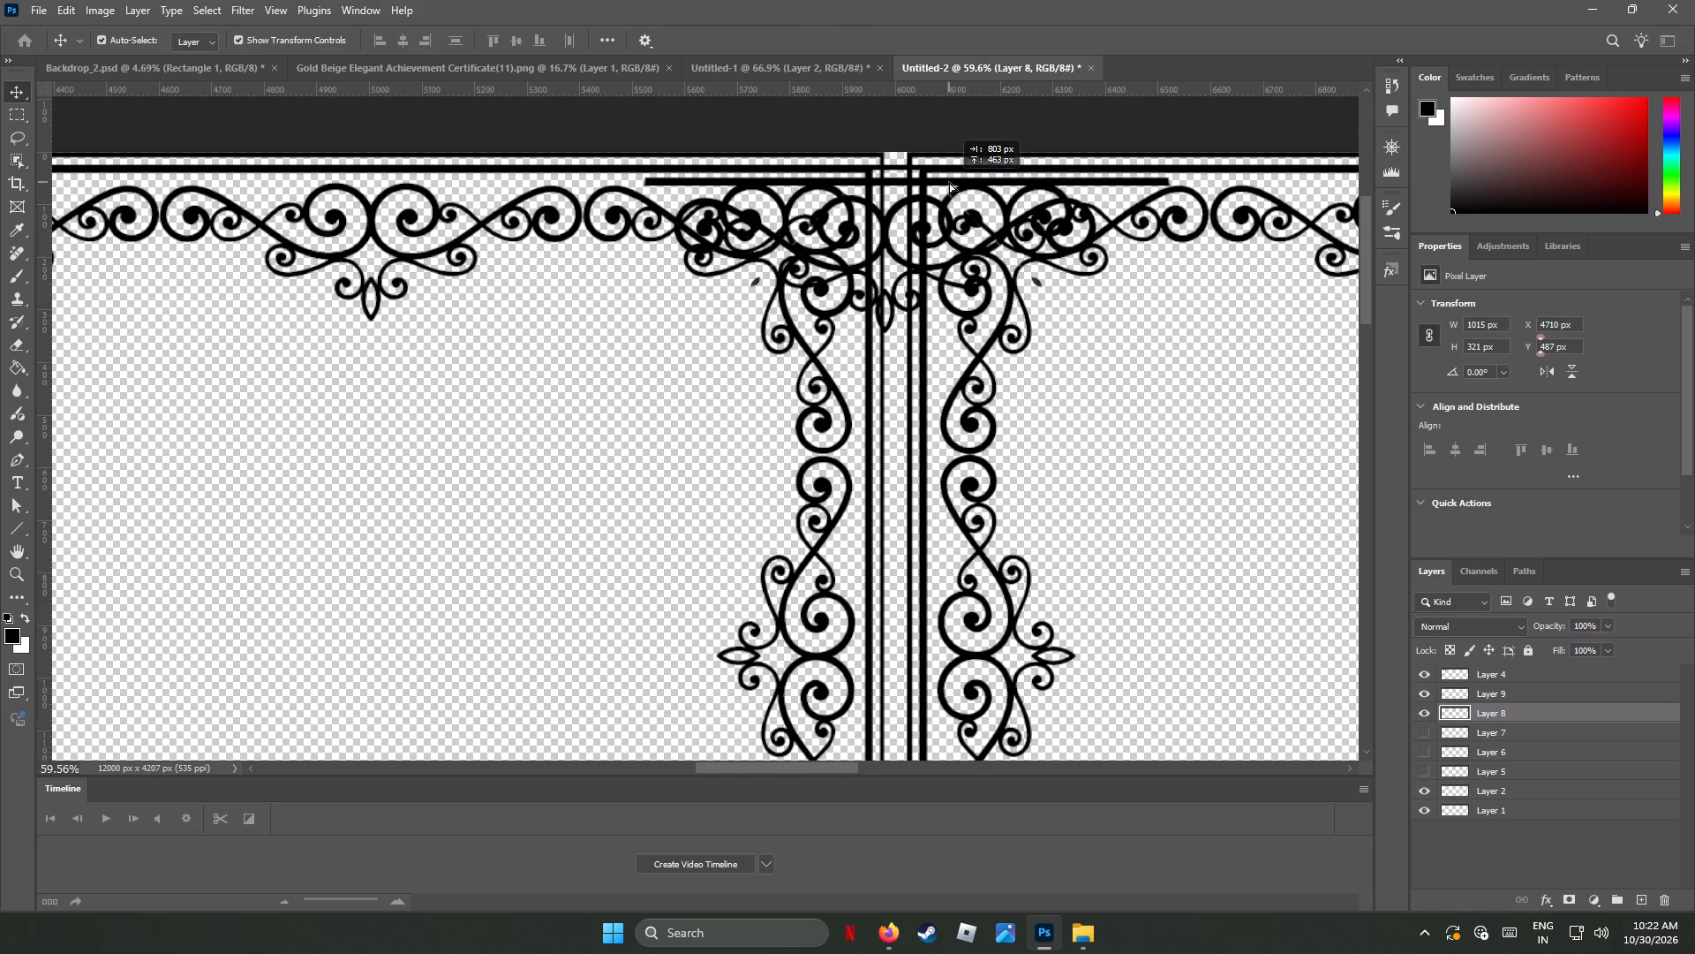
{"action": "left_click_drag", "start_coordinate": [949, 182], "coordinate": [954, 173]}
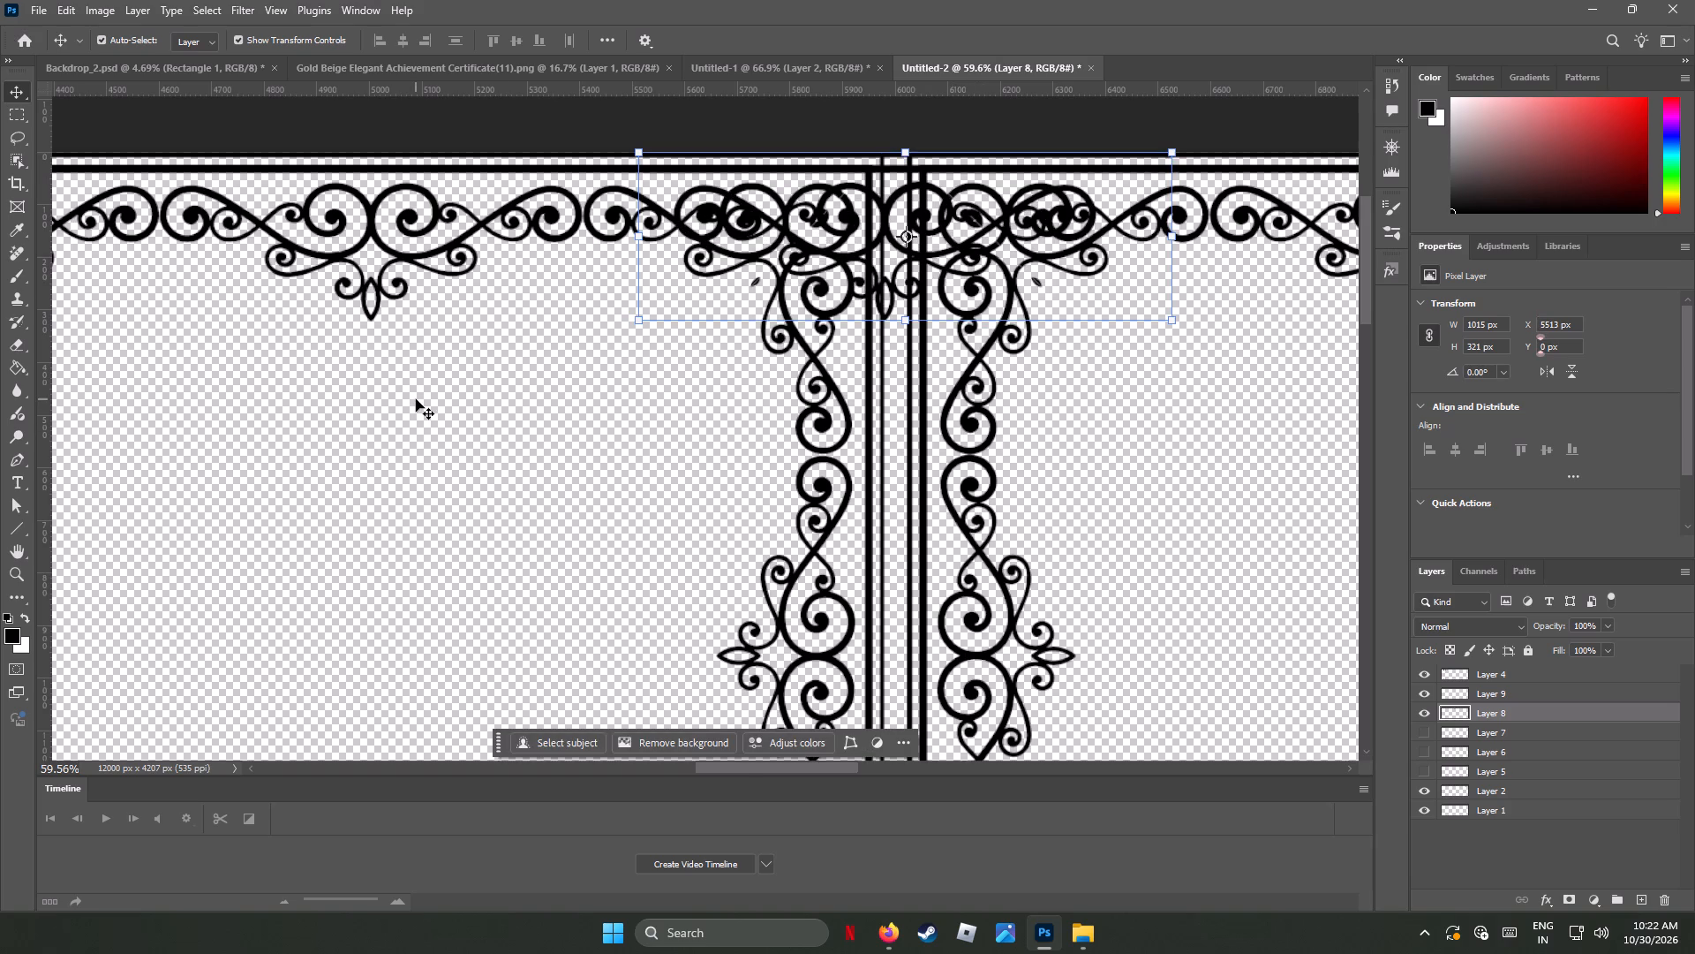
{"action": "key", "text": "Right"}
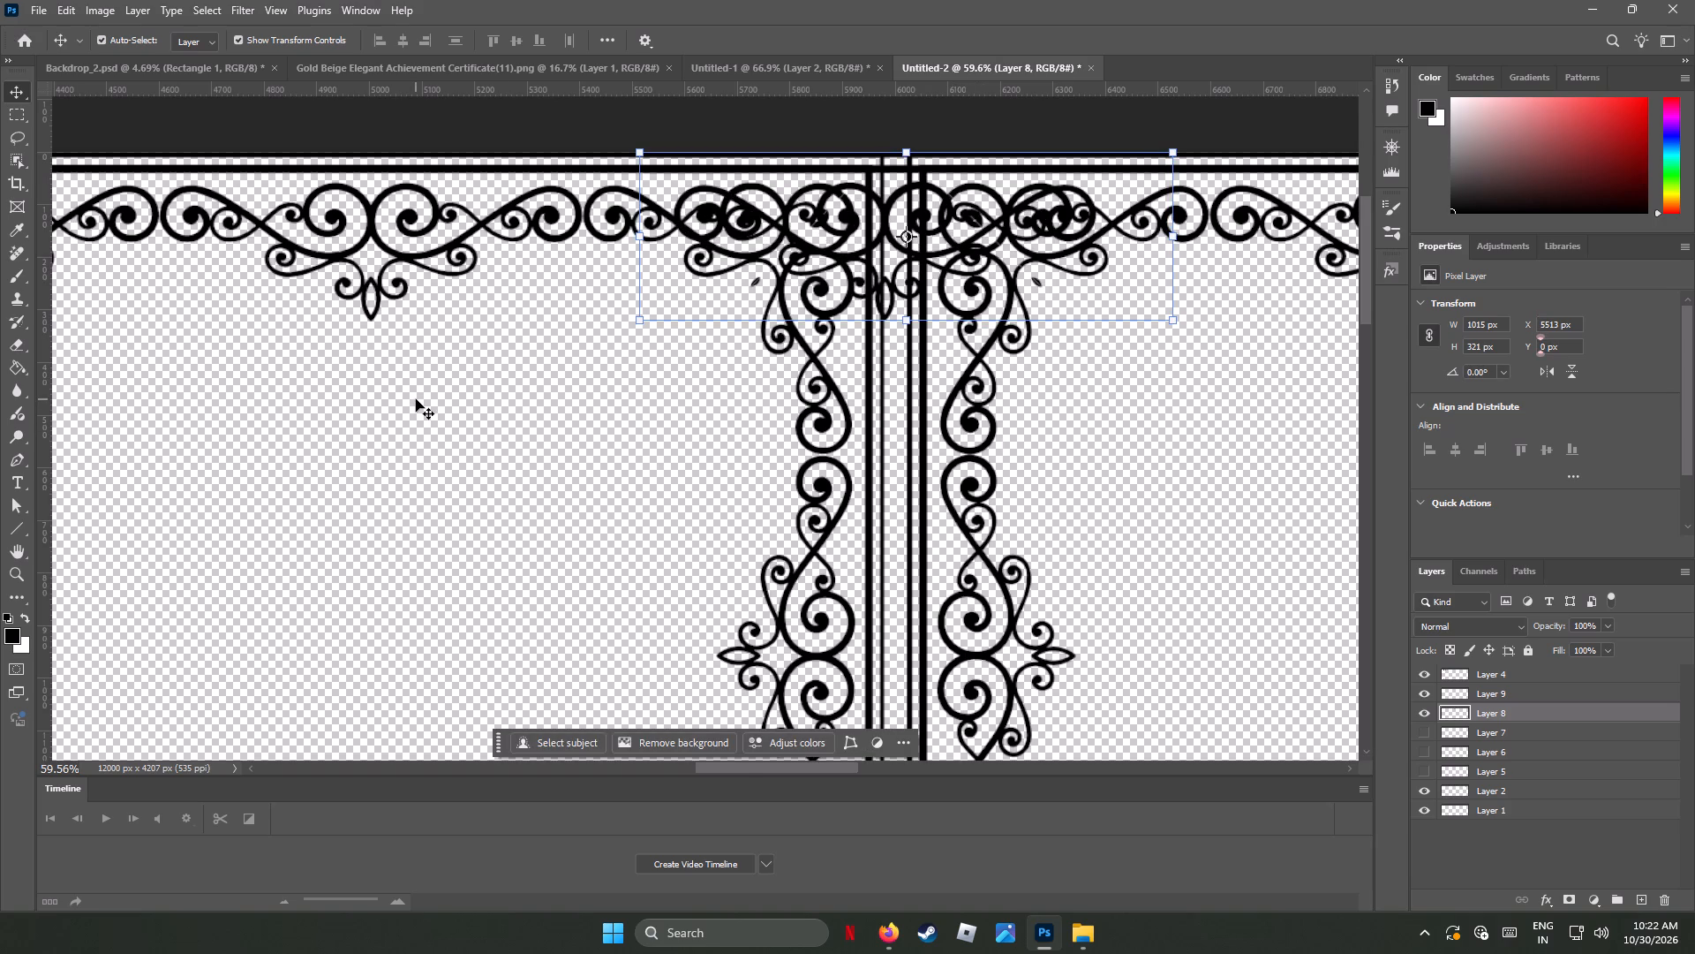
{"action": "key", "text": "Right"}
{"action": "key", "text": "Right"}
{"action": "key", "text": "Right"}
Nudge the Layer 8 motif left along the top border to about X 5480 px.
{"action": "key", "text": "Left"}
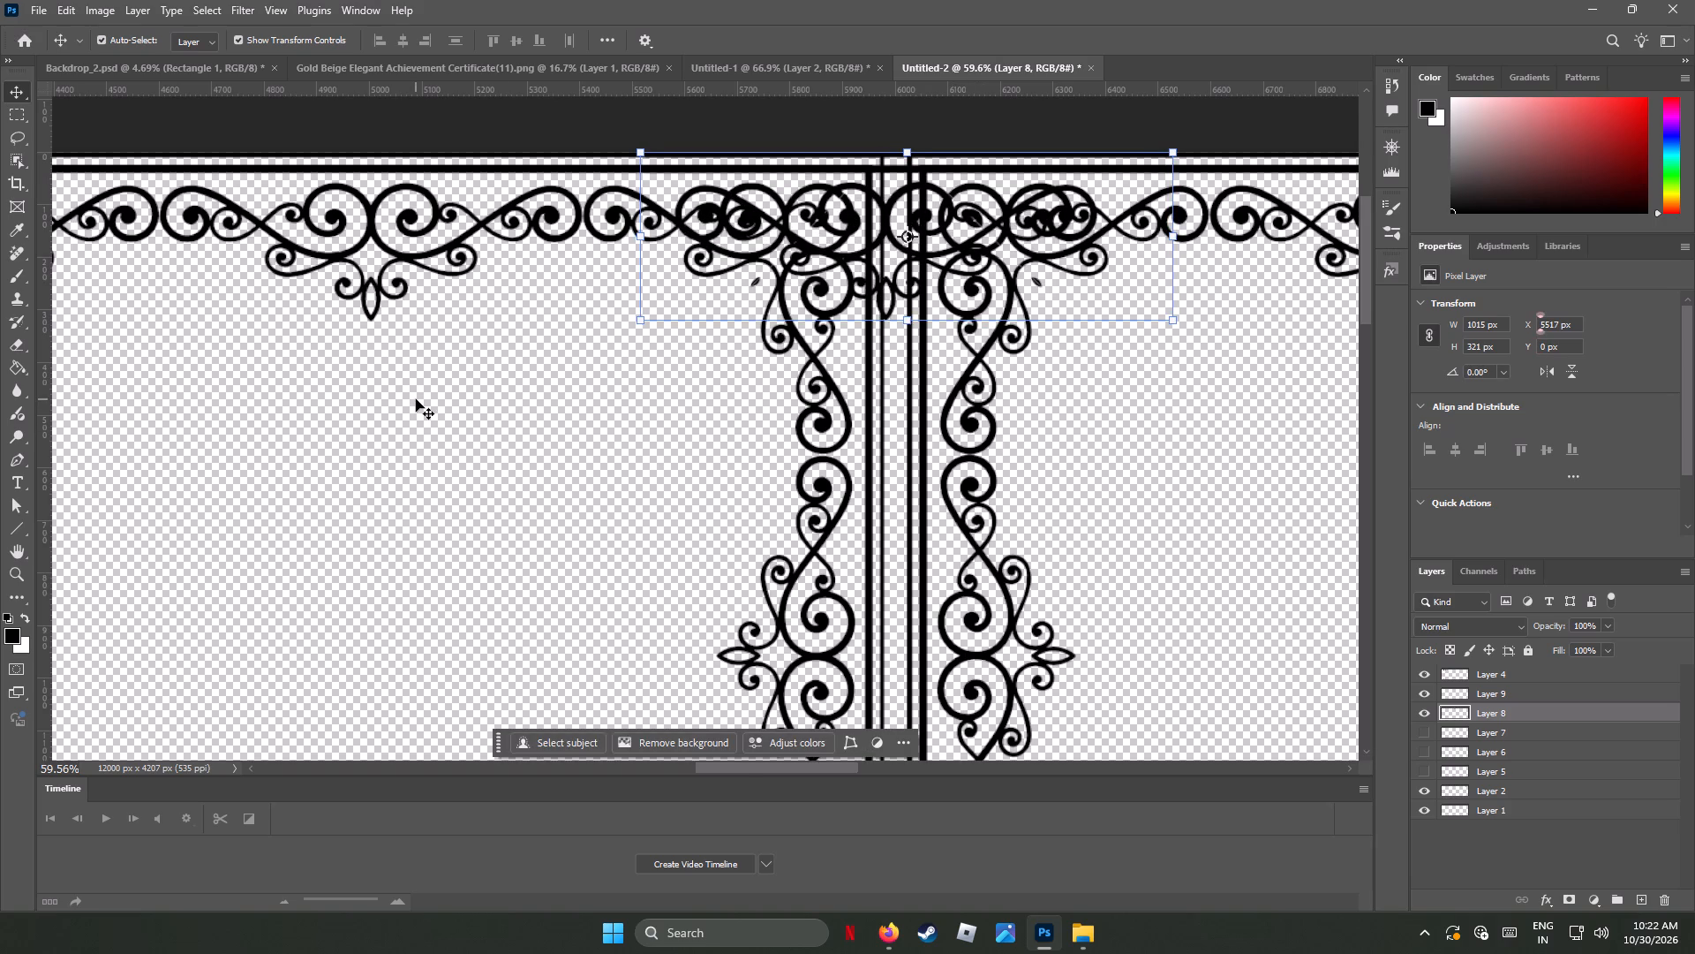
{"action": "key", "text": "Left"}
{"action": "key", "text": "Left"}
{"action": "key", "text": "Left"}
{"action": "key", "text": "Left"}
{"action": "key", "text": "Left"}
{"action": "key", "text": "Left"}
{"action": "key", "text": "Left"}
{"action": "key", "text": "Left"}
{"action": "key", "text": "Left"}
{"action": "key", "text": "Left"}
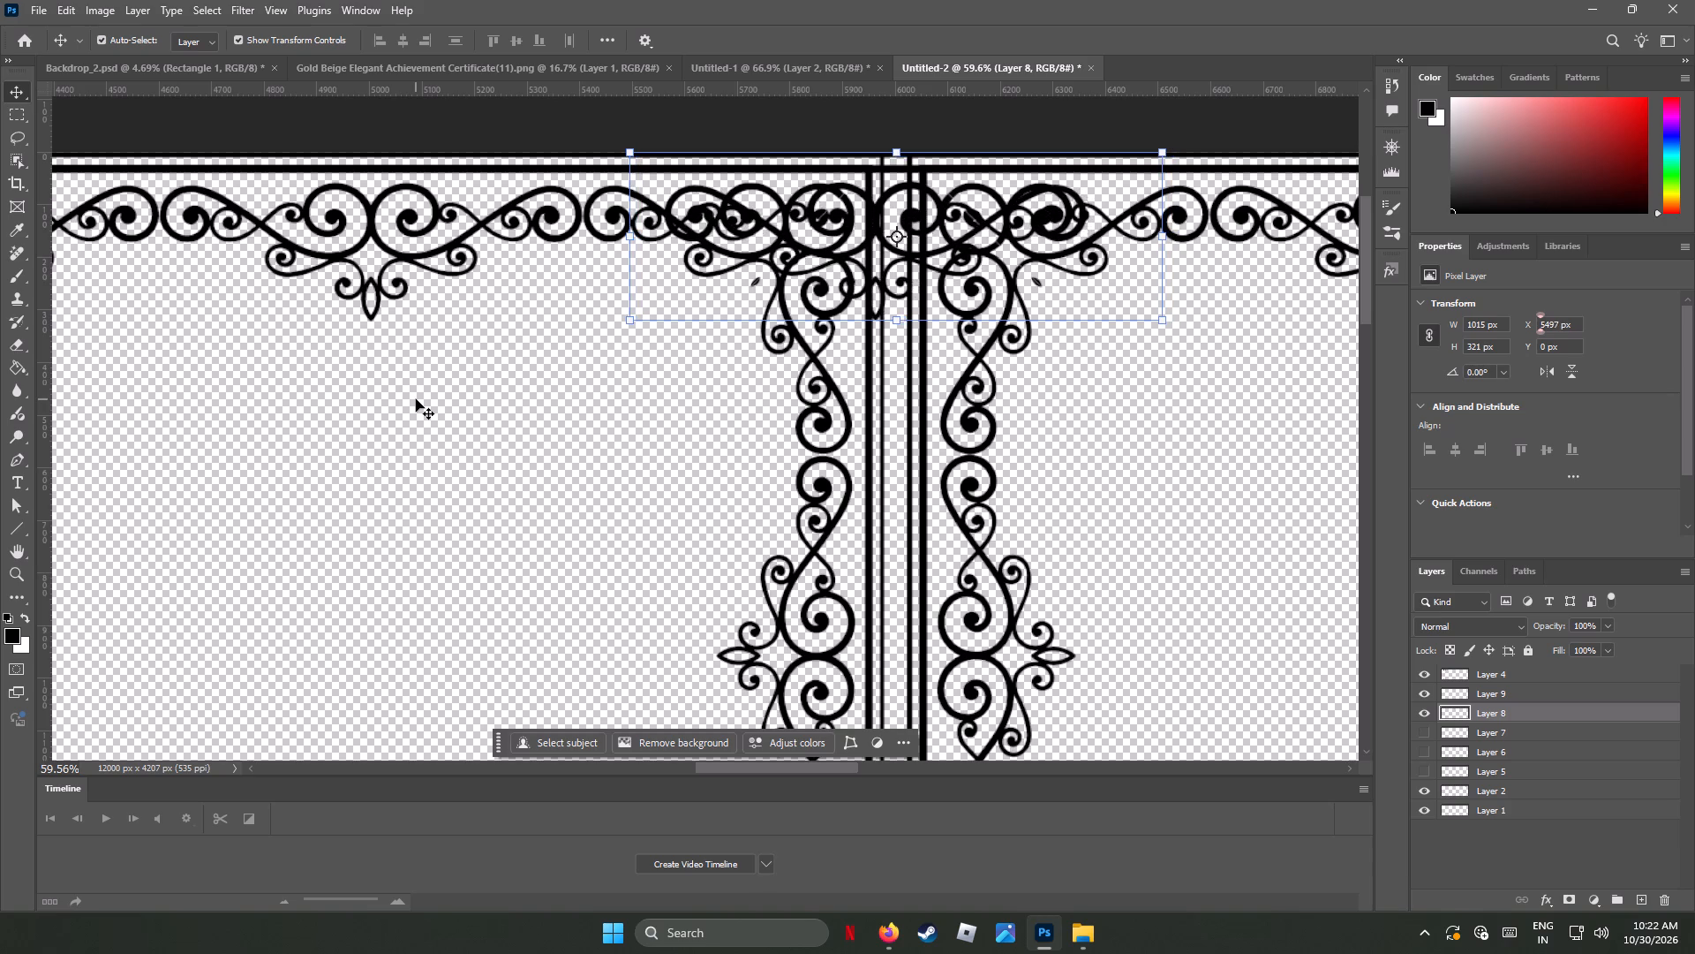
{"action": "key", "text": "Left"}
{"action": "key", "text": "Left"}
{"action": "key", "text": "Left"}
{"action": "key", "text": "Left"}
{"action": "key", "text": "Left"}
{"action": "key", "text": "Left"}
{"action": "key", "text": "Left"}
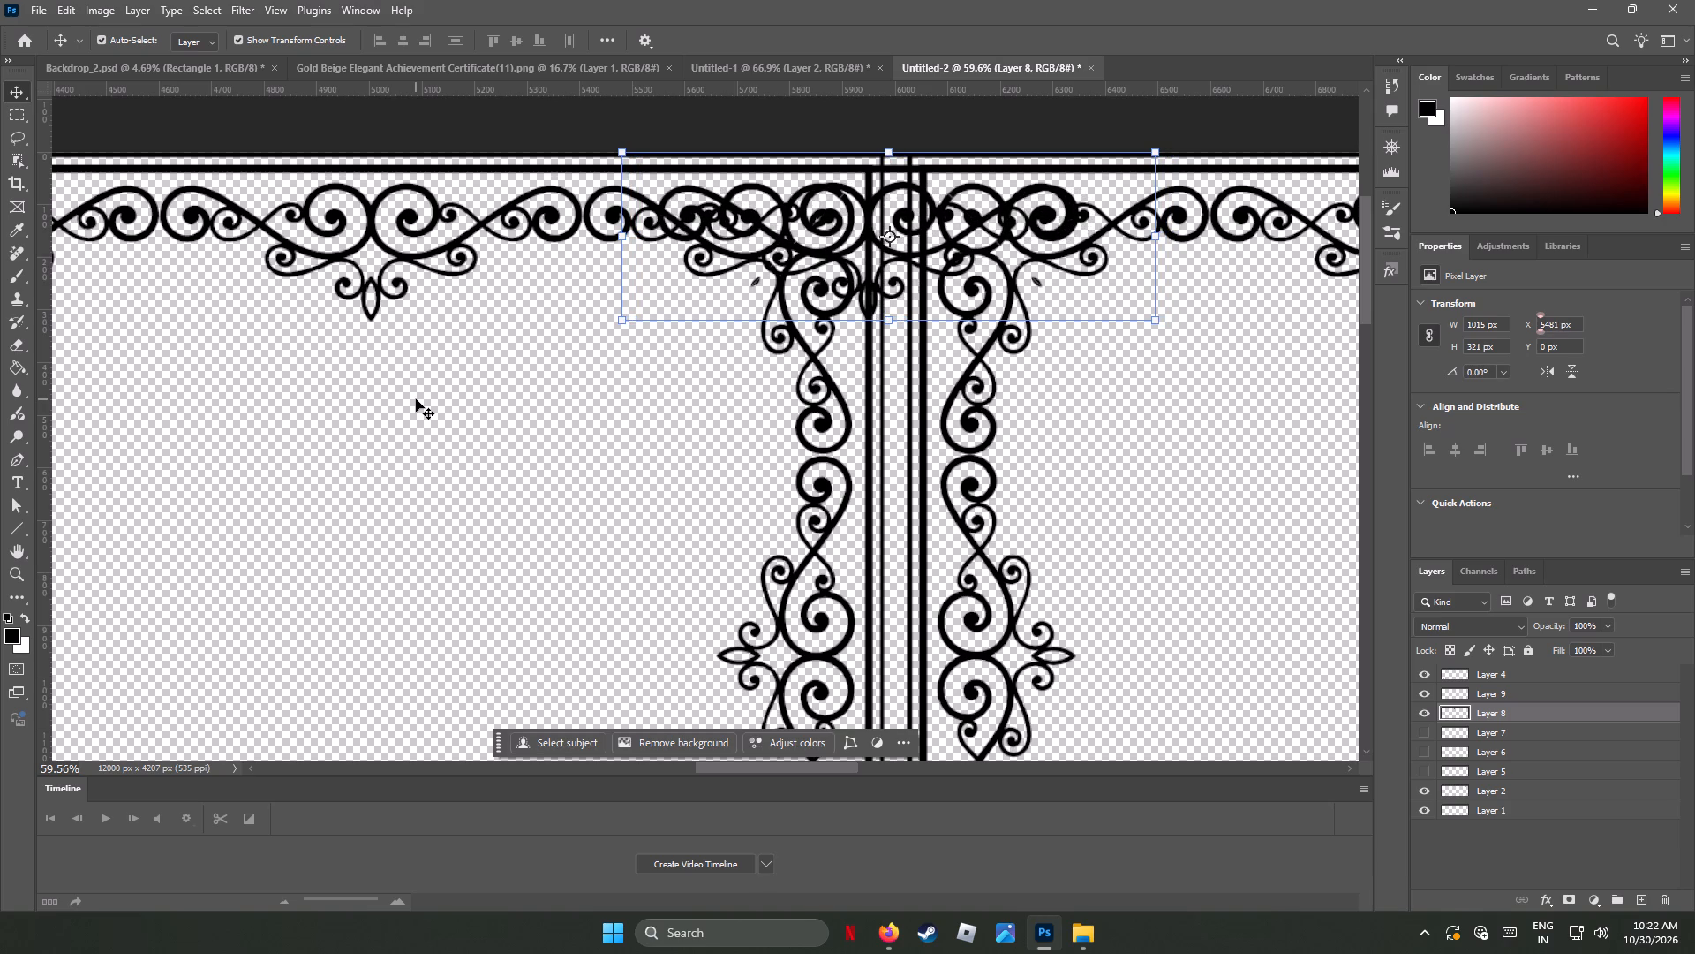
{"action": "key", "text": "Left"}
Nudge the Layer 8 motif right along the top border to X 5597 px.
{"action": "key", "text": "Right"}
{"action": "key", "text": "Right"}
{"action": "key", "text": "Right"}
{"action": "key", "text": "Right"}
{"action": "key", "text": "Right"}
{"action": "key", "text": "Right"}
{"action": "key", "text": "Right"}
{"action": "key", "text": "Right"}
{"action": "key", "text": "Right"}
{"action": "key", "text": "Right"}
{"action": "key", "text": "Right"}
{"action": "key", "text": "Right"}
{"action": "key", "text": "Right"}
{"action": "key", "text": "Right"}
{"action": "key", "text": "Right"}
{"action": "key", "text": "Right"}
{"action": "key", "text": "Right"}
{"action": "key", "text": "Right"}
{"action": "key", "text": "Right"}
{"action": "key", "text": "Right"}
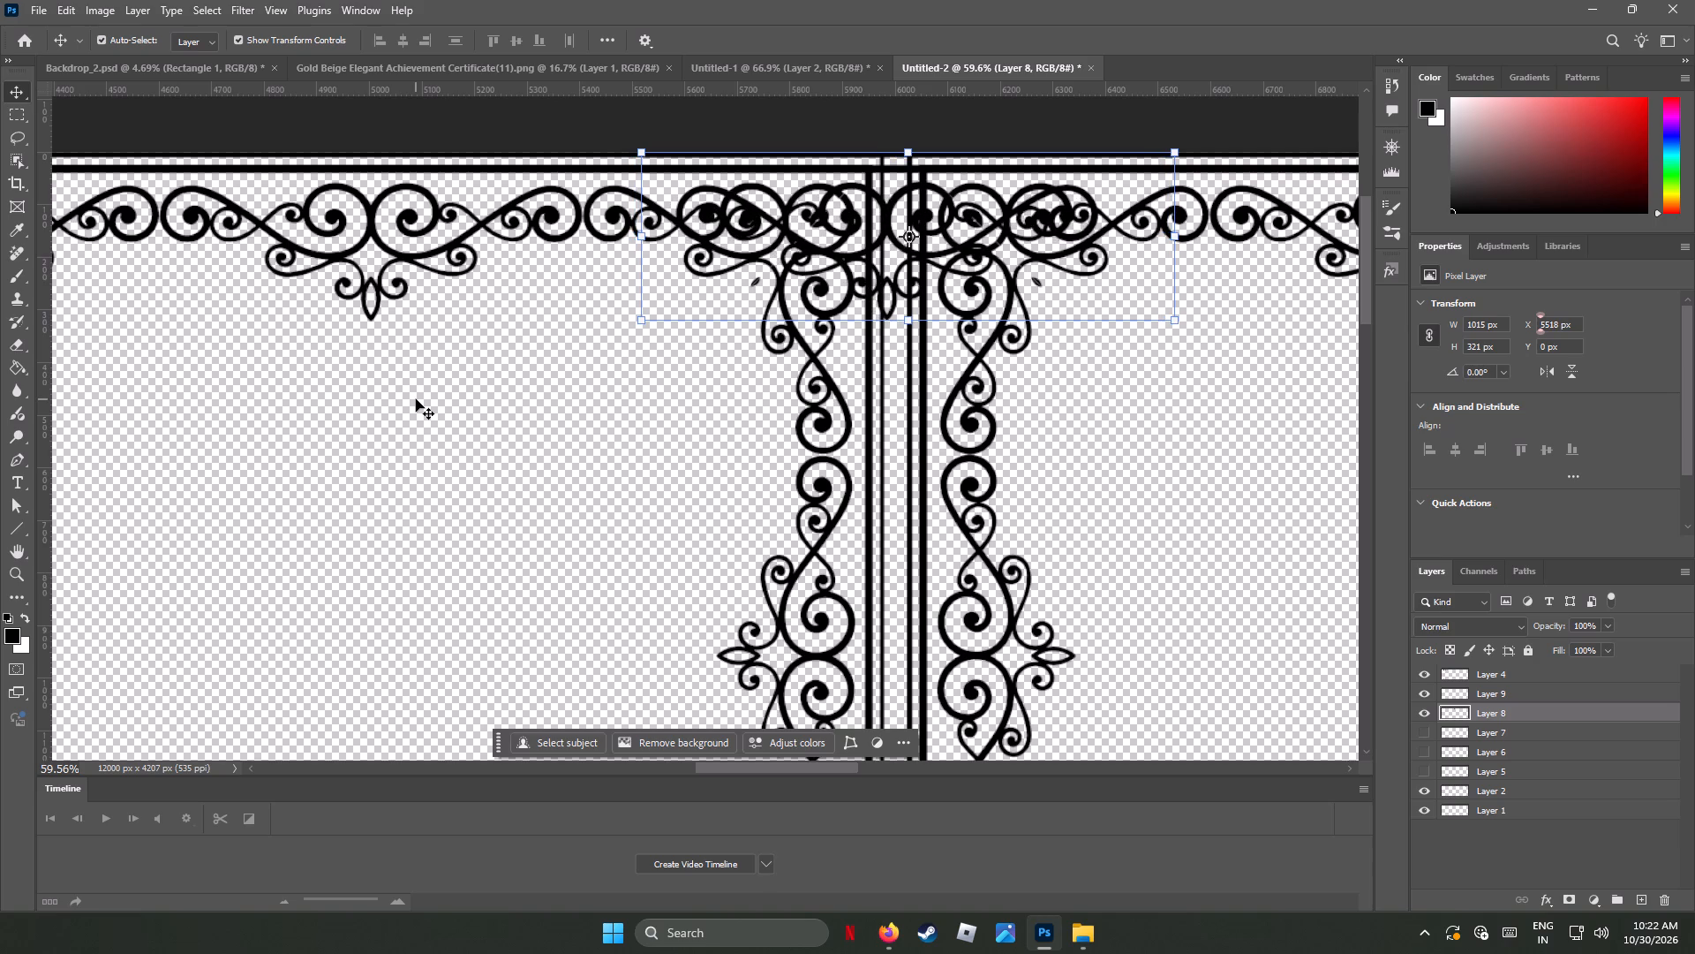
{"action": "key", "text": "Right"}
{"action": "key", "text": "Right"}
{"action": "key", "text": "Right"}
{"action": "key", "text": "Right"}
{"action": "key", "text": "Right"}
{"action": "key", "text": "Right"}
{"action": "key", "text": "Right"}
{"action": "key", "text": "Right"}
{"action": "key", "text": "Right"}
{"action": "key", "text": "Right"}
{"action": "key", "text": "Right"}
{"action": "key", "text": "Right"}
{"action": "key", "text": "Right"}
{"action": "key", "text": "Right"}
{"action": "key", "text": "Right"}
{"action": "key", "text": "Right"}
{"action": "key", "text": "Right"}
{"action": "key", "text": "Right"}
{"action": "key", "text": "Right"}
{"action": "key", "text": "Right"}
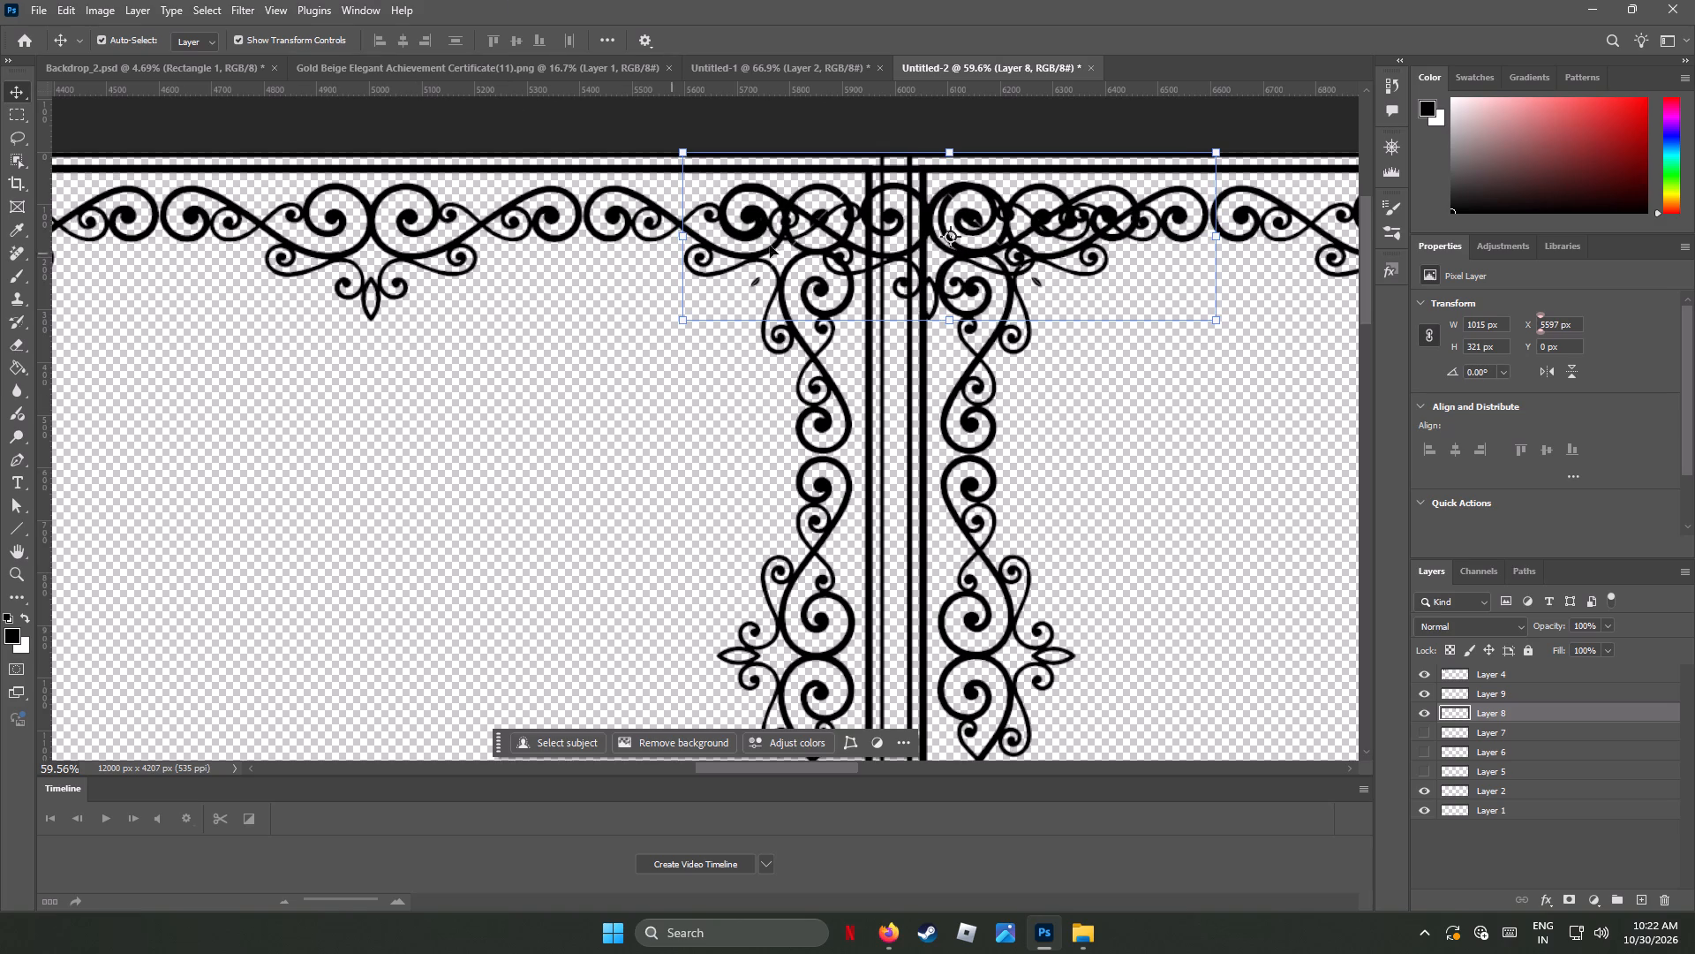
Try Layer 8 around the junction, then place it inside the left frame below the top border, about X 4668, Y 409 px.
{"action": "left_click_drag", "start_coordinate": [930, 225], "coordinate": [926, 324]}
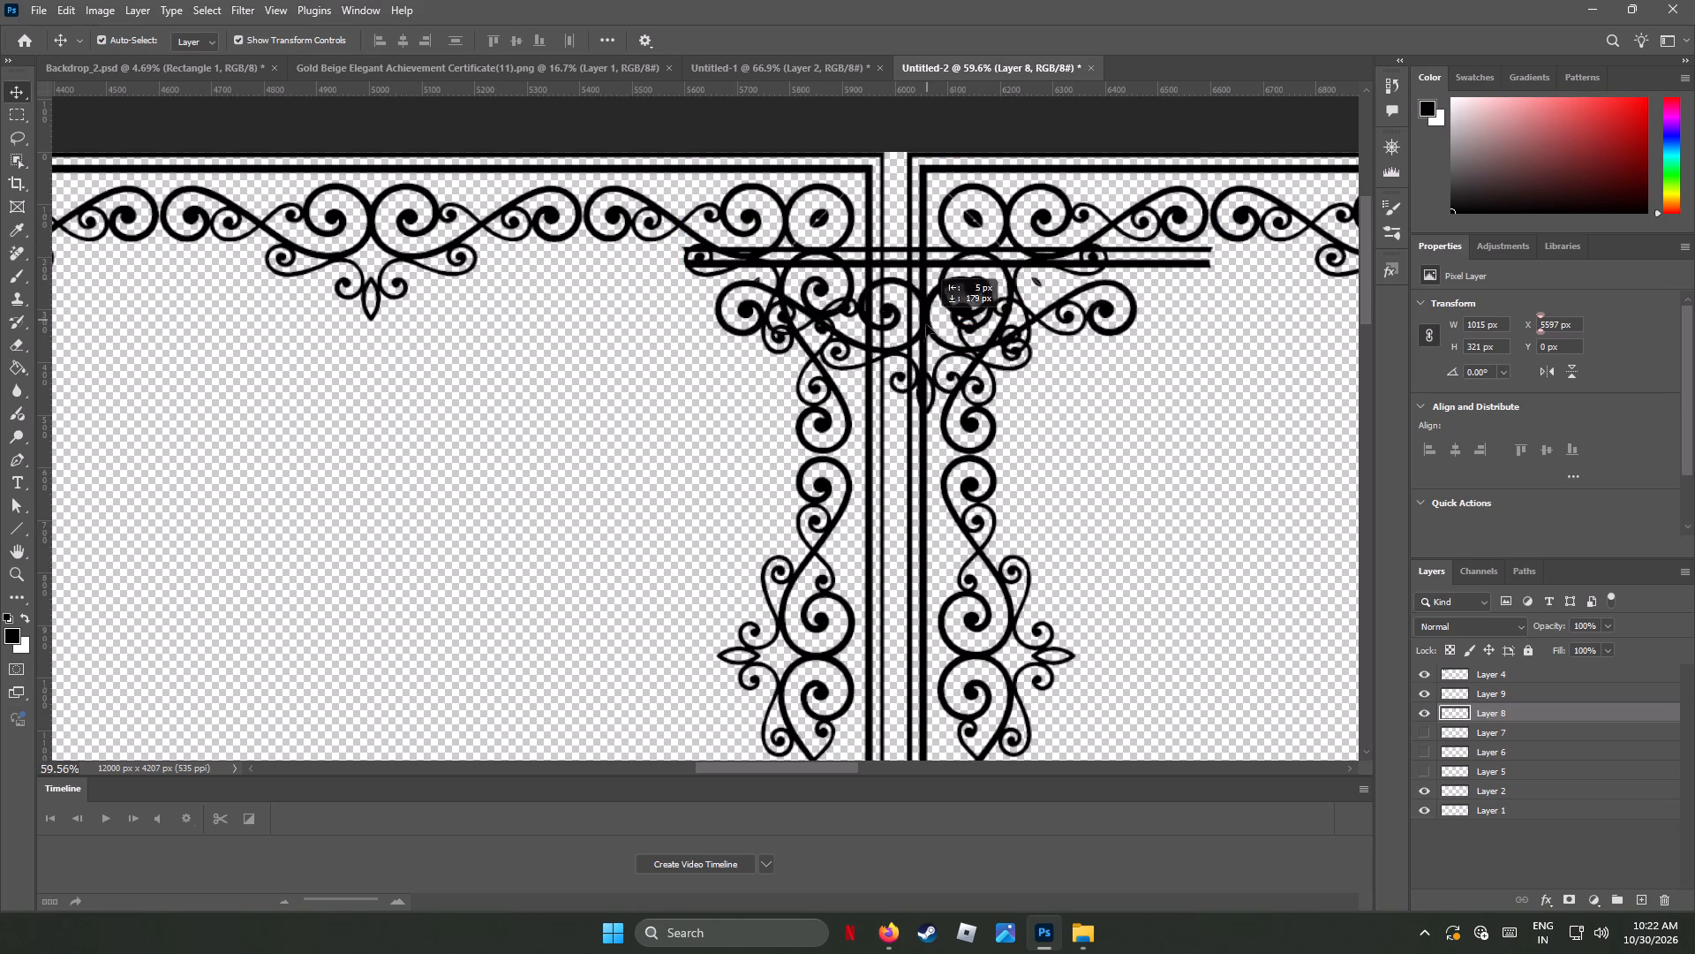
{"action": "left_click_drag", "start_coordinate": [926, 324], "coordinate": [930, 337]}
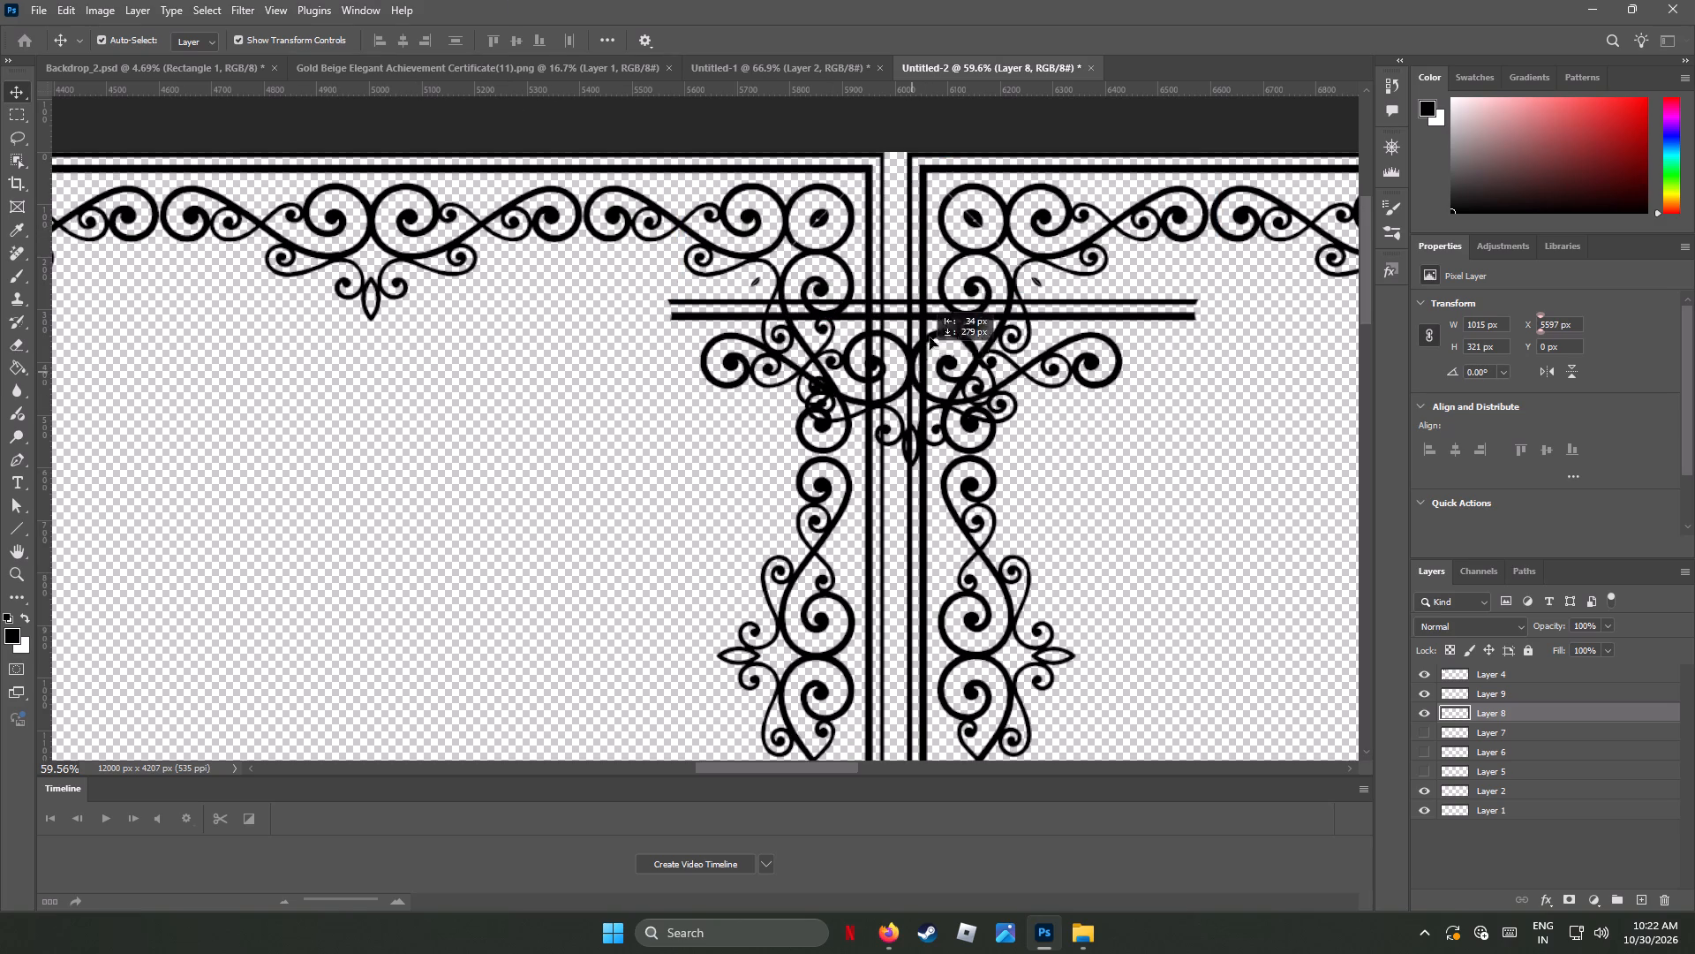
{"action": "left_click_drag", "start_coordinate": [930, 337], "coordinate": [995, 231]}
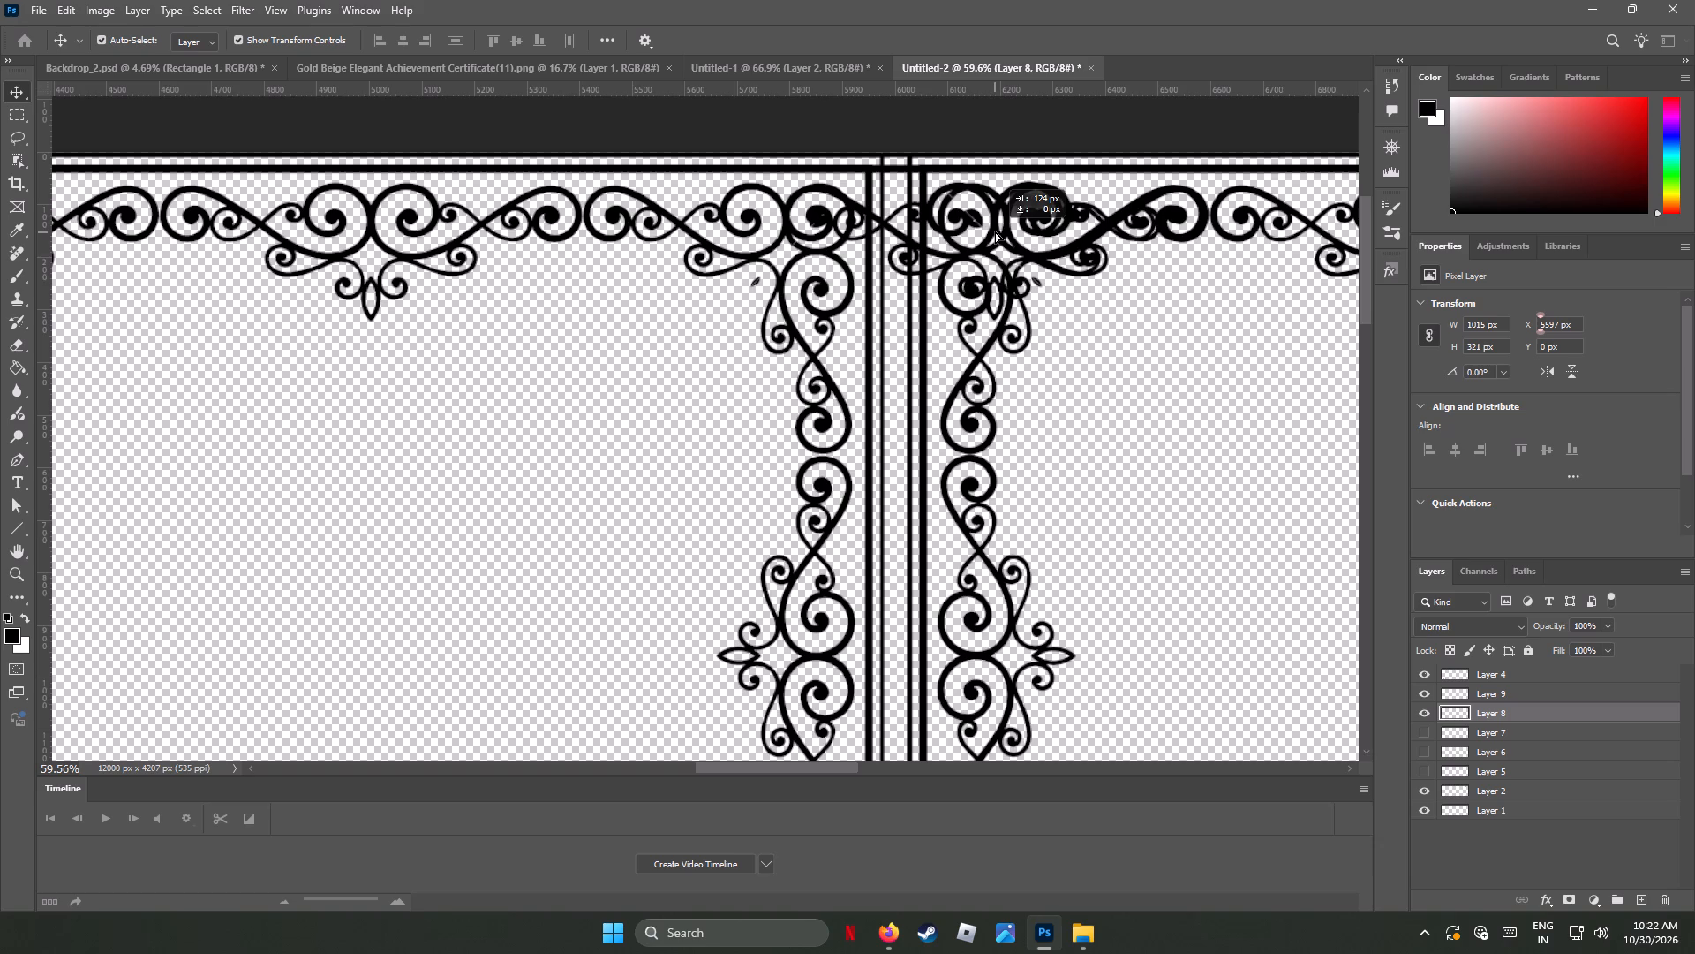
{"action": "left_click_drag", "start_coordinate": [995, 231], "coordinate": [1005, 230]}
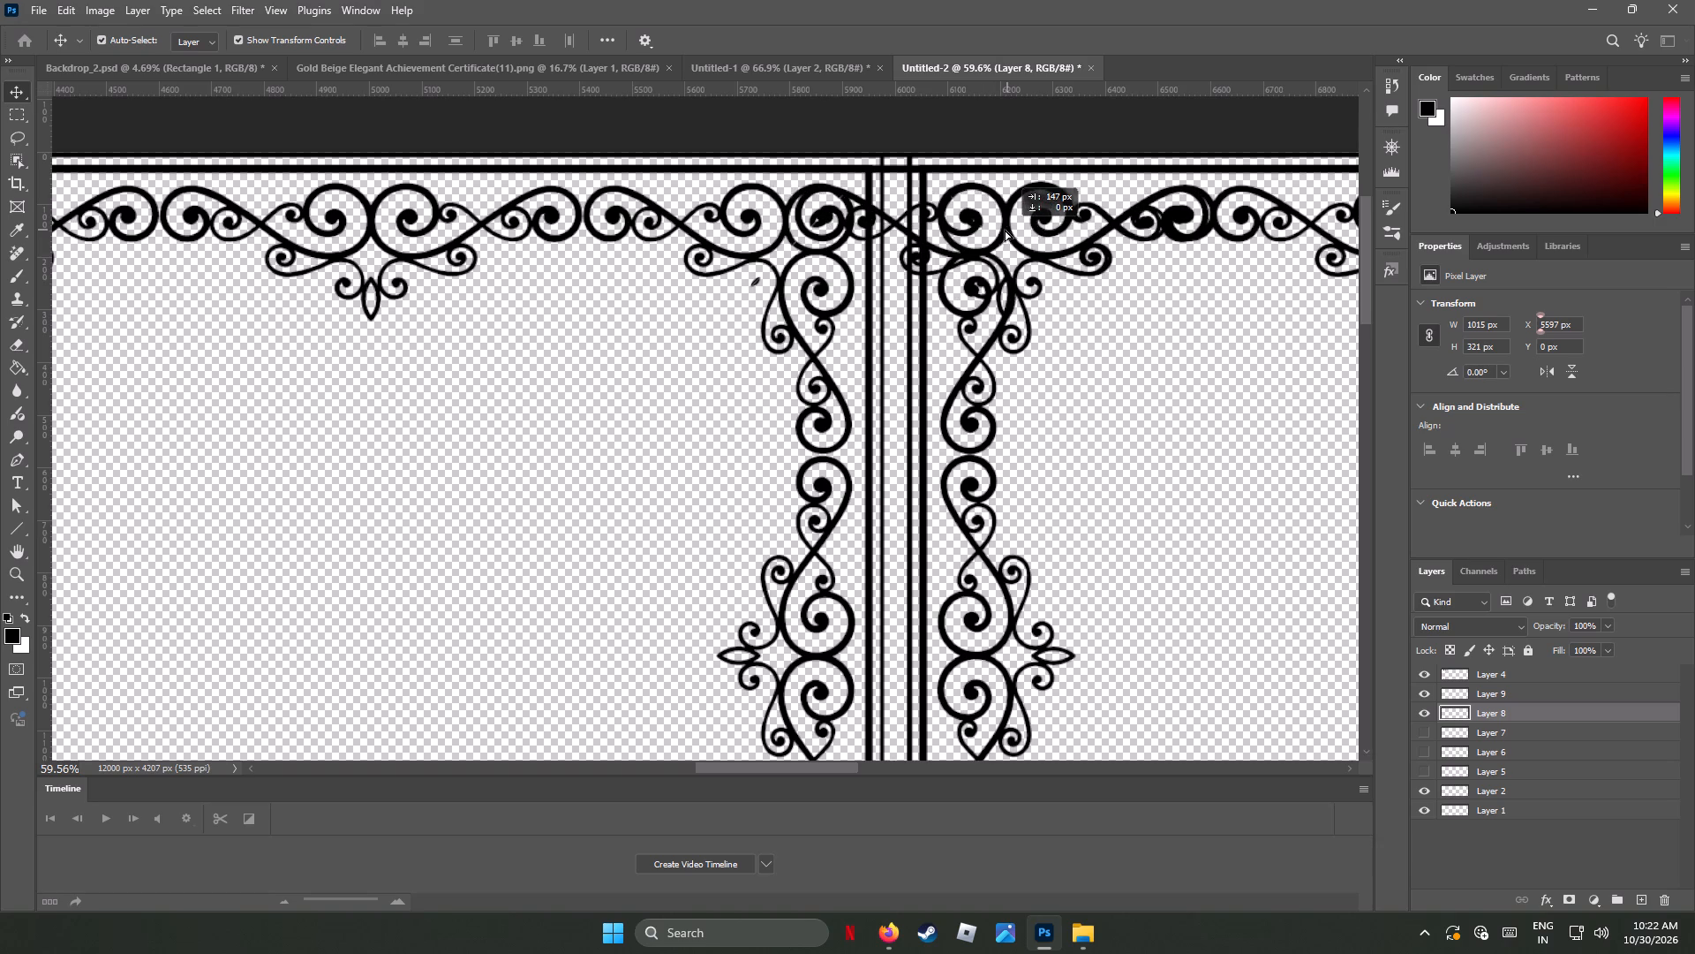
{"action": "left_click_drag", "start_coordinate": [1005, 230], "coordinate": [999, 224]}
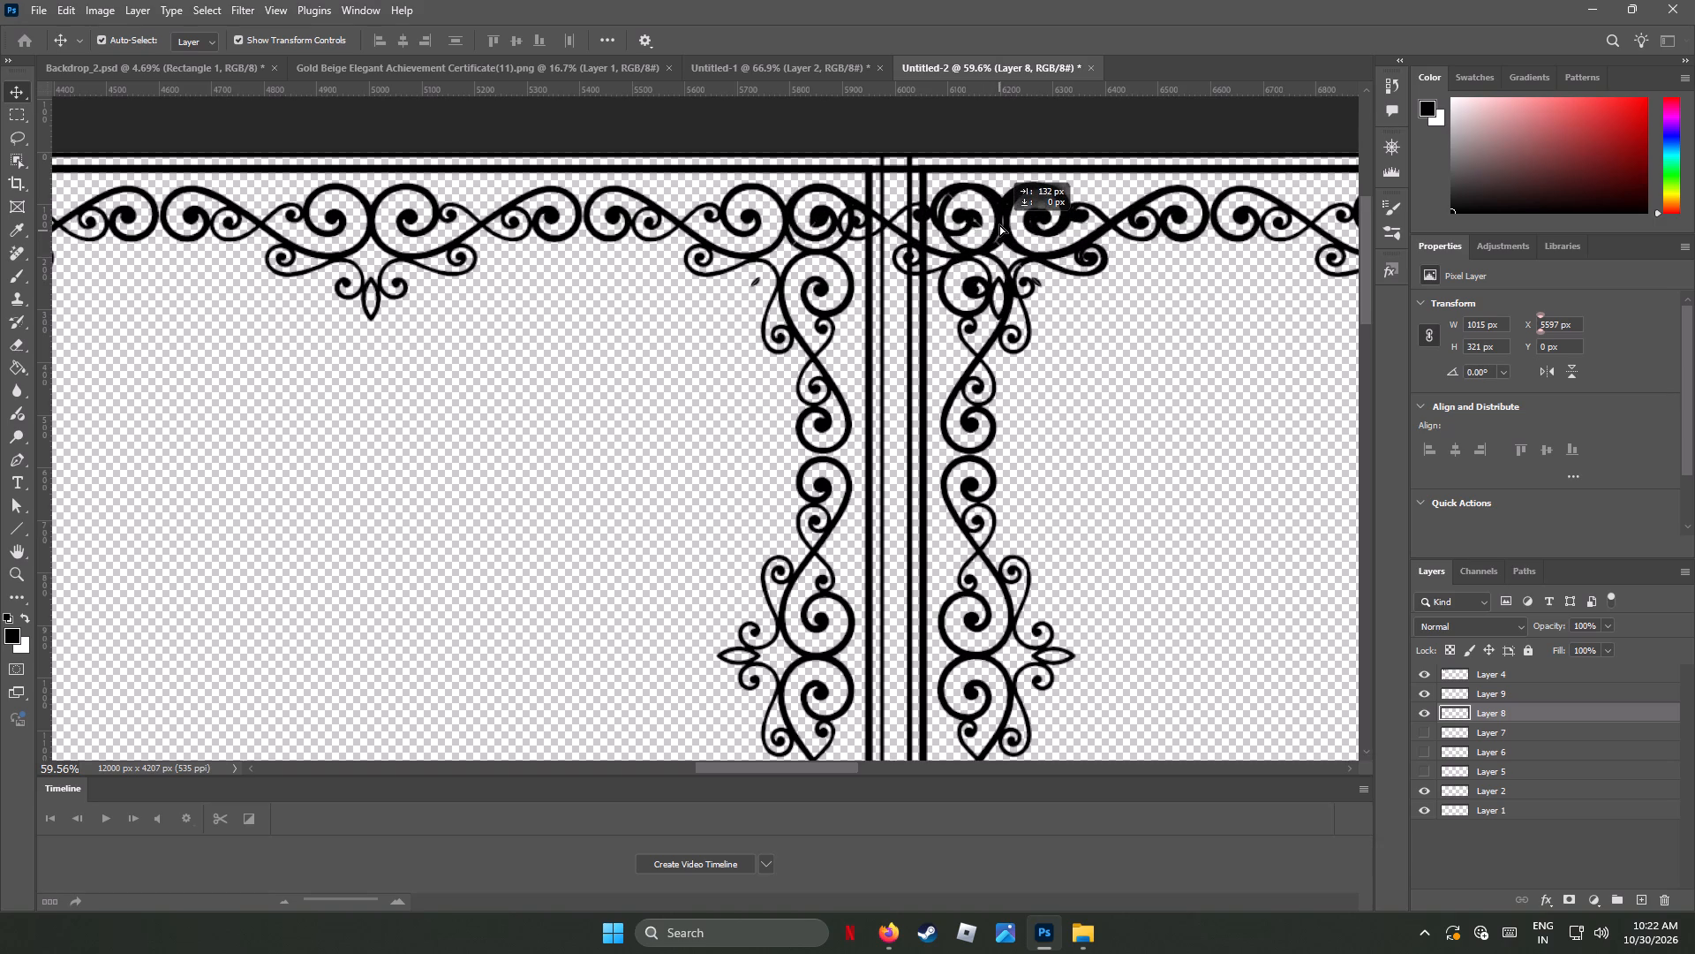
{"action": "left_click_drag", "start_coordinate": [999, 224], "coordinate": [999, 234]}
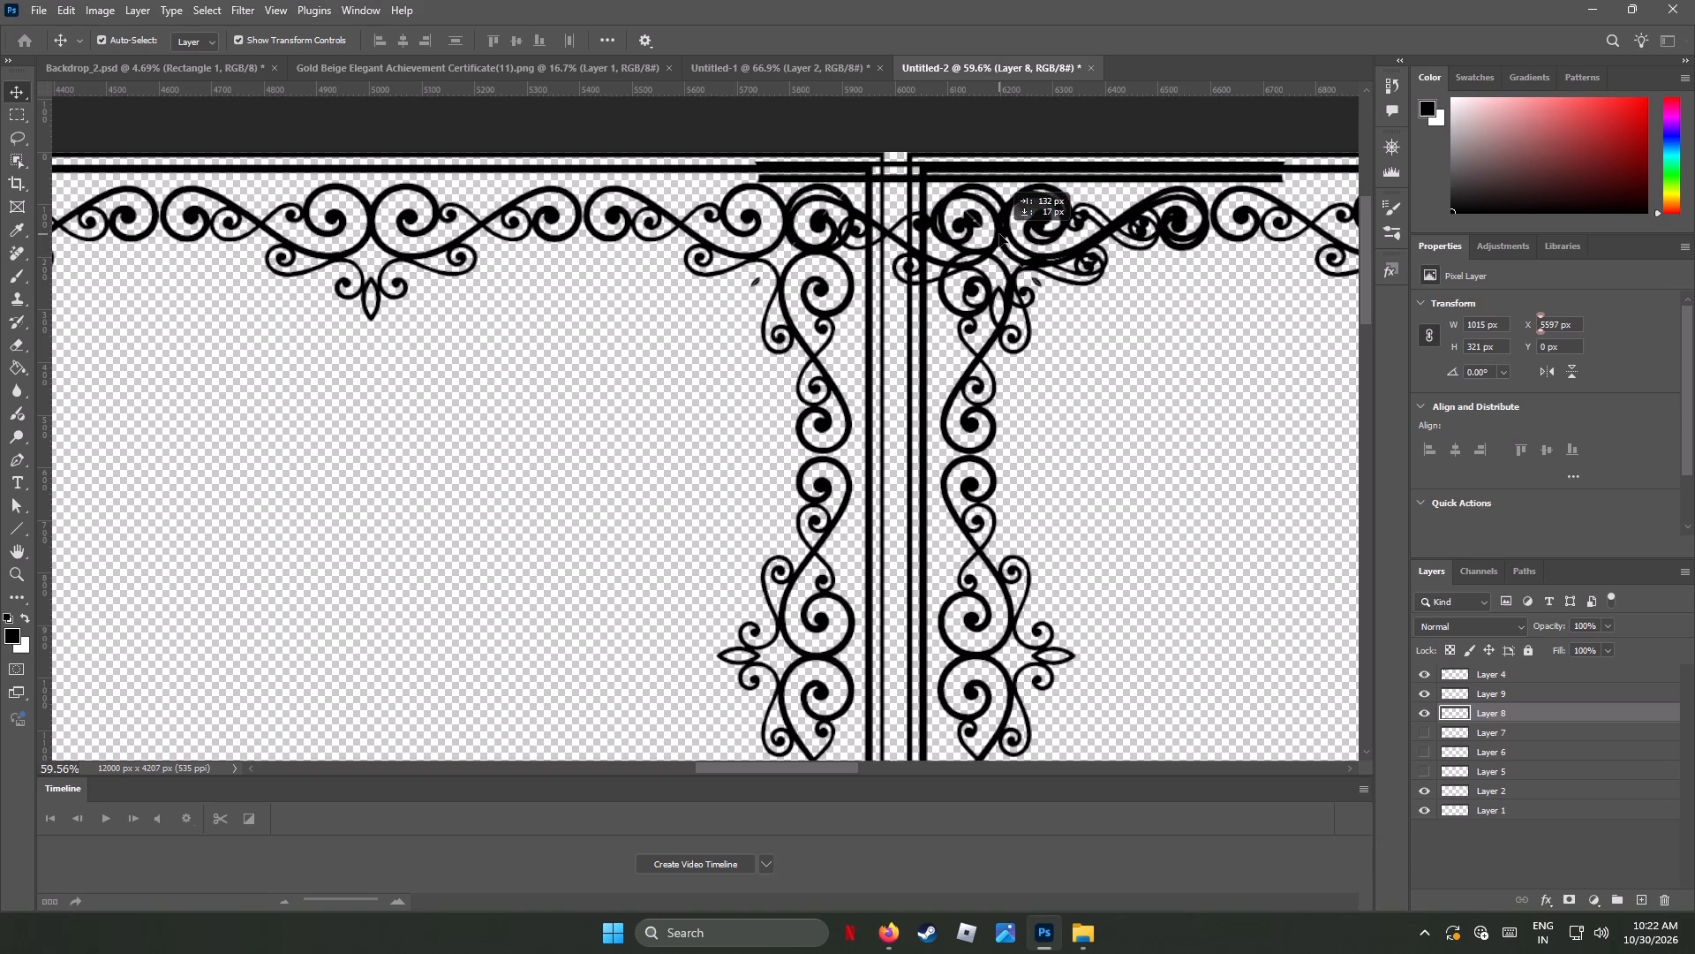
{"action": "left_click_drag", "start_coordinate": [999, 234], "coordinate": [964, 237]}
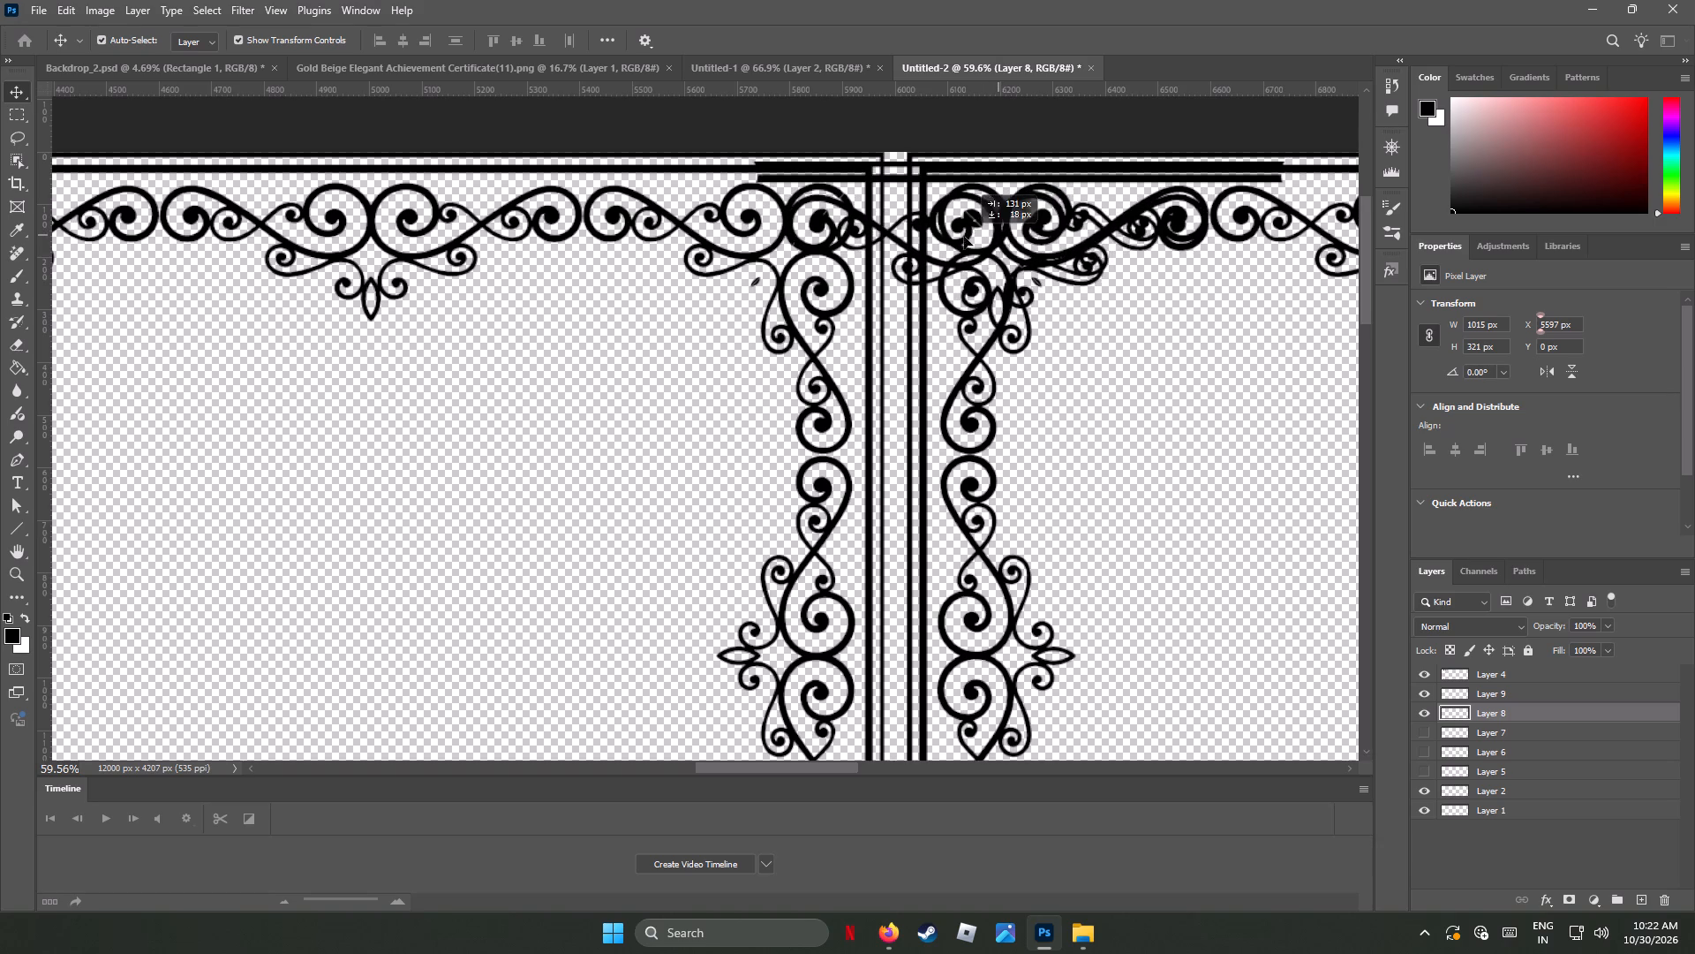
{"action": "left_click_drag", "start_coordinate": [964, 237], "coordinate": [704, 510]}
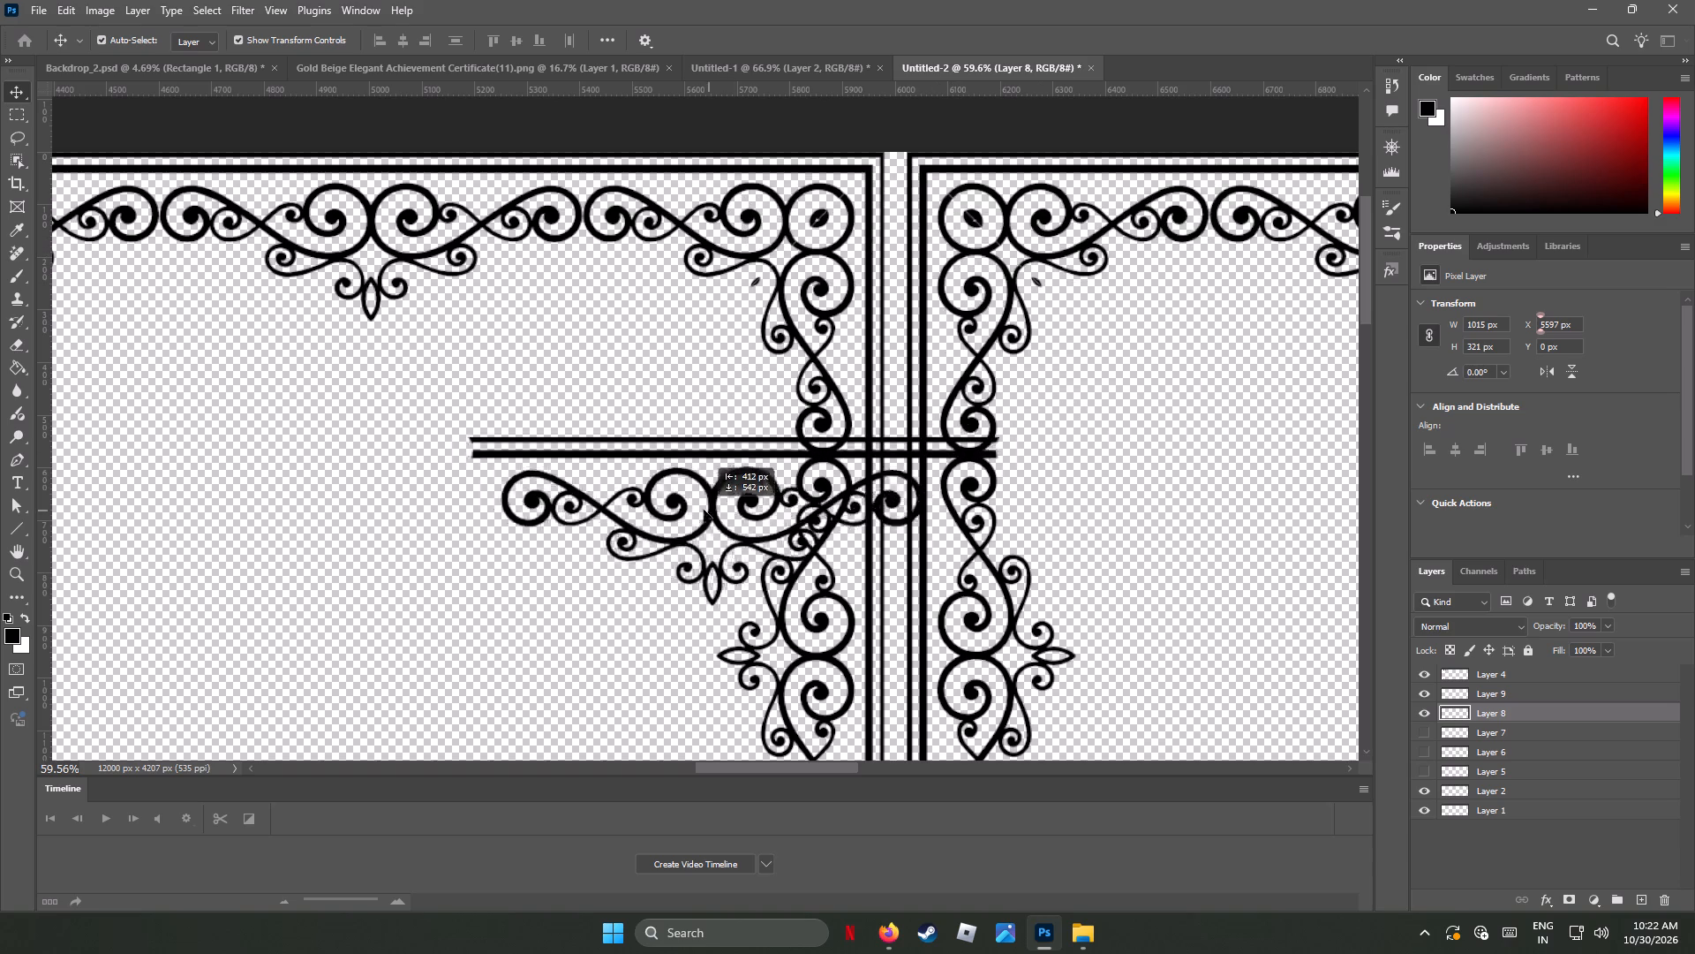
{"action": "left_click_drag", "start_coordinate": [704, 510], "coordinate": [703, 510]}
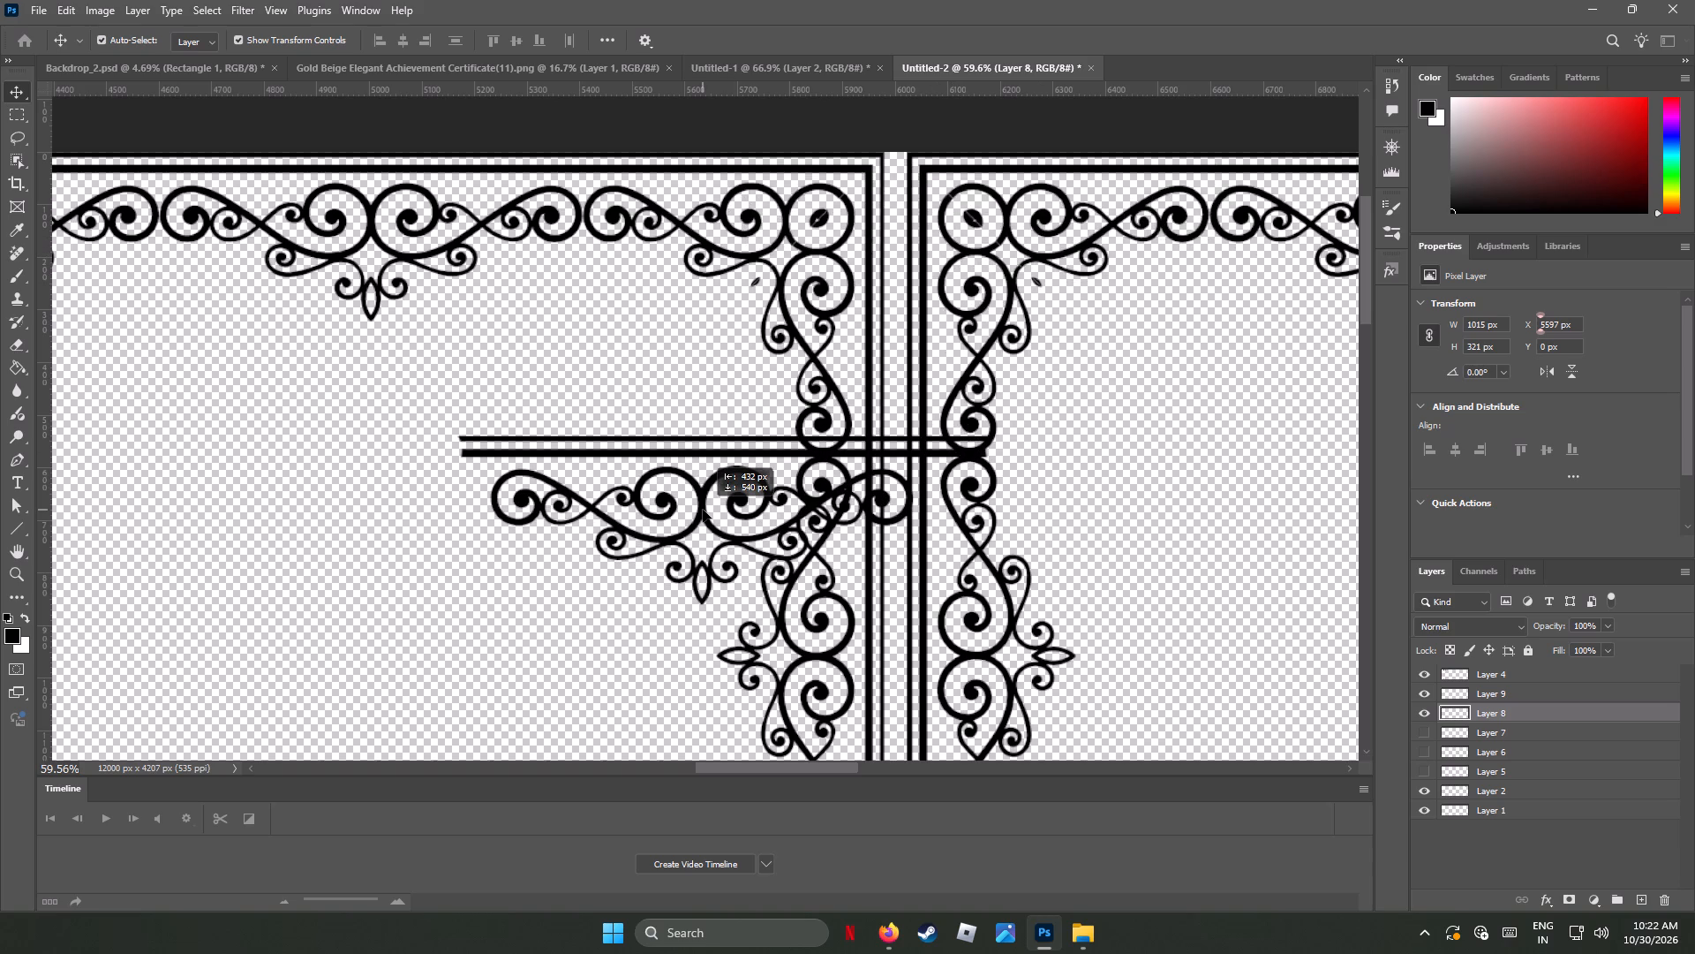
{"action": "left_click_drag", "start_coordinate": [703, 510], "coordinate": [705, 510]}
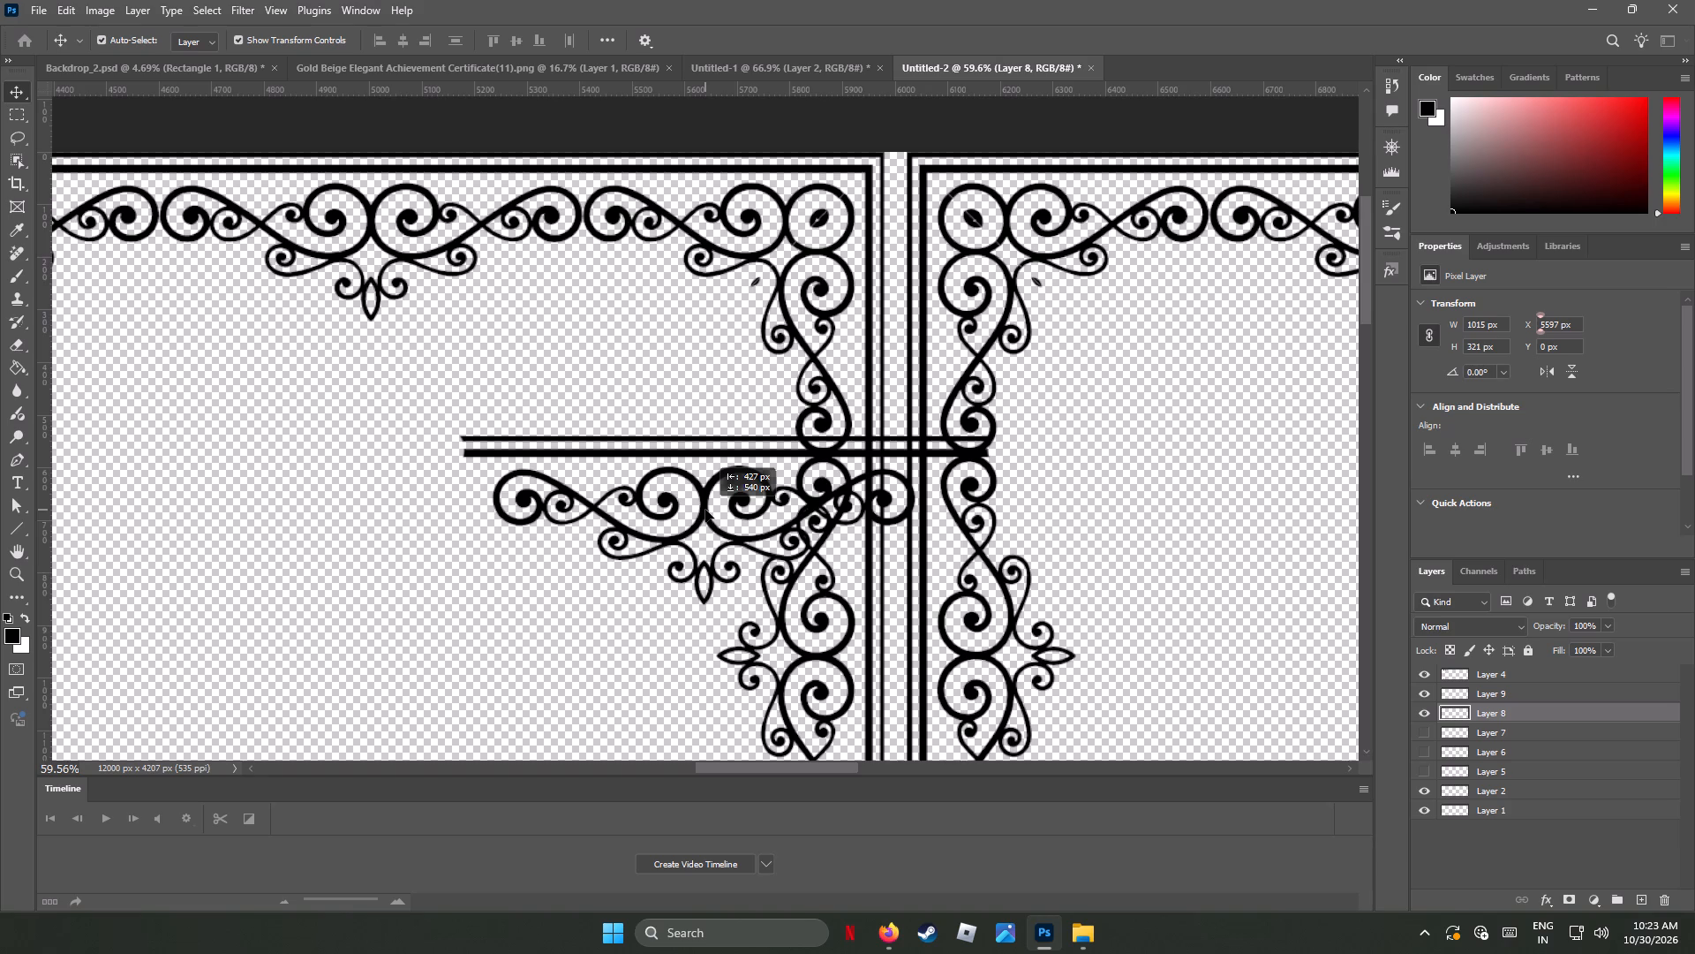
{"action": "left_click_drag", "start_coordinate": [705, 510], "coordinate": [884, 372]}
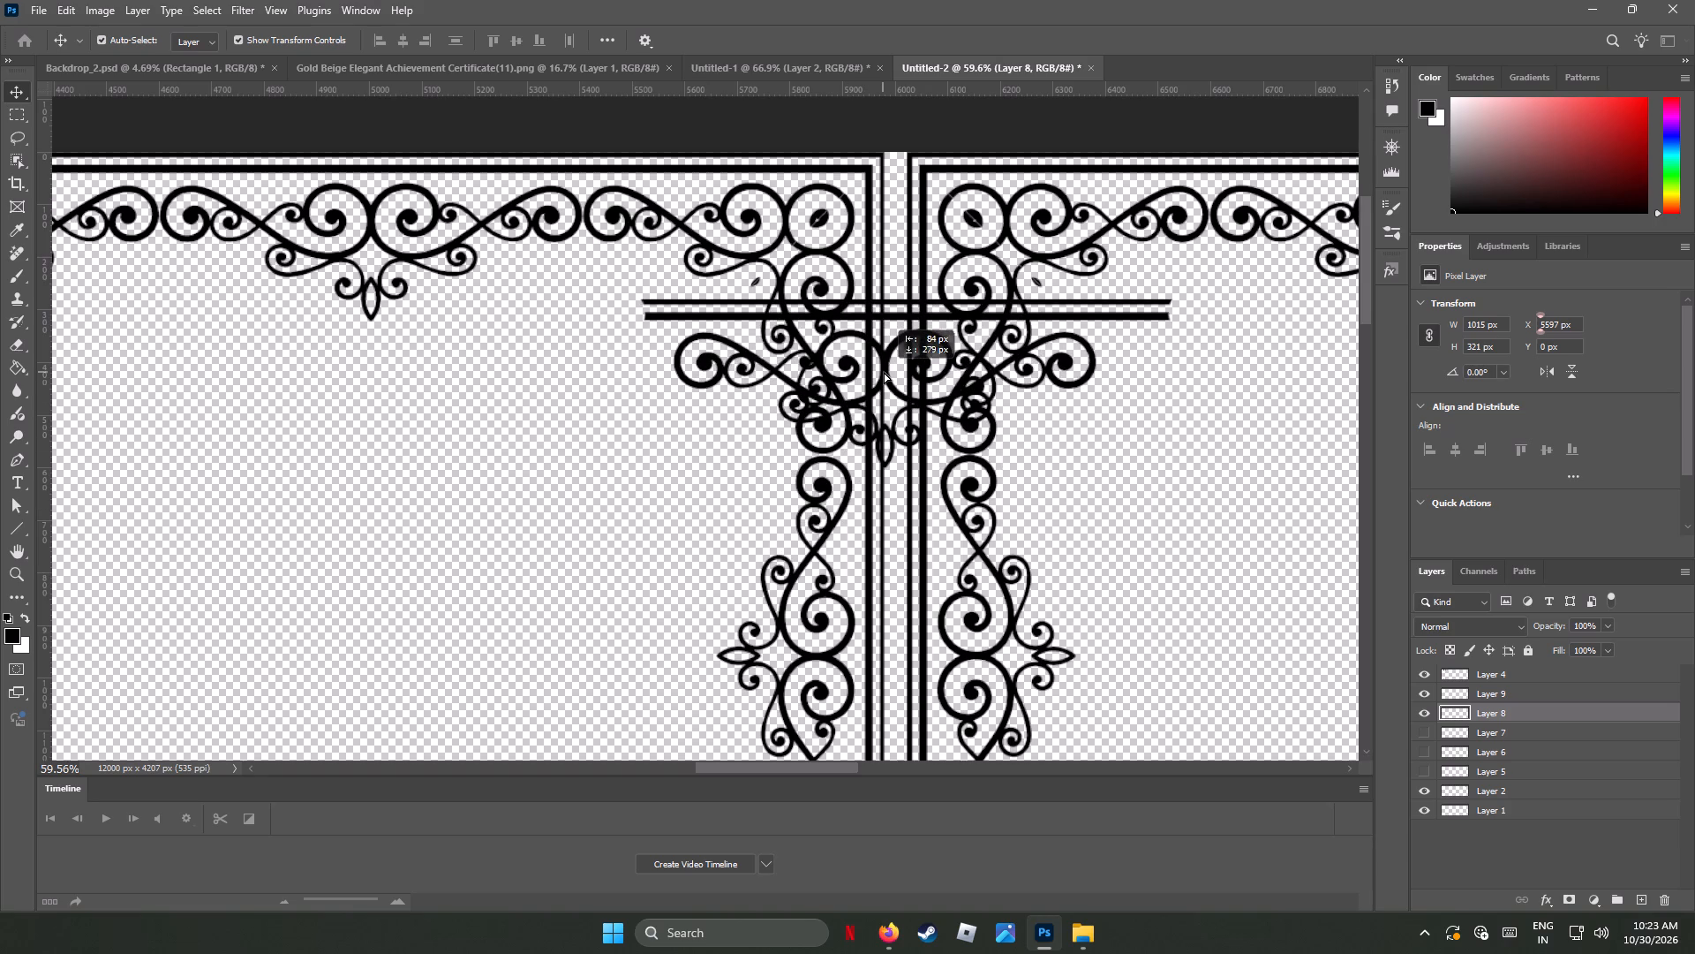
{"action": "left_click_drag", "start_coordinate": [884, 372], "coordinate": [441, 441]}
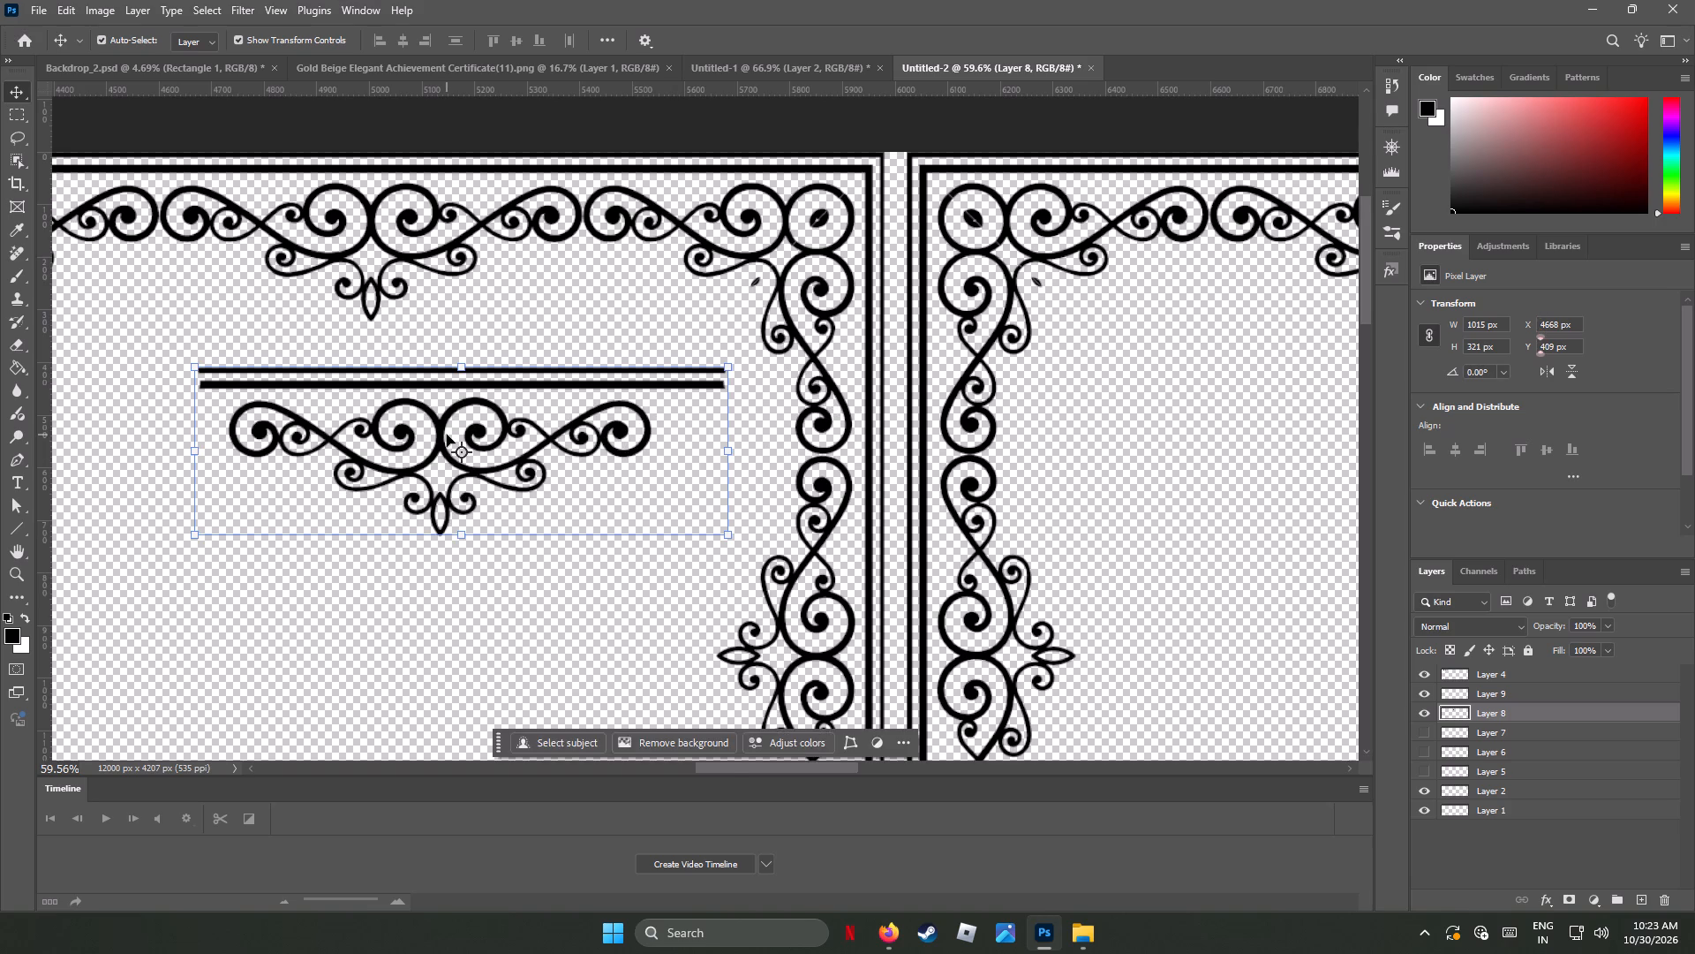